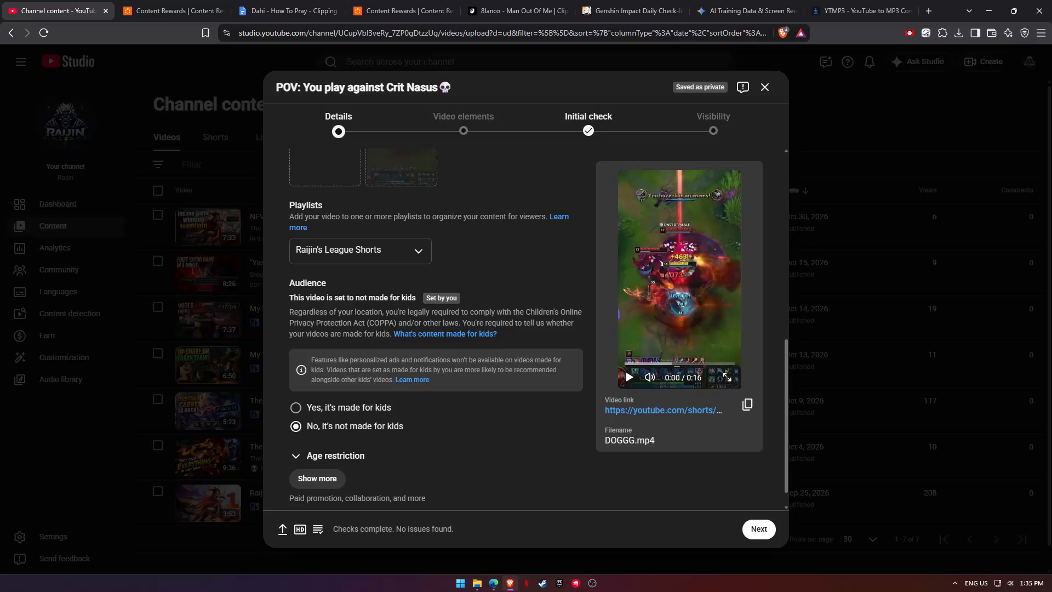
Schedule the "POV: You play against Crit Nasus" short to go public on Nov 3, 2026 at 10:30 AM.
{"action": "left_click", "coordinate": [481, 133]}
{"action": "left_click", "coordinate": [700, 140]}
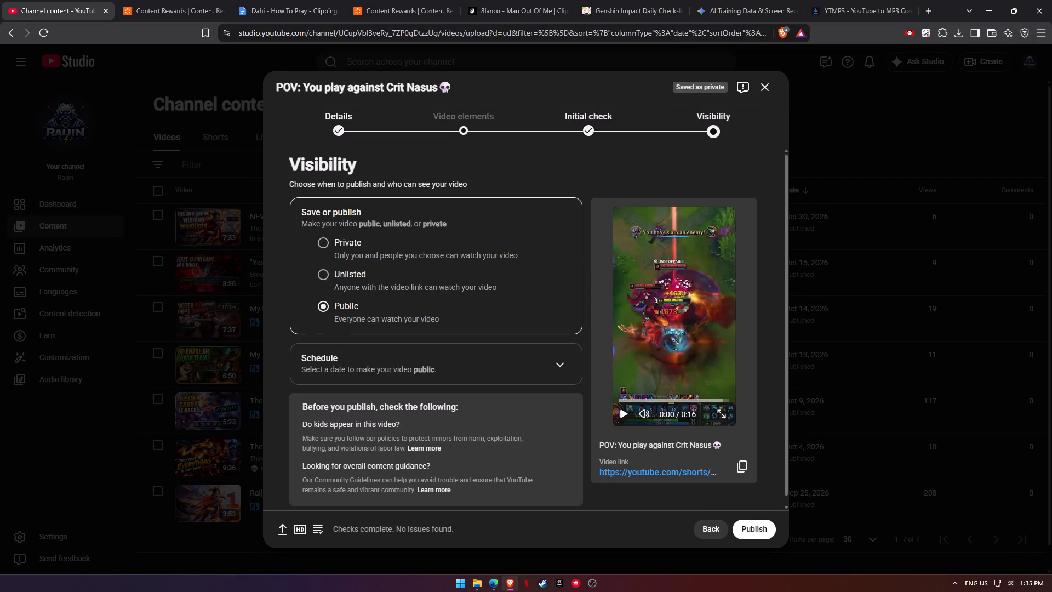
{"action": "left_click", "coordinate": [451, 361]}
{"action": "left_click", "coordinate": [377, 316]}
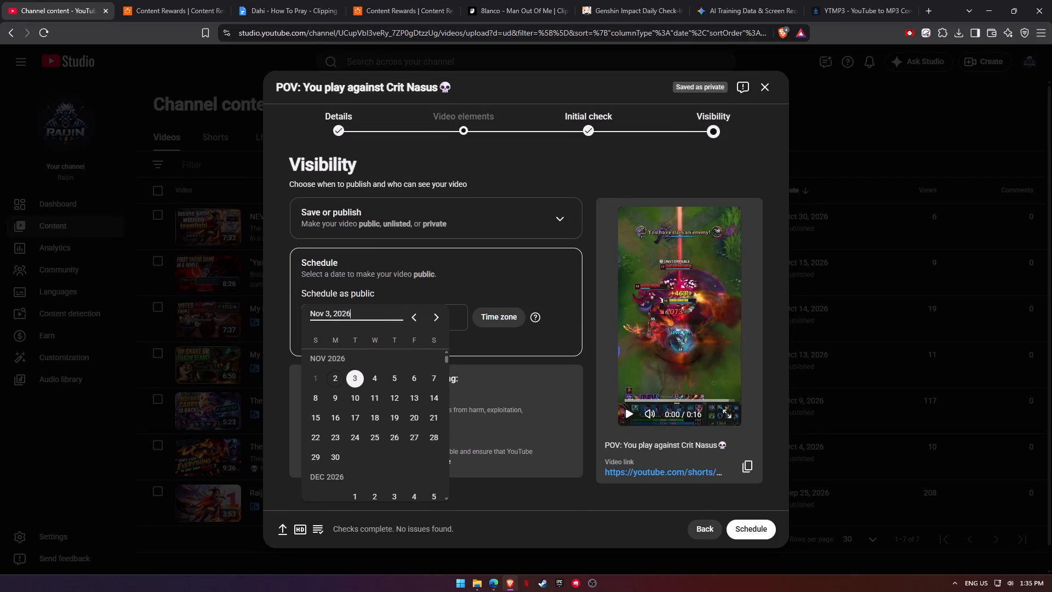
{"action": "left_click", "coordinate": [507, 360]}
{"action": "left_click", "coordinate": [464, 323]}
{"action": "left_click", "coordinate": [438, 323]}
{"action": "scroll", "coordinate": [436, 397], "scroll_direction": "down", "scroll_amount": 3}
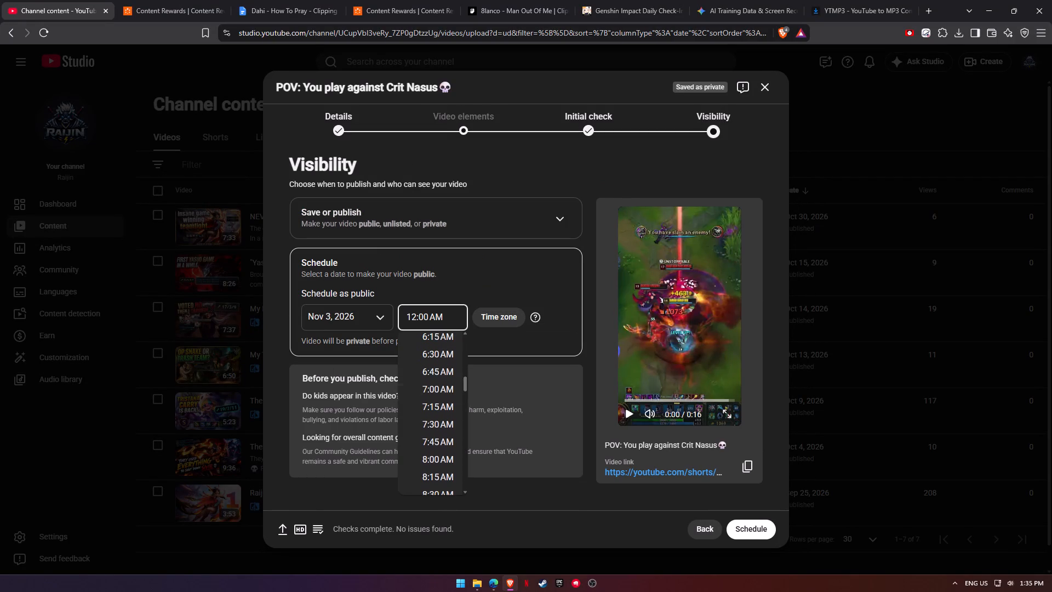
{"action": "scroll", "coordinate": [439, 425], "scroll_direction": "down", "scroll_amount": 2}
{"action": "left_click", "coordinate": [438, 343]}
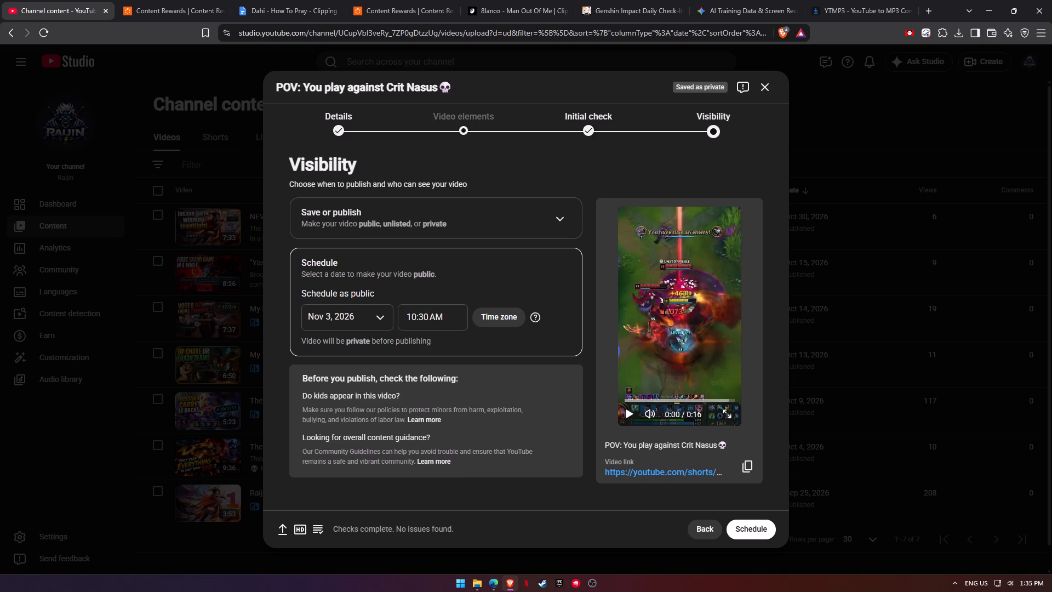
{"action": "left_click", "coordinate": [742, 524]}
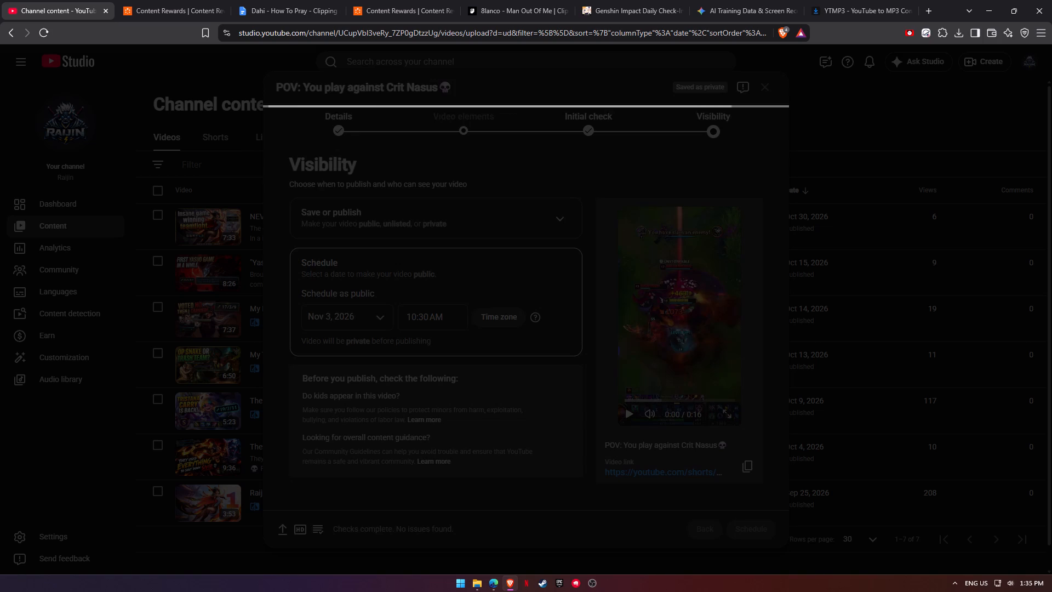
{"action": "left_click", "coordinate": [735, 0]}
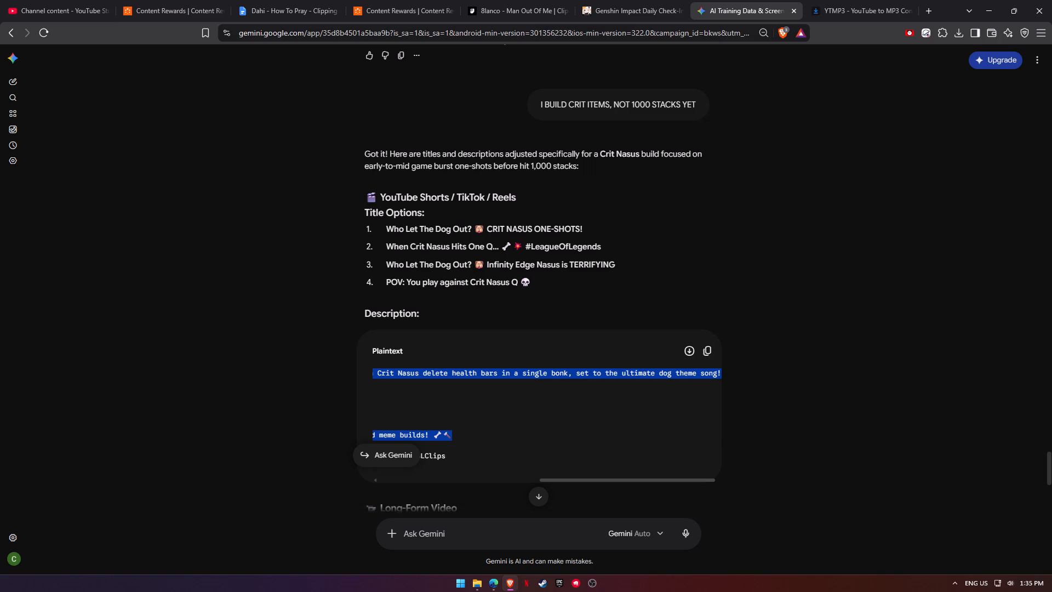
{"action": "left_click", "coordinate": [75, 0]}
{"action": "left_click", "coordinate": [643, 395]}
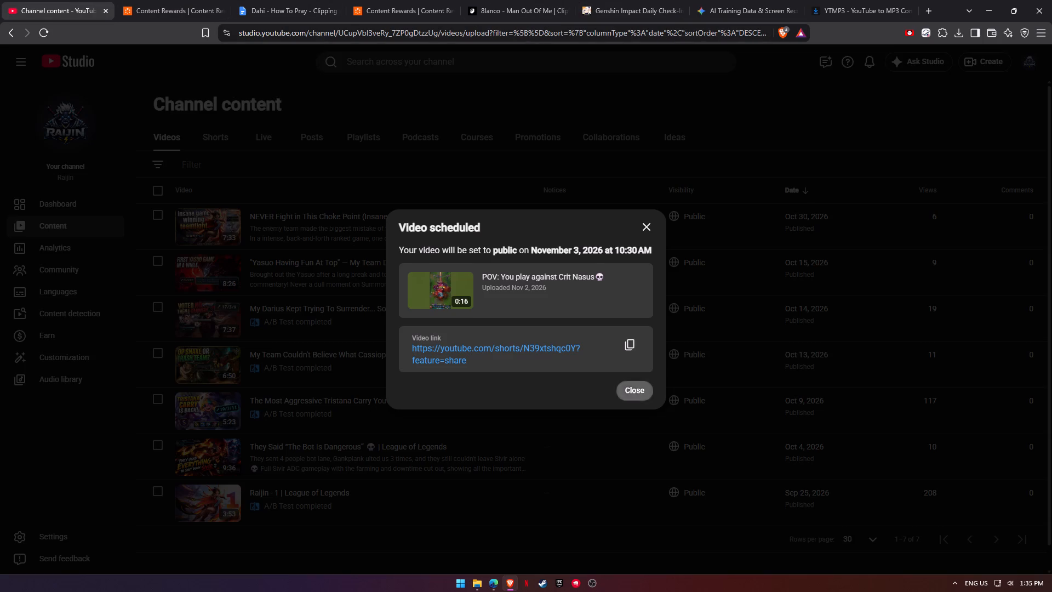
Close the YTMP3 converter tab and bring up the 8lanco - Man Out Of Me campaign brief.
{"action": "left_click", "coordinate": [837, 0]}
{"action": "key", "text": "ctrl+w"}
{"action": "left_click", "coordinate": [638, 0]}
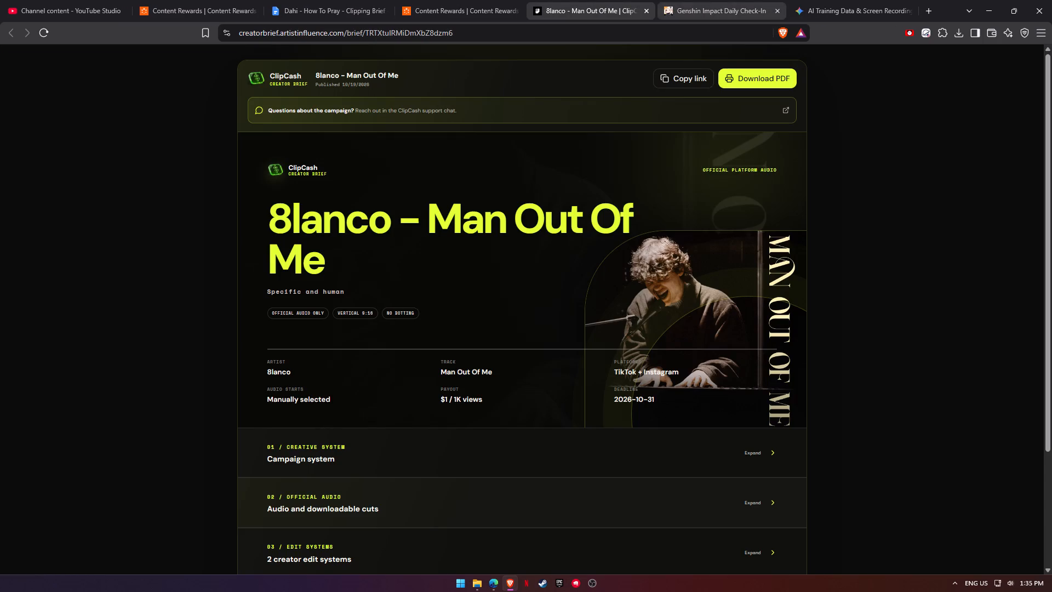
Minimize the browser and close the Uploads folder window.
{"action": "left_click", "coordinate": [993, 0]}
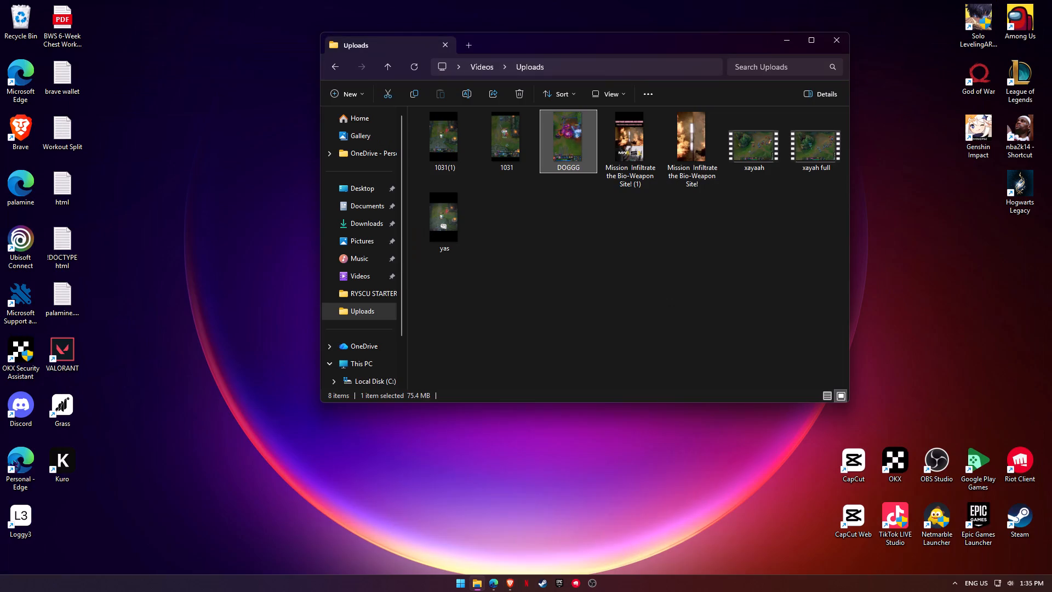
{"action": "left_click", "coordinate": [602, 371]}
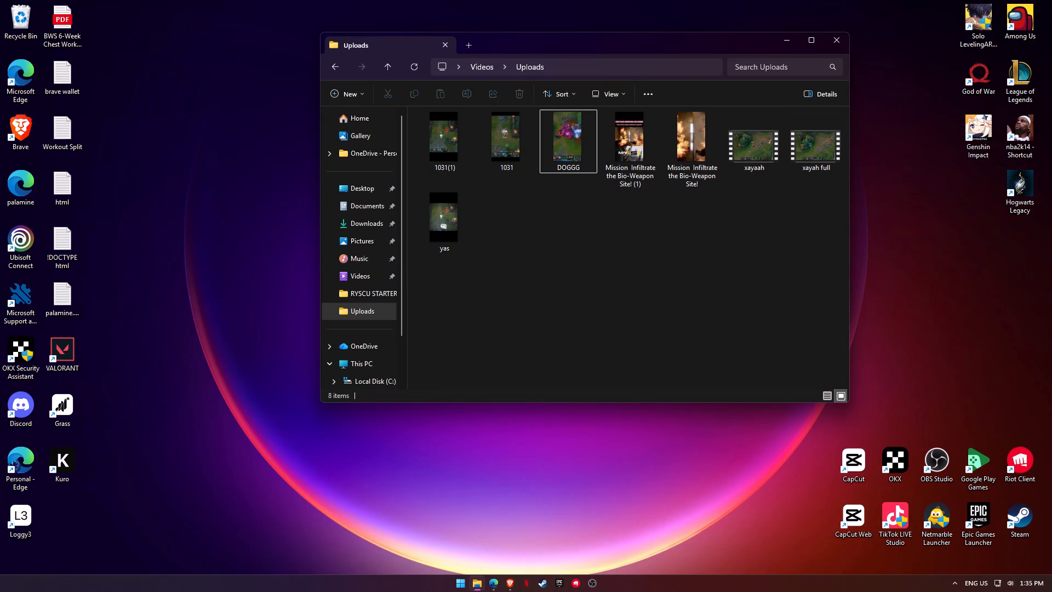
{"action": "left_click", "coordinate": [838, 37]}
Launch CapCut, dismiss the Pro offer and create a new project.
{"action": "double_click", "coordinate": [850, 465]}
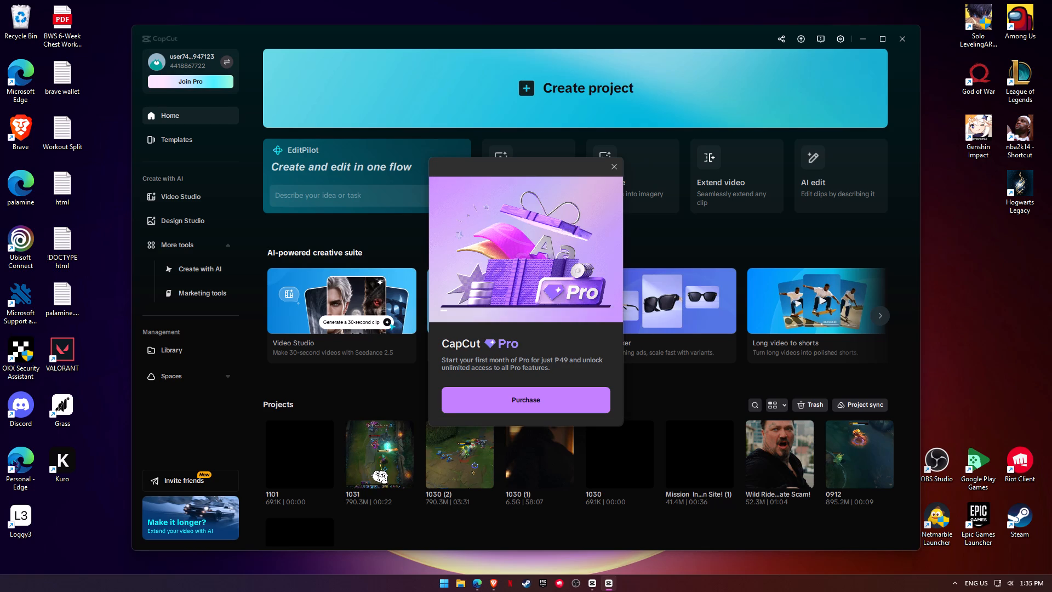
{"action": "left_click", "coordinate": [619, 173]}
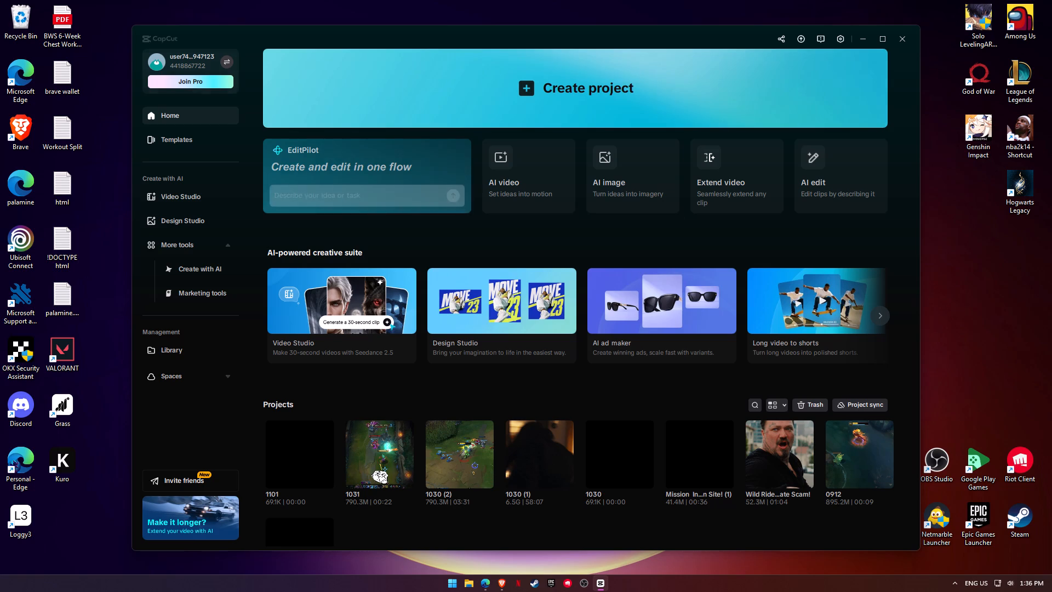
{"action": "left_click", "coordinate": [558, 94]}
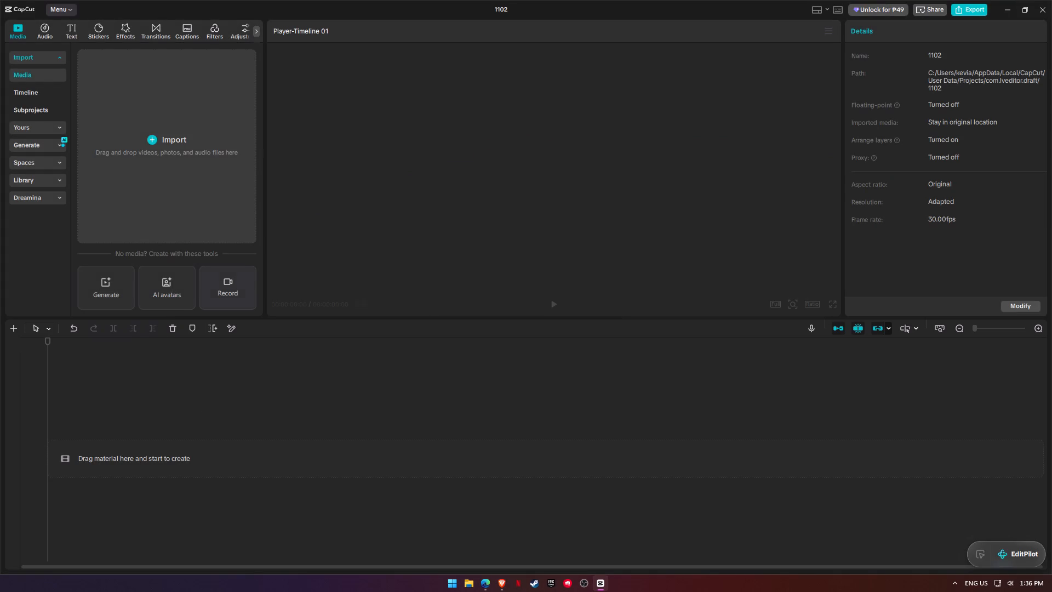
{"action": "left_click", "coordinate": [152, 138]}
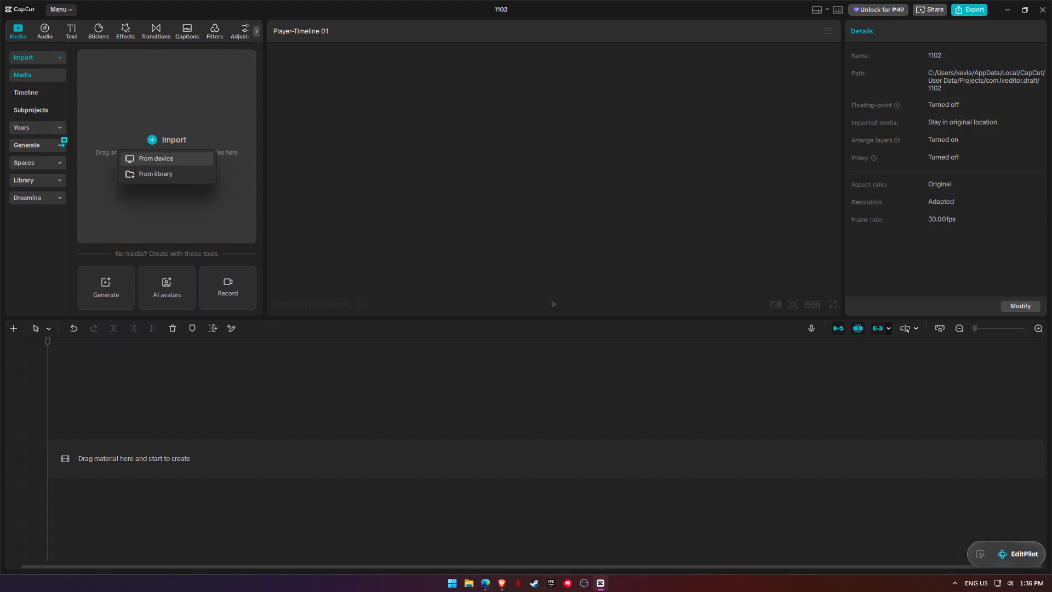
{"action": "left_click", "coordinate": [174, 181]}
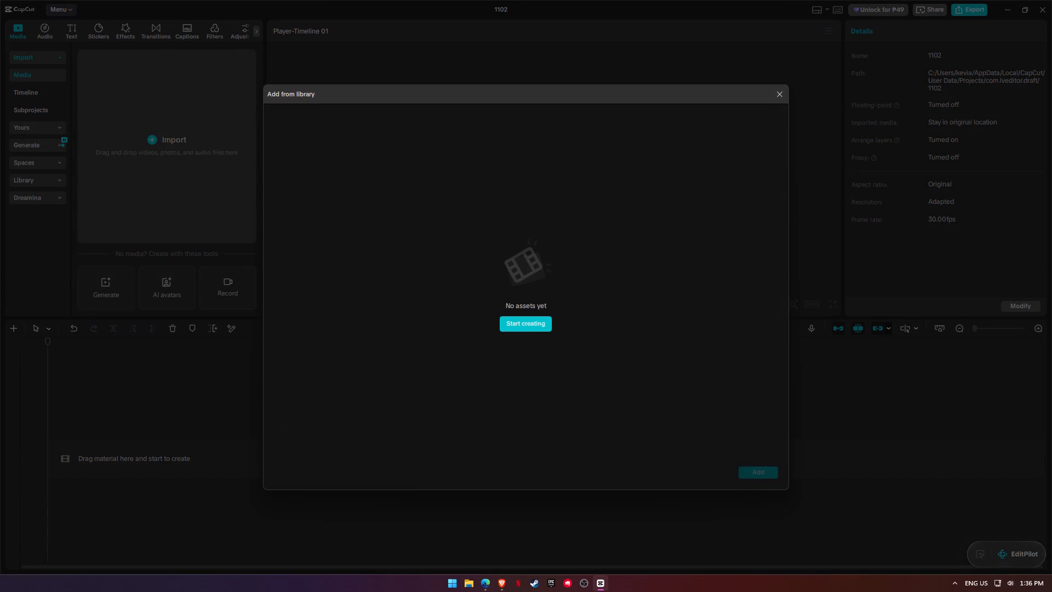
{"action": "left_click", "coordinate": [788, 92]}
Import all clips from the 8lanco folder in Videos into the project's media, leaving none selected.
{"action": "left_click", "coordinate": [162, 136]}
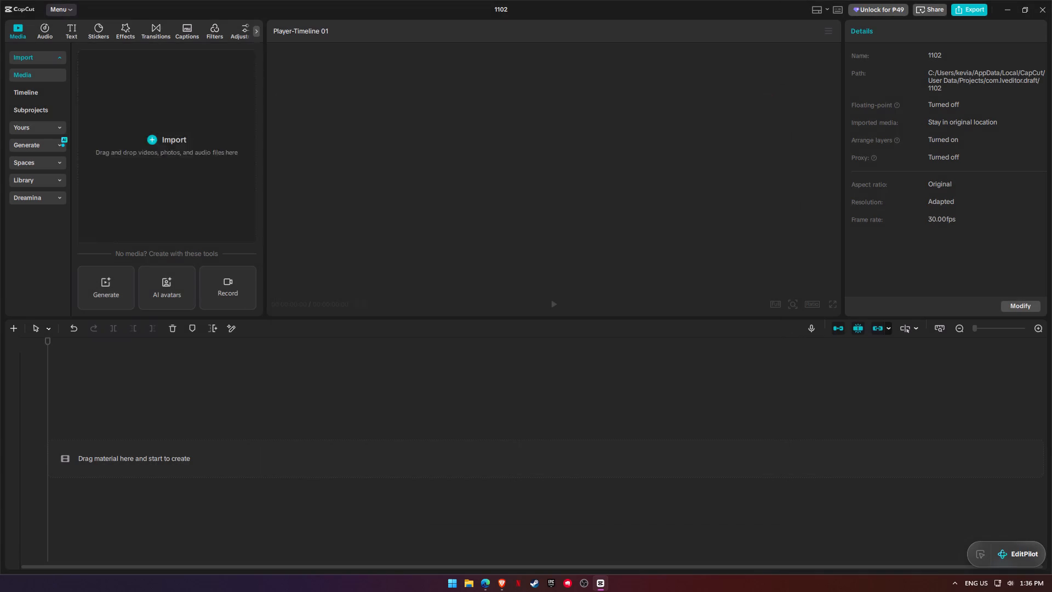
{"action": "left_click", "coordinate": [185, 159]}
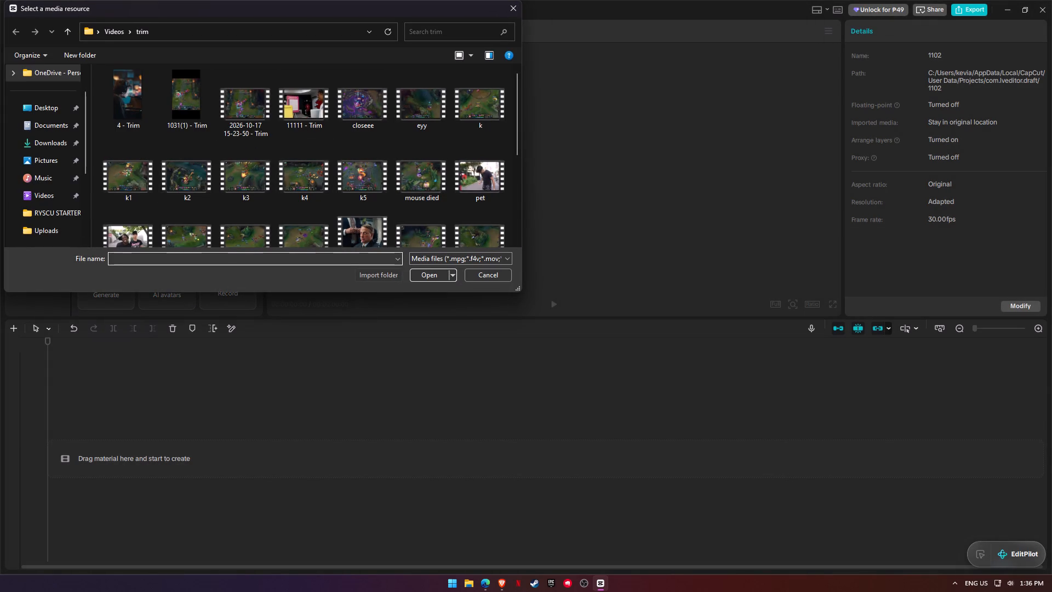
{"action": "left_click", "coordinate": [110, 36]}
{"action": "double_click", "coordinate": [121, 109]}
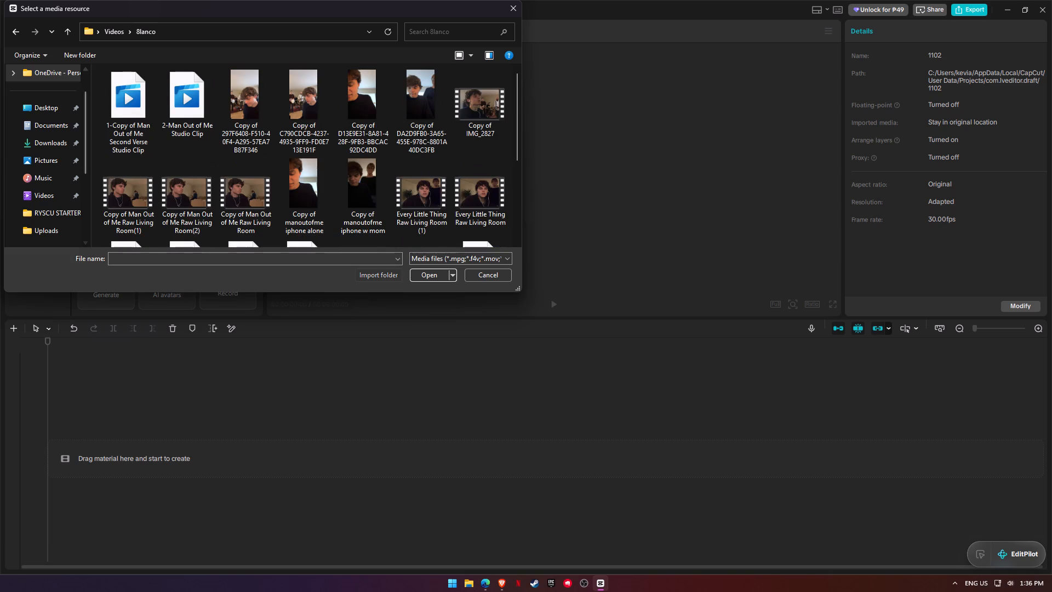
{"action": "left_click", "coordinate": [117, 31]}
{"action": "left_click", "coordinate": [419, 275]}
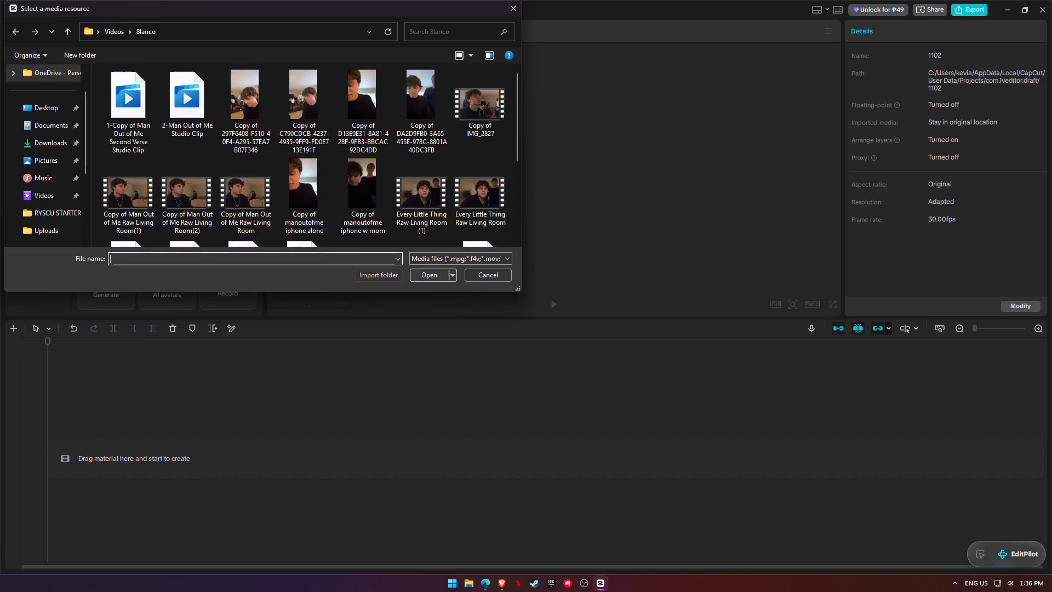
{"action": "left_click", "coordinate": [119, 105]}
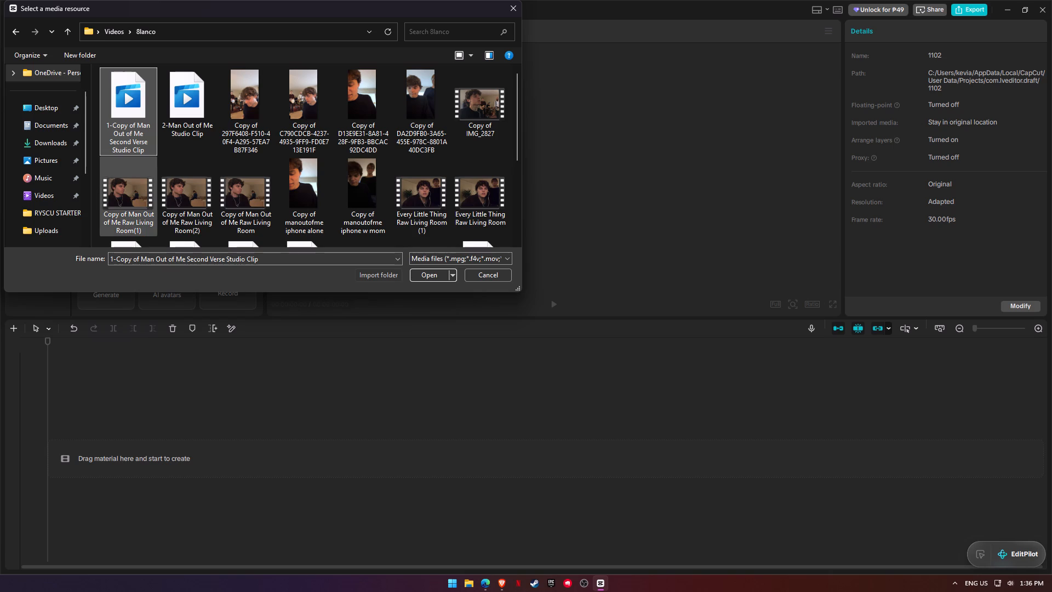
{"action": "scroll", "coordinate": [378, 183], "scroll_direction": "down", "scroll_amount": 4}
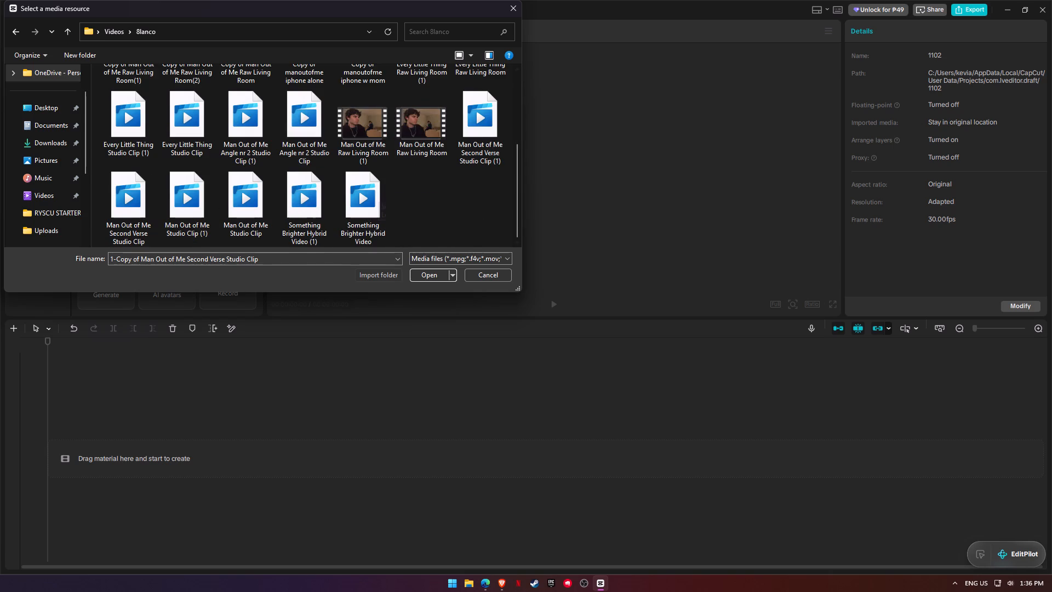
{"action": "left_click_drag", "start_coordinate": [482, 223], "coordinate": [76, 9]}
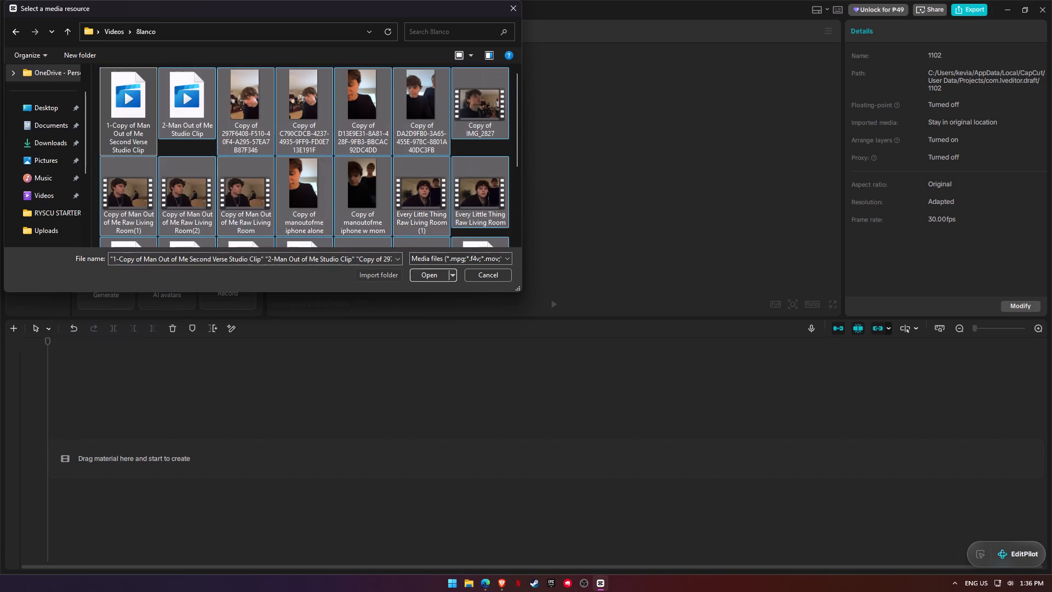
{"action": "left_click", "coordinate": [419, 273]}
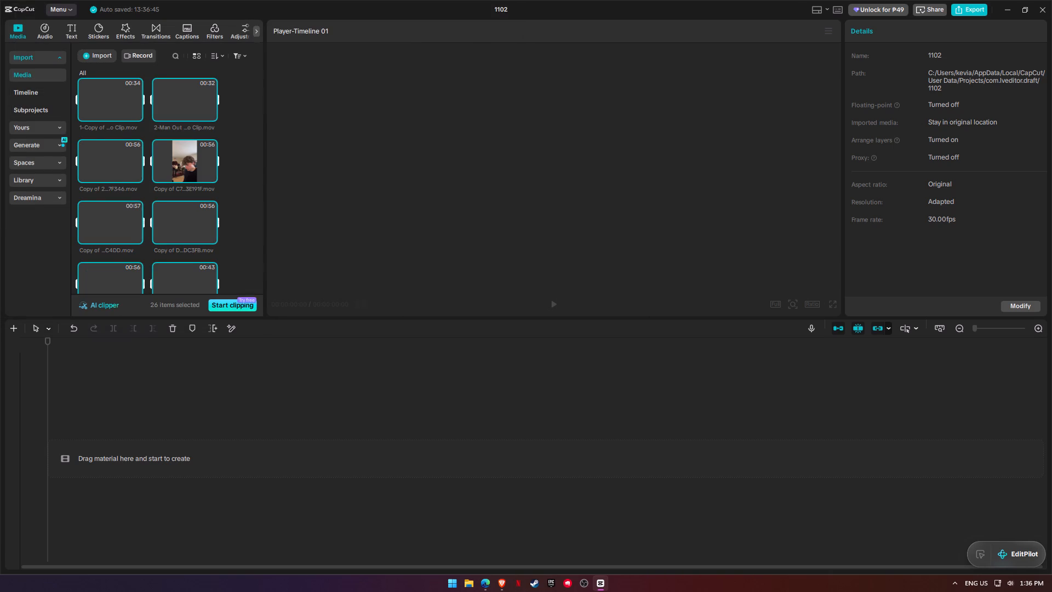
{"action": "double_click", "coordinate": [245, 228]}
{"action": "double_click", "coordinate": [227, 202]}
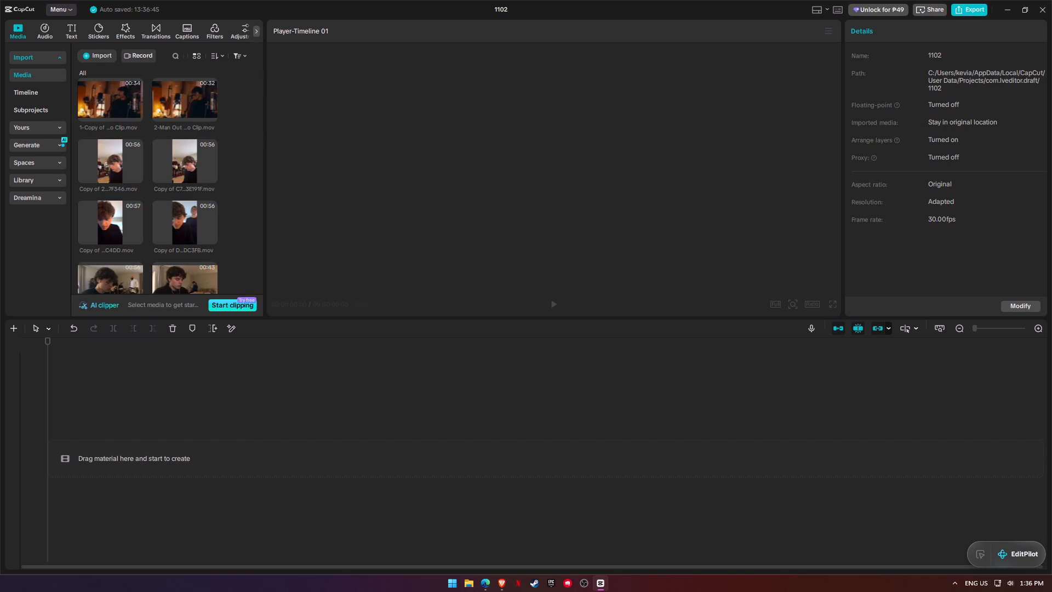
Import the audio file clipcash-campaign-master-wav-28s-60s from the Videos folder into the project's media.
{"action": "scroll", "coordinate": [227, 202], "scroll_direction": "down", "scroll_amount": 2}
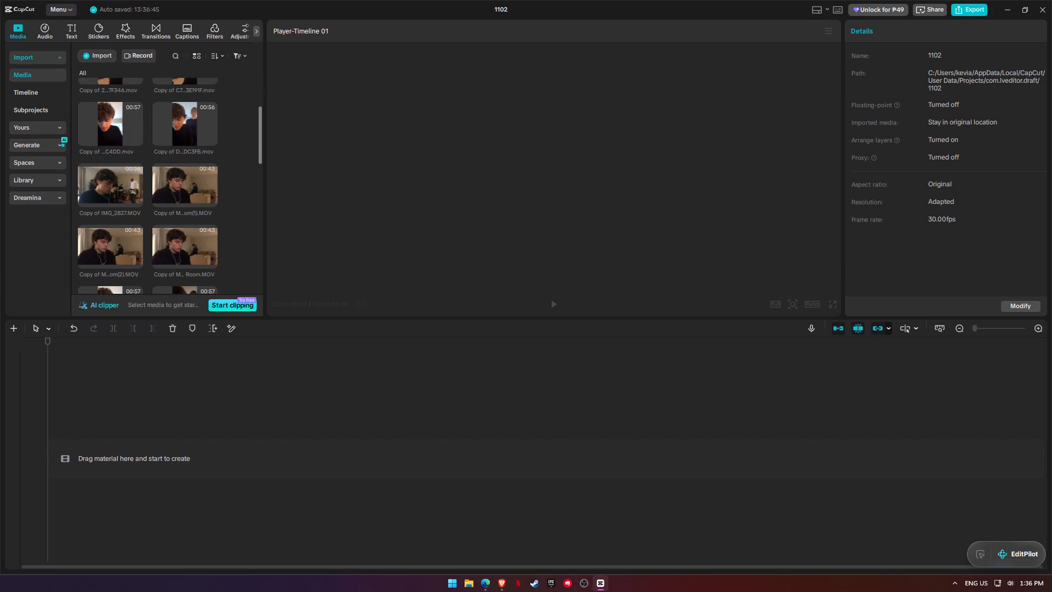
{"action": "left_click", "coordinate": [231, 230]}
{"action": "scroll", "coordinate": [221, 207], "scroll_direction": "up", "scroll_amount": 8}
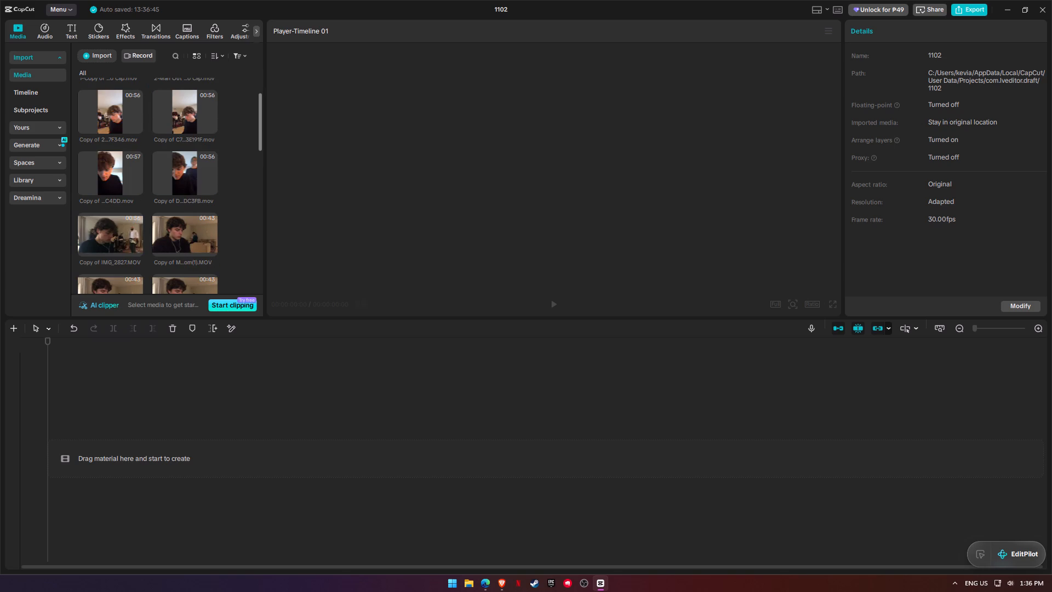
{"action": "left_click", "coordinate": [94, 60]}
{"action": "left_click", "coordinate": [110, 83]}
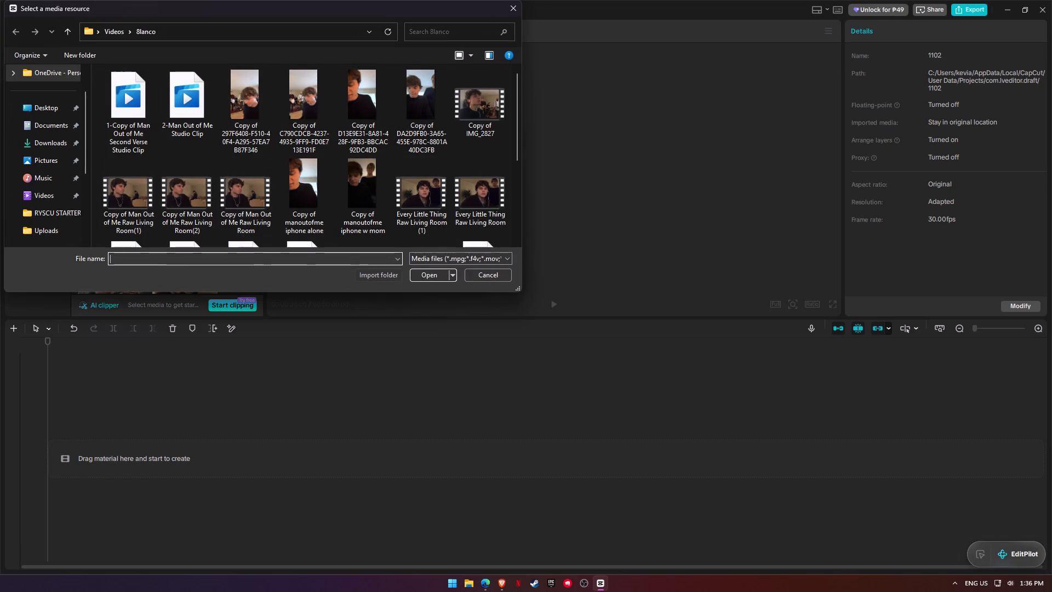
{"action": "scroll", "coordinate": [178, 130], "scroll_direction": "down", "scroll_amount": 6}
{"action": "left_click", "coordinate": [108, 37]}
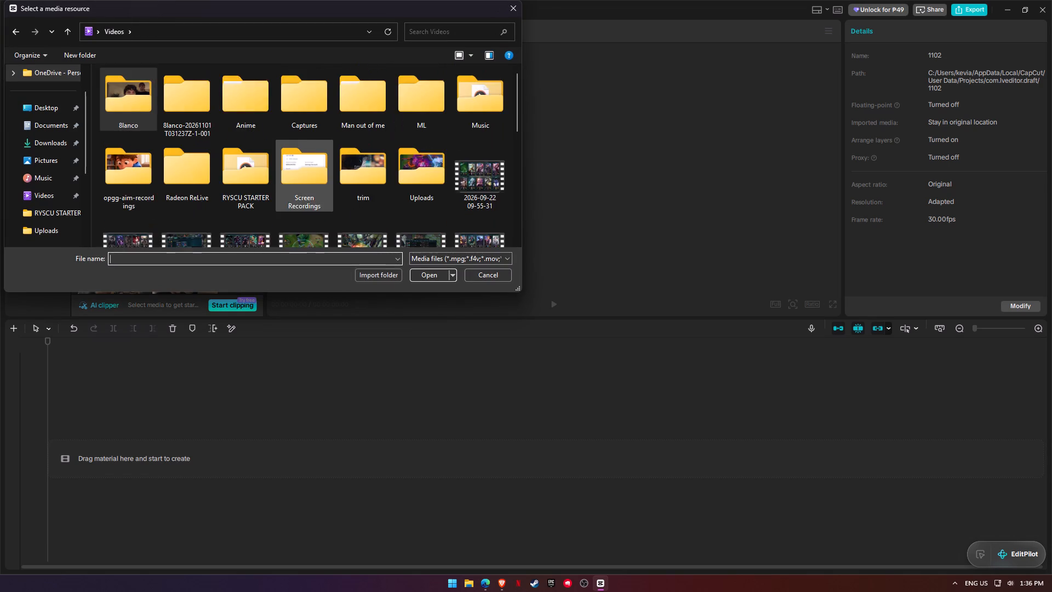
{"action": "scroll", "coordinate": [294, 150], "scroll_direction": "down", "scroll_amount": 5}
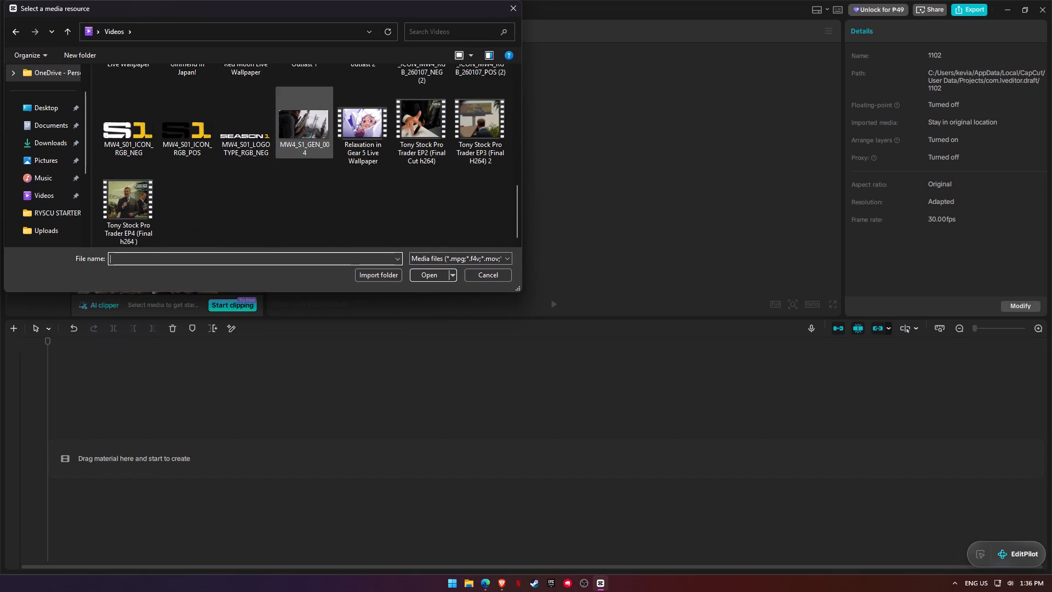
{"action": "left_click", "coordinate": [453, 253]}
{"action": "left_click", "coordinate": [448, 259]}
{"action": "left_click", "coordinate": [435, 255]}
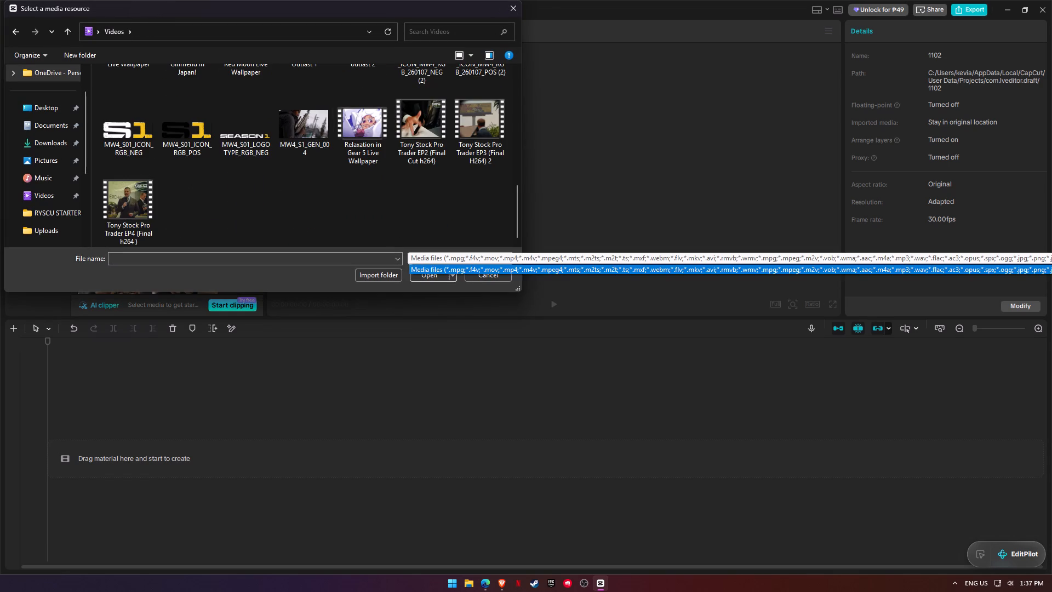
{"action": "left_click", "coordinate": [416, 224]}
{"action": "scroll", "coordinate": [351, 214], "scroll_direction": "up", "scroll_amount": 3}
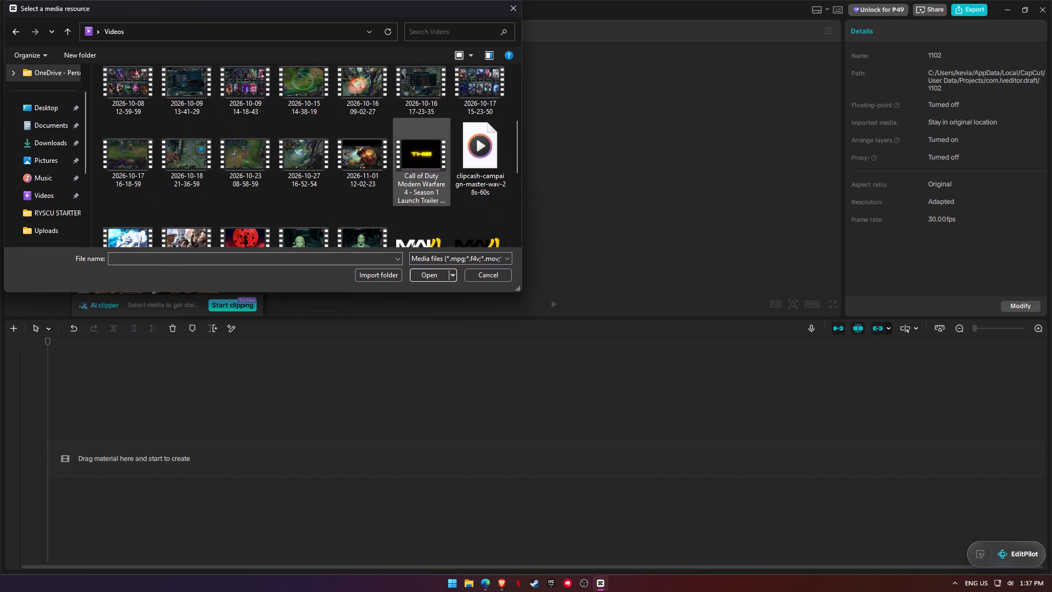
{"action": "left_click", "coordinate": [474, 180]}
{"action": "scroll", "coordinate": [425, 283], "scroll_direction": "up", "scroll_amount": 1}
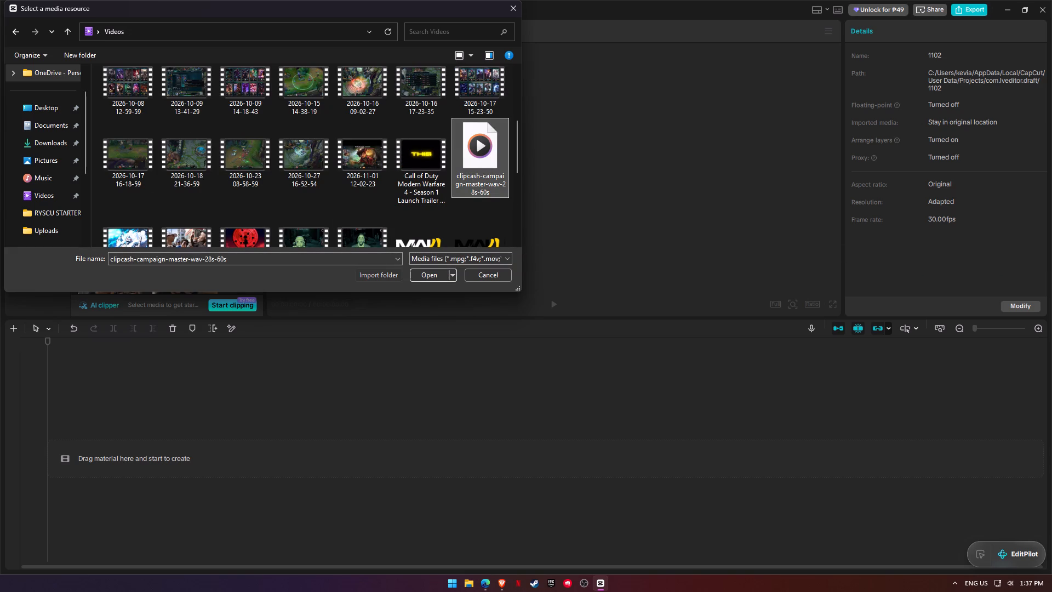
{"action": "left_click", "coordinate": [428, 274]}
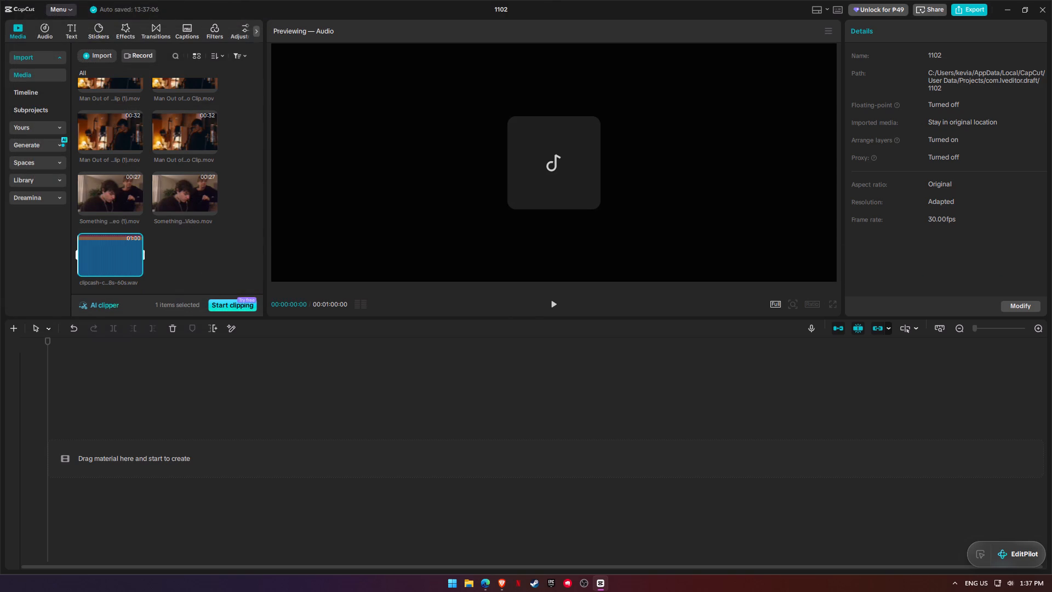
Listen to a few seconds of the imported clipcash campaign audio.
{"action": "left_click", "coordinate": [556, 303]}
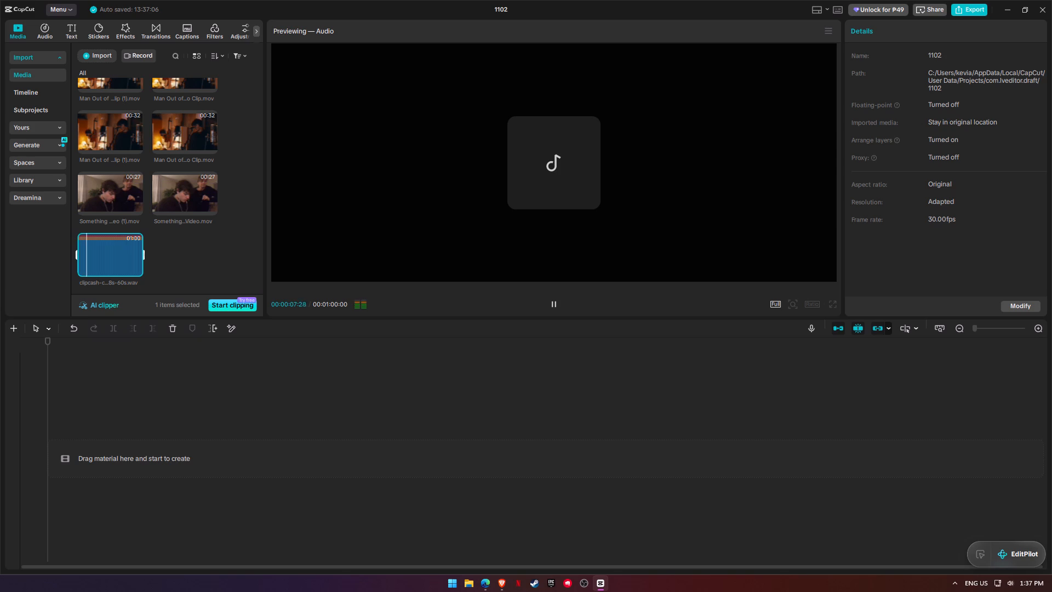
{"action": "left_click", "coordinate": [556, 303]}
Preview a few imported clips and add Man Out of Me Angle nr 2 Studio Clip to the timeline.
{"action": "left_click", "coordinate": [100, 193]}
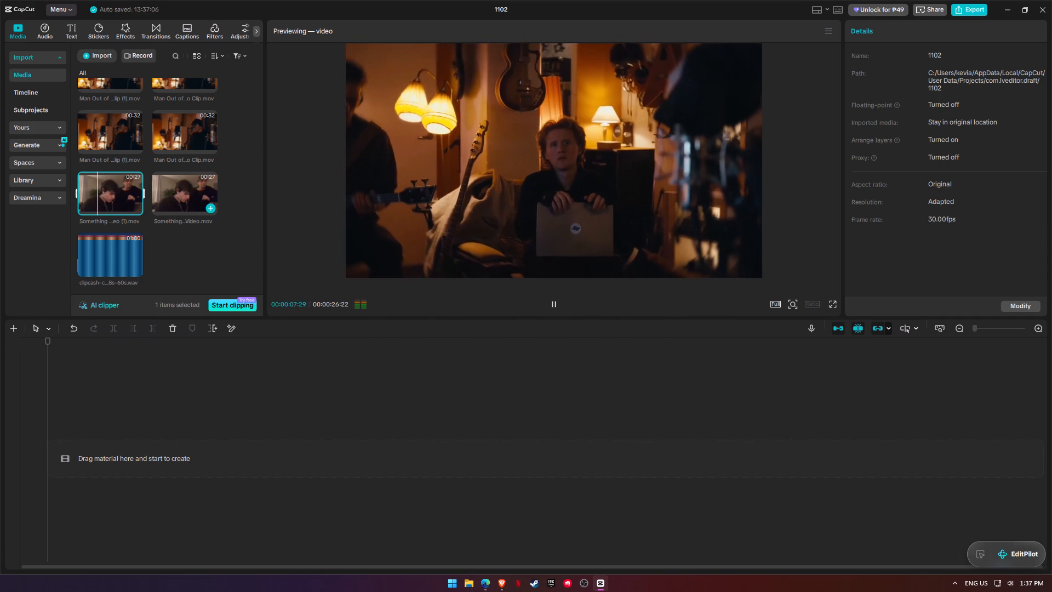
{"action": "scroll", "coordinate": [218, 193], "scroll_direction": "up", "scroll_amount": 4}
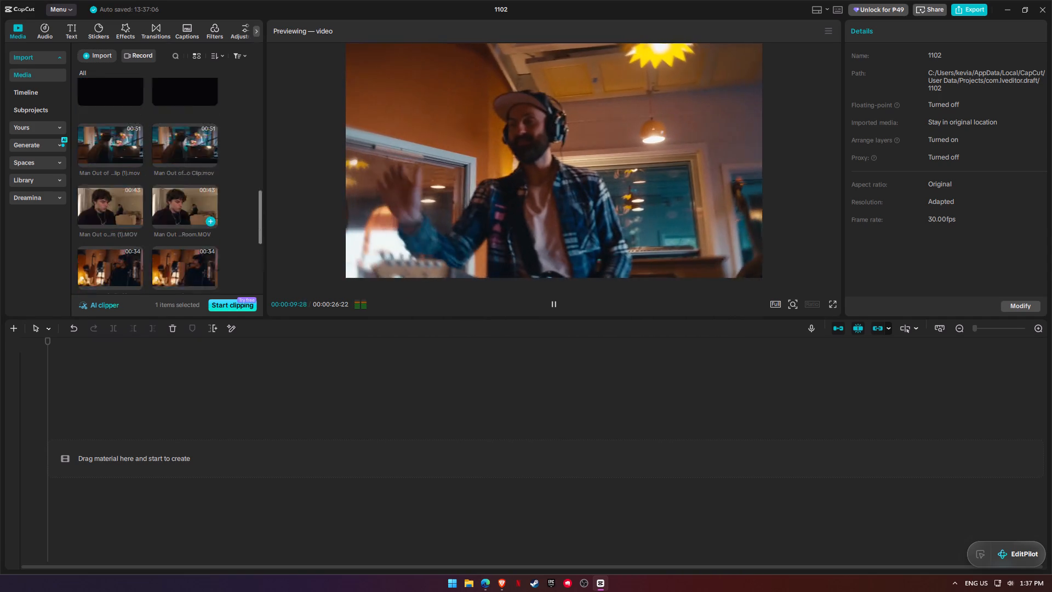
{"action": "scroll", "coordinate": [218, 193], "scroll_direction": "up", "scroll_amount": 1}
{"action": "left_click", "coordinate": [108, 200]}
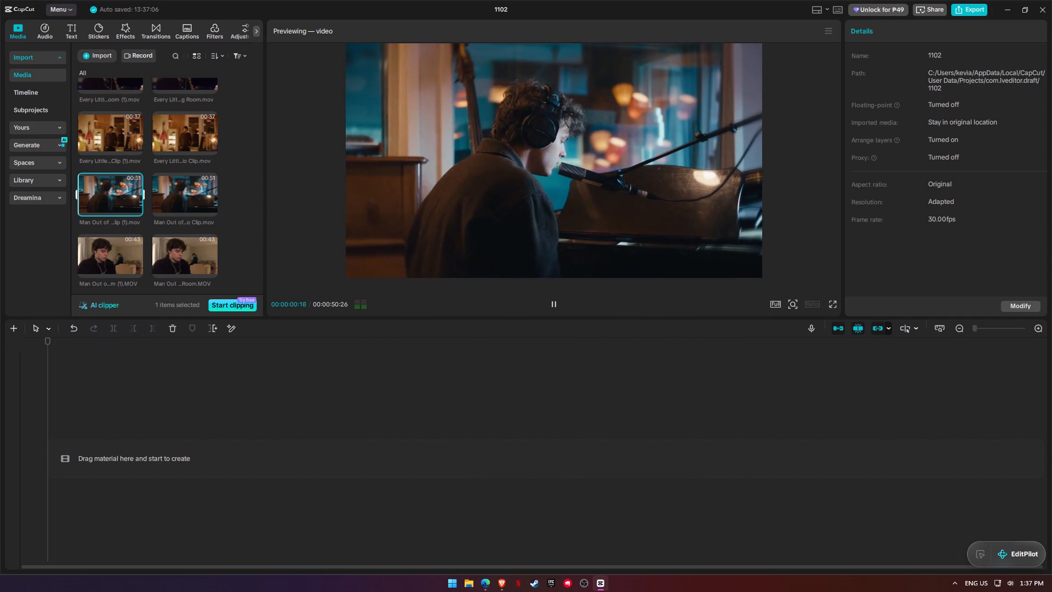
{"action": "left_click", "coordinate": [184, 191]}
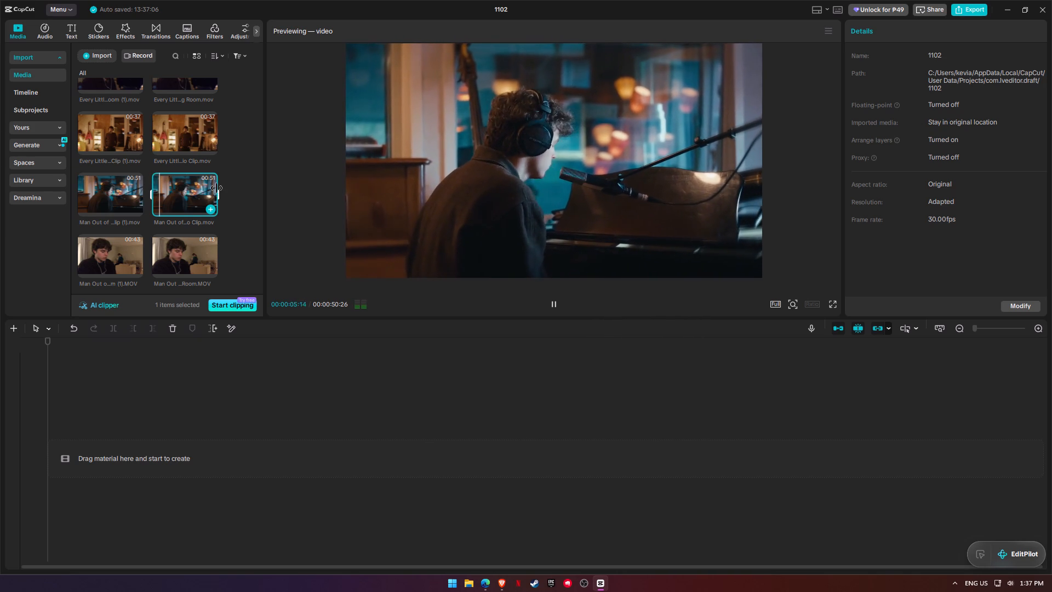
{"action": "key", "text": "space"}
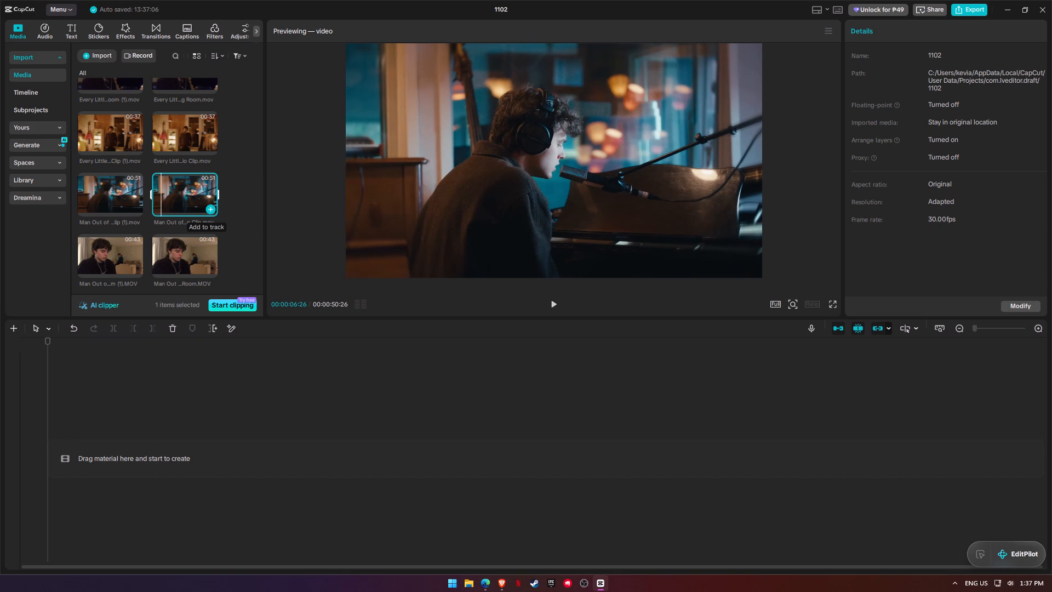
{"action": "left_click", "coordinate": [211, 210]}
Split the timeline clip at about 3 seconds, where the verse begins, and delete the opening section.
{"action": "scroll", "coordinate": [112, 428], "scroll_direction": "up", "scroll_amount": 4, "text": "alt"}
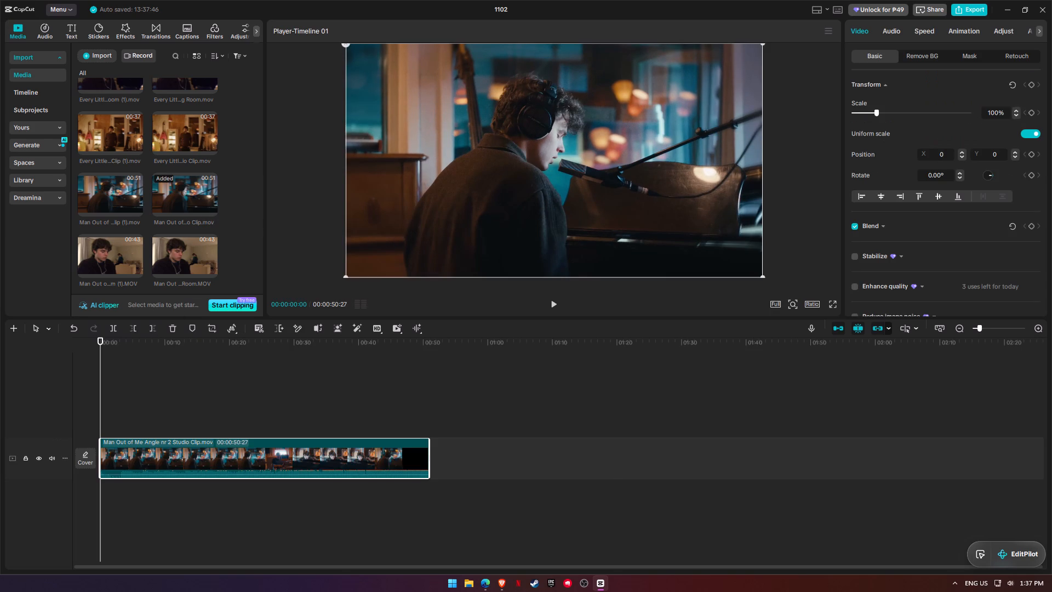
{"action": "scroll", "coordinate": [238, 444], "scroll_direction": "up", "scroll_amount": 9, "text": "ctrl"}
{"action": "key", "text": "space"}
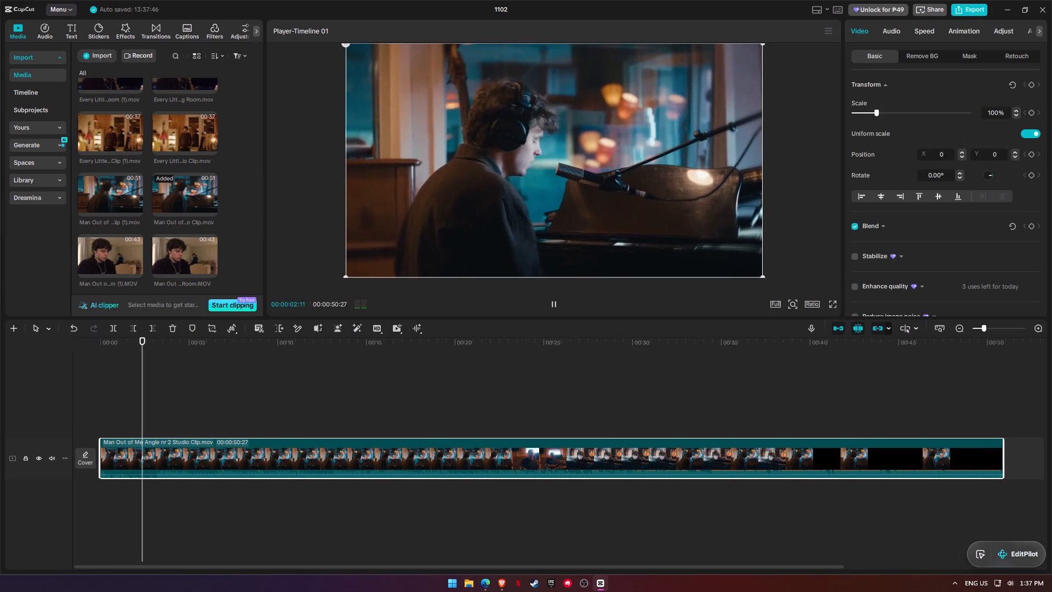
{"action": "key", "text": "space"}
{"action": "key", "text": "space"}
{"action": "key", "text": "space"}
{"action": "left_click", "coordinate": [110, 331]}
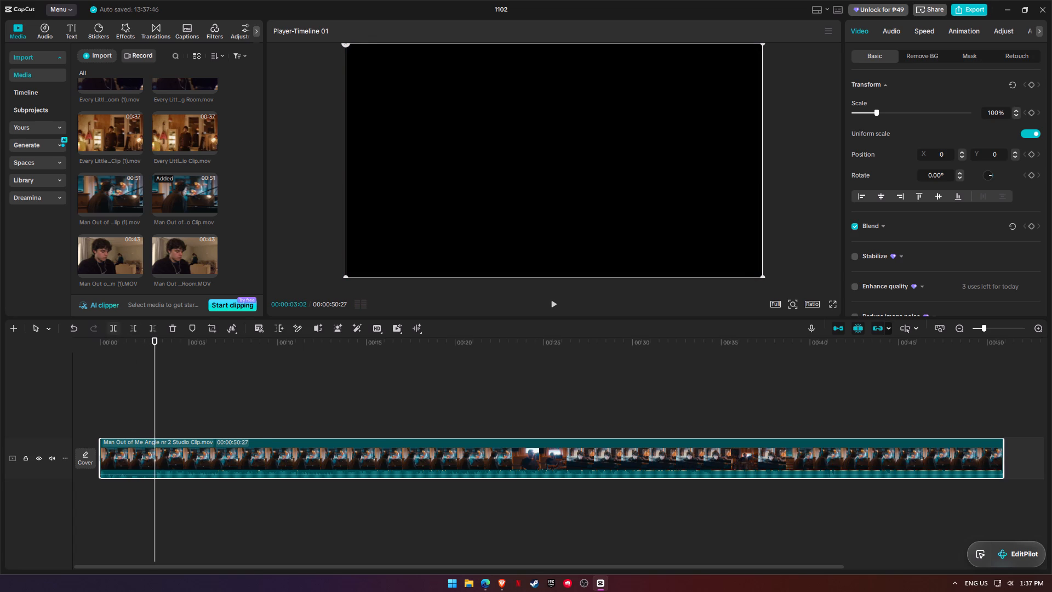
{"action": "left_click", "coordinate": [123, 447]}
{"action": "key", "text": "BackSpace"}
{"action": "left_click", "coordinate": [124, 450]}
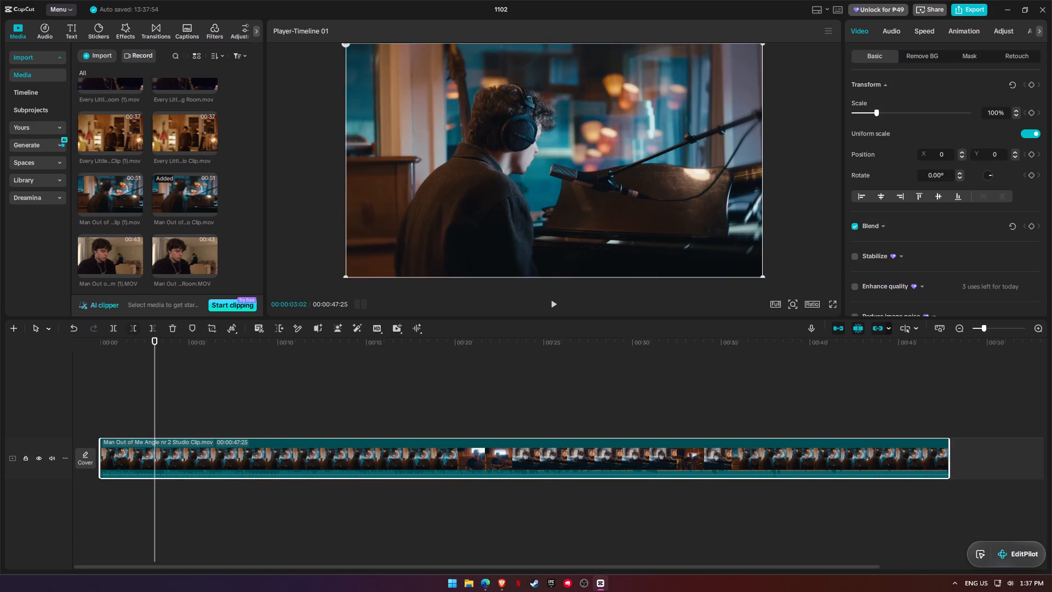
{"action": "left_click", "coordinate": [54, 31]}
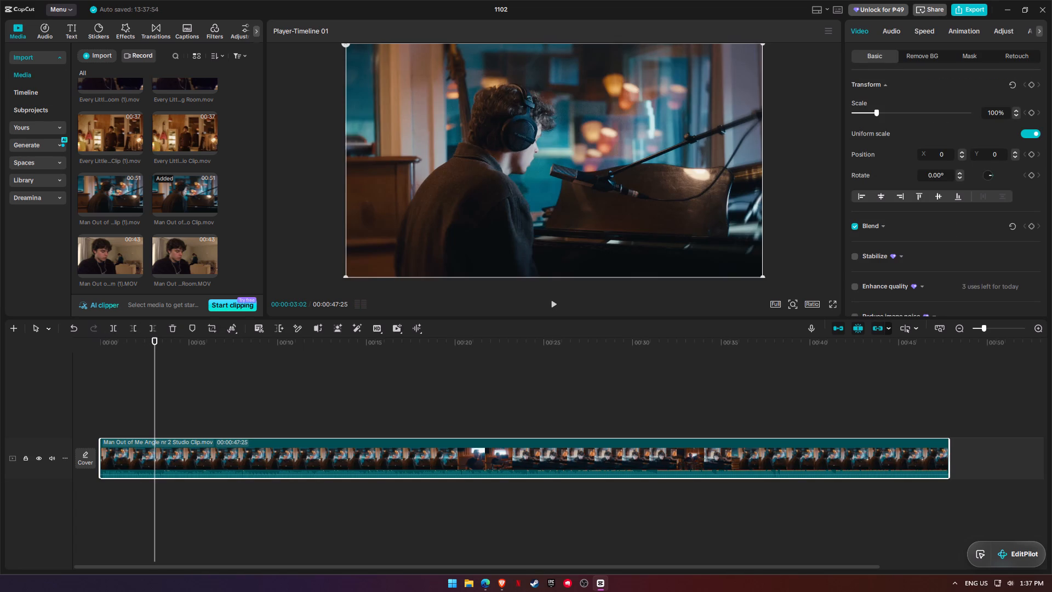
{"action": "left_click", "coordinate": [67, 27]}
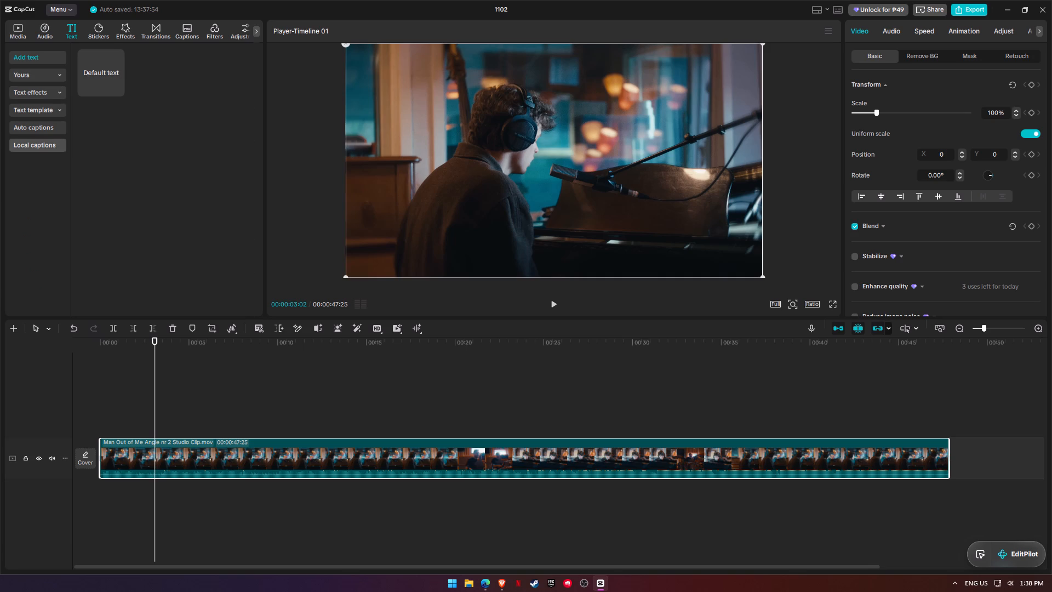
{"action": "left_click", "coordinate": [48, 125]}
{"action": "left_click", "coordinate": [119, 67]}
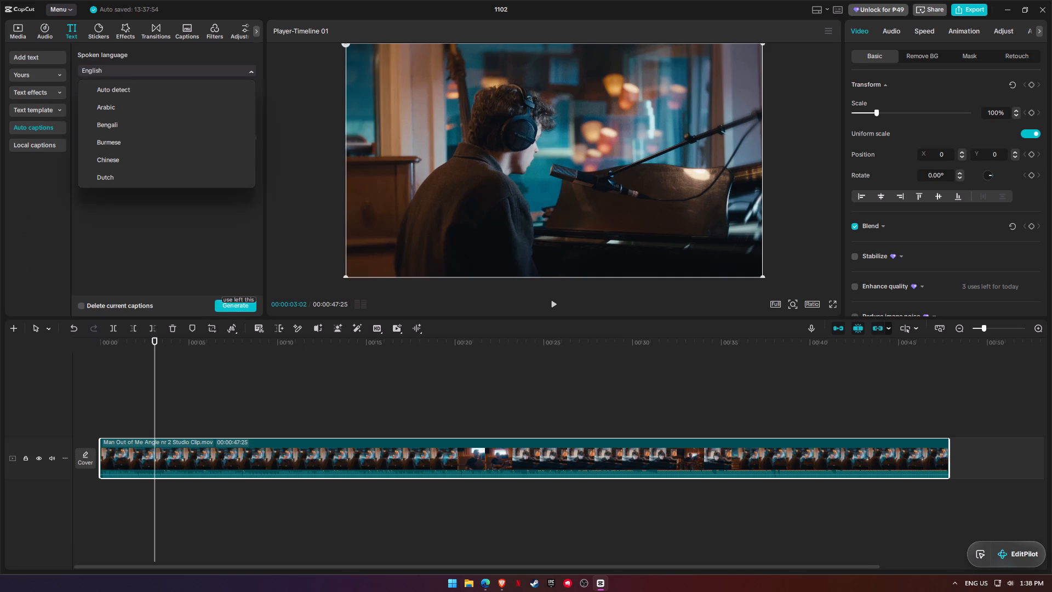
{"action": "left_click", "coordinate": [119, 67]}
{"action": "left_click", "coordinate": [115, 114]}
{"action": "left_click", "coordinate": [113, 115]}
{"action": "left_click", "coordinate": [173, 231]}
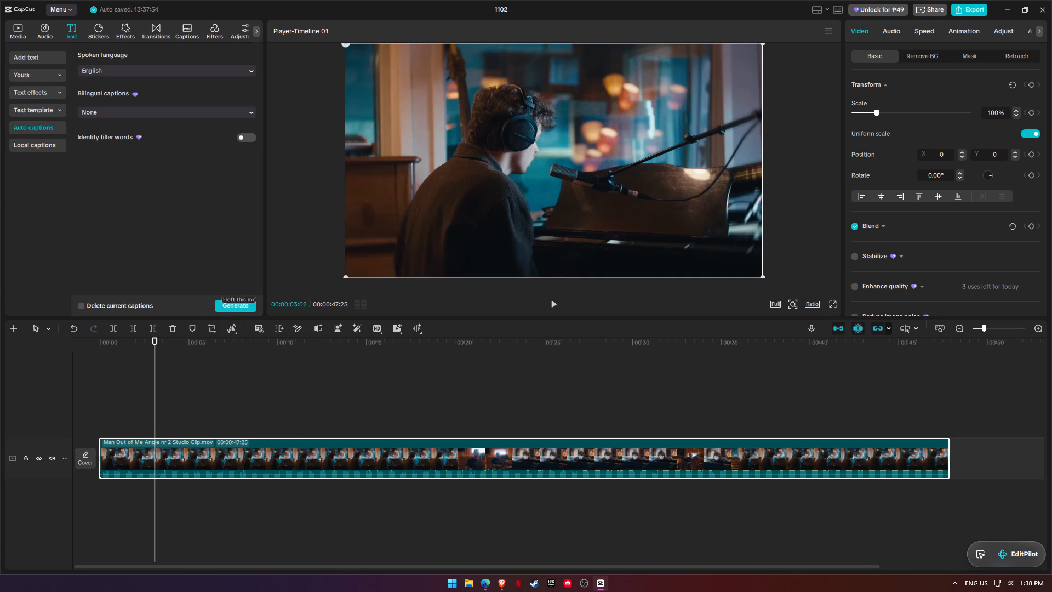
Generate automatic lyrics in English for the timeline clip.
{"action": "left_click", "coordinate": [185, 27]}
{"action": "left_click", "coordinate": [45, 99]}
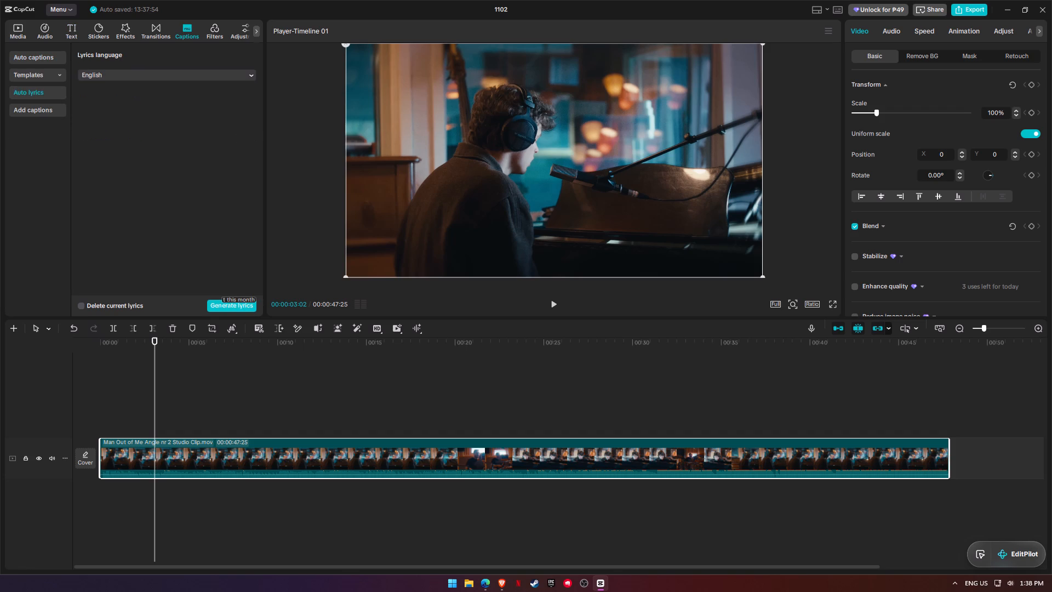
{"action": "left_click", "coordinate": [226, 299]}
{"action": "left_click", "coordinate": [216, 306]}
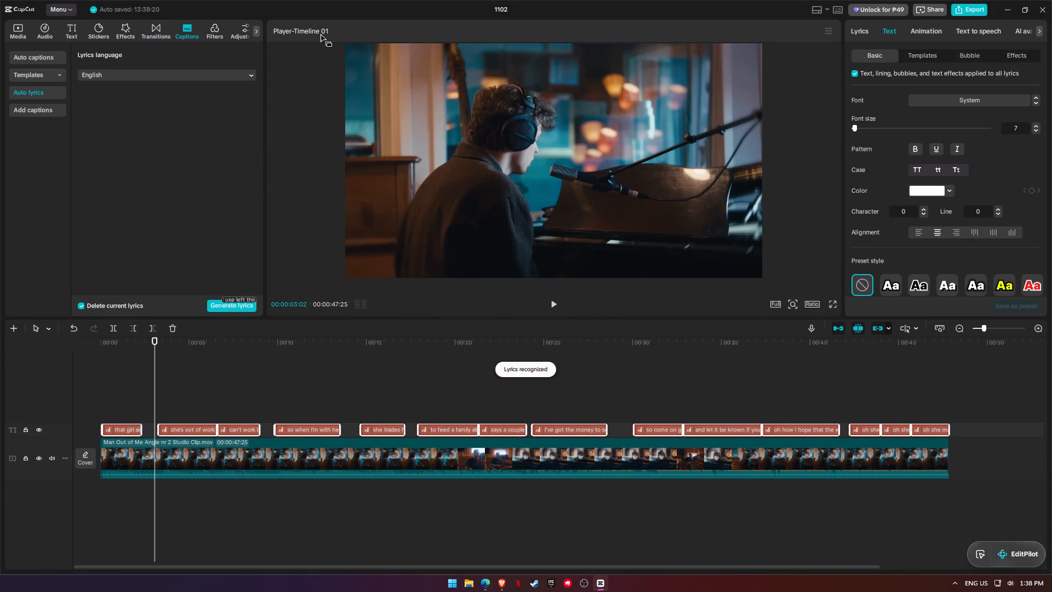
Set the project's aspect ratio to 9:16.
{"action": "left_click", "coordinate": [816, 306]}
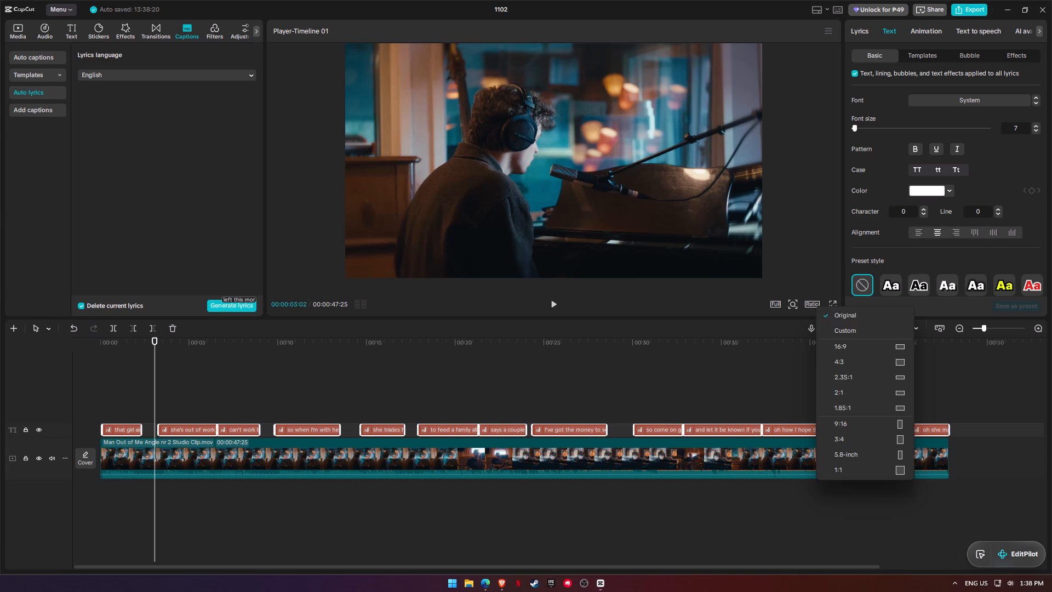
{"action": "left_click", "coordinate": [851, 418]}
Enlarge the video to about 157% and shift it horizontally to about X 305, keeping the singer in frame.
{"action": "left_click", "coordinate": [548, 186]}
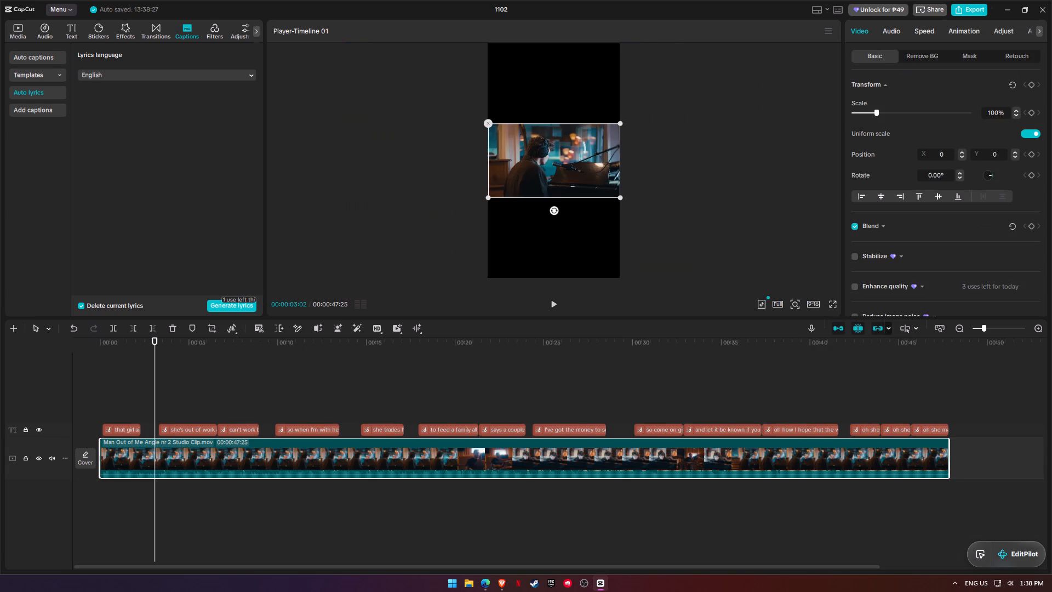
{"action": "left_click_drag", "start_coordinate": [488, 199], "coordinate": [456, 213]}
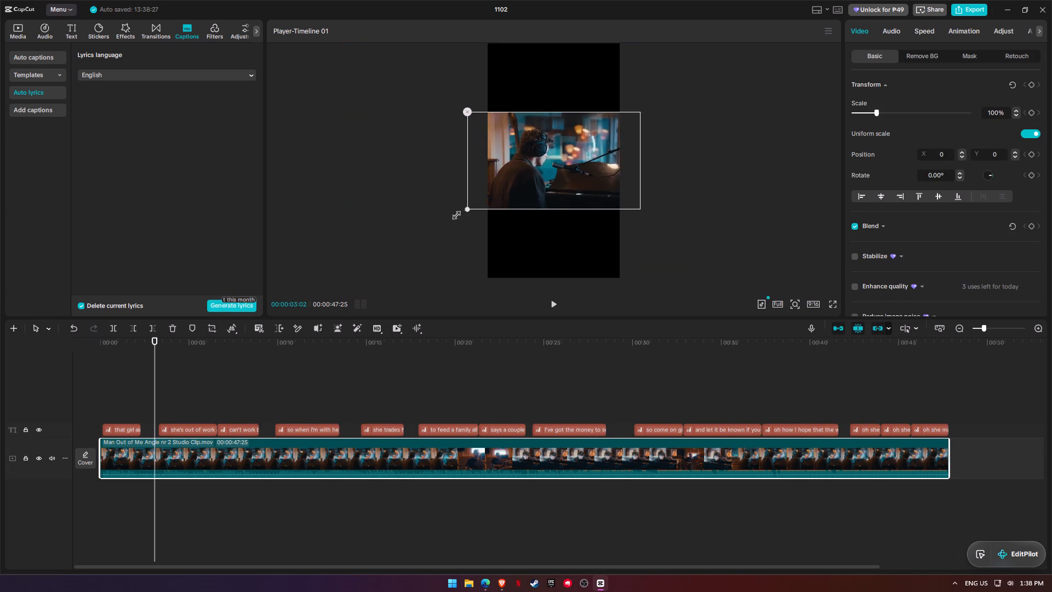
{"action": "left_click_drag", "start_coordinate": [456, 213], "coordinate": [449, 217]}
{"action": "left_click_drag", "start_coordinate": [646, 214], "coordinate": [666, 221]}
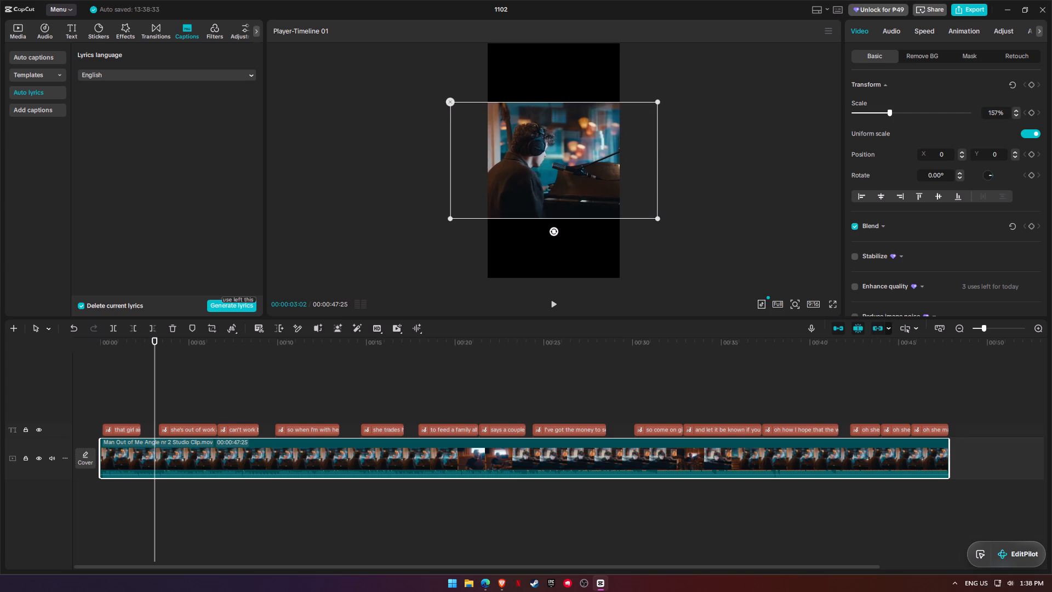
{"action": "left_click_drag", "start_coordinate": [597, 202], "coordinate": [611, 202]}
{"action": "left_click_drag", "start_coordinate": [562, 170], "coordinate": [579, 169]}
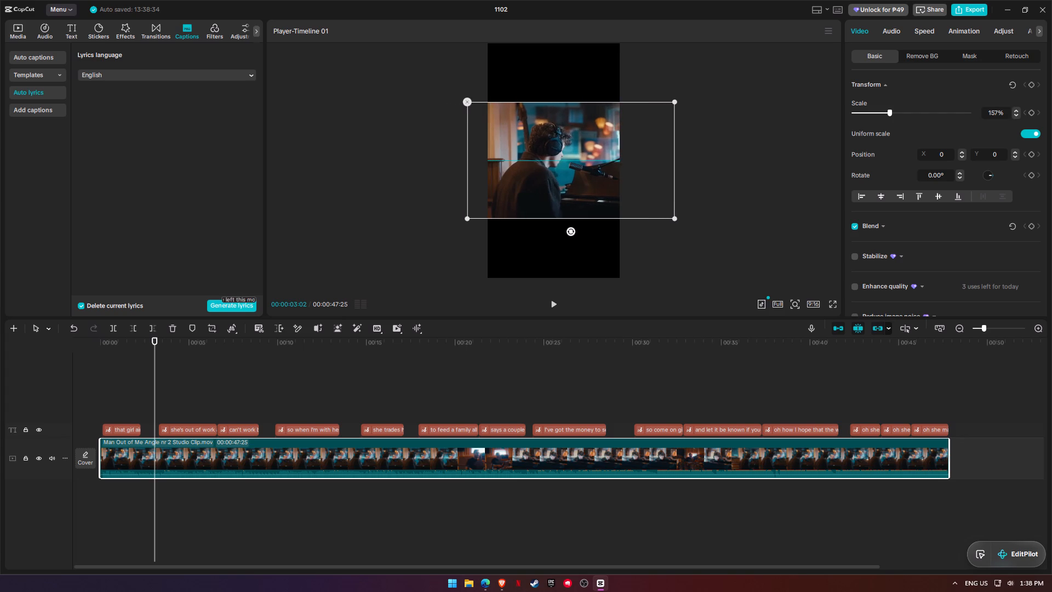
{"action": "left_click_drag", "start_coordinate": [579, 169], "coordinate": [581, 172]}
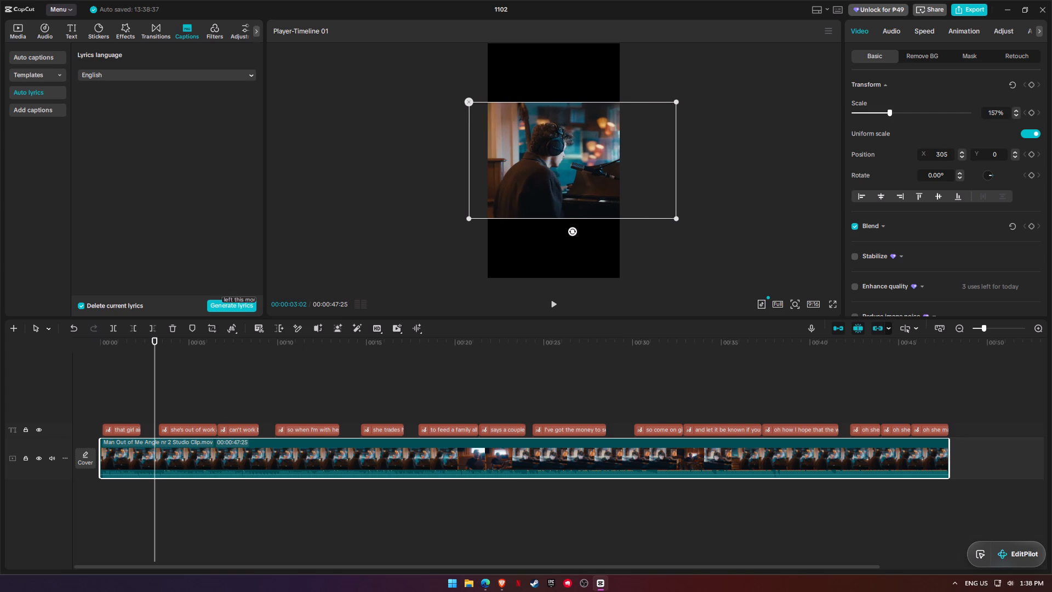
Play the whole edit from the beginning to check the generated lyrics against the vocals and framing.
{"action": "left_click_drag", "start_coordinate": [155, 339], "coordinate": [66, 339]}
{"action": "key", "text": "space"}
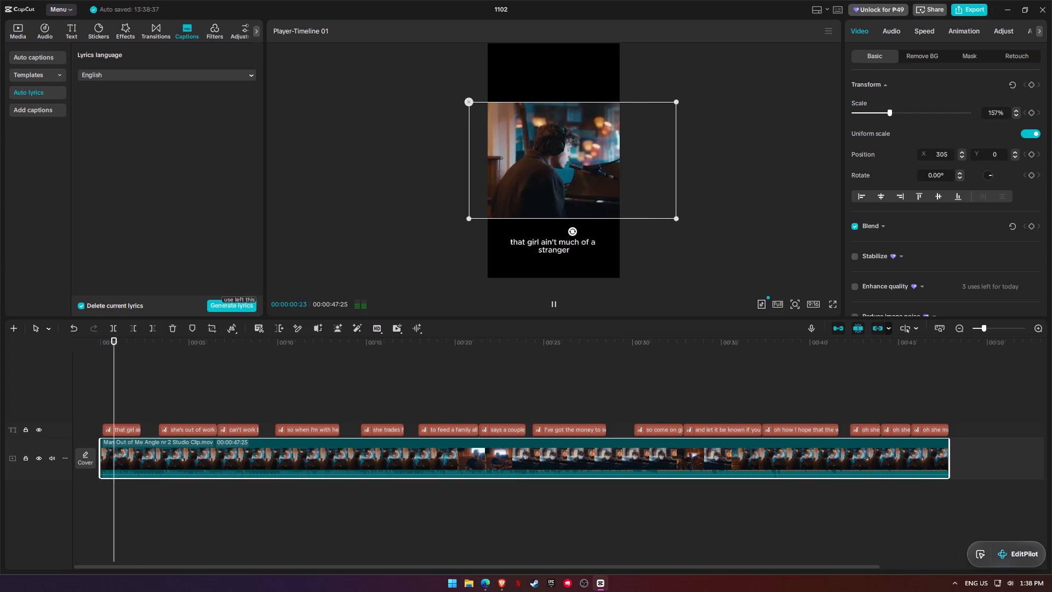
{"action": "left_click", "coordinate": [550, 258]}
{"action": "key", "text": "space"}
{"action": "left_click", "coordinate": [551, 249]}
{"action": "key", "text": "space"}
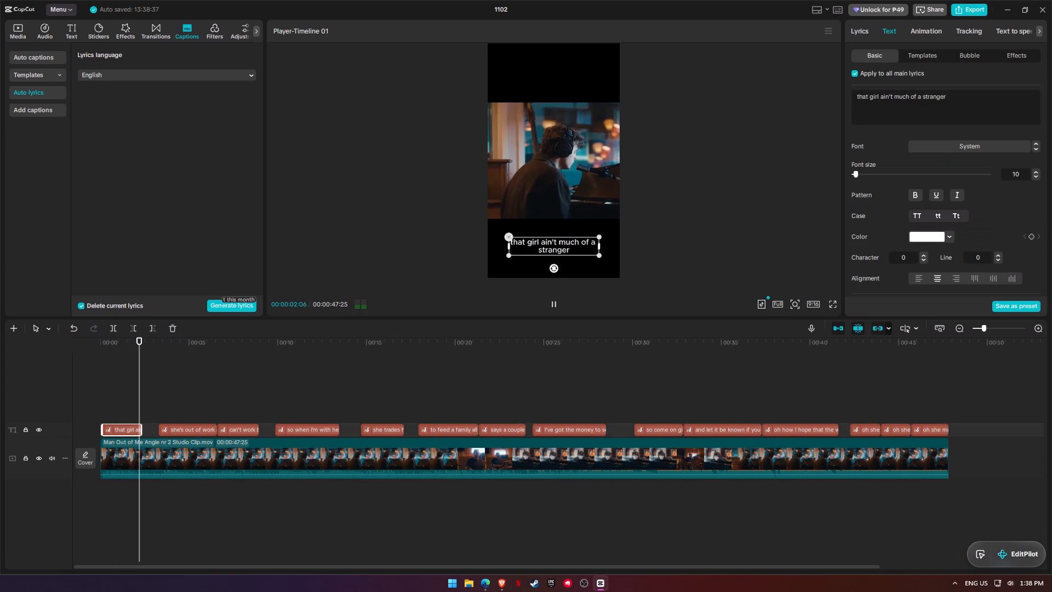
{"action": "key", "text": "space"}
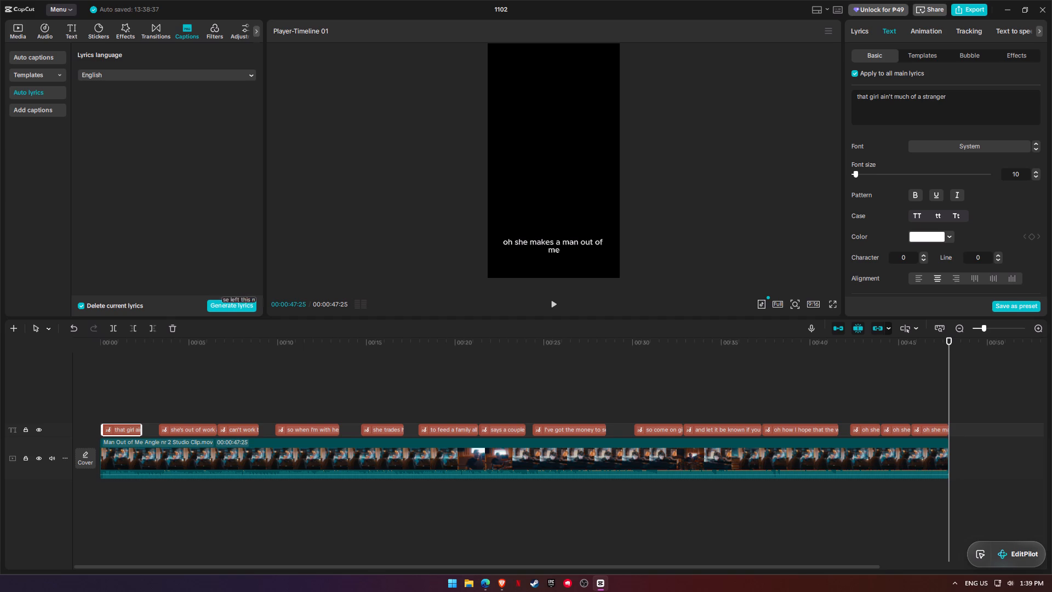
Select all the lyric segments and move the text up, centred, over the lower part of the video image.
{"action": "left_click_drag", "start_coordinate": [951, 339], "coordinate": [222, 342]}
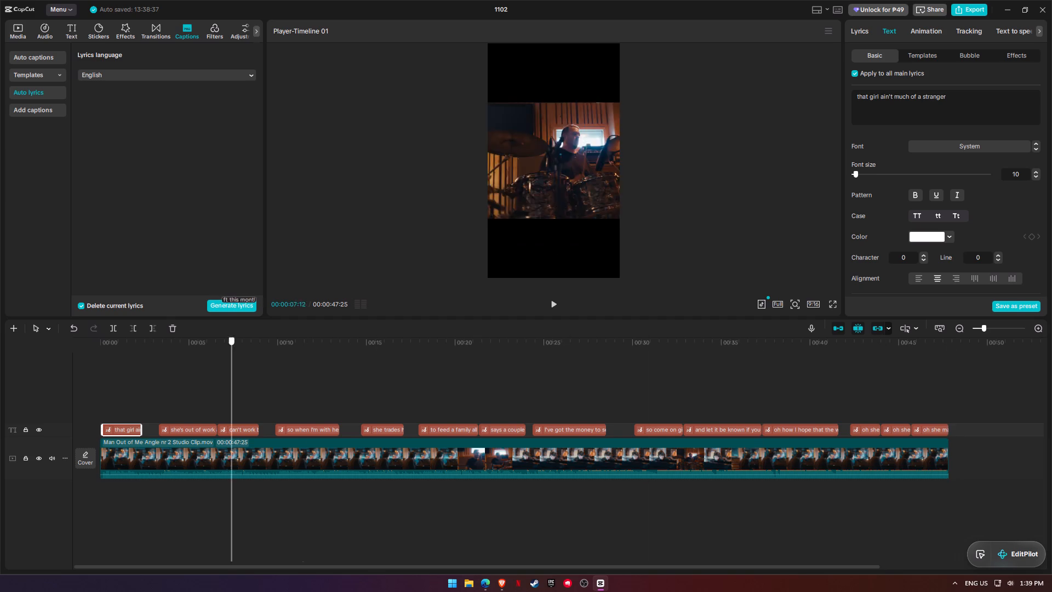
{"action": "left_click_drag", "start_coordinate": [222, 342], "coordinate": [73, 345]}
{"action": "left_click_drag", "start_coordinate": [113, 399], "coordinate": [933, 420]}
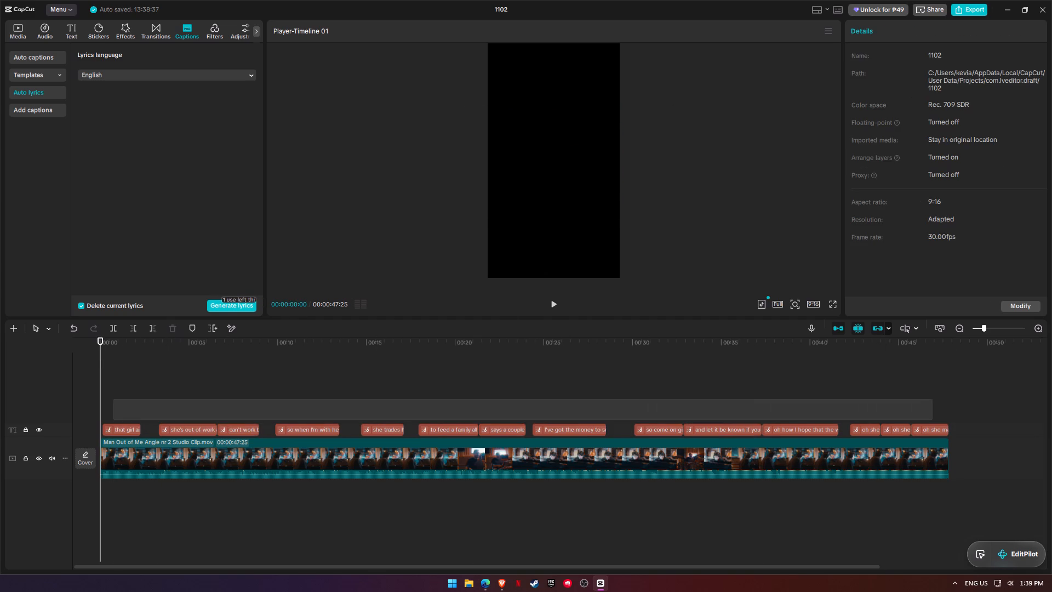
{"action": "left_click_drag", "start_coordinate": [933, 420], "coordinate": [940, 429]}
{"action": "left_click_drag", "start_coordinate": [100, 338], "coordinate": [107, 338]}
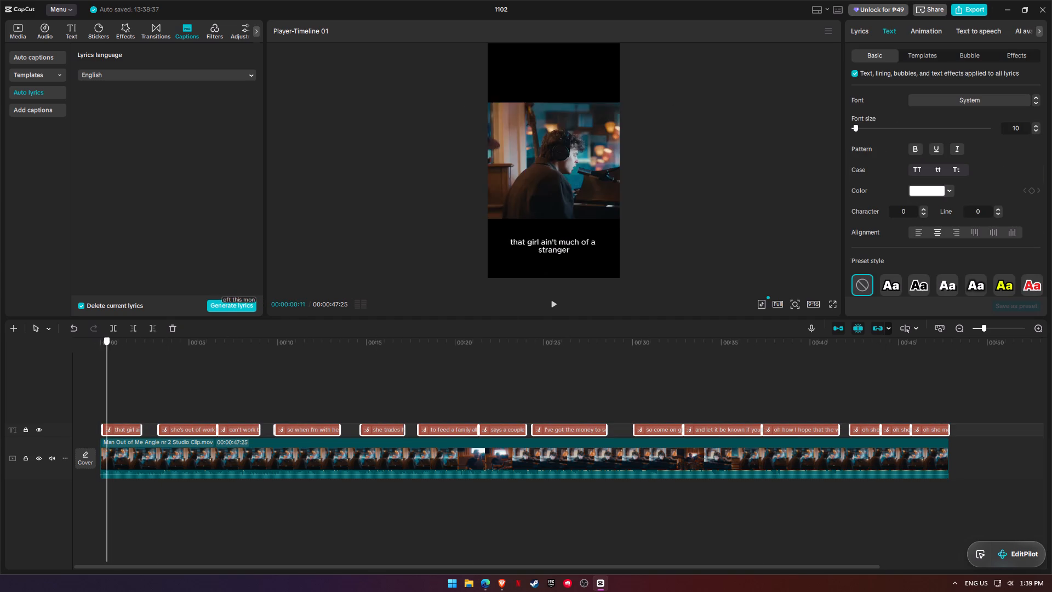
{"action": "left_click_drag", "start_coordinate": [107, 338], "coordinate": [112, 338]}
{"action": "left_click_drag", "start_coordinate": [546, 247], "coordinate": [548, 186]}
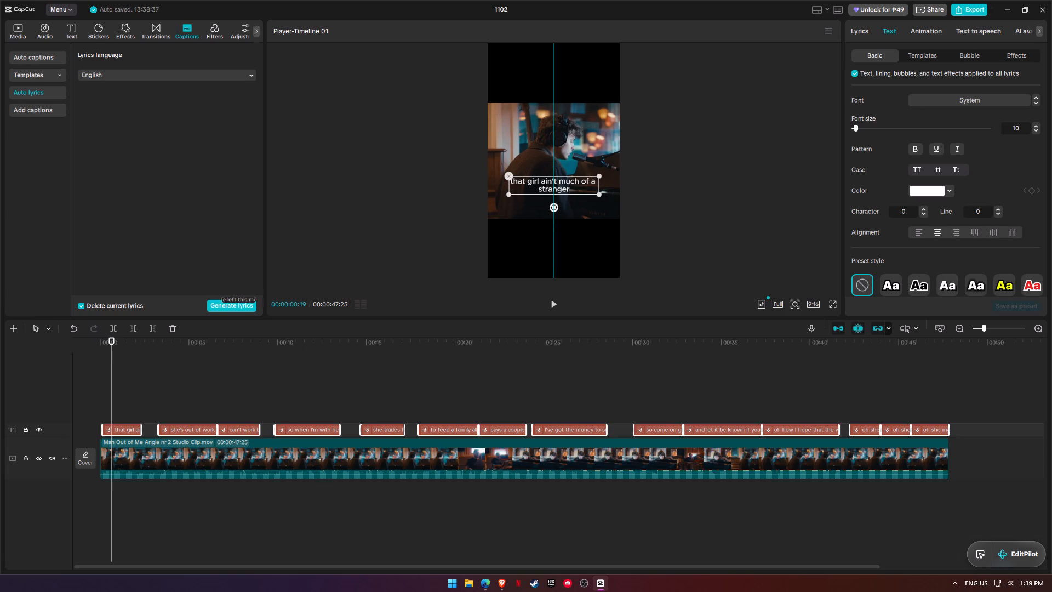
{"action": "left_click_drag", "start_coordinate": [548, 186], "coordinate": [548, 202]}
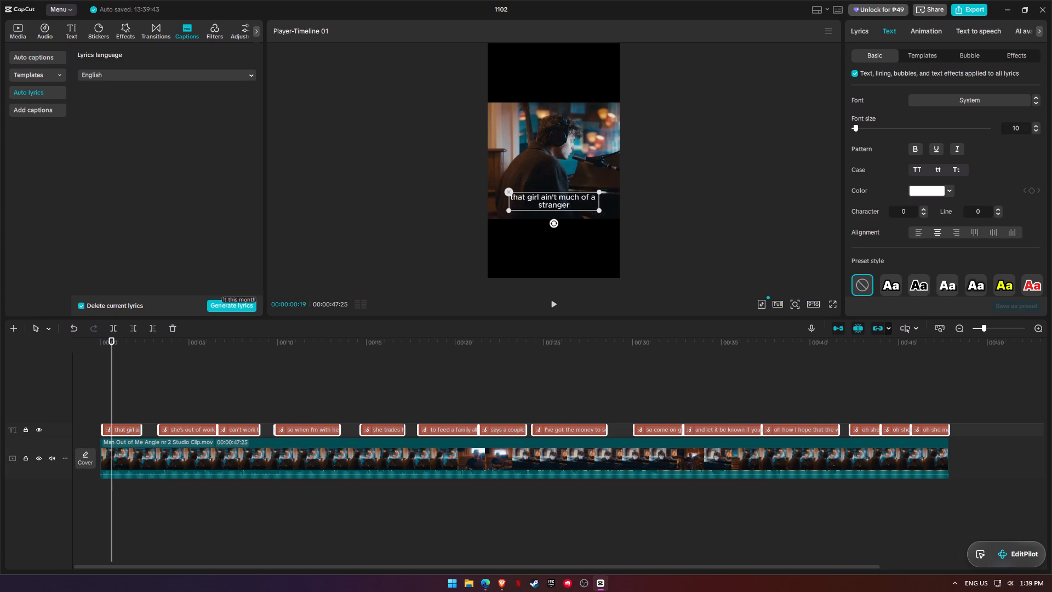
Apply the free Trending text template with red-outlined lettering to all lyrics and return the playhead to the start.
{"action": "left_click", "coordinate": [938, 56]}
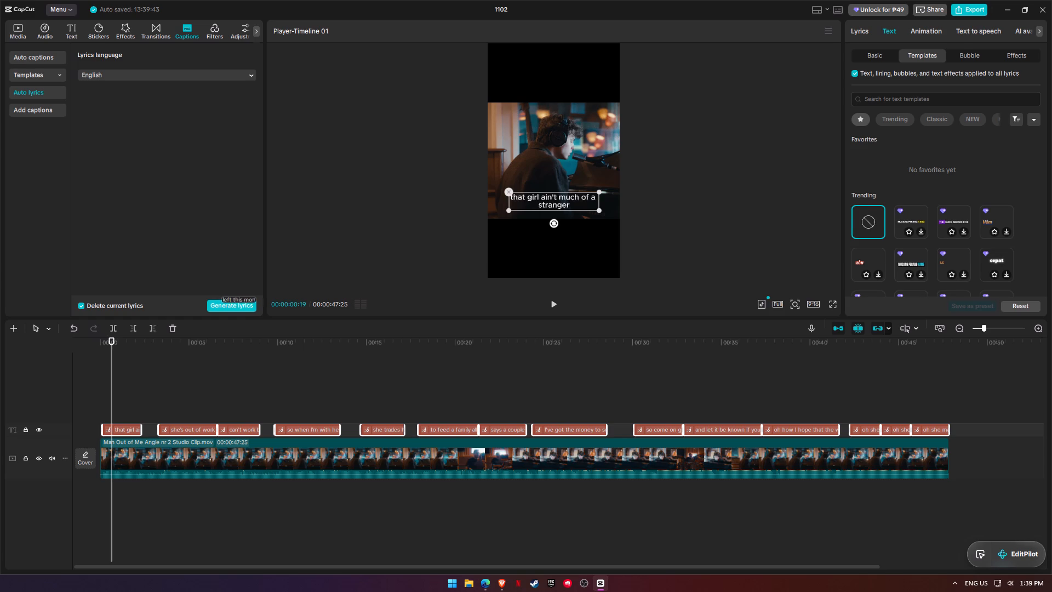
{"action": "left_click", "coordinate": [868, 259]}
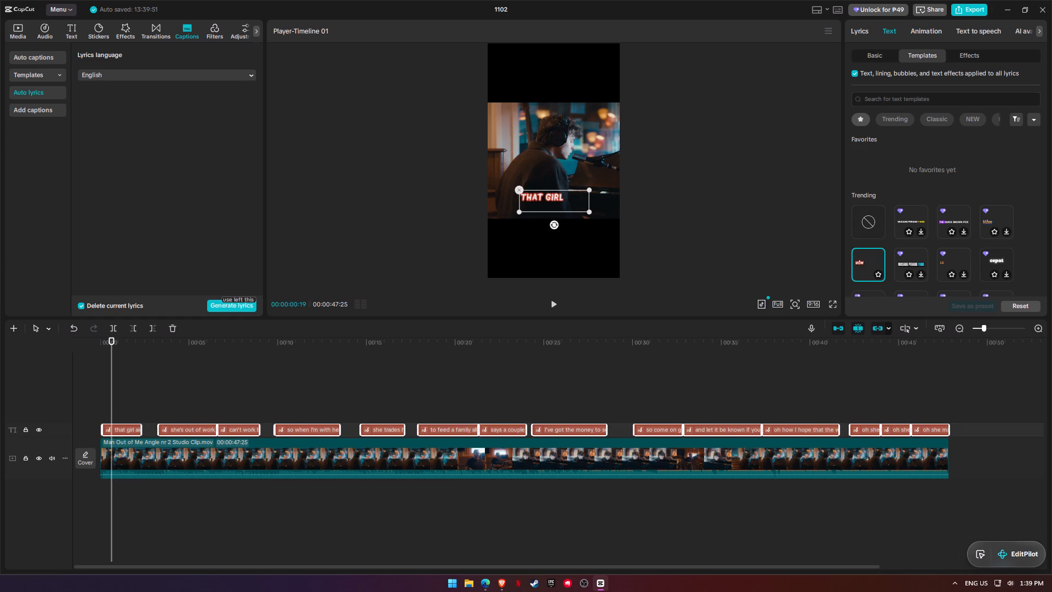
{"action": "left_click_drag", "start_coordinate": [112, 339], "coordinate": [74, 340]}
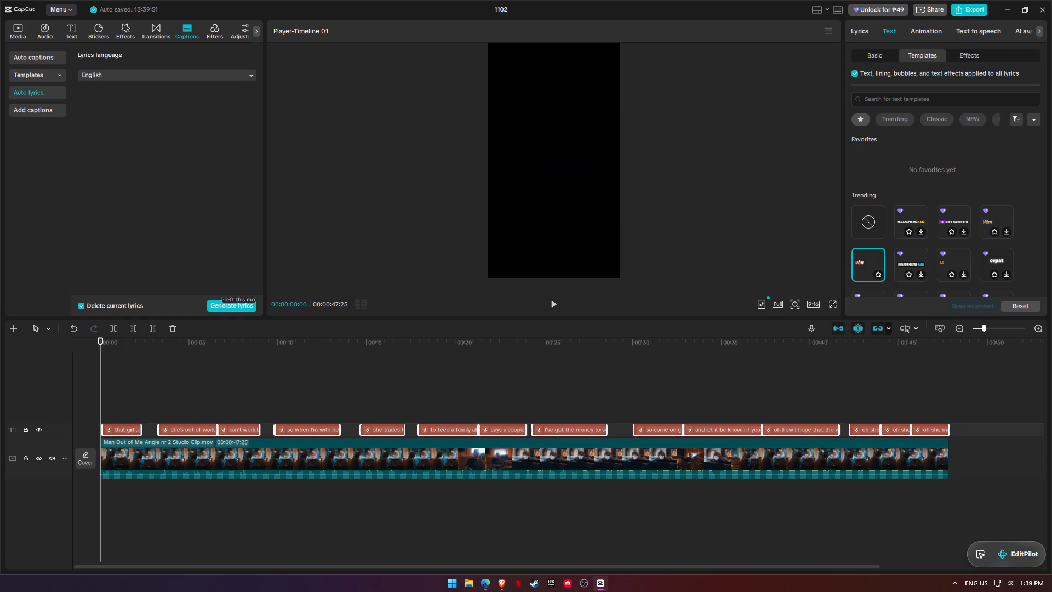
Play the edit from the start to review the red-outlined lyric style over the video.
{"action": "left_click", "coordinate": [554, 306]}
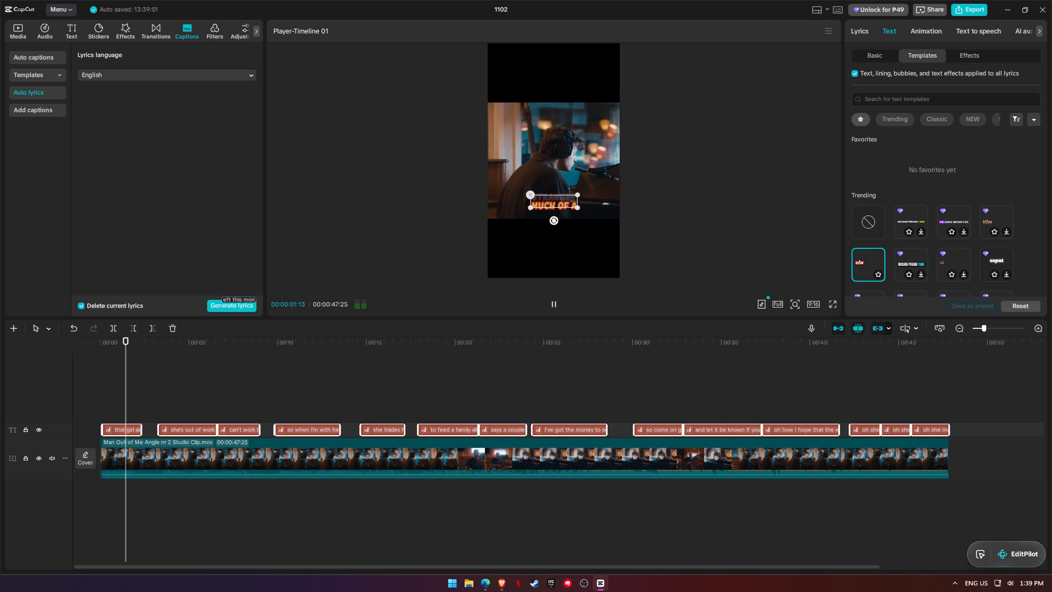
{"action": "left_click", "coordinate": [680, 275]}
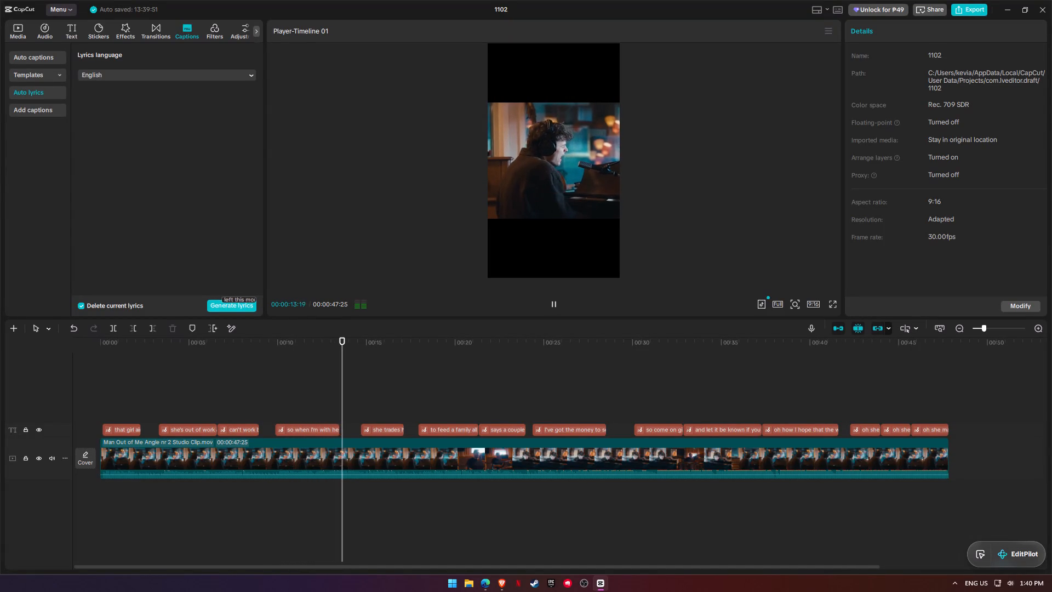
{"action": "left_click", "coordinate": [556, 303]}
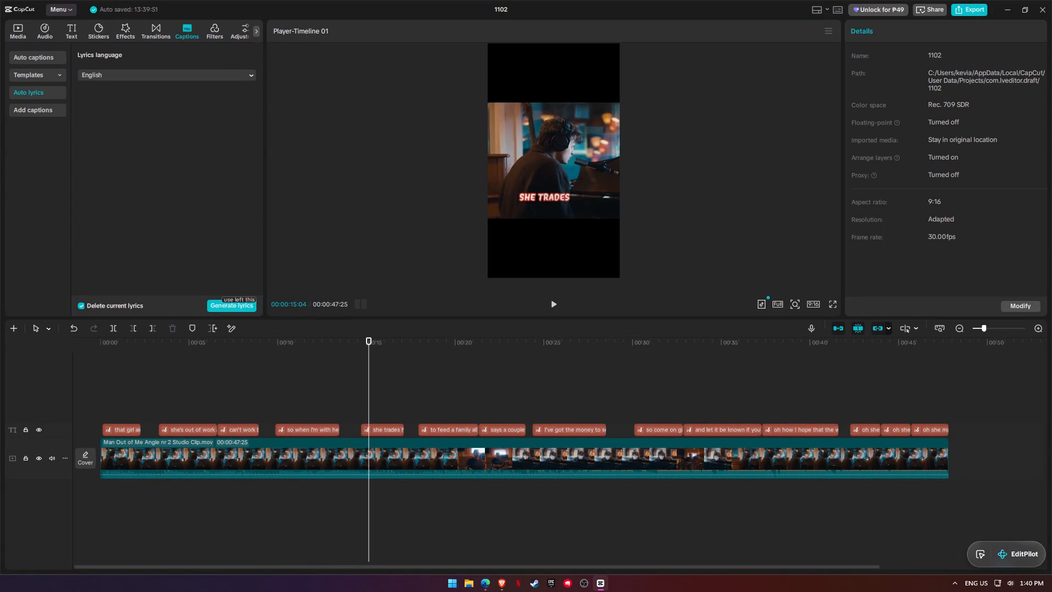
Select all the lyric segments and apply the free Trending text template with blue italic, white-outlined lettering.
{"action": "left_click_drag", "start_coordinate": [130, 395], "coordinate": [919, 432]}
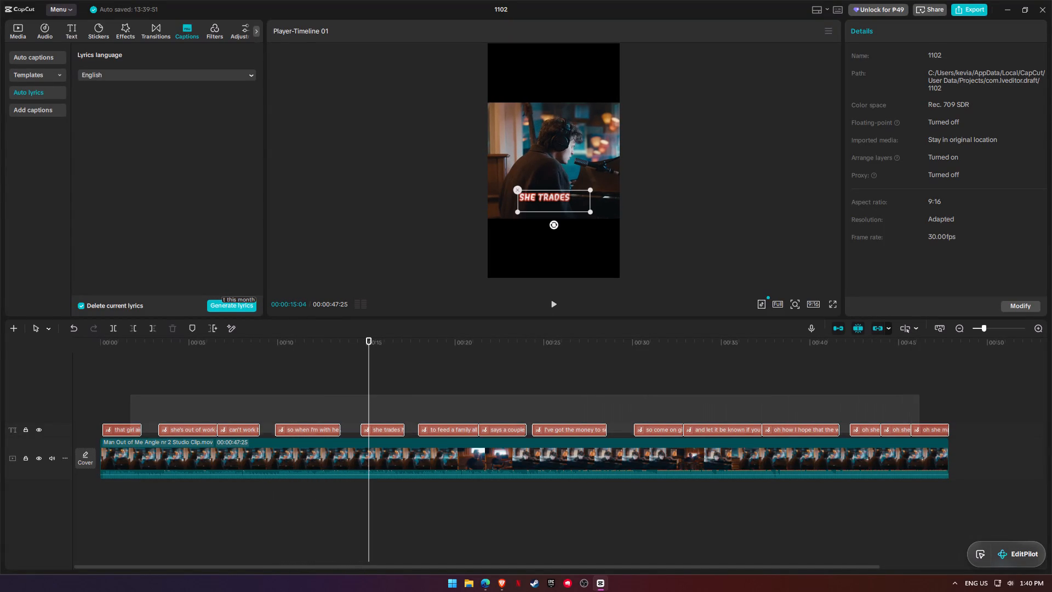
{"action": "left_click_drag", "start_coordinate": [919, 432], "coordinate": [929, 432]}
{"action": "left_click", "coordinate": [959, 59]}
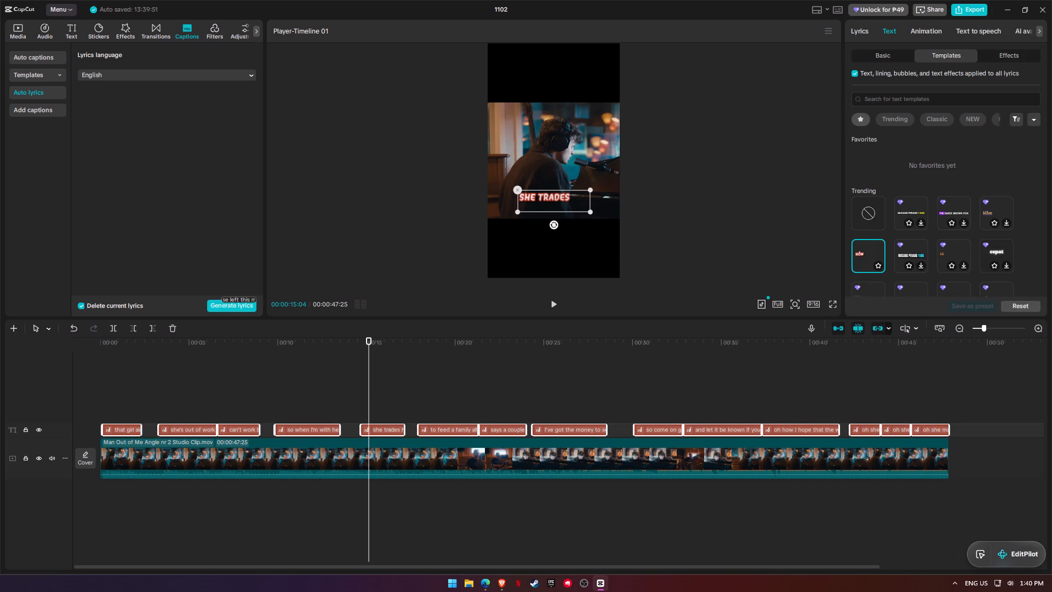
{"action": "left_click", "coordinate": [911, 124]}
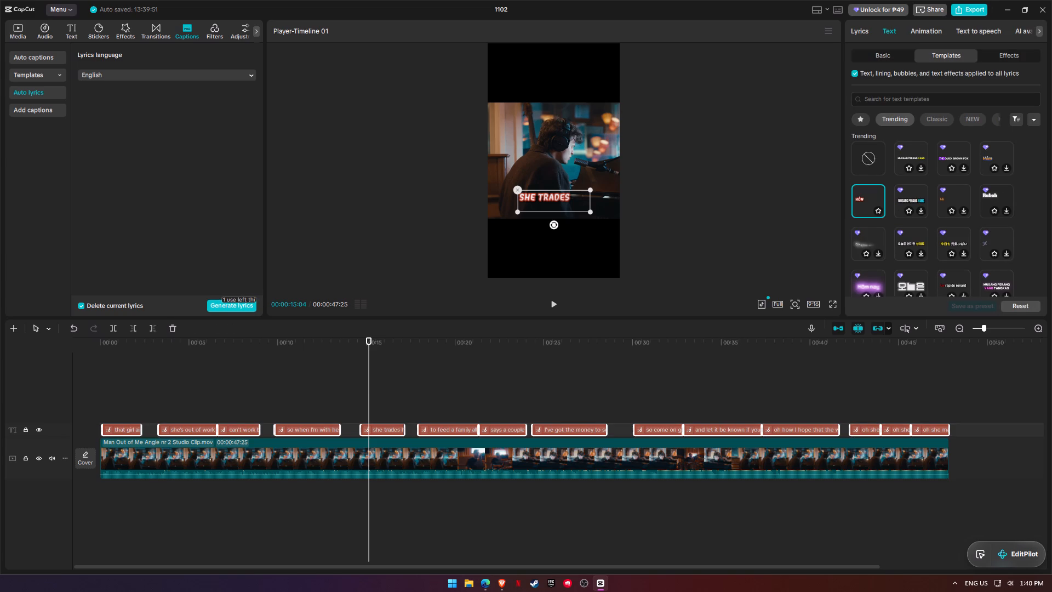
{"action": "scroll", "coordinate": [984, 203], "scroll_direction": "down", "scroll_amount": 2}
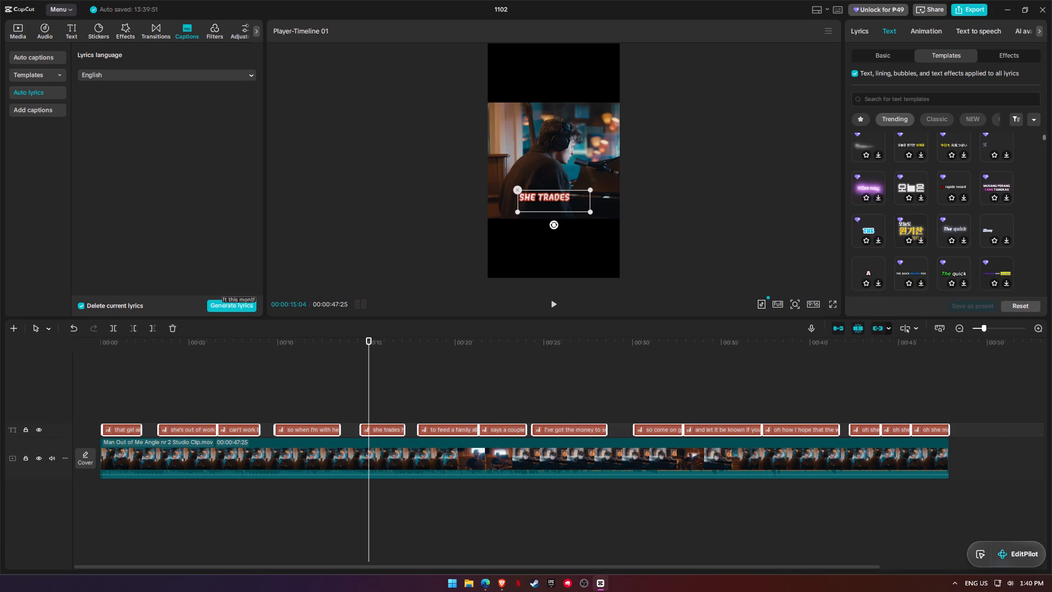
{"action": "left_click", "coordinate": [996, 228]}
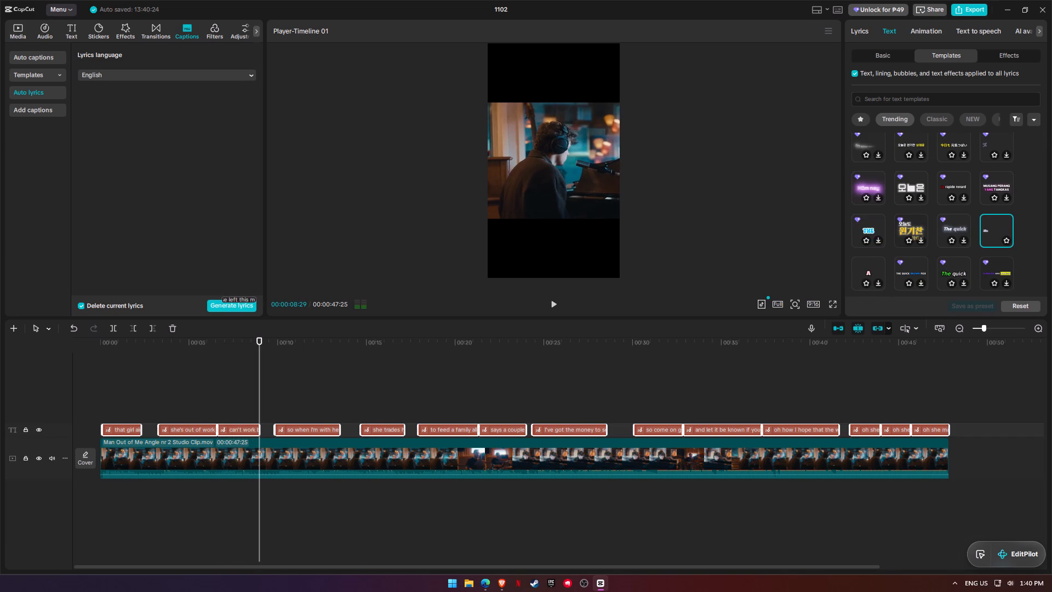
Play the edit from the beginning to review the blue italic lyric style against the vocals.
{"action": "left_click", "coordinate": [94, 329]}
{"action": "left_click", "coordinate": [80, 344]}
{"action": "left_click", "coordinate": [91, 344]}
{"action": "left_click", "coordinate": [102, 340]}
{"action": "left_click_drag", "start_coordinate": [99, 335], "coordinate": [89, 333]}
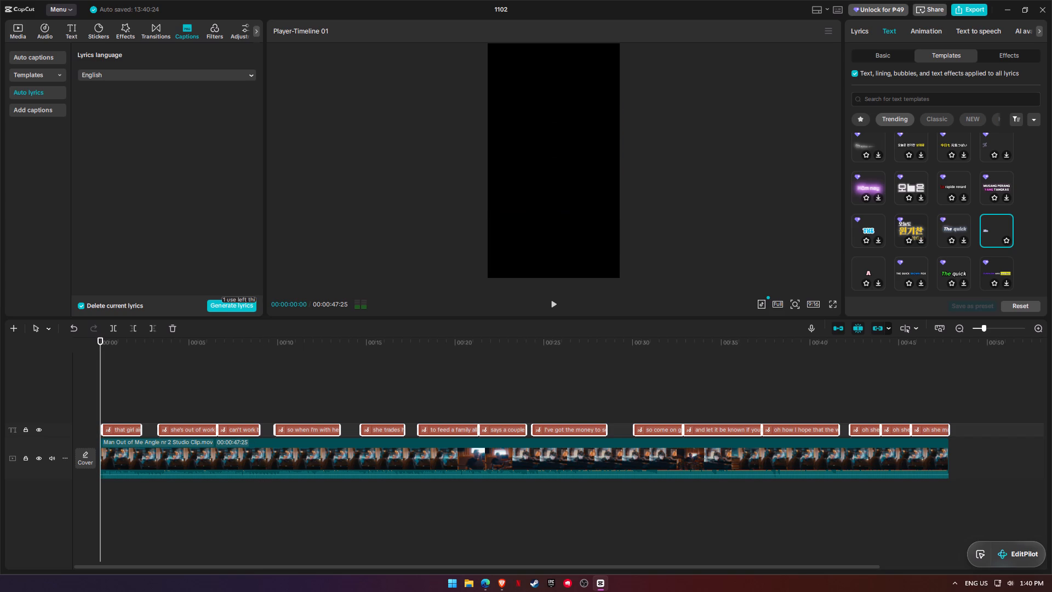
{"action": "left_click", "coordinate": [554, 306]}
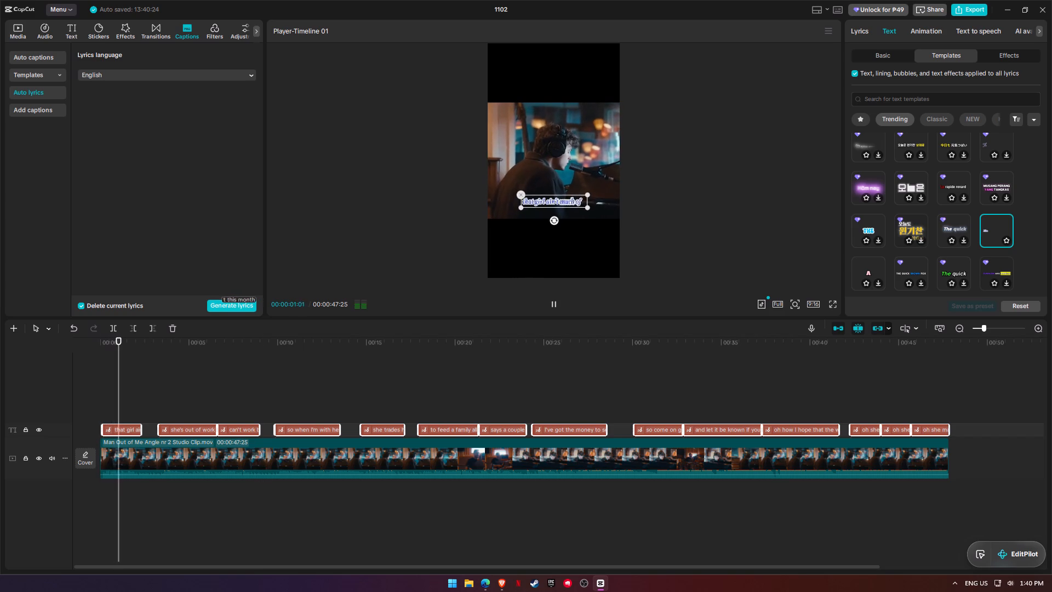
{"action": "left_click", "coordinate": [727, 243]}
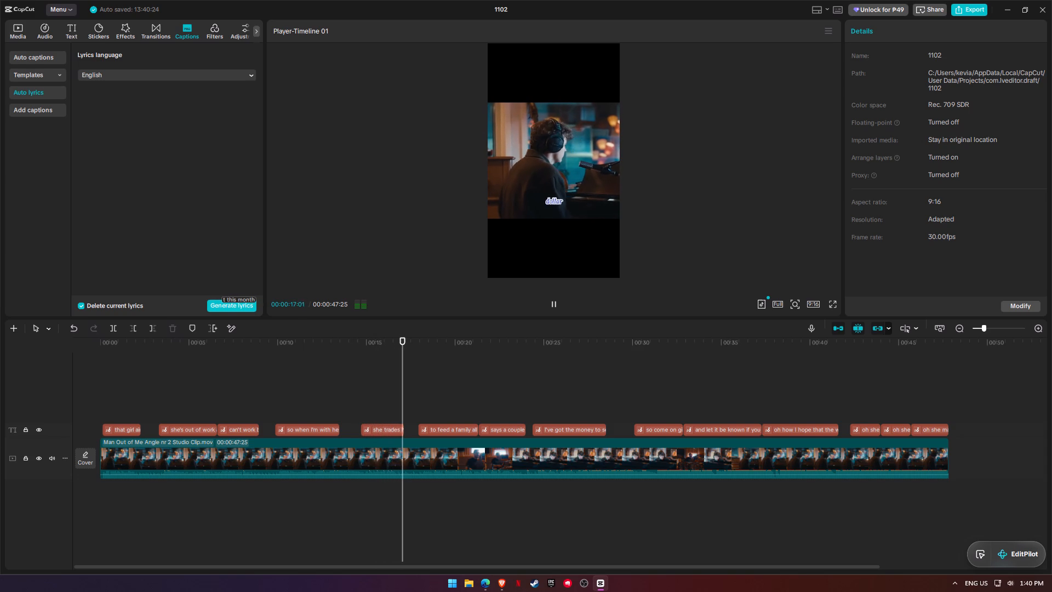
{"action": "key", "text": "space"}
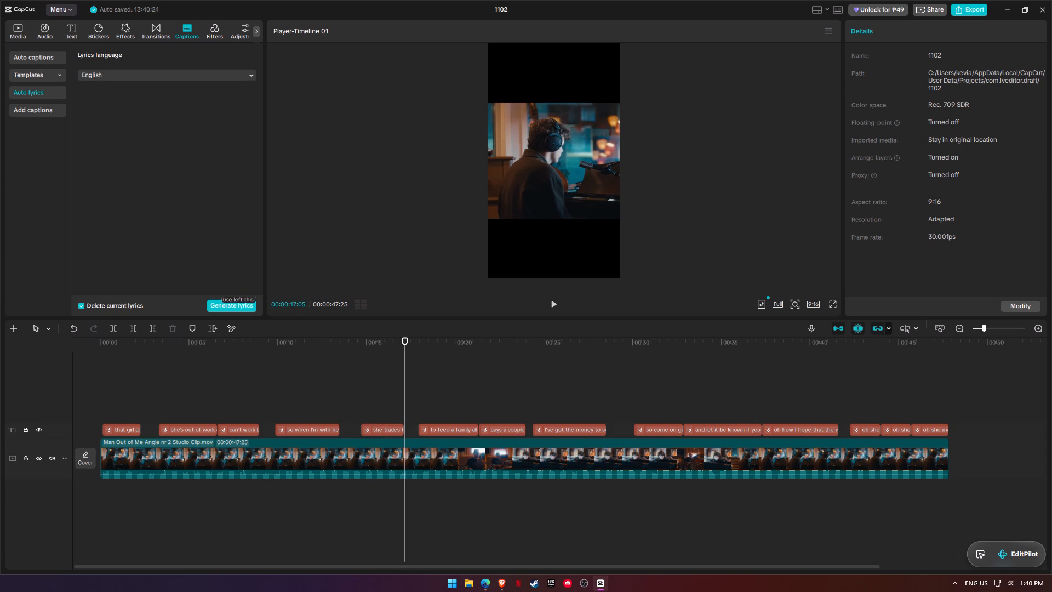
Watch the edit full screen from the beginning to check the wording of the lyrics, and leave full screen.
{"action": "left_click", "coordinate": [104, 343]}
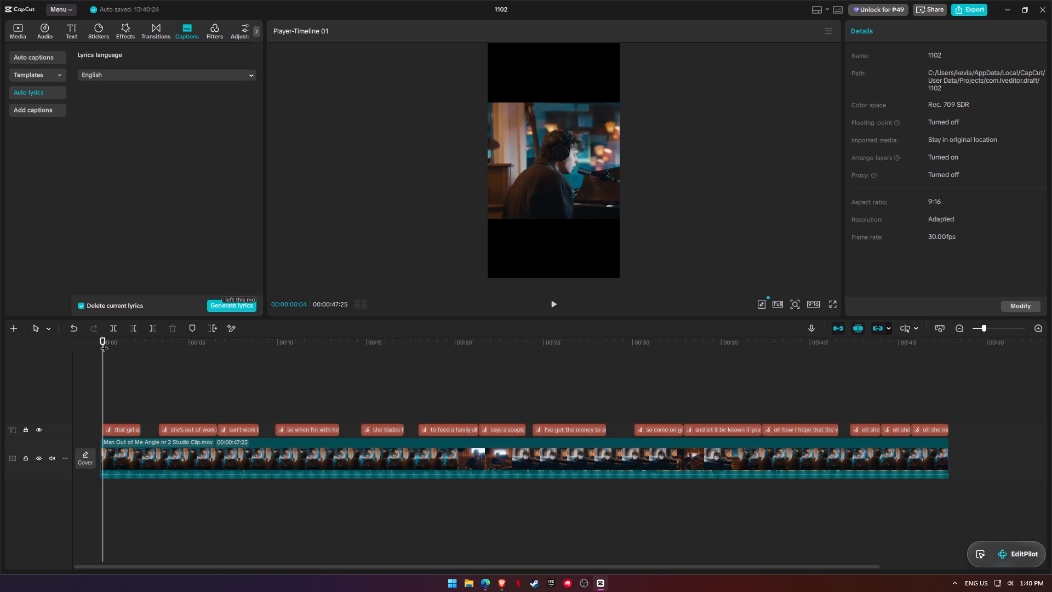
{"action": "left_click_drag", "start_coordinate": [104, 341], "coordinate": [91, 340]}
{"action": "left_click", "coordinate": [837, 302]}
{"action": "left_click", "coordinate": [833, 302]}
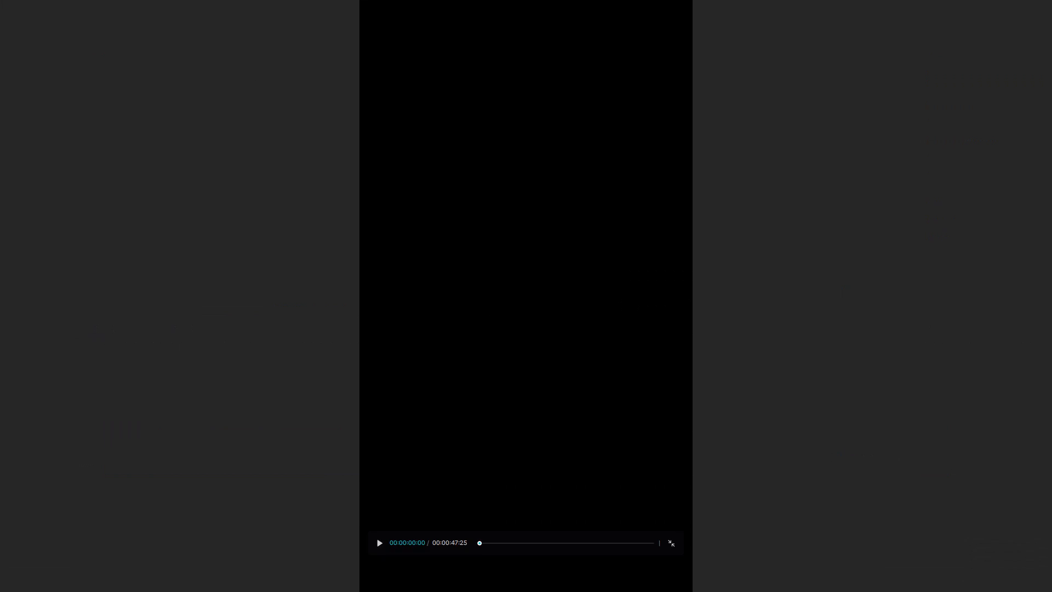
{"action": "key", "text": "space"}
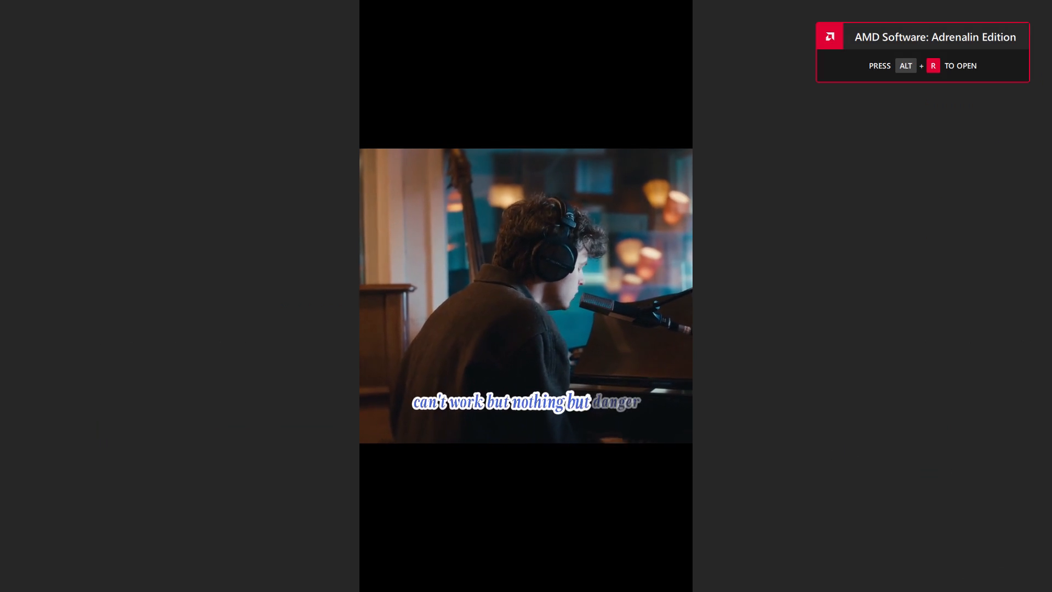
{"action": "key", "text": "space"}
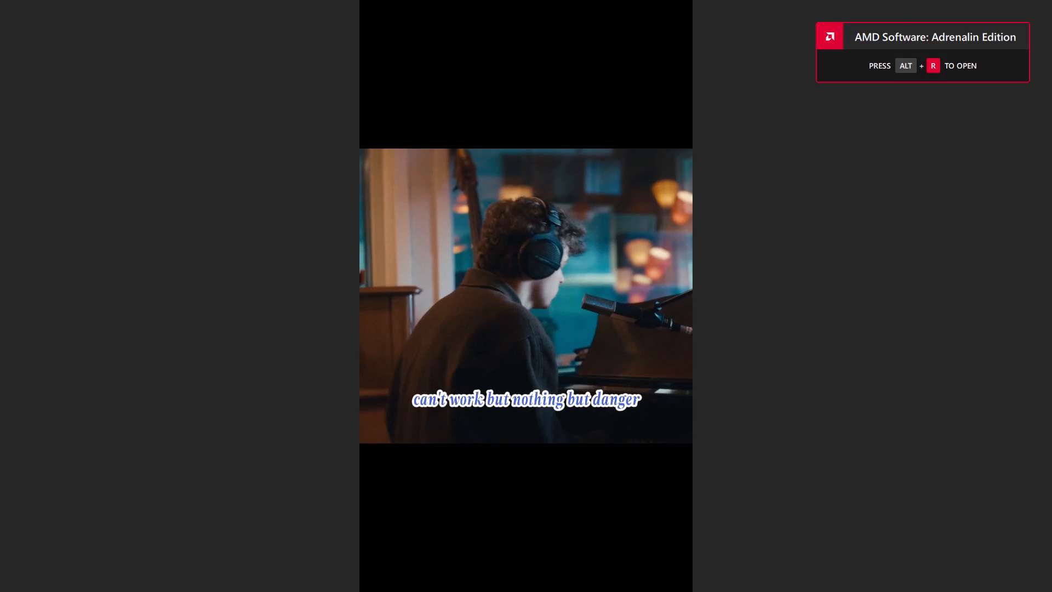
{"action": "key", "text": "space"}
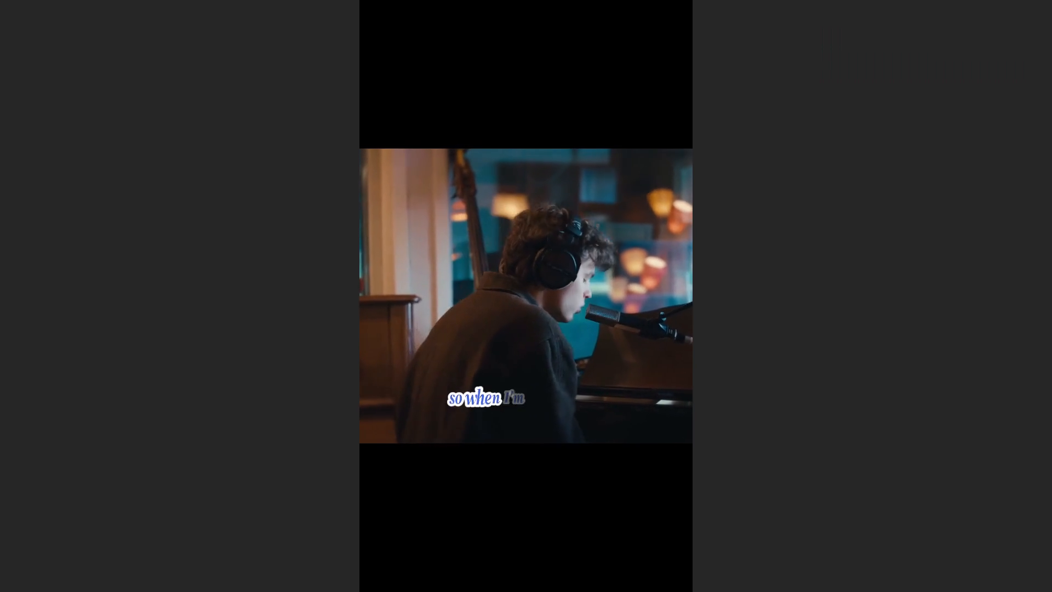
{"action": "key", "text": "space"}
{"action": "key", "text": "f"}
{"action": "key", "text": "alt+Tab"}
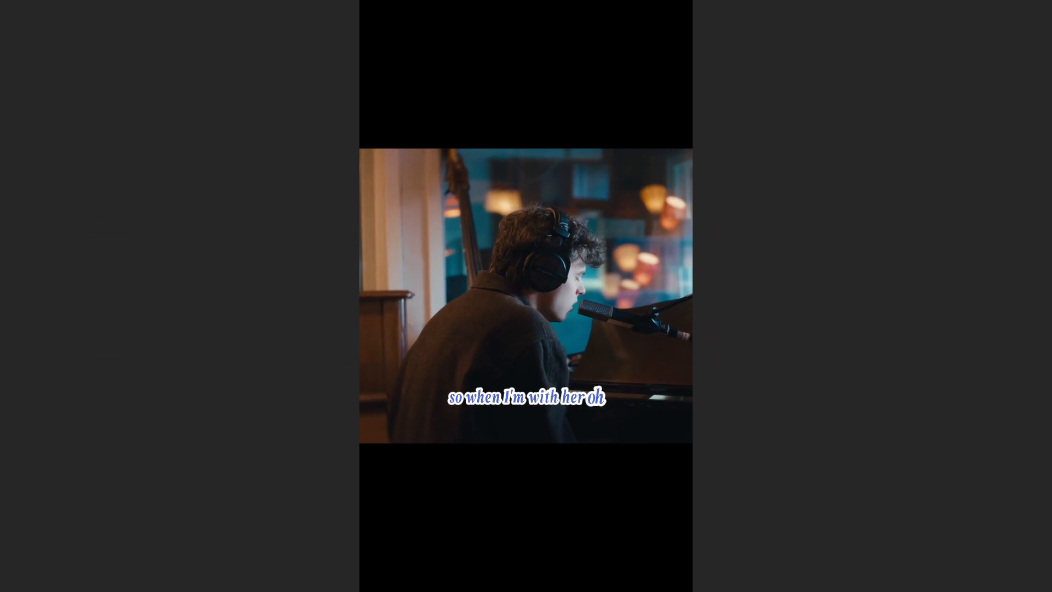
{"action": "key", "text": "alt+Tab"}
{"action": "left_click", "coordinate": [674, 546]}
Switch to the campaign brief in Brave, copy the title "8lanco - Man Out Of Me" and search the web for it in a new tab.
{"action": "key", "text": "alt+Tab"}
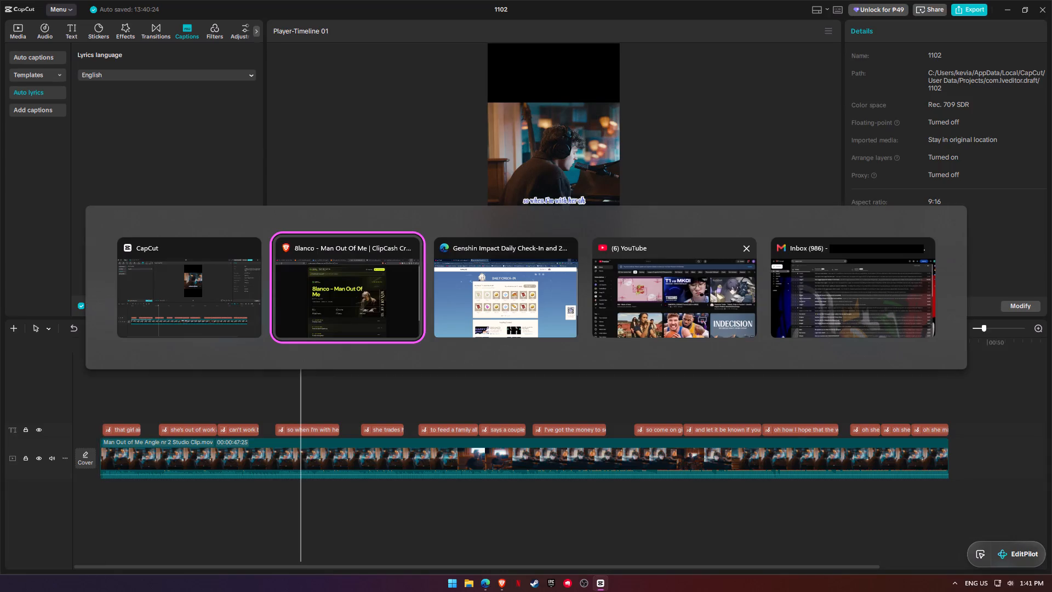
{"action": "left_click", "coordinate": [488, 287], "text": "alt"}
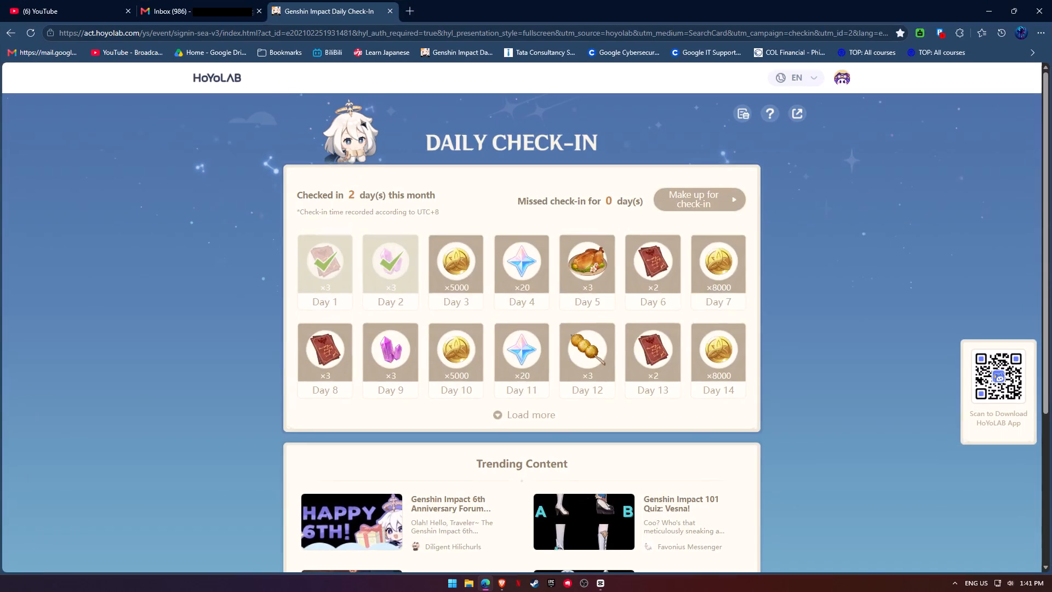
{"action": "key", "text": "alt+Tab"}
{"action": "left_click", "coordinate": [446, 304], "text": "alt"}
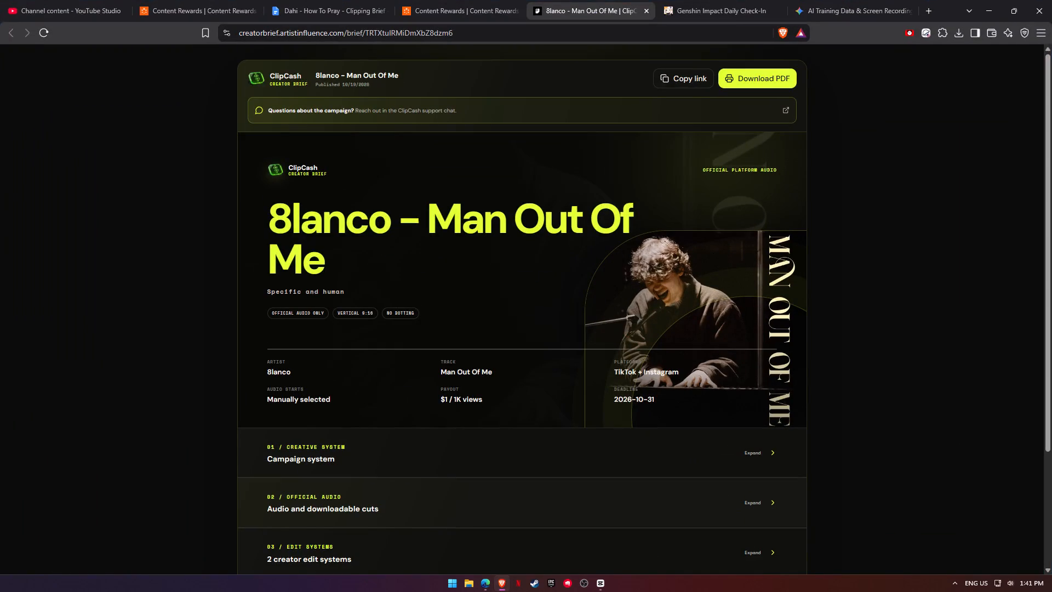
{"action": "scroll", "coordinate": [444, 249], "scroll_direction": "up", "scroll_amount": 2}
{"action": "left_click_drag", "start_coordinate": [401, 79], "coordinate": [314, 78]}
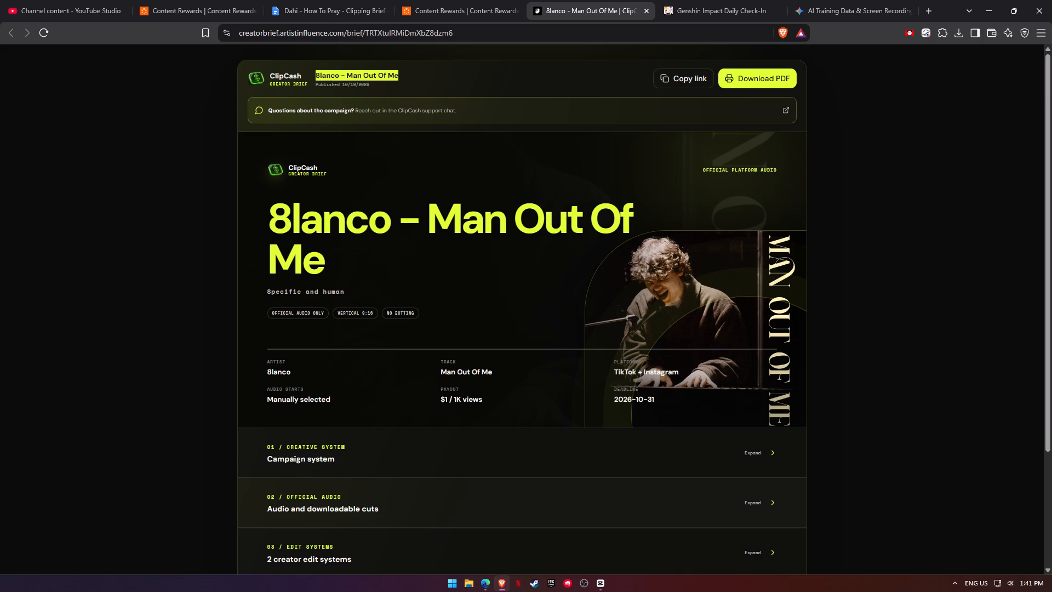
{"action": "key", "text": "ctrl+c"}
{"action": "left_click", "coordinate": [923, 14]}
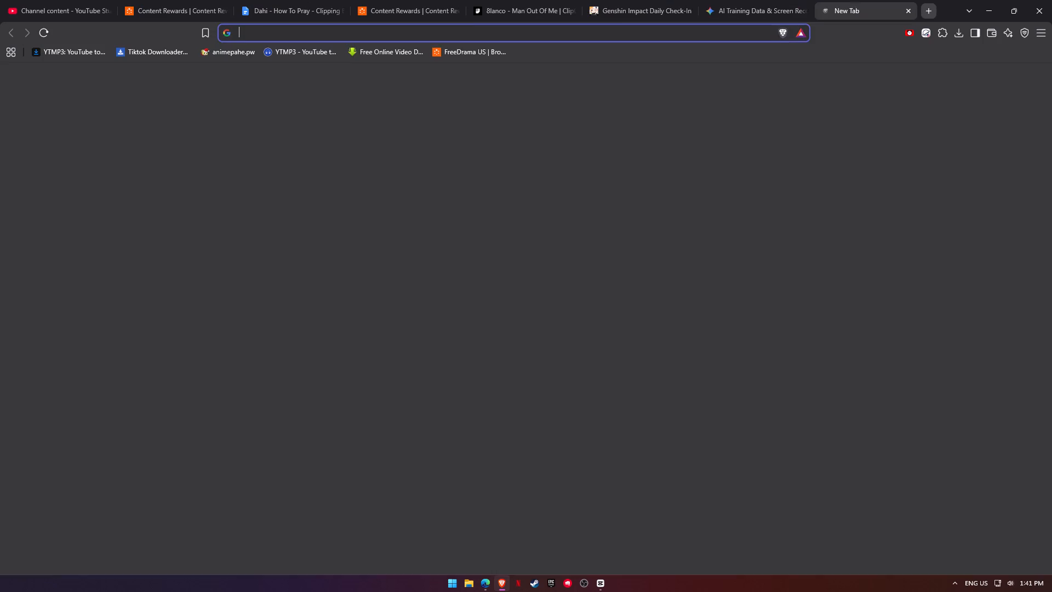
{"action": "key", "text": "ctrl+v"}
{"action": "key", "text": "Return"}
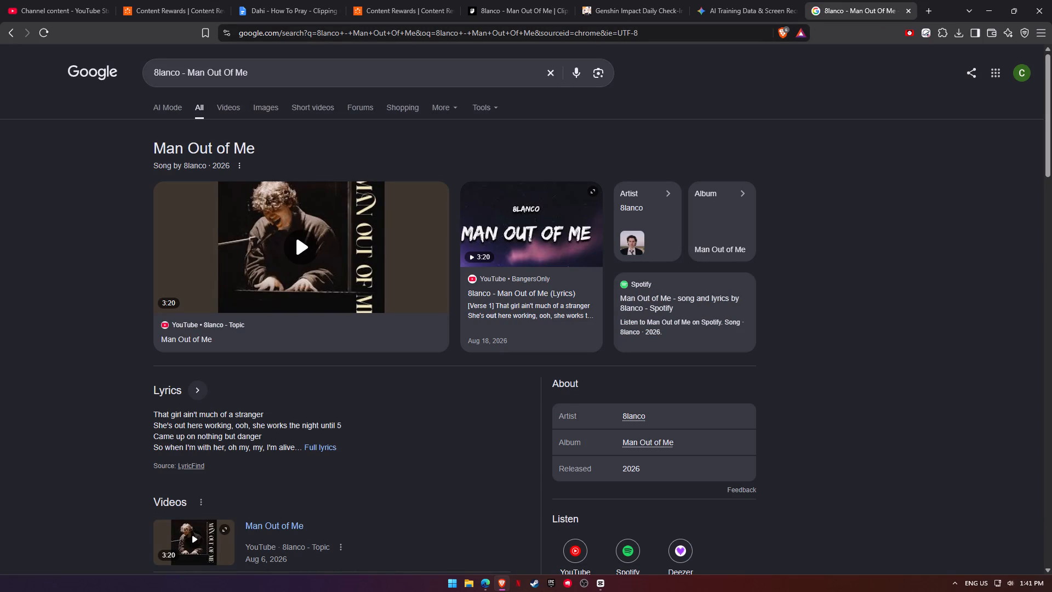
Back in CapCut, change "a night" to "the night" in the second lyric segment.
{"action": "left_click", "coordinate": [605, 591]}
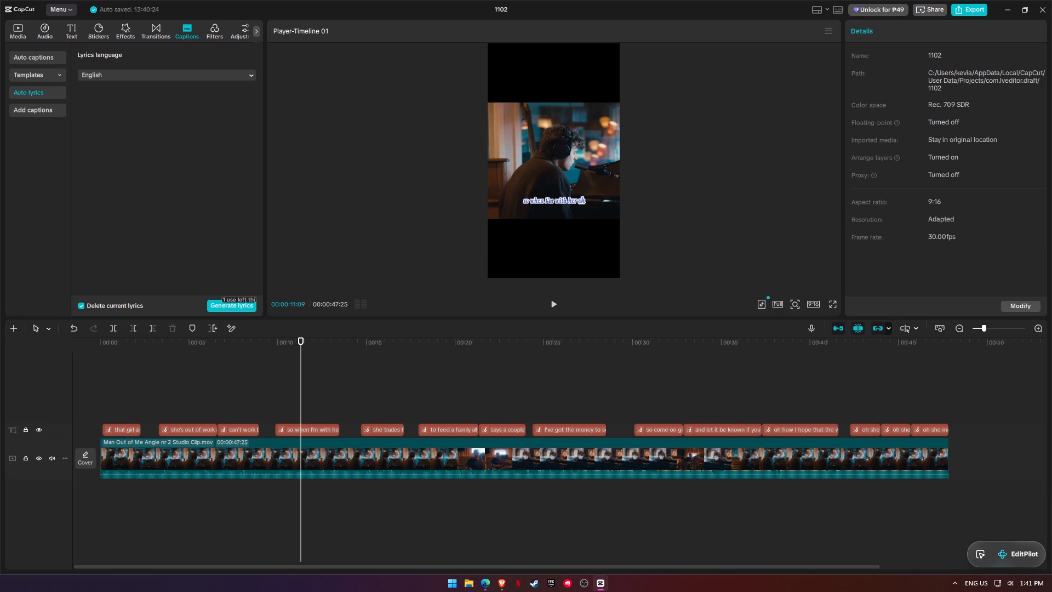
{"action": "left_click", "coordinate": [193, 351]}
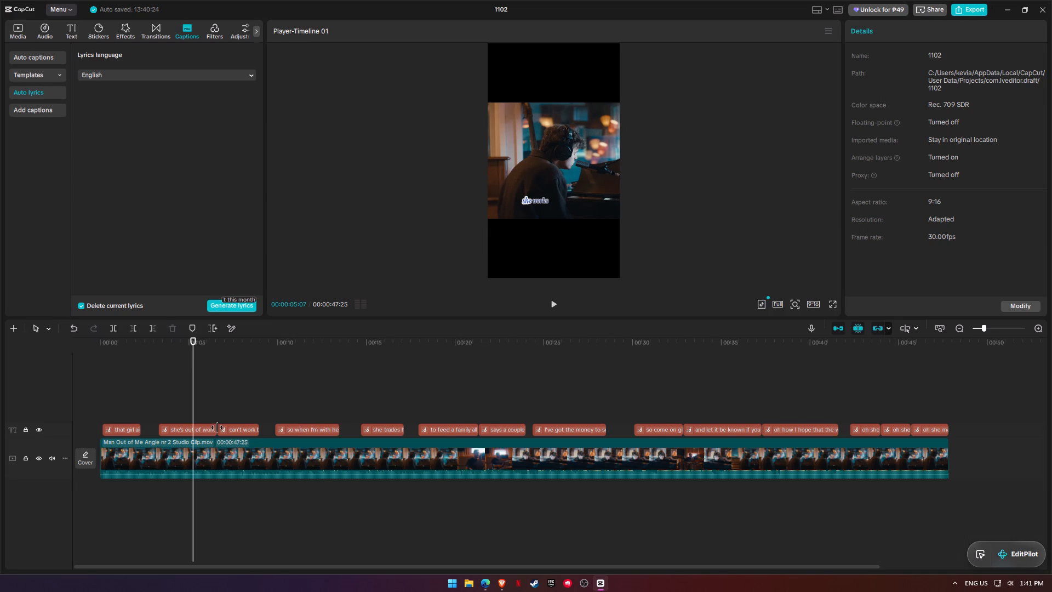
{"action": "left_click", "coordinate": [190, 428]}
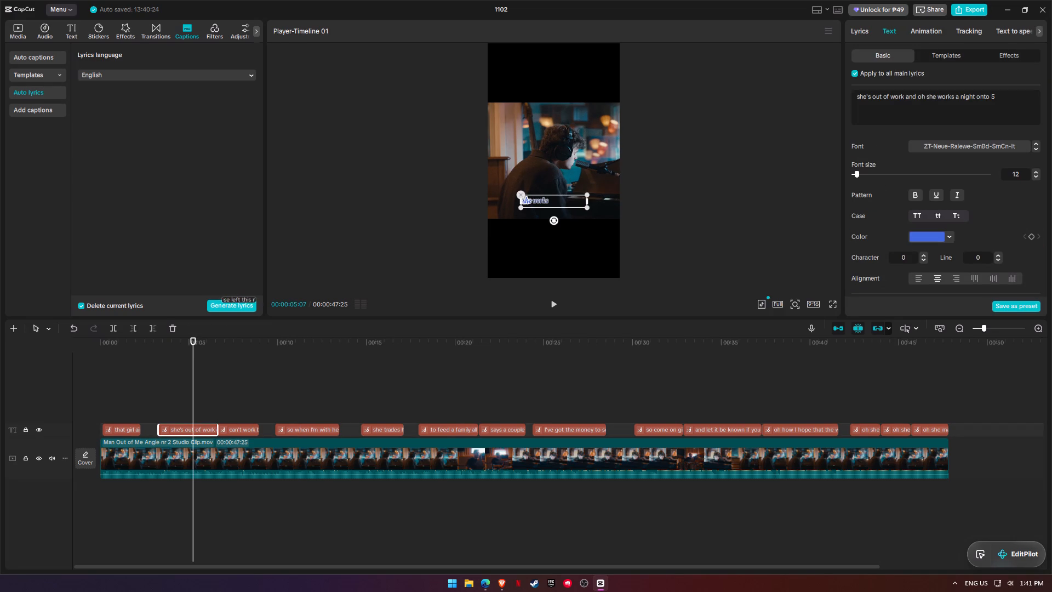
{"action": "left_click", "coordinate": [957, 103]}
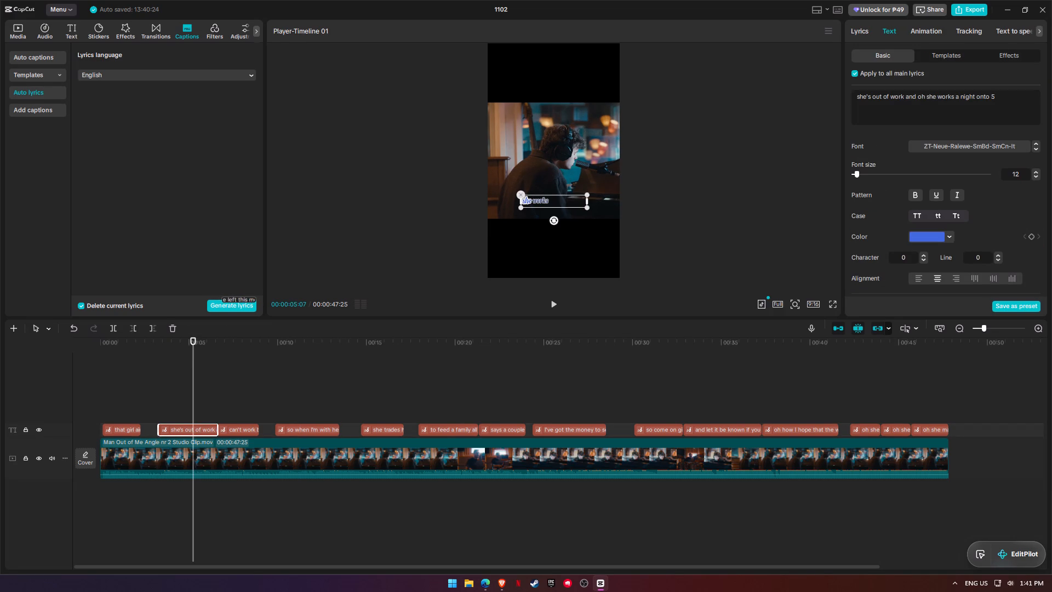
{"action": "left_click", "coordinate": [960, 100]}
{"action": "key", "text": "Left"}
{"action": "key", "text": "BackSpace"}
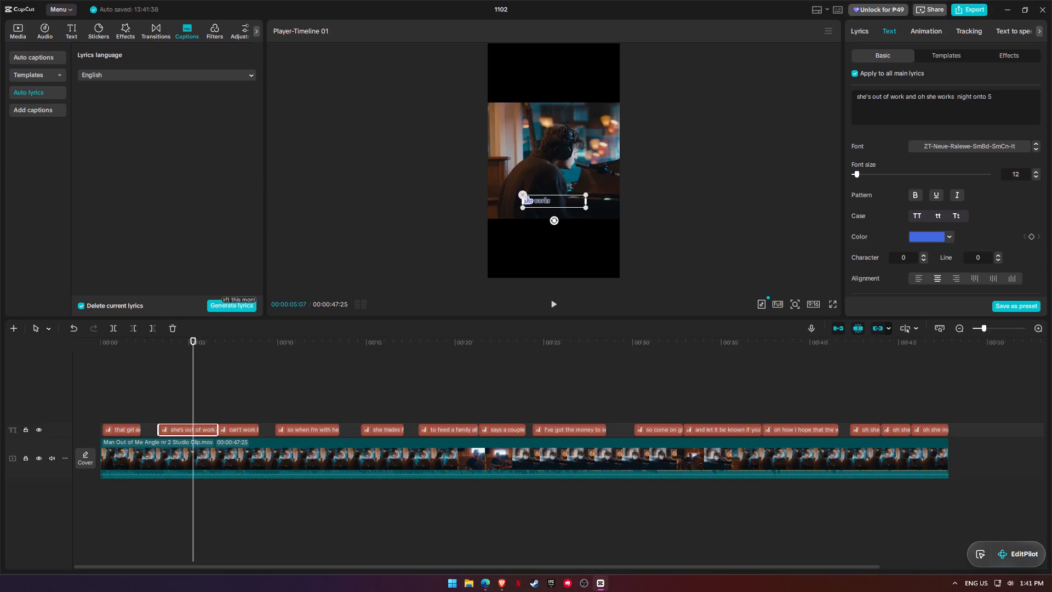
{"action": "type", "text": "THE"}
{"action": "key", "text": "BackSpace"}
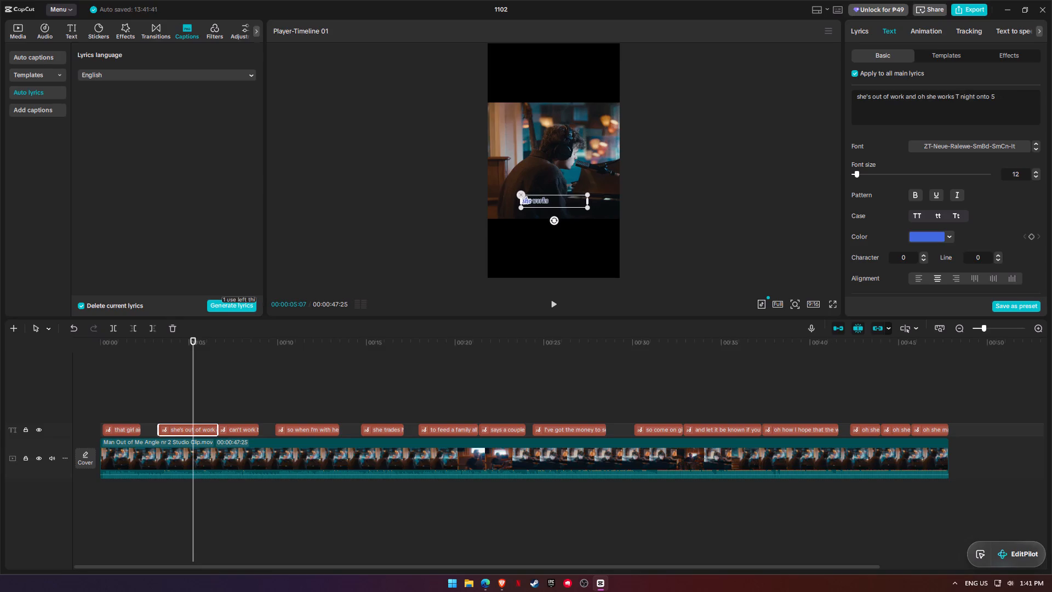
{"action": "key", "text": "BackSpace"}
{"action": "type", "text": "the"}
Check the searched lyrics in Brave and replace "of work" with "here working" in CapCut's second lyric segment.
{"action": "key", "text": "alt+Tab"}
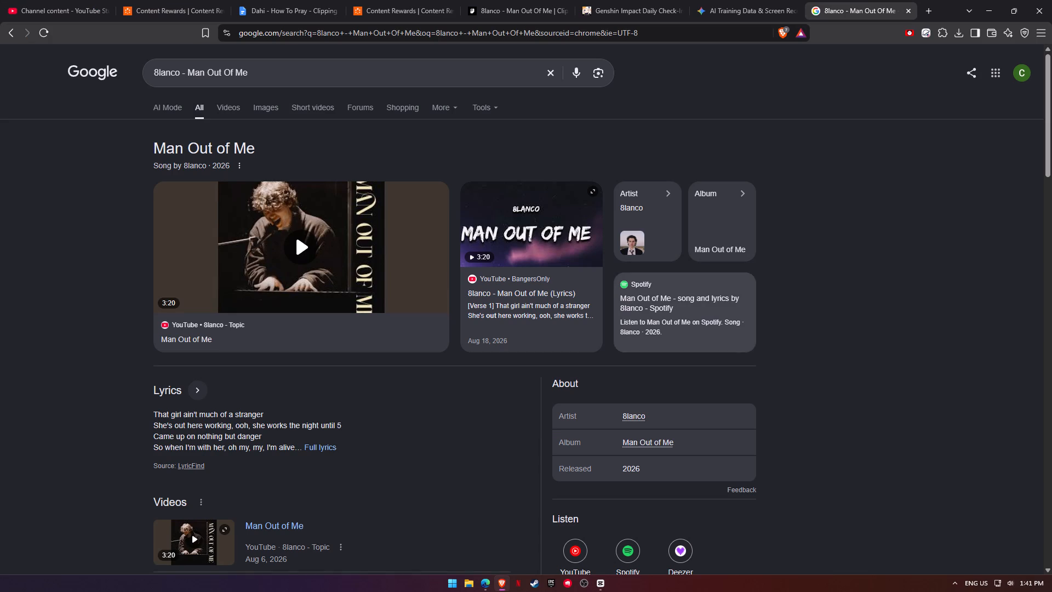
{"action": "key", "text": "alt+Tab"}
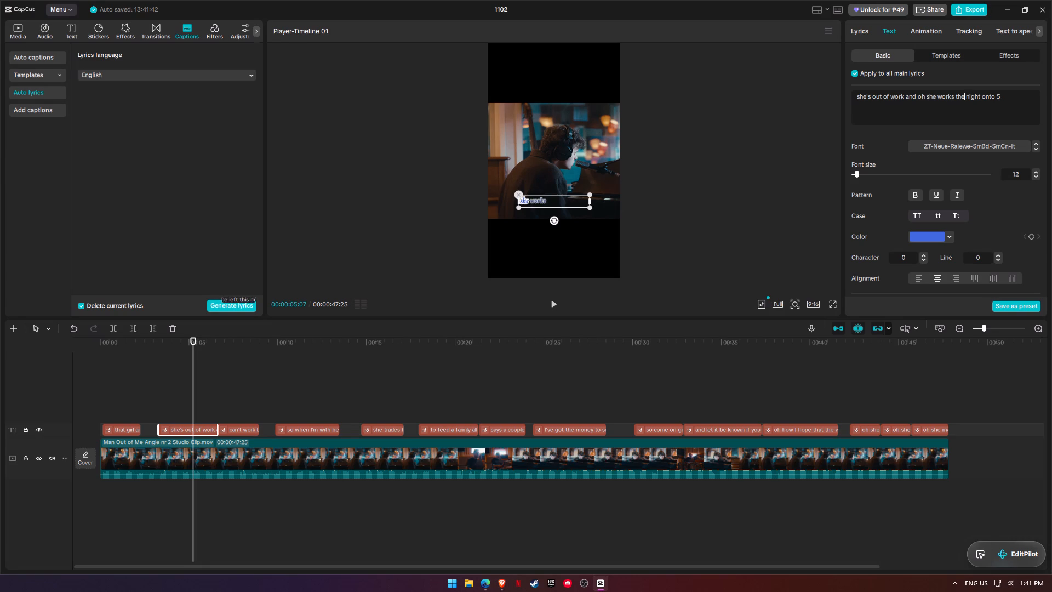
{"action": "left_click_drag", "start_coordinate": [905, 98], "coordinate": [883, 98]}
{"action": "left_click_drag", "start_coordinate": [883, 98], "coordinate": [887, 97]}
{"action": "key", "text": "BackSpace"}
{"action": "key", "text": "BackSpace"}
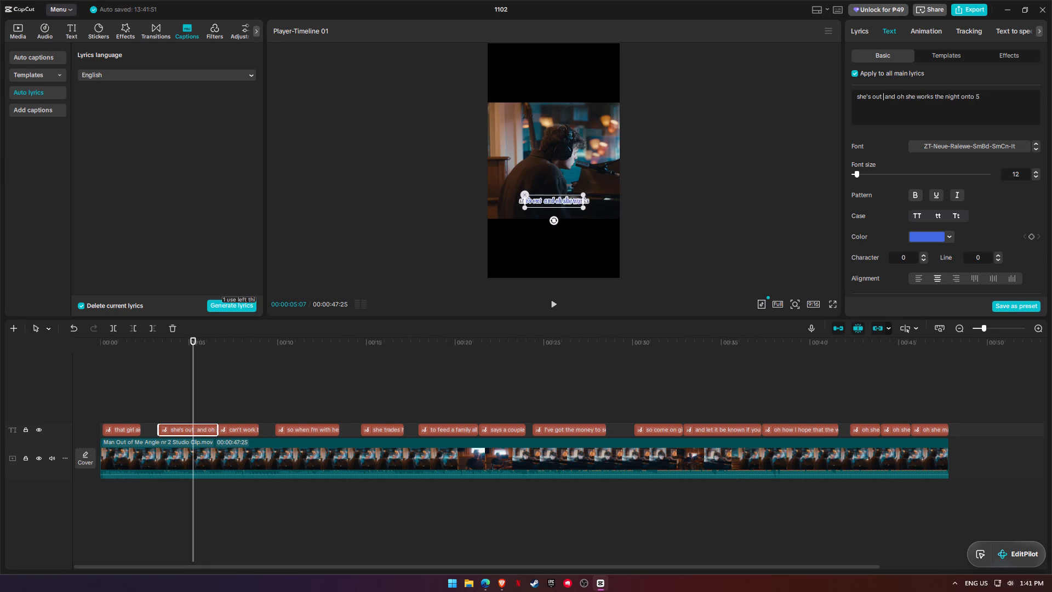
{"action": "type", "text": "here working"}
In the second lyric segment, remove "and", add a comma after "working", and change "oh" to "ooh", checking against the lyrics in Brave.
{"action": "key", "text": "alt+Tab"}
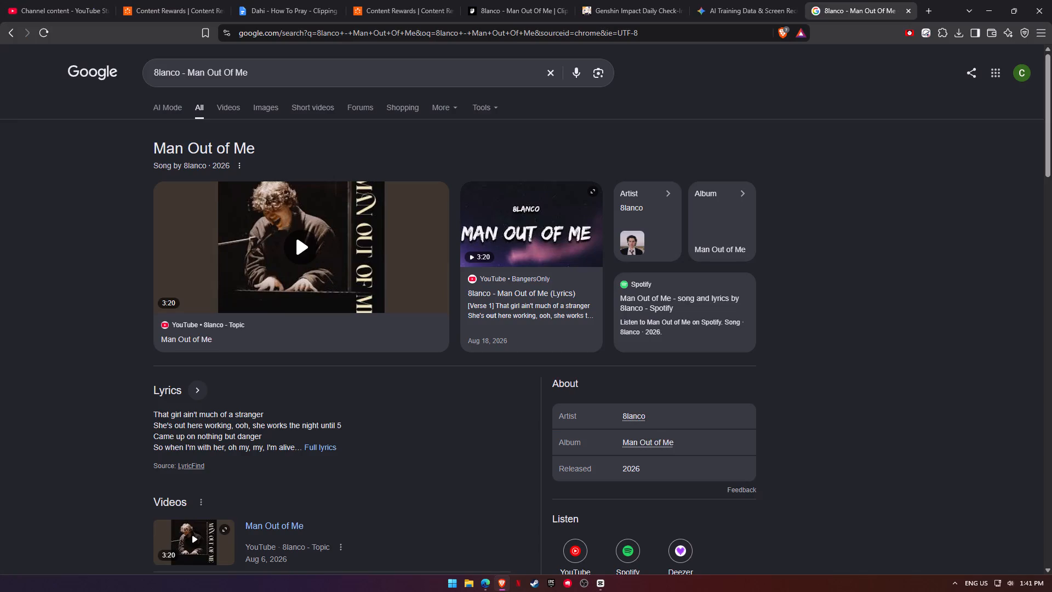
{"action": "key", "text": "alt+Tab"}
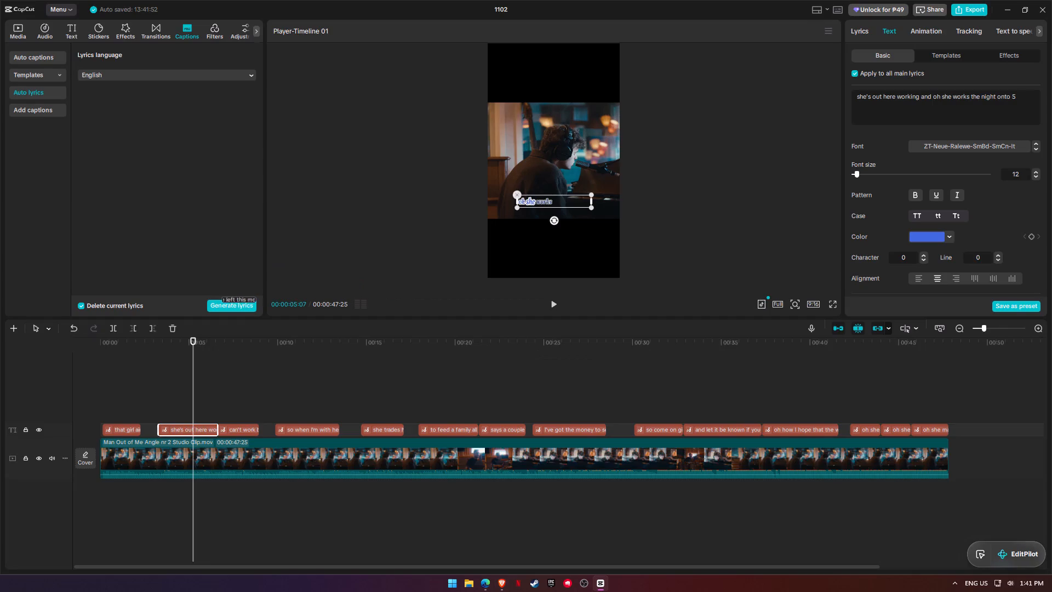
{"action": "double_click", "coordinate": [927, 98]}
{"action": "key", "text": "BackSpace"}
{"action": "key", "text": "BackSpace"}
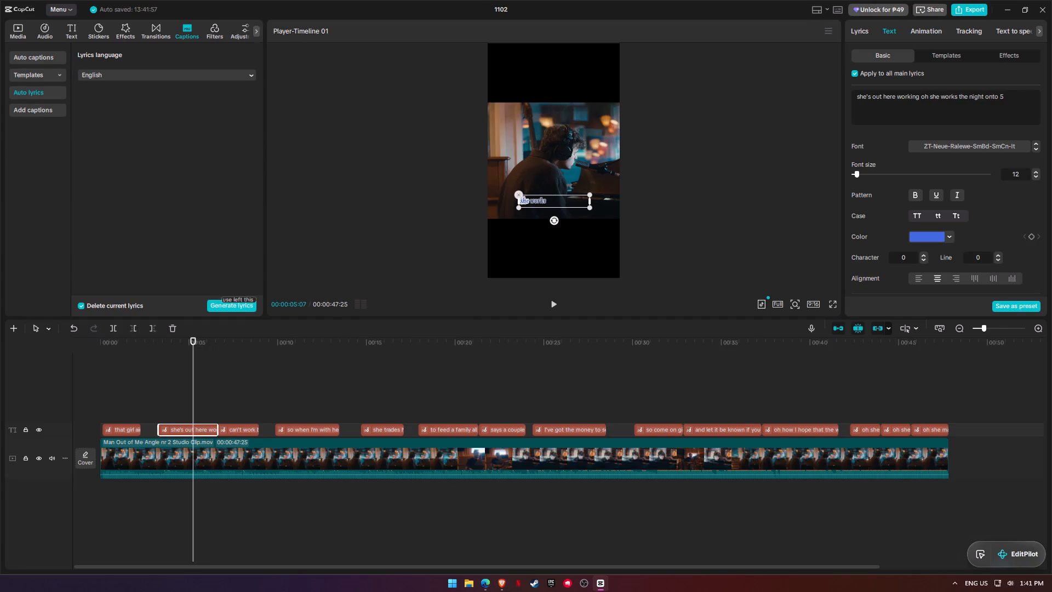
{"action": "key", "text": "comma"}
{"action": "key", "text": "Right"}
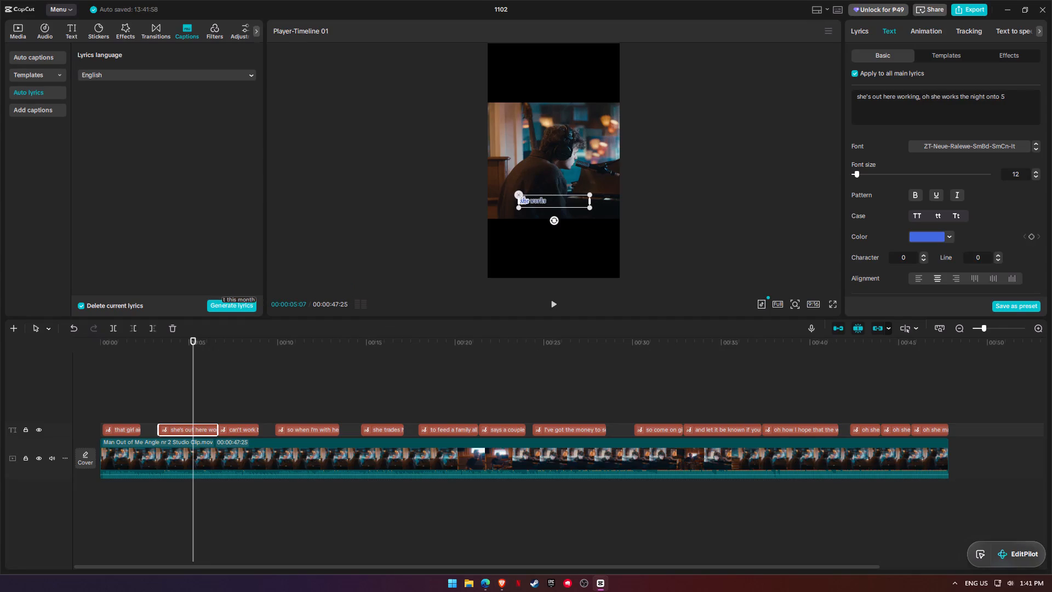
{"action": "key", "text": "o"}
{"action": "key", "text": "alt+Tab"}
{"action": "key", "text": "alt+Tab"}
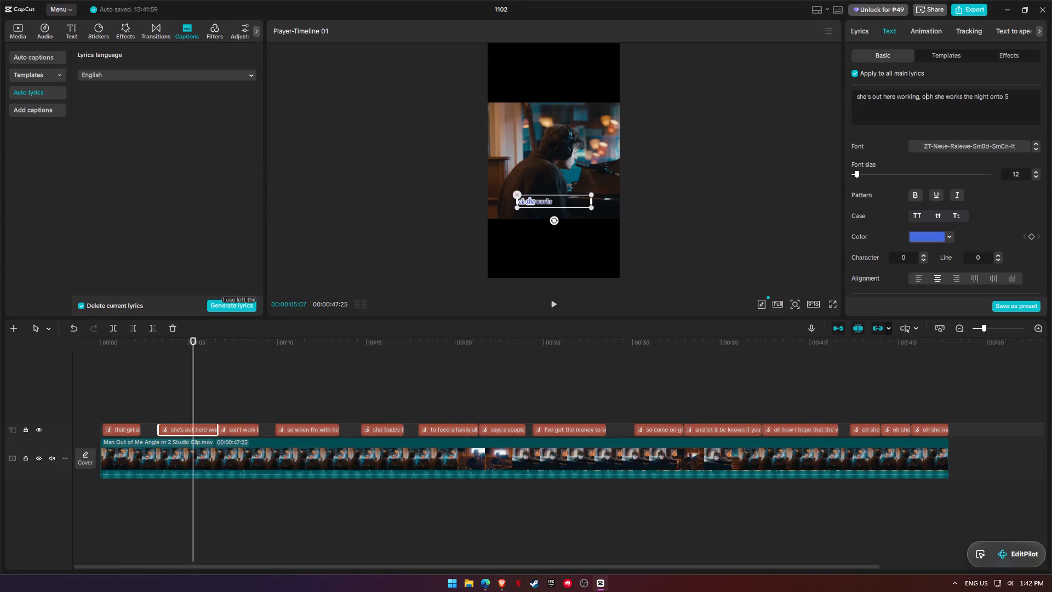
Copy "That girl ain't much of a stranger" from the search result in Brave and replace the first lyric segment's text in CapCut with it.
{"action": "left_click", "coordinate": [123, 346]}
{"action": "left_click", "coordinate": [122, 426]}
{"action": "key", "text": "alt+Tab"}
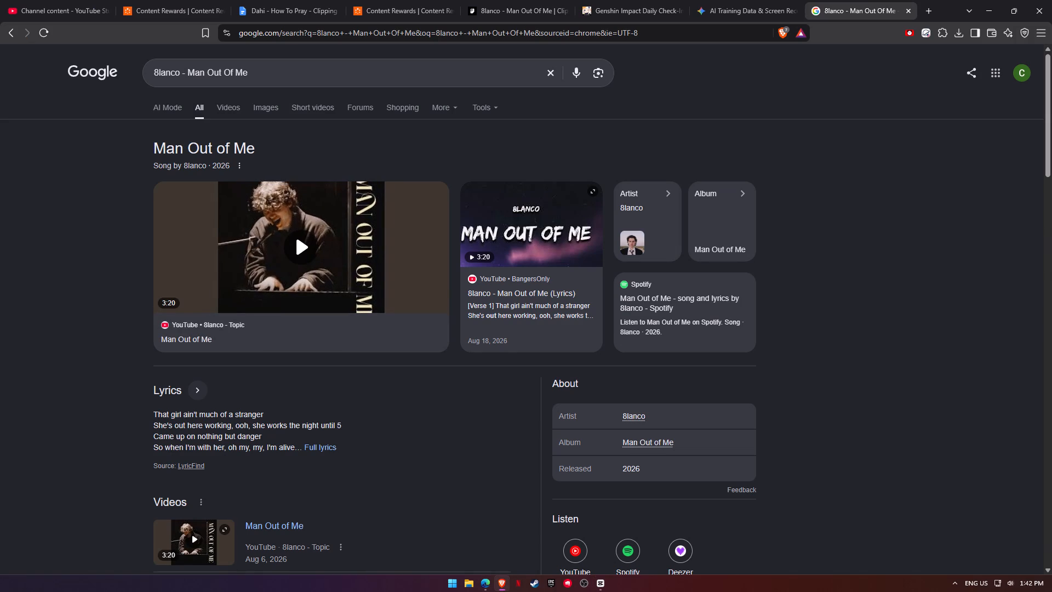
{"action": "left_click_drag", "start_coordinate": [276, 413], "coordinate": [122, 412]}
{"action": "key", "text": "ctrl+c"}
{"action": "key", "text": "alt+Tab"}
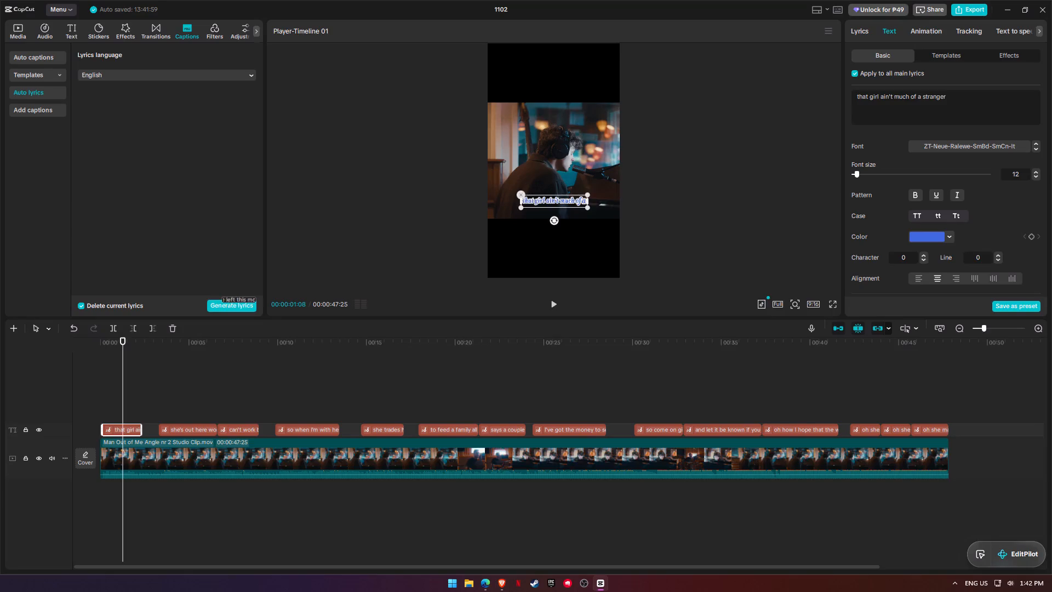
{"action": "left_click", "coordinate": [945, 102]}
{"action": "key", "text": "ctrl+a"}
{"action": "key", "text": "ctrl+v"}
Return to Brave, open the full lyrics results for the song, and open the Genius page for "8lanco – Man Out Of Me Lyrics".
{"action": "key", "text": "alt+Tab"}
{"action": "left_click_drag", "start_coordinate": [351, 419], "coordinate": [224, 432]}
{"action": "left_click", "coordinate": [375, 442]}
{"action": "left_click", "coordinate": [308, 452]}
{"action": "left_click", "coordinate": [314, 443]}
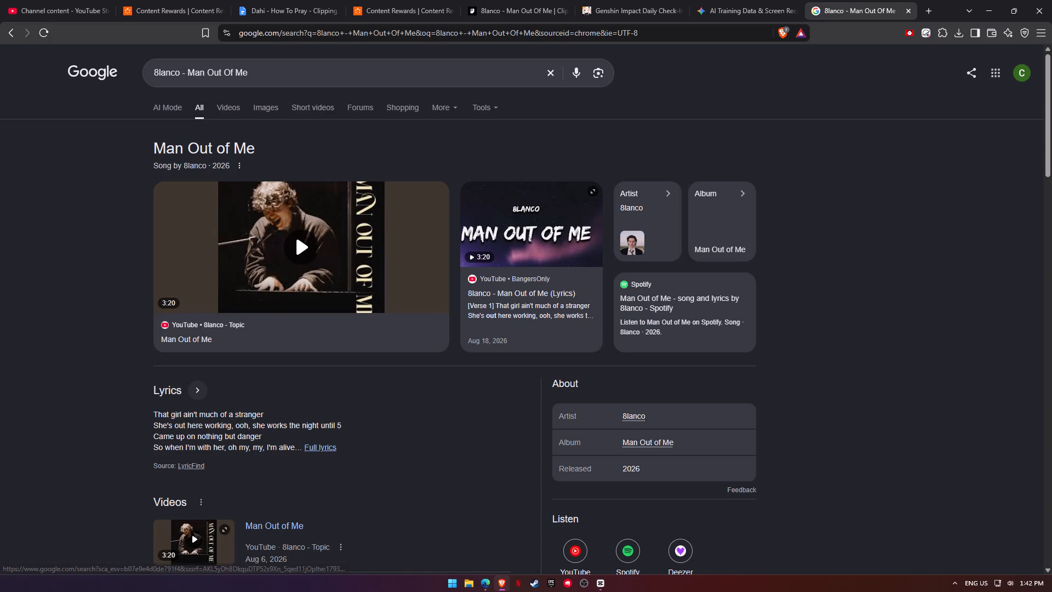
{"action": "left_click", "coordinate": [265, 214]}
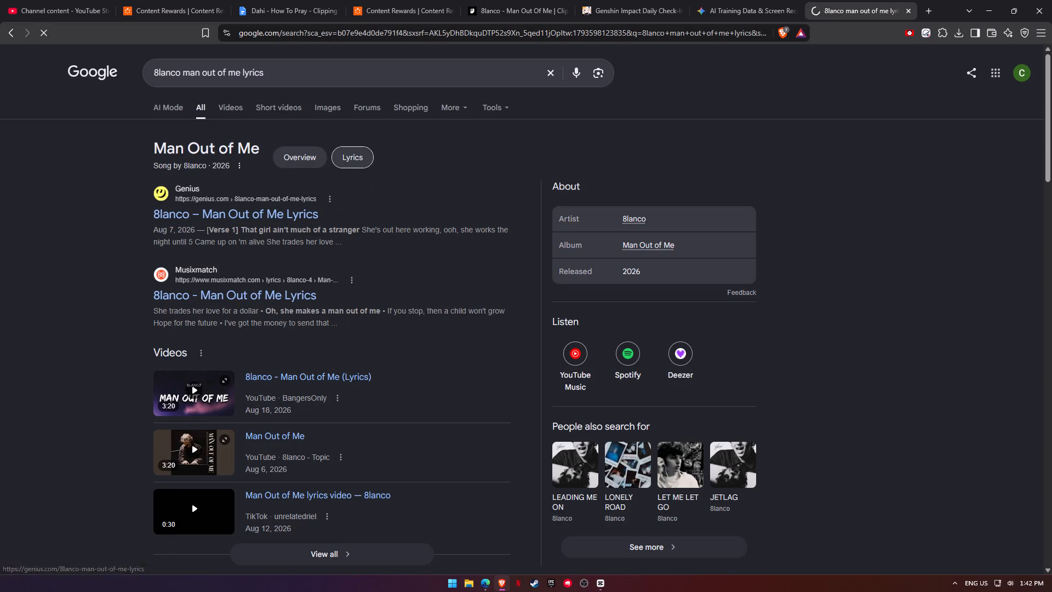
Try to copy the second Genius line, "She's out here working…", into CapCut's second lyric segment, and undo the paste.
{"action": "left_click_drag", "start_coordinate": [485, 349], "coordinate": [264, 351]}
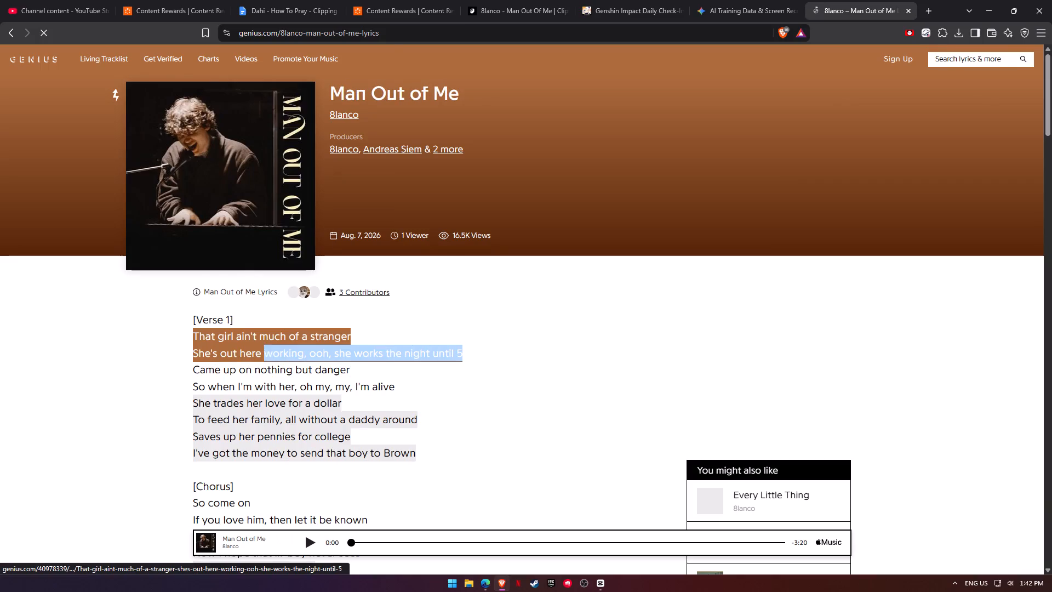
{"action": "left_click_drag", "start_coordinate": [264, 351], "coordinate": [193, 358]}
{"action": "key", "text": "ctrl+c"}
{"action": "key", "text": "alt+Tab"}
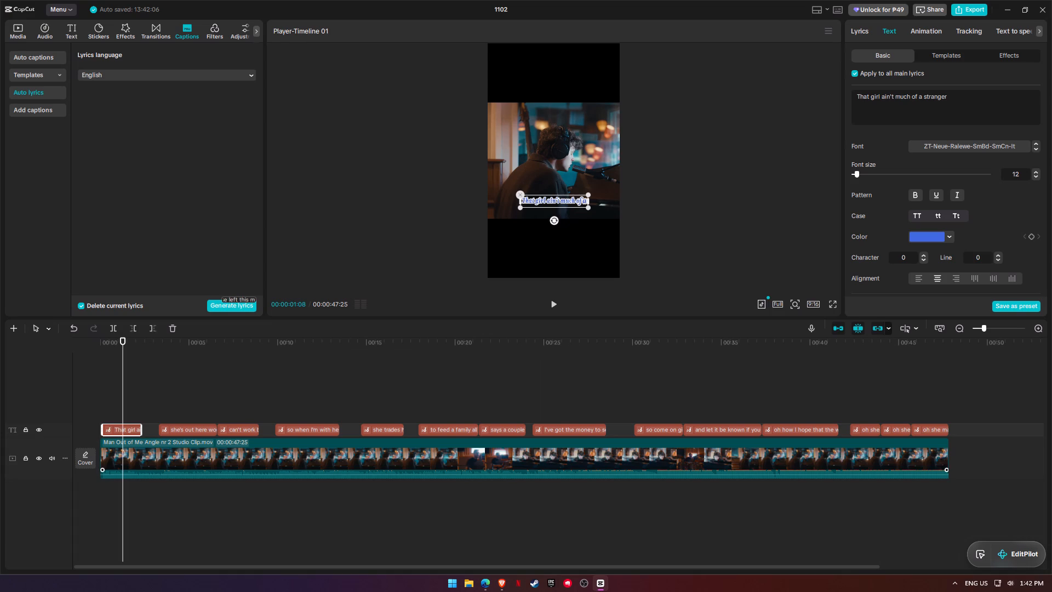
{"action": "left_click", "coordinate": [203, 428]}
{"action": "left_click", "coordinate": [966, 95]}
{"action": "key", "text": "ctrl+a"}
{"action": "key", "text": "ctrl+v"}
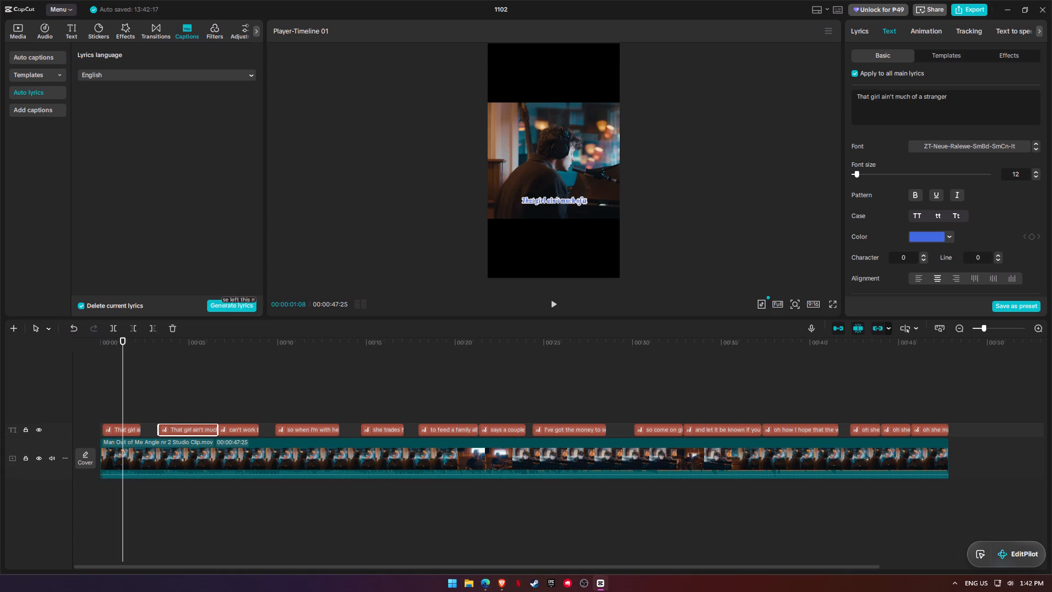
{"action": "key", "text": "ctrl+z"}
Dismiss the Genius page's Widevine prompt, recopy "She's out here working, ooh, she works the night until 5", and replace the second lyric segment's text.
{"action": "key", "text": "alt+Tab"}
{"action": "key", "text": "ctrl+c"}
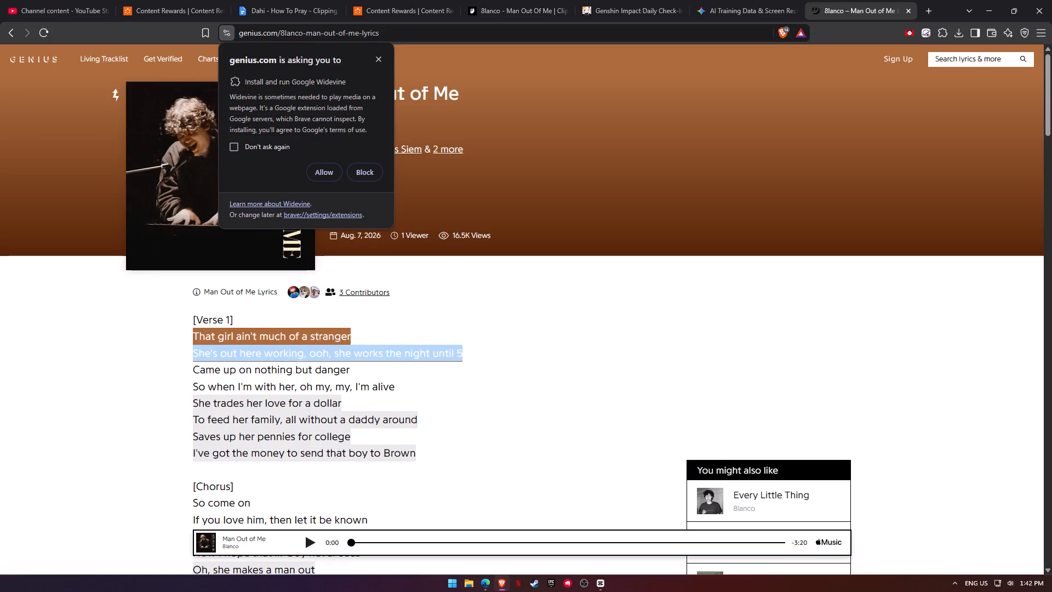
{"action": "right_click", "coordinate": [374, 351]}
{"action": "left_click", "coordinate": [376, 53]}
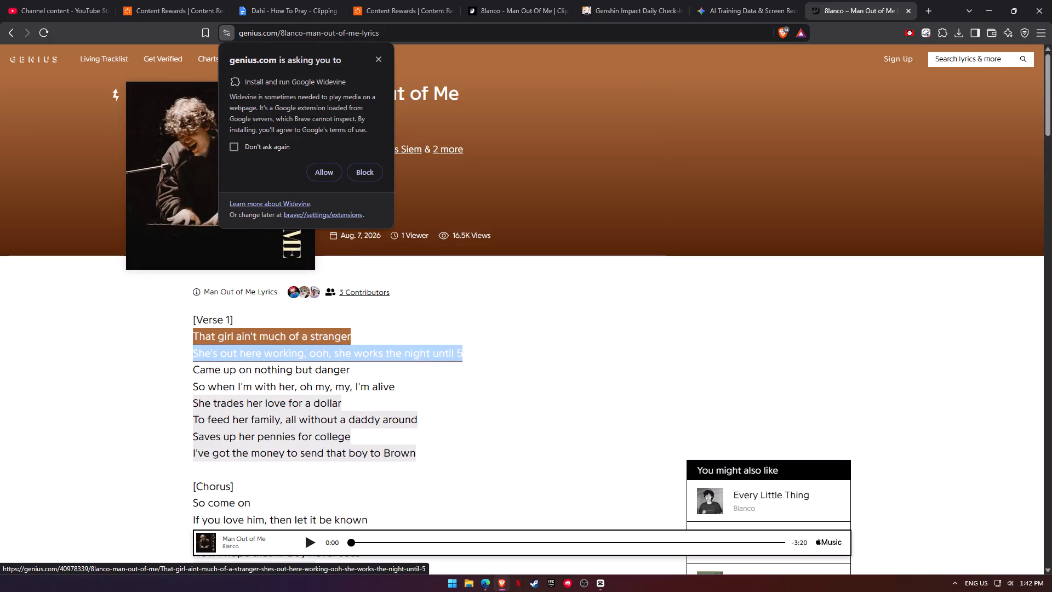
{"action": "left_click", "coordinate": [378, 60]}
{"action": "key", "text": "ctrl+c"}
{"action": "key", "text": "alt+Tab"}
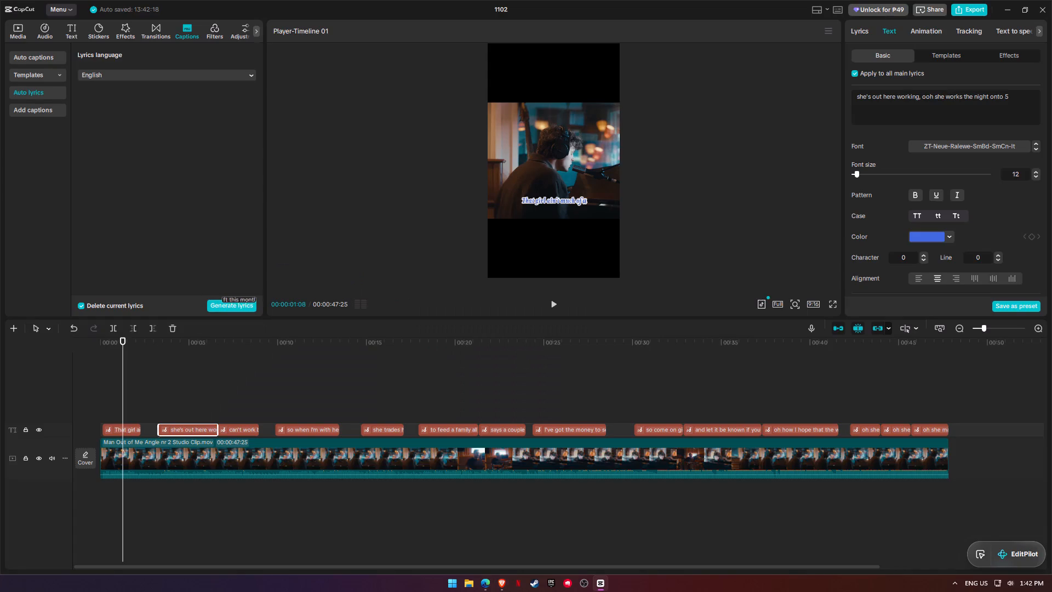
{"action": "left_click", "coordinate": [940, 91], "text": "ctrl"}
{"action": "key", "text": "ctrl+a"}
{"action": "key", "text": "ctrl+v"}
Copy "Came up on nothing but danger" from Genius and replace the third lyric segment's text in CapCut with it.
{"action": "key", "text": "alt+Tab"}
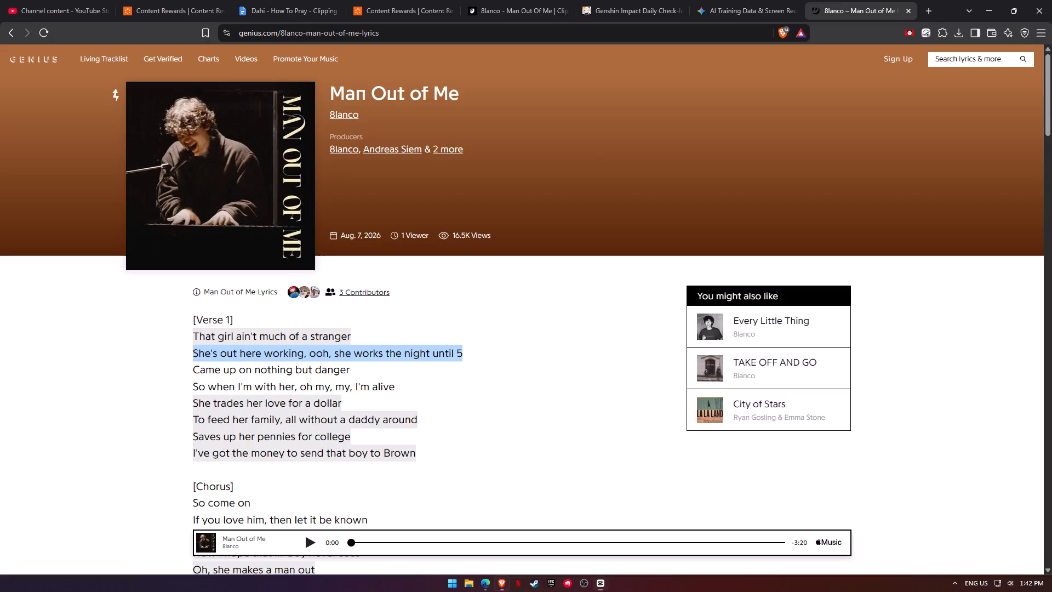
{"action": "left_click_drag", "start_coordinate": [347, 372], "coordinate": [181, 372]}
{"action": "key", "text": "ctrl+c"}
{"action": "key", "text": "alt+Tab"}
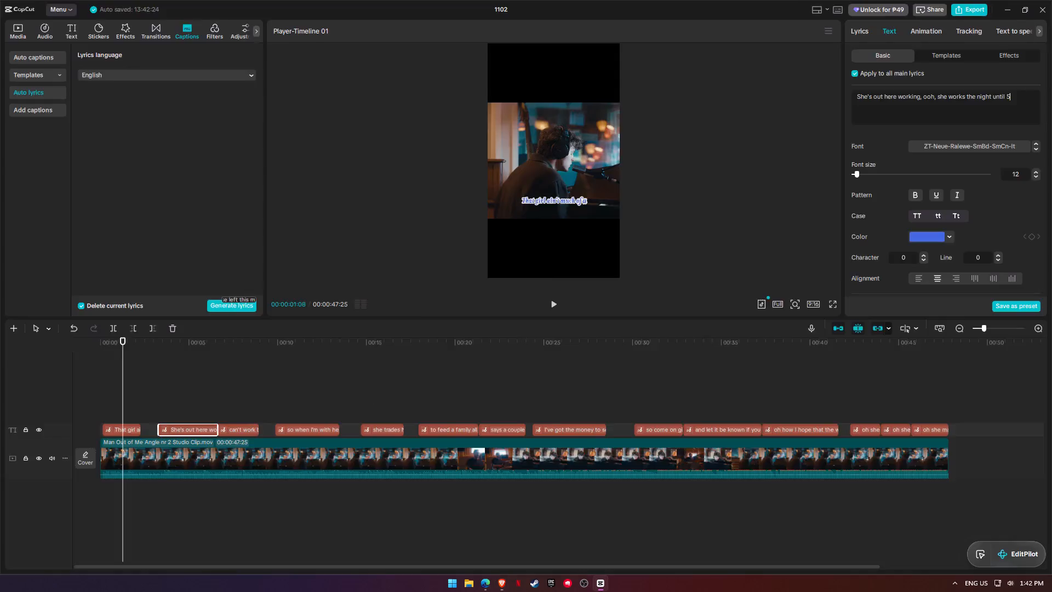
{"action": "key", "text": "alt+Tab"}
{"action": "left_click_drag", "start_coordinate": [365, 373], "coordinate": [185, 372]}
{"action": "key", "text": "ctrl+c"}
{"action": "key", "text": "alt+Tab"}
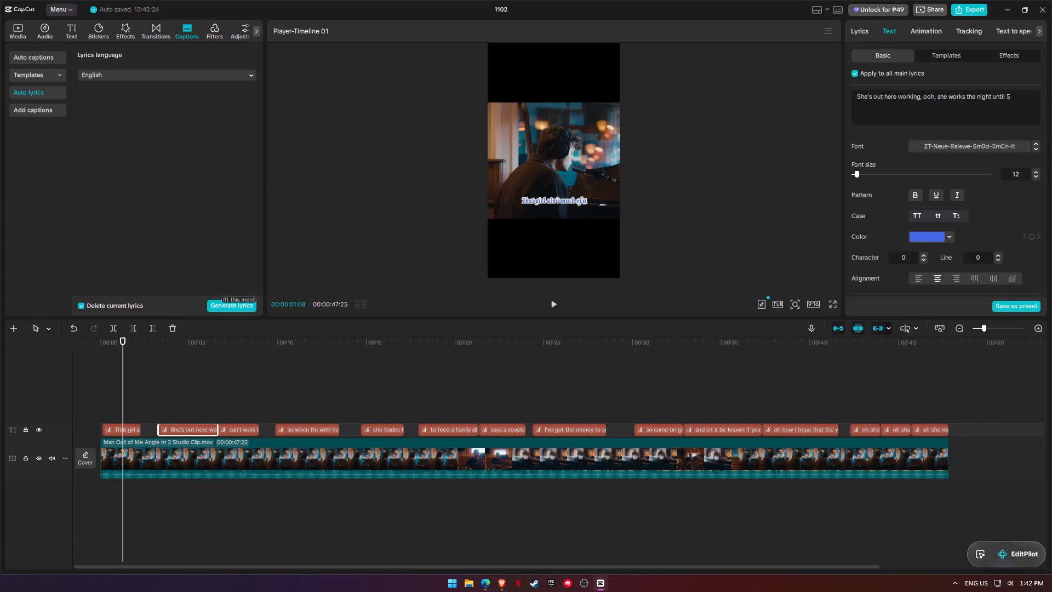
{"action": "left_click", "coordinate": [238, 430]}
{"action": "left_click", "coordinate": [929, 102]}
{"action": "key", "text": "ctrl+a"}
{"action": "key", "text": "ctrl+v"}
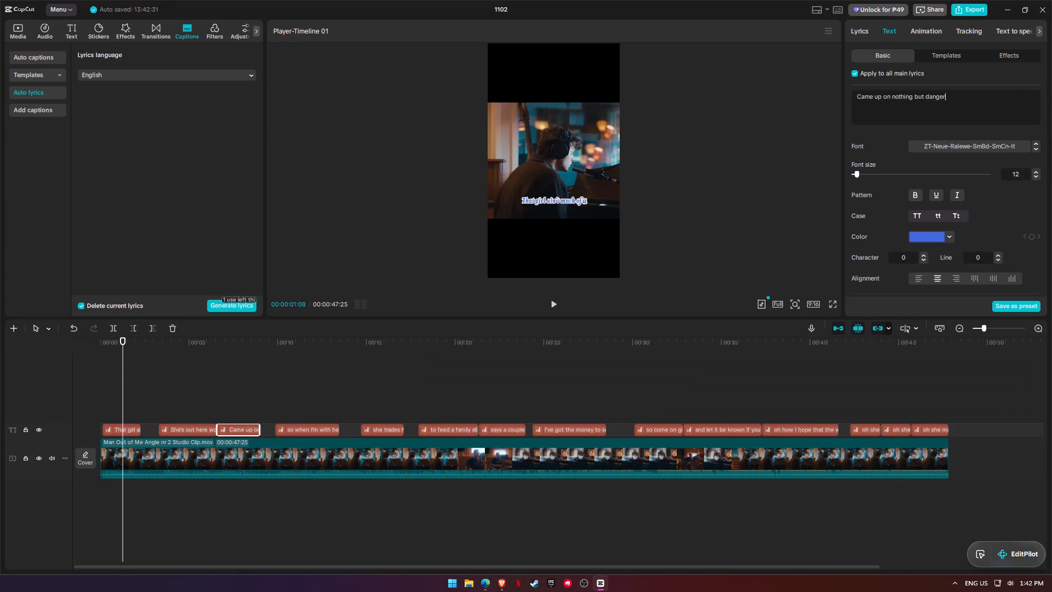
Copy "So when I'm with her, oh my, my, I'm alive" from Genius and replace the fourth lyric segment's text in CapCut with it.
{"action": "key", "text": "alt+Tab"}
{"action": "left_click_drag", "start_coordinate": [407, 387], "coordinate": [168, 387]}
{"action": "key", "text": "ctrl+c"}
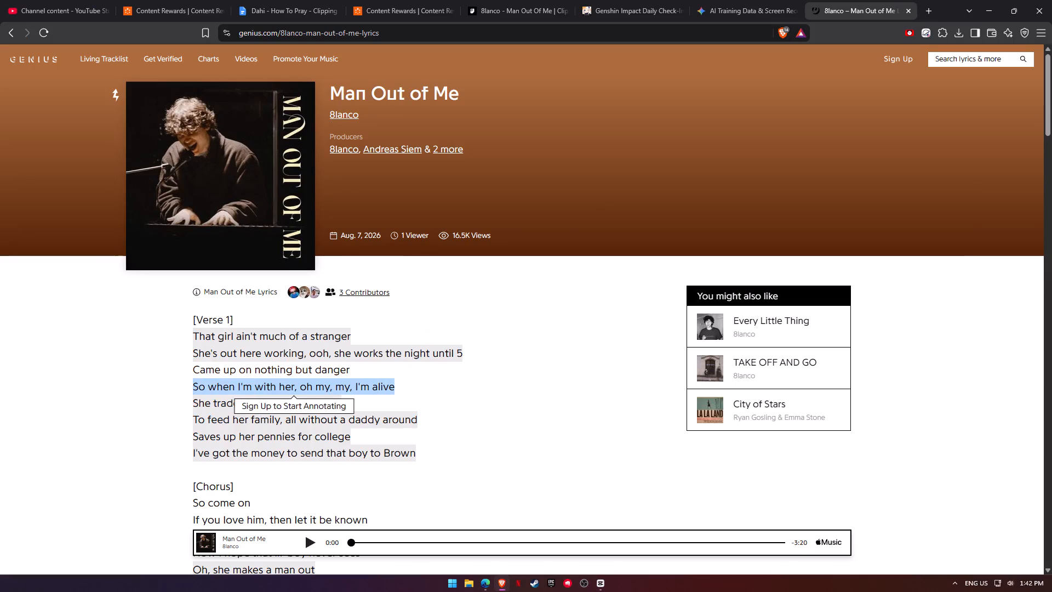
{"action": "key", "text": "alt+Tab"}
{"action": "left_click", "coordinate": [317, 430]}
{"action": "left_click", "coordinate": [952, 98]}
{"action": "key", "text": "ctrl+a"}
{"action": "key", "text": "ctrl+v"}
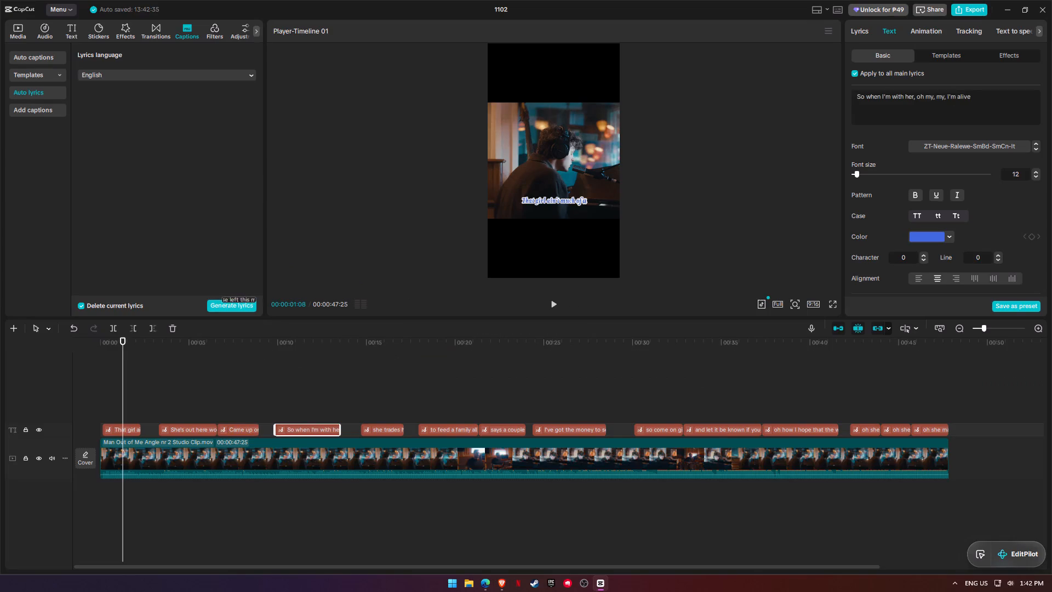
Copy "She trades her love for a dollar" from Genius and replace the fifth lyric segment's text in CapCut with it.
{"action": "key", "text": "alt+Tab"}
{"action": "left_click", "coordinate": [425, 404]}
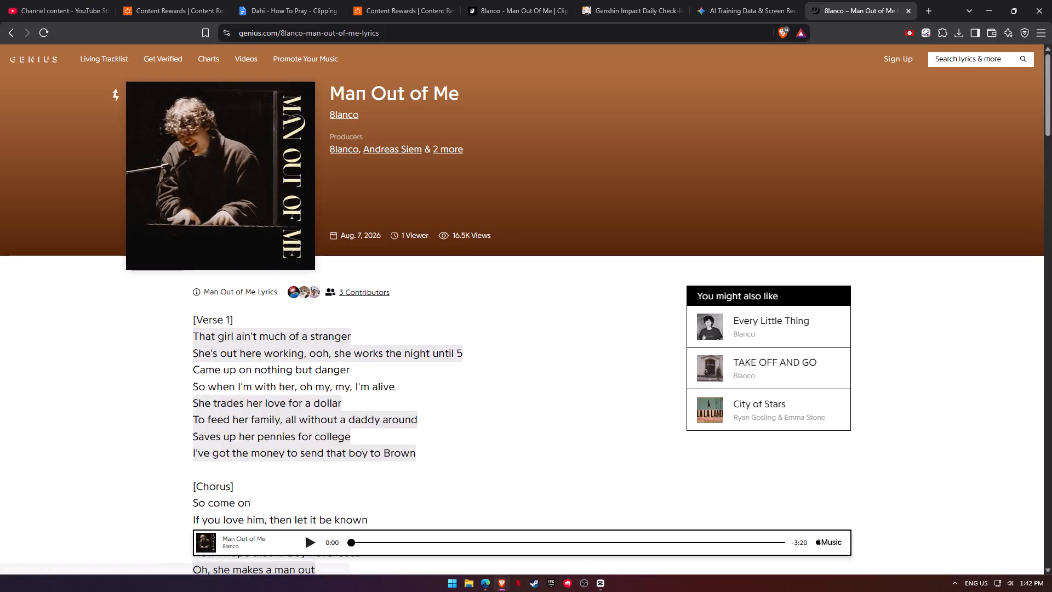
{"action": "left_click_drag", "start_coordinate": [360, 403], "coordinate": [175, 402]}
{"action": "key", "text": "ctrl+c"}
{"action": "key", "text": "alt+Tab"}
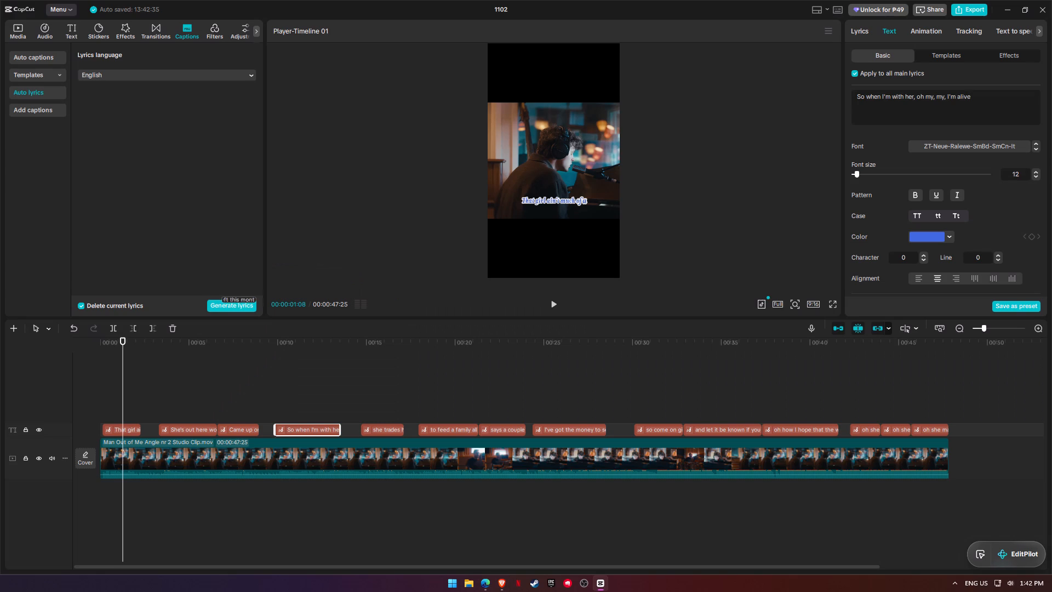
{"action": "left_click", "coordinate": [384, 425]}
{"action": "left_click", "coordinate": [960, 111]}
{"action": "key", "text": "ctrl+a"}
{"action": "key", "text": "ctrl+v"}
Copy "To feed her family, all without a daddy around" from Genius and replace the sixth lyric segment's text in CapCut with it.
{"action": "key", "text": "alt+Tab"}
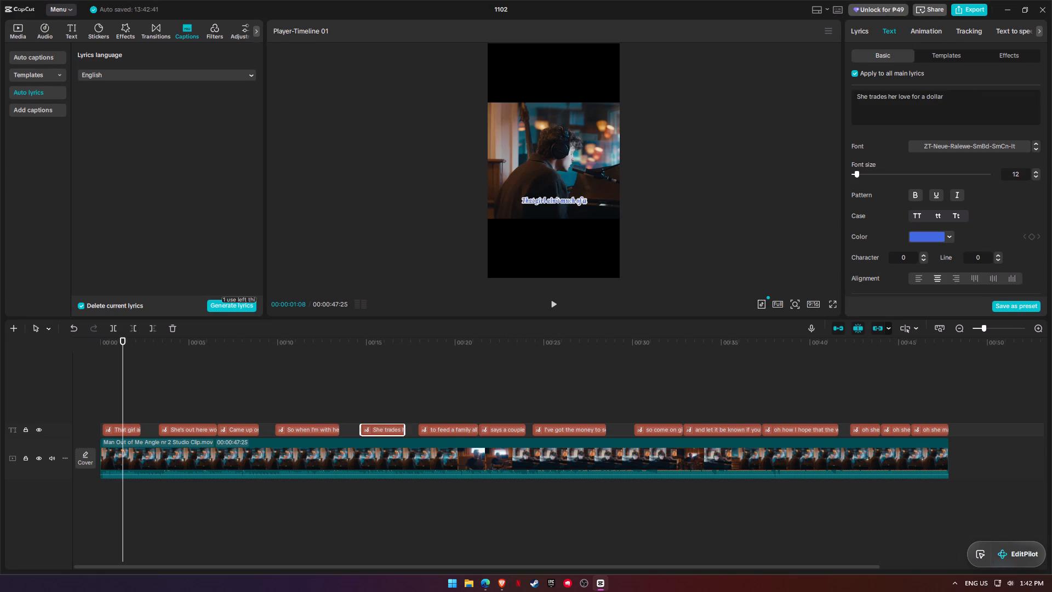
{"action": "left_click_drag", "start_coordinate": [438, 415], "coordinate": [178, 420]}
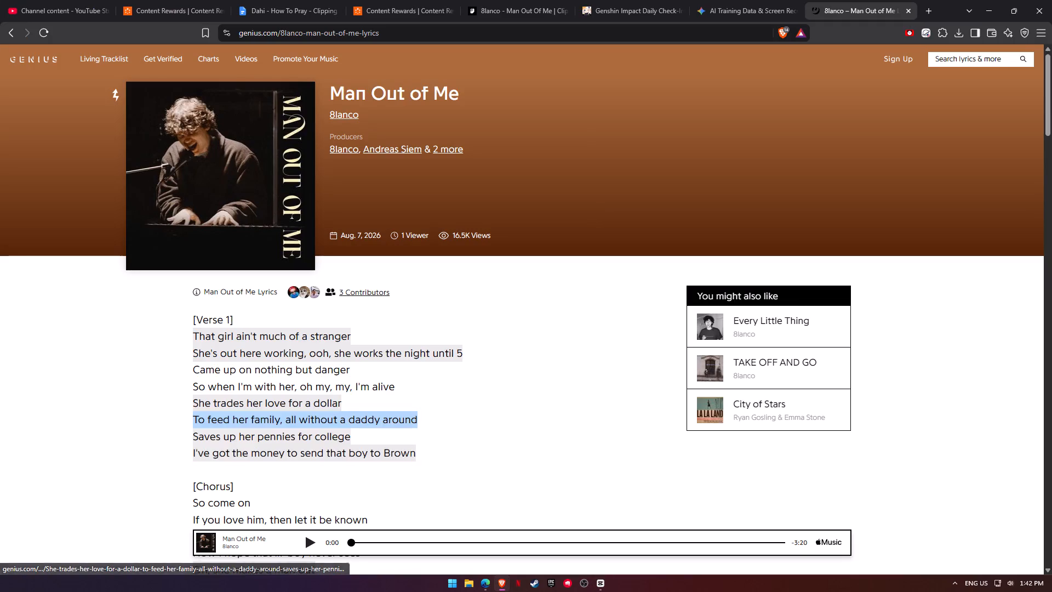
{"action": "left_click_drag", "start_coordinate": [178, 420], "coordinate": [192, 420]}
{"action": "key", "text": "ctrl+c"}
{"action": "key", "text": "alt+Tab"}
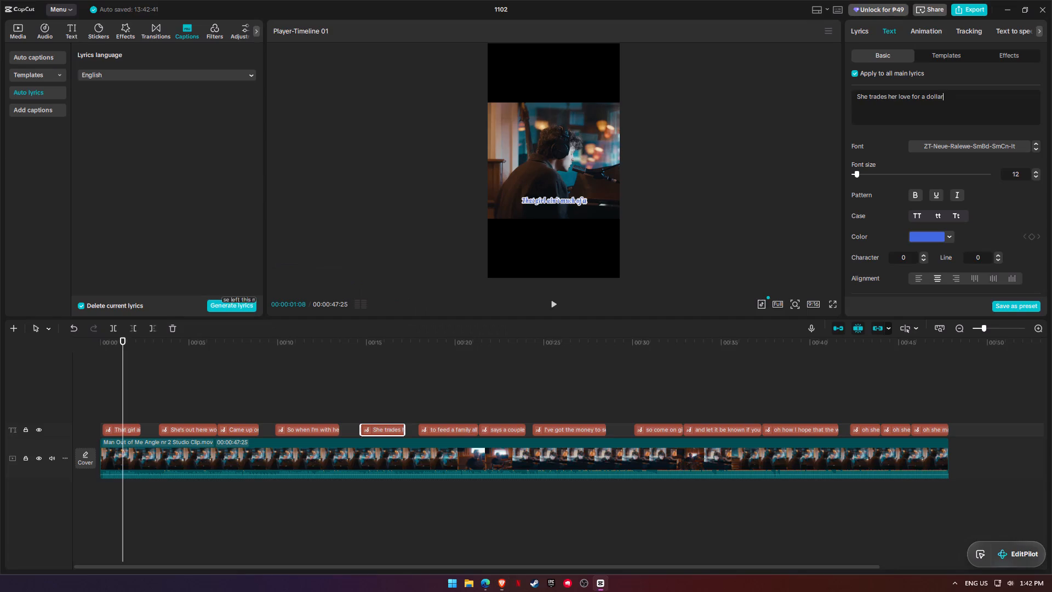
{"action": "left_click", "coordinate": [429, 429]}
{"action": "left_click", "coordinate": [959, 94]}
{"action": "key", "text": "ctrl+a"}
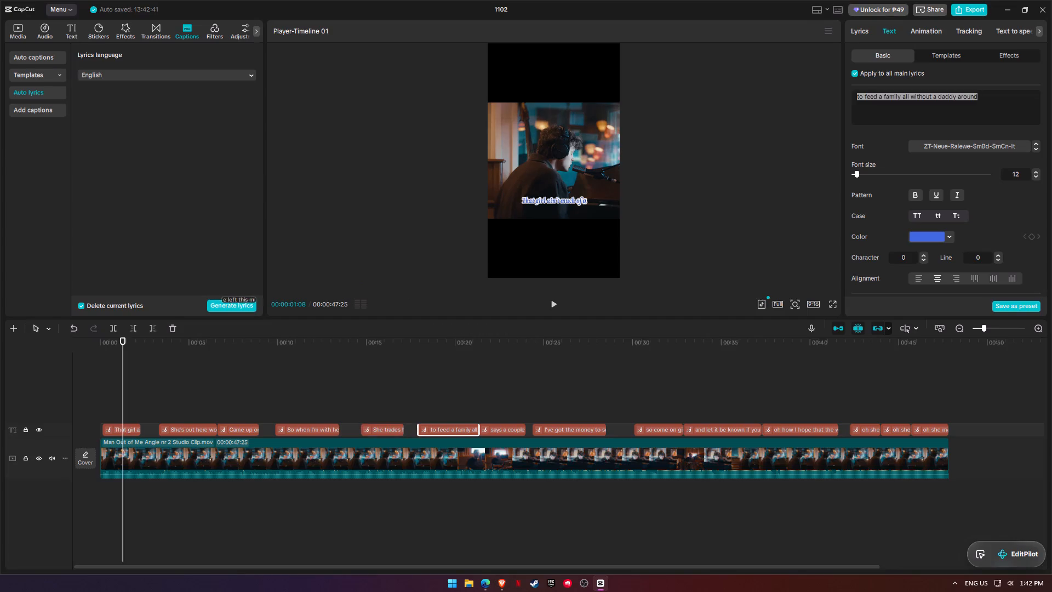
{"action": "key", "text": "ctrl+v"}
Copy "Saves up her pennies for college" from Genius and replace the seventh lyric segment's text in CapCut with it.
{"action": "key", "text": "alt+Tab"}
{"action": "left_click_drag", "start_coordinate": [375, 434], "coordinate": [213, 434]}
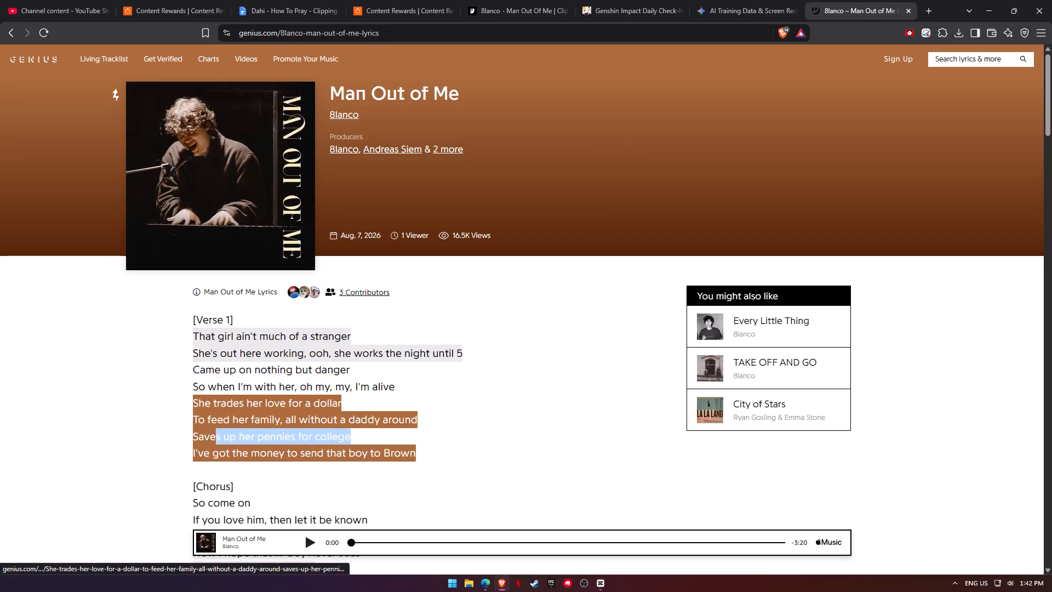
{"action": "left_click_drag", "start_coordinate": [213, 434], "coordinate": [193, 434]}
{"action": "key", "text": "ctrl+c"}
{"action": "key", "text": "alt+Tab"}
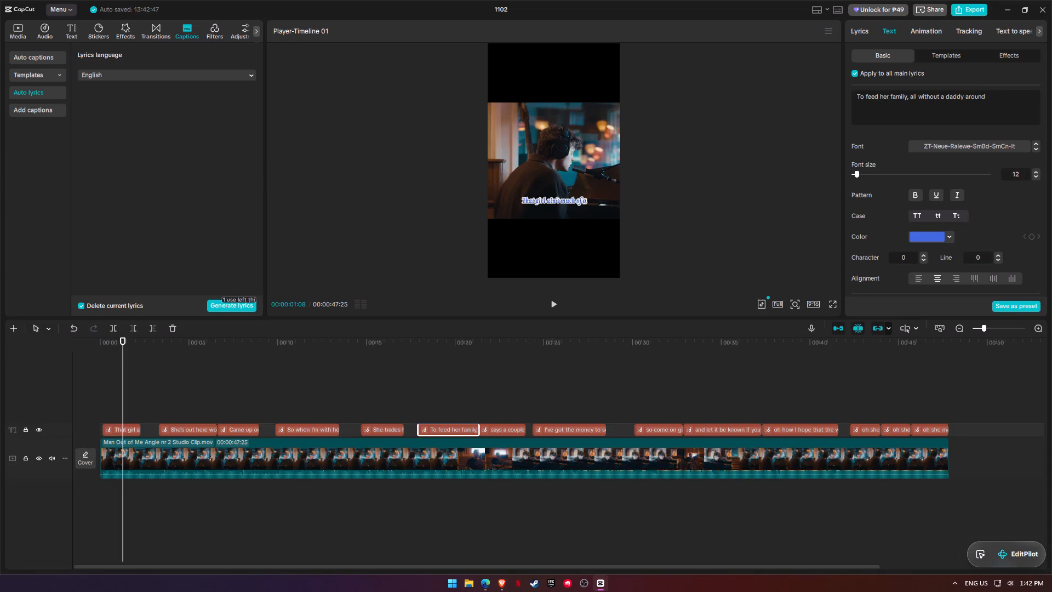
{"action": "left_click", "coordinate": [513, 430]}
{"action": "left_click", "coordinate": [986, 97]}
{"action": "key", "text": "ctrl+a"}
{"action": "key", "text": "ctrl+v"}
Copy "I've got the money to send that boy to Brown" from Genius and replace the eighth lyric segment's text in CapCut with it.
{"action": "key", "text": "alt+Tab"}
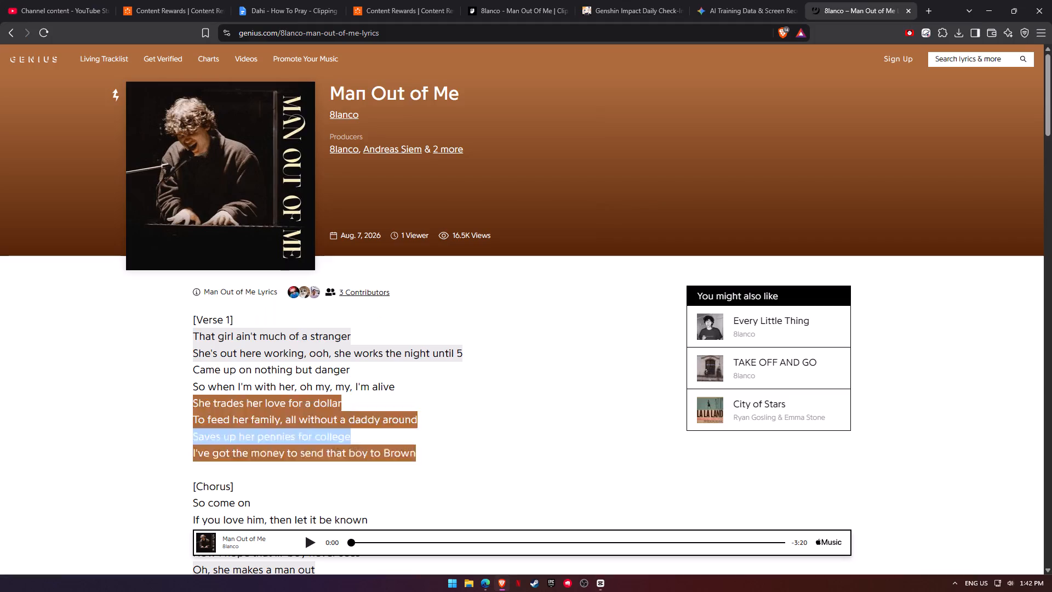
{"action": "left_click_drag", "start_coordinate": [445, 457], "coordinate": [195, 457]}
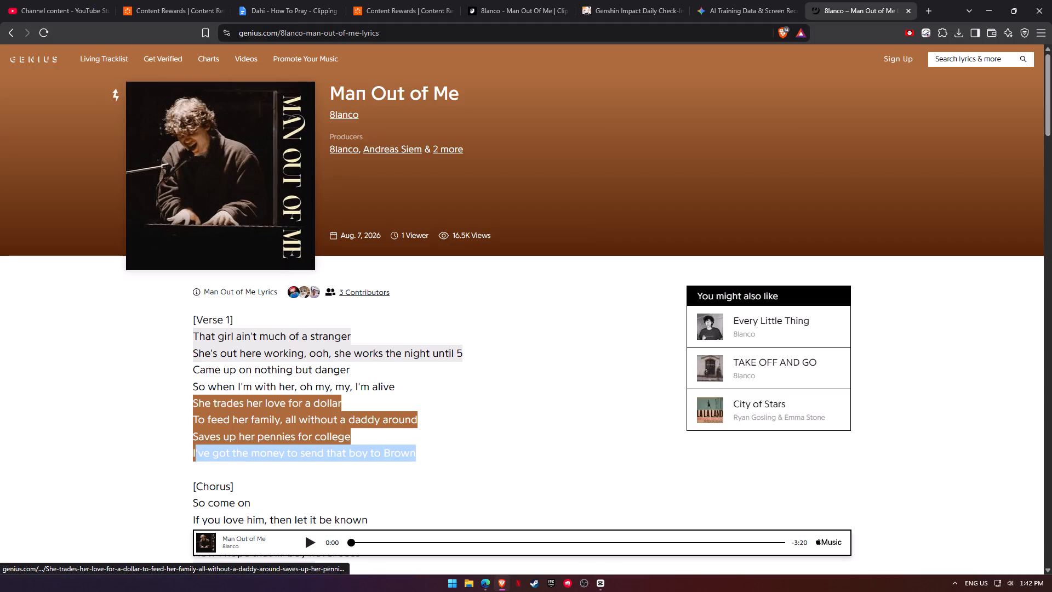
{"action": "left_click_drag", "start_coordinate": [195, 457], "coordinate": [193, 457]}
{"action": "key", "text": "ctrl+c"}
{"action": "key", "text": "alt+Tab"}
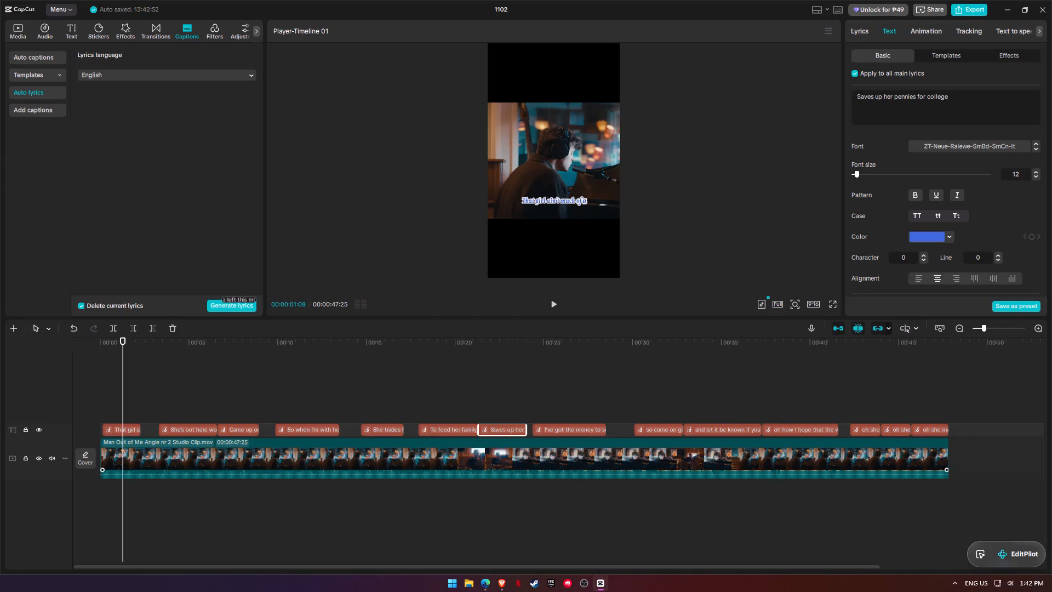
{"action": "left_click", "coordinate": [558, 428]}
{"action": "left_click", "coordinate": [997, 98]}
{"action": "key", "text": "ctrl+a"}
{"action": "key", "text": "ctrl+v"}
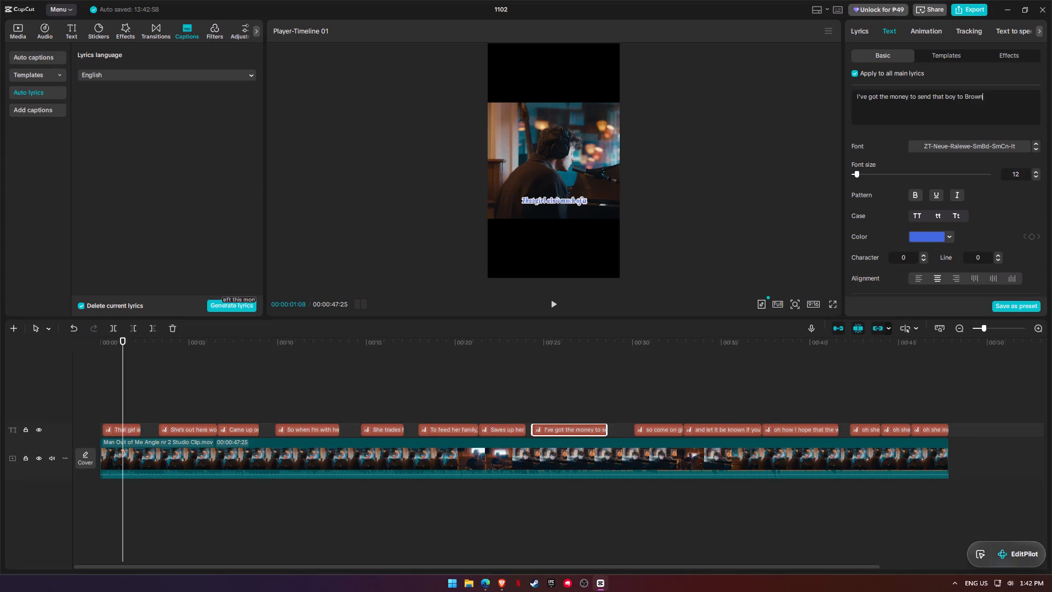
Copy "So come on" from the Genius chorus and replace the ninth lyric segment's text in CapCut with it.
{"action": "key", "text": "alt+Tab"}
{"action": "scroll", "coordinate": [428, 435], "scroll_direction": "down", "scroll_amount": 1}
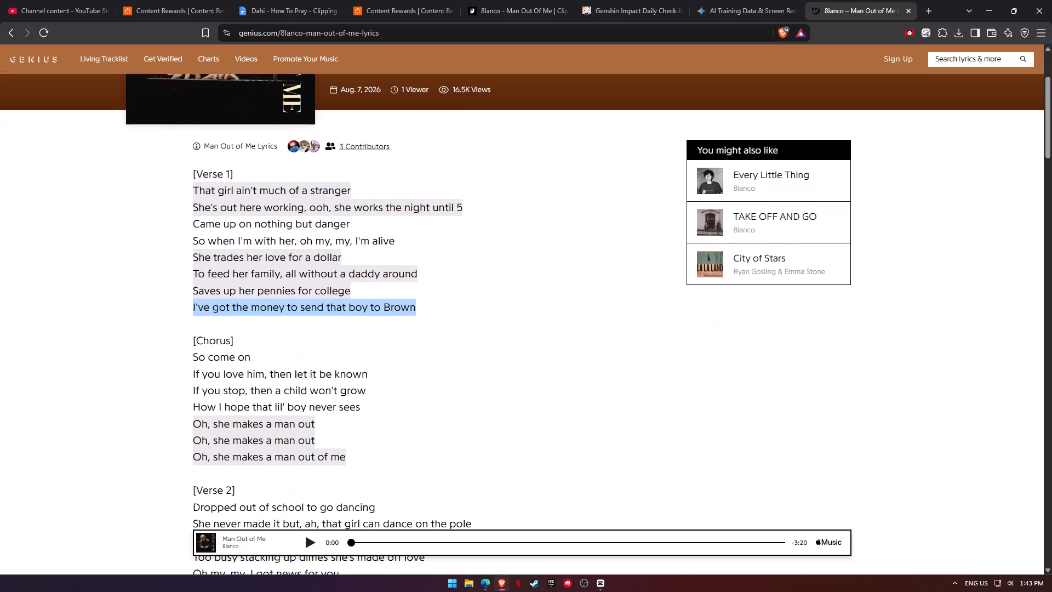
{"action": "left_click_drag", "start_coordinate": [266, 355], "coordinate": [186, 355]}
{"action": "key", "text": "ctrl+c"}
{"action": "key", "text": "alt+Tab"}
{"action": "left_click", "coordinate": [643, 425]}
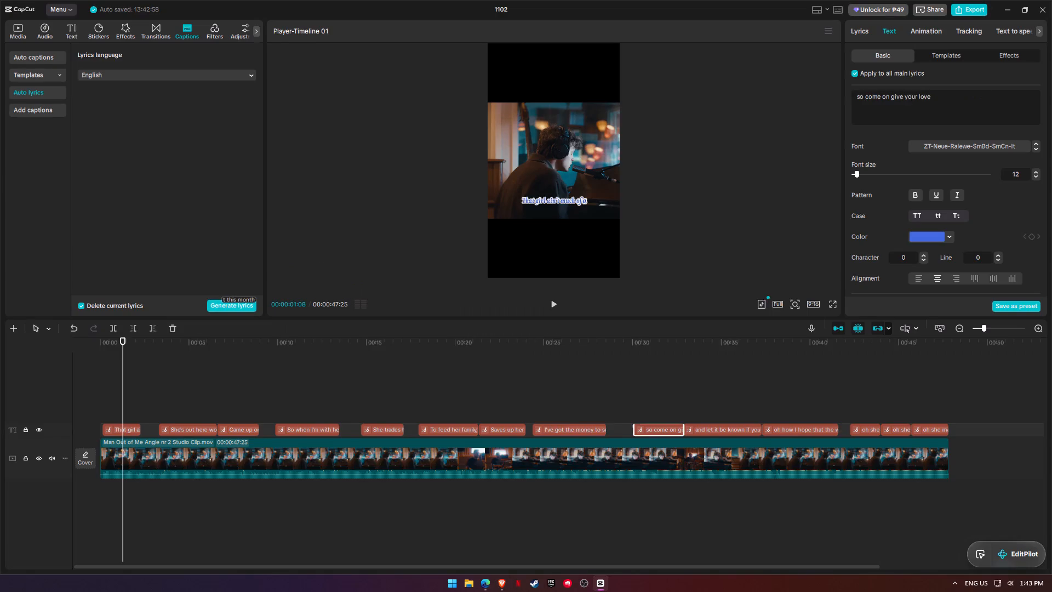
{"action": "left_click", "coordinate": [984, 100]}
{"action": "key", "text": "ctrl+a"}
{"action": "key", "text": "ctrl+v"}
Copy "If you love him, then let it be known" from Genius and replace the tenth lyric segment's text in CapCut with it.
{"action": "key", "text": "alt+Tab"}
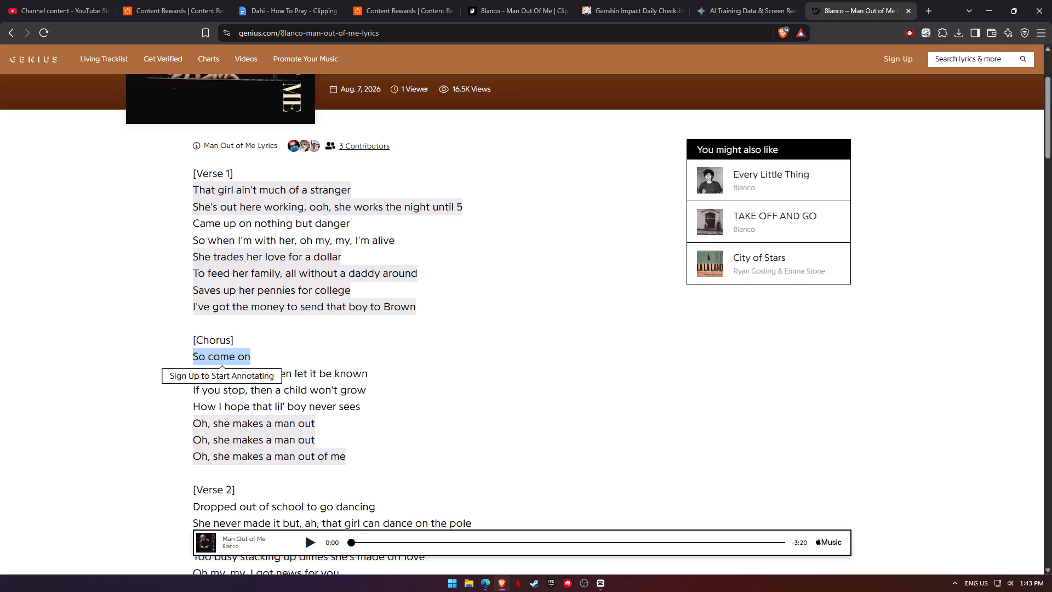
{"action": "left_click_drag", "start_coordinate": [378, 375], "coordinate": [192, 376]}
{"action": "key", "text": "ctrl+c"}
{"action": "key", "text": "alt+Tab"}
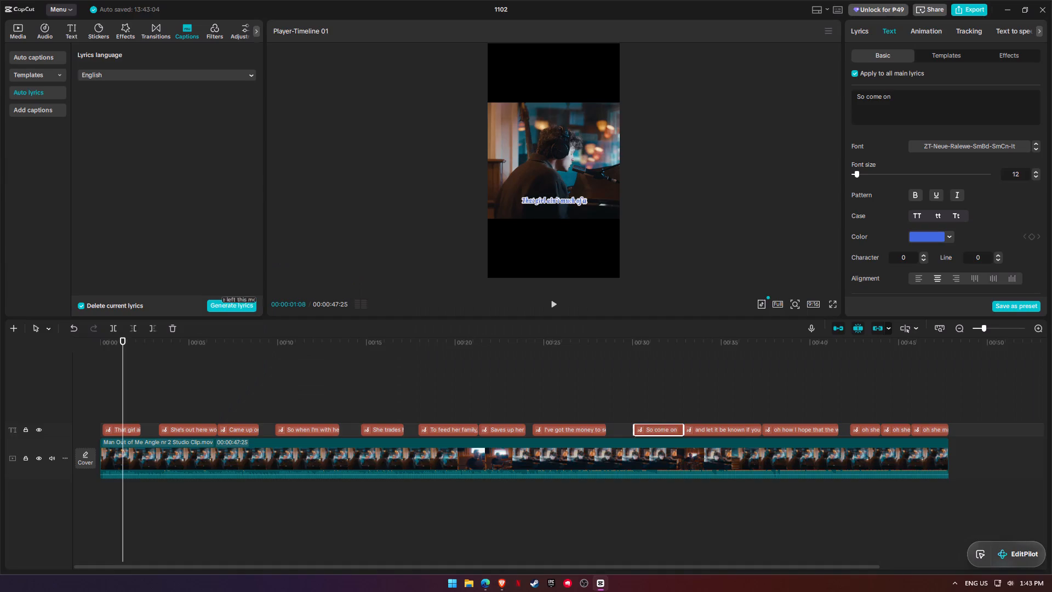
{"action": "left_click", "coordinate": [710, 434]}
{"action": "left_click", "coordinate": [990, 107]}
{"action": "key", "text": "ctrl+a"}
{"action": "key", "text": "ctrl+v"}
Copy "If you stop, then a child won't grow" from Genius and replace the eleventh lyric segment's text in CapCut with it.
{"action": "key", "text": "alt+Tab"}
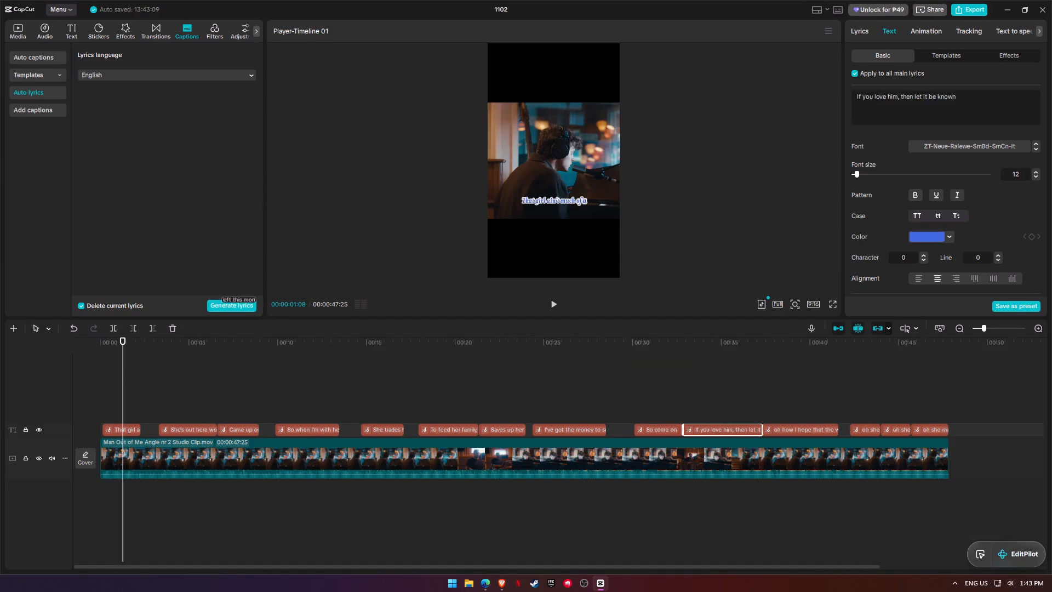
{"action": "left_click_drag", "start_coordinate": [409, 387], "coordinate": [188, 394]}
{"action": "key", "text": "ctrl+c"}
{"action": "key", "text": "alt+Tab"}
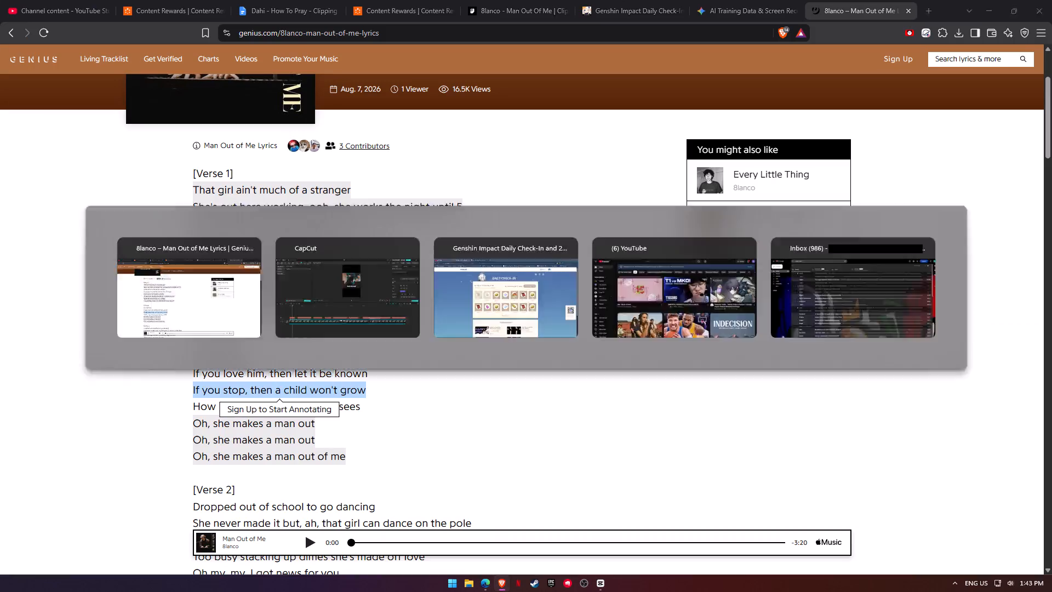
{"action": "left_click", "coordinate": [781, 429]}
{"action": "left_click", "coordinate": [985, 103]}
{"action": "key", "text": "ctrl+a"}
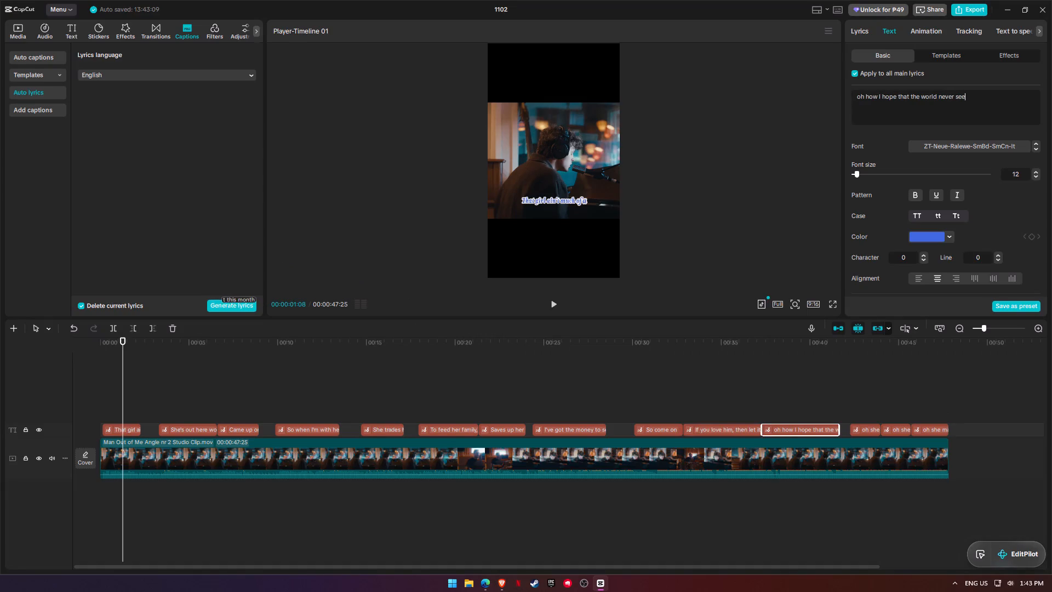
{"action": "key", "text": "ctrl+v"}
Retime the "So come on" lyric segment against the vocals so it runs from about 30.5 to 32 seconds.
{"action": "key", "text": "alt+Tab"}
{"action": "key", "text": "alt+Tab"}
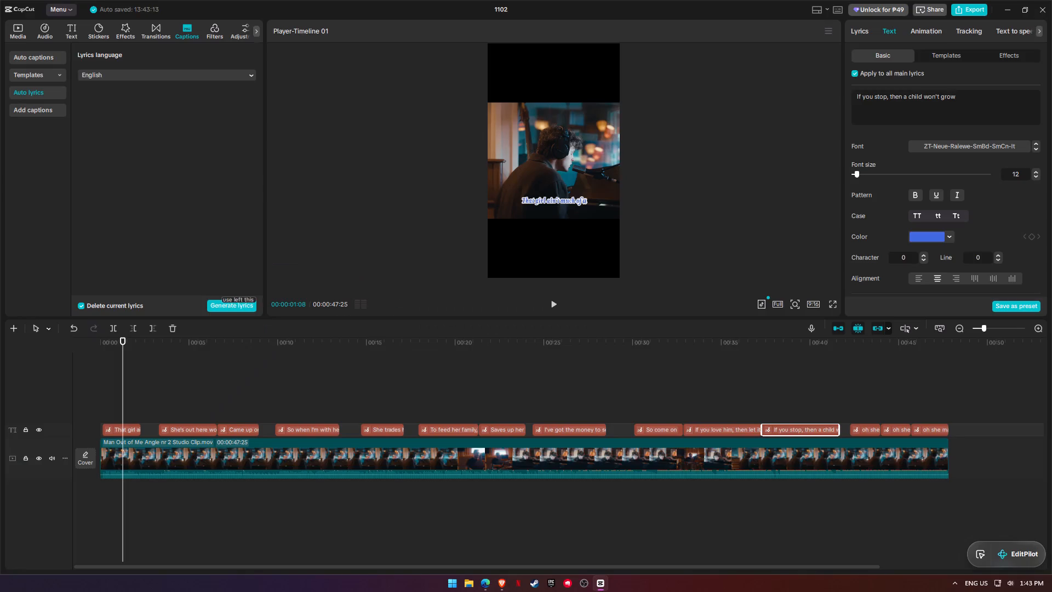
{"action": "key", "text": "space"}
{"action": "left_click", "coordinate": [637, 340]}
{"action": "key", "text": "space"}
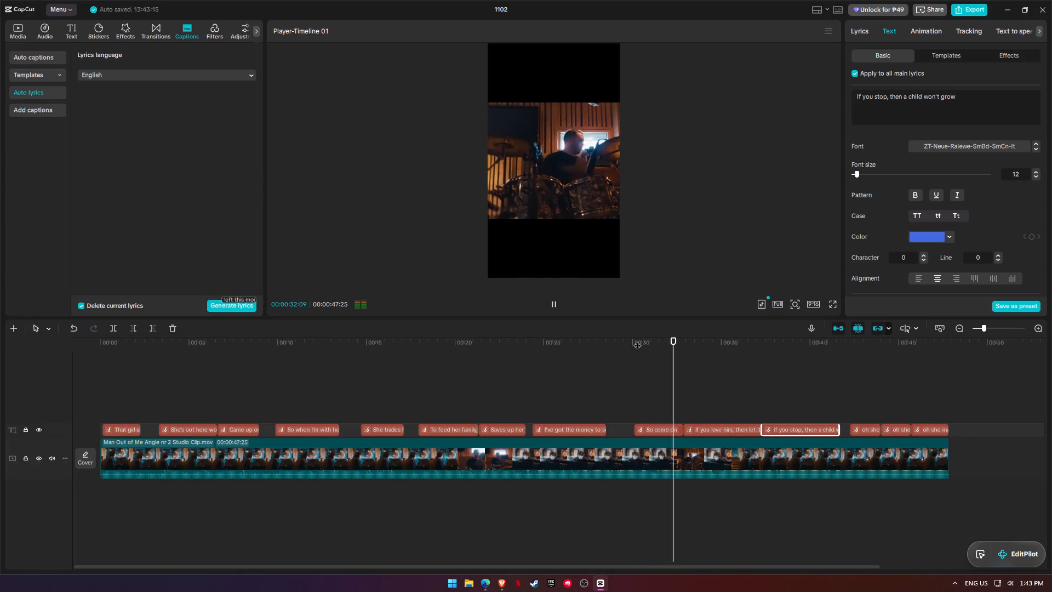
{"action": "key", "text": "space"}
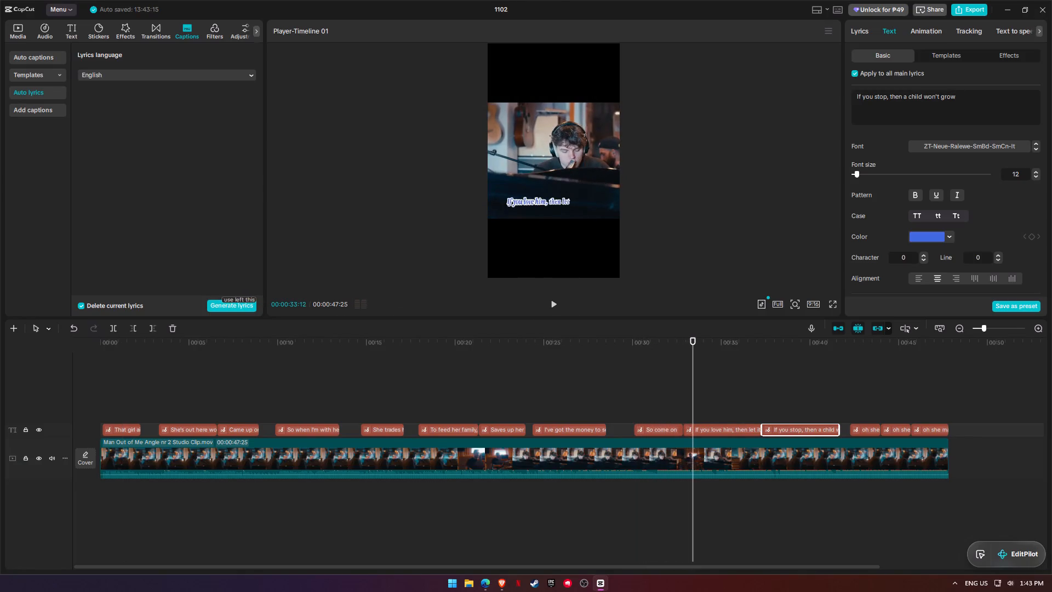
{"action": "left_click", "coordinate": [663, 340]}
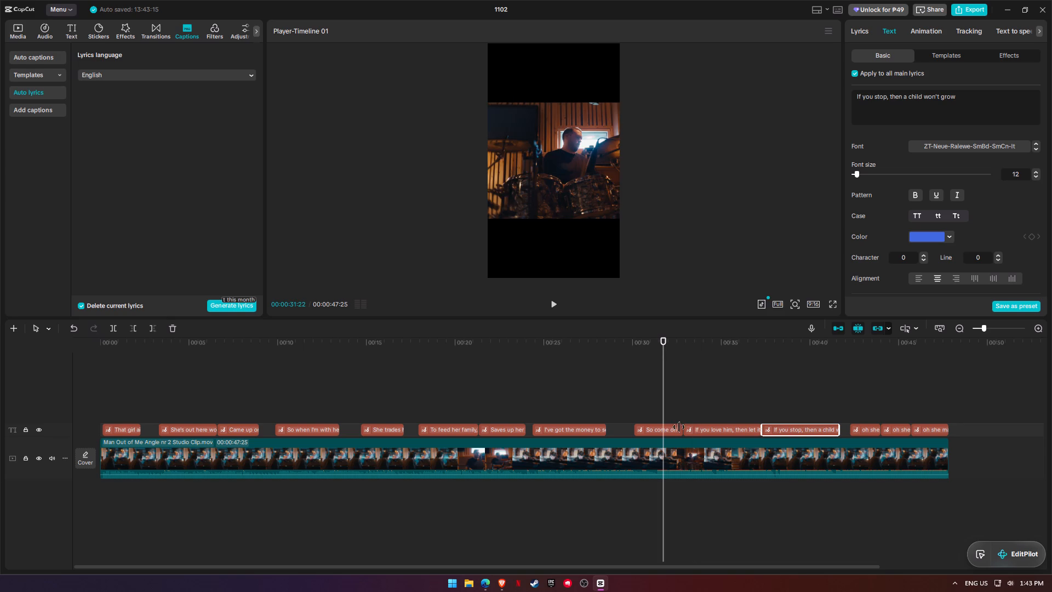
{"action": "left_click_drag", "start_coordinate": [680, 427], "coordinate": [670, 427]}
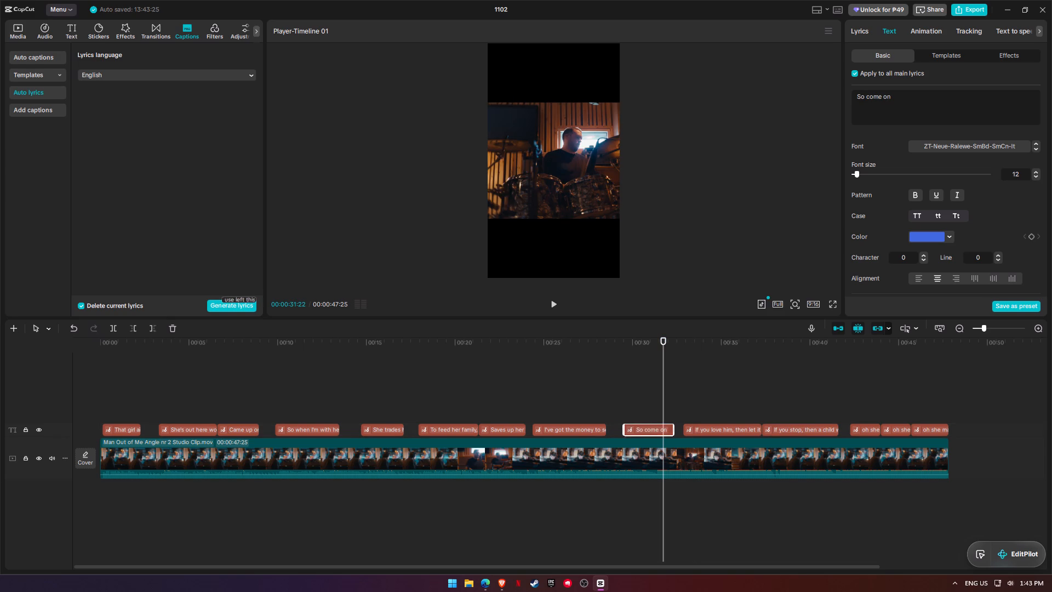
{"action": "left_click", "coordinate": [614, 345]}
{"action": "key", "text": "space"}
{"action": "key", "text": "space"}
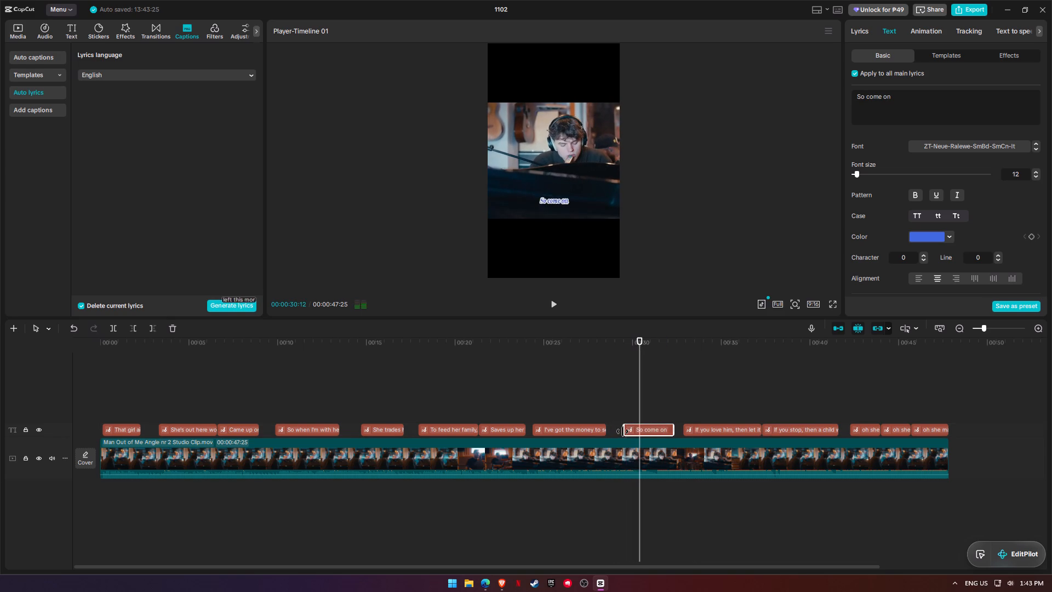
{"action": "left_click_drag", "start_coordinate": [622, 431], "coordinate": [642, 435]}
{"action": "key", "text": "space"}
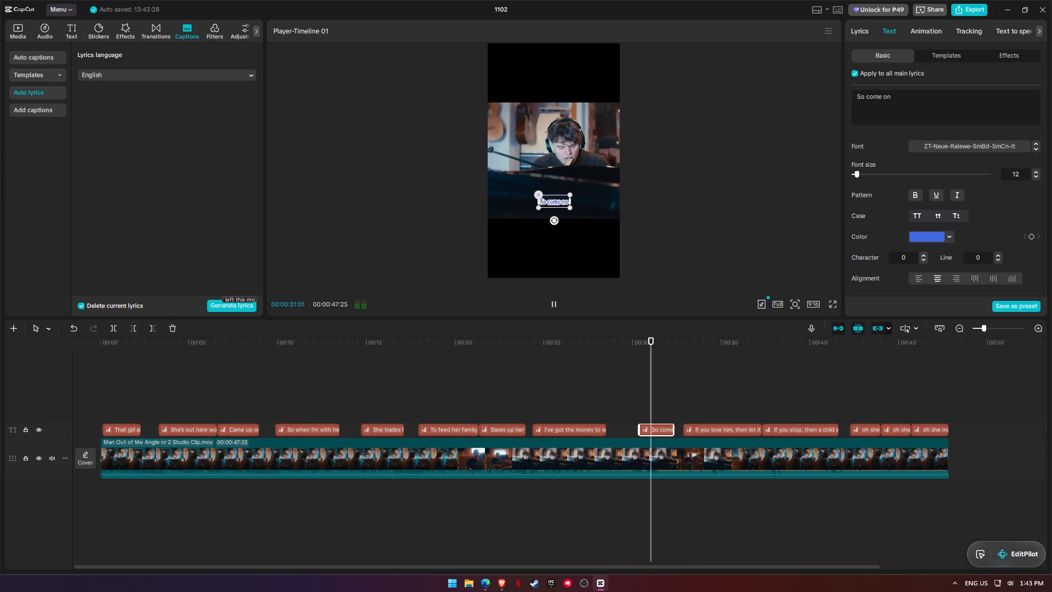
{"action": "key", "text": "space"}
{"action": "left_click_drag", "start_coordinate": [674, 432], "coordinate": [667, 432]}
Move the "If you love him, then let it be known" segment directly after "So come on" and trim its end to about 00:35:07.
{"action": "left_click_drag", "start_coordinate": [693, 429], "coordinate": [679, 429]}
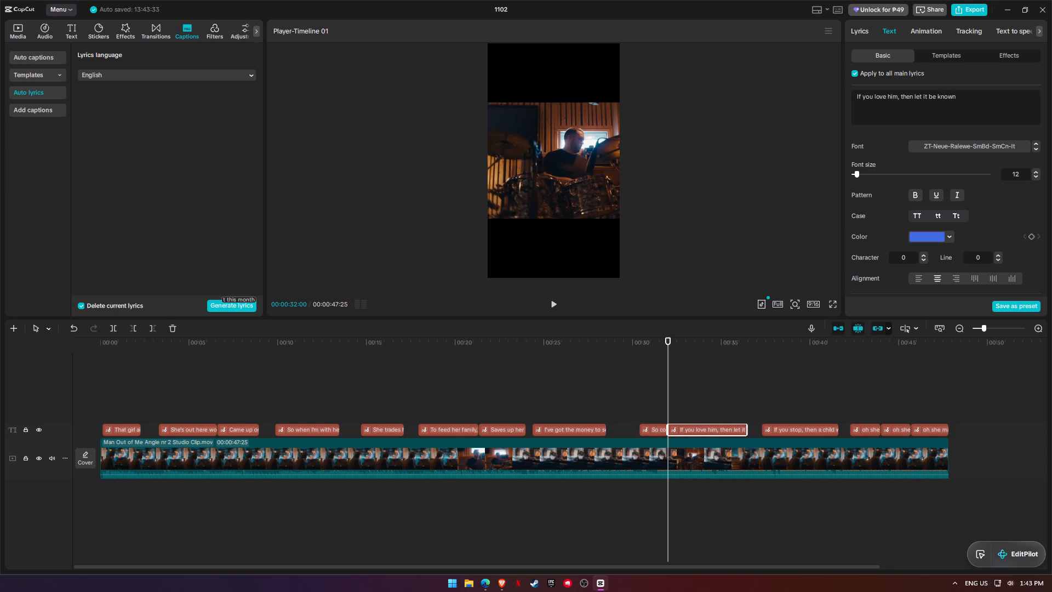
{"action": "left_click", "coordinate": [633, 340]}
{"action": "key", "text": "space"}
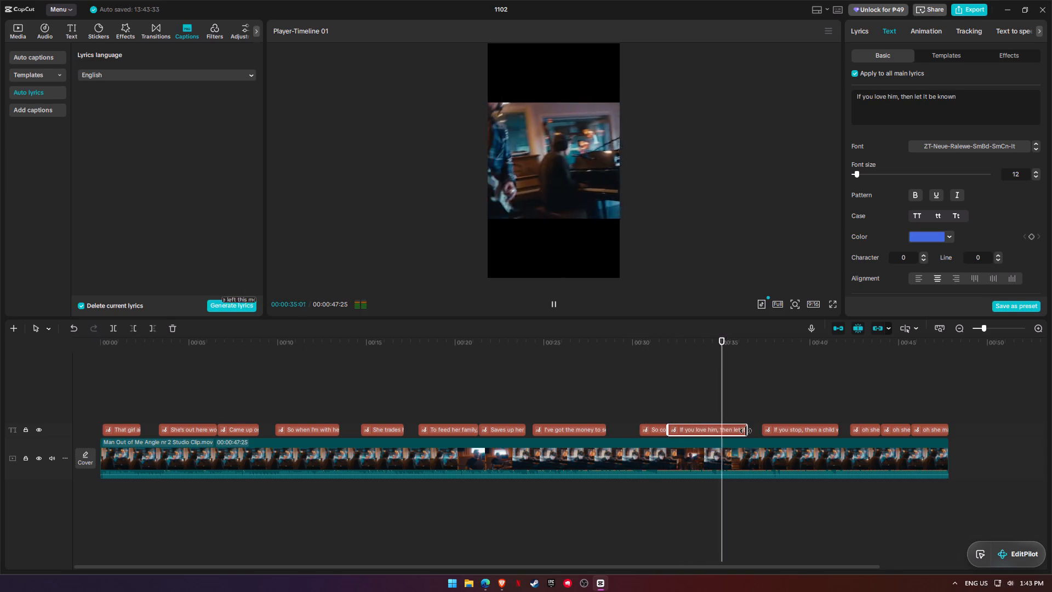
{"action": "key", "text": "space"}
{"action": "left_click_drag", "start_coordinate": [746, 431], "coordinate": [726, 432]}
Move the "If you stop, then a child won't grow" segment directly after the previous lyric and trim its end to about 00:38:17.
{"action": "left_click_drag", "start_coordinate": [804, 432], "coordinate": [779, 432]}
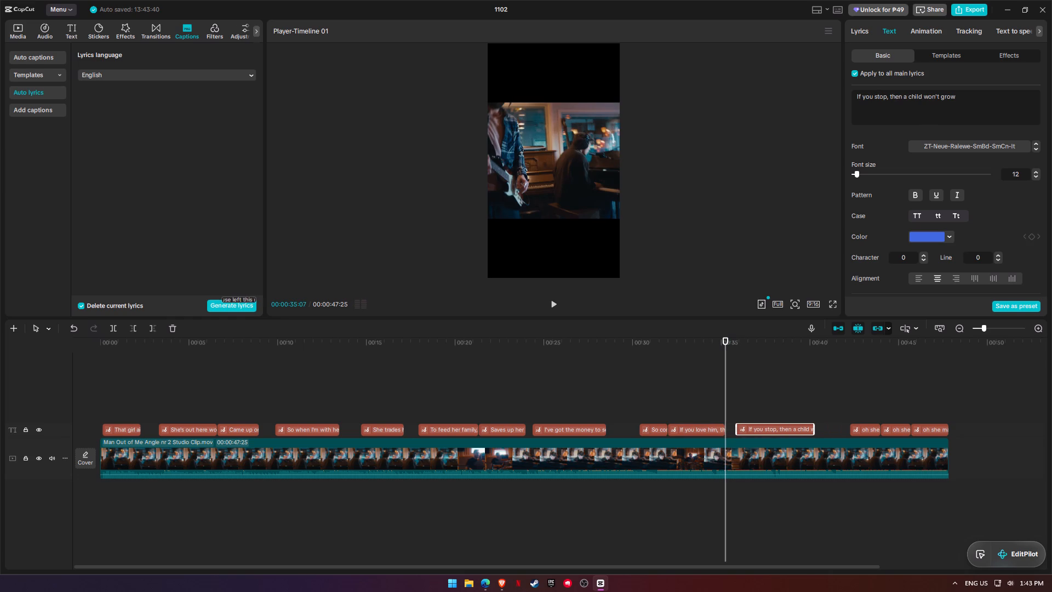
{"action": "left_click_drag", "start_coordinate": [779, 432], "coordinate": [769, 432]}
{"action": "key", "text": "space"}
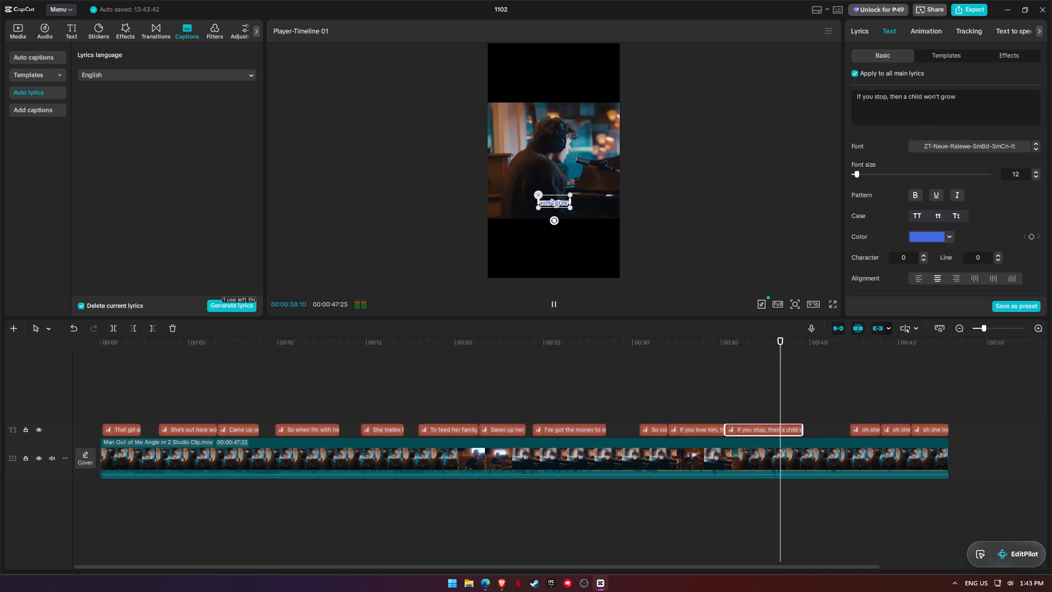
{"action": "key", "text": "space"}
{"action": "left_click_drag", "start_coordinate": [803, 431], "coordinate": [784, 431]}
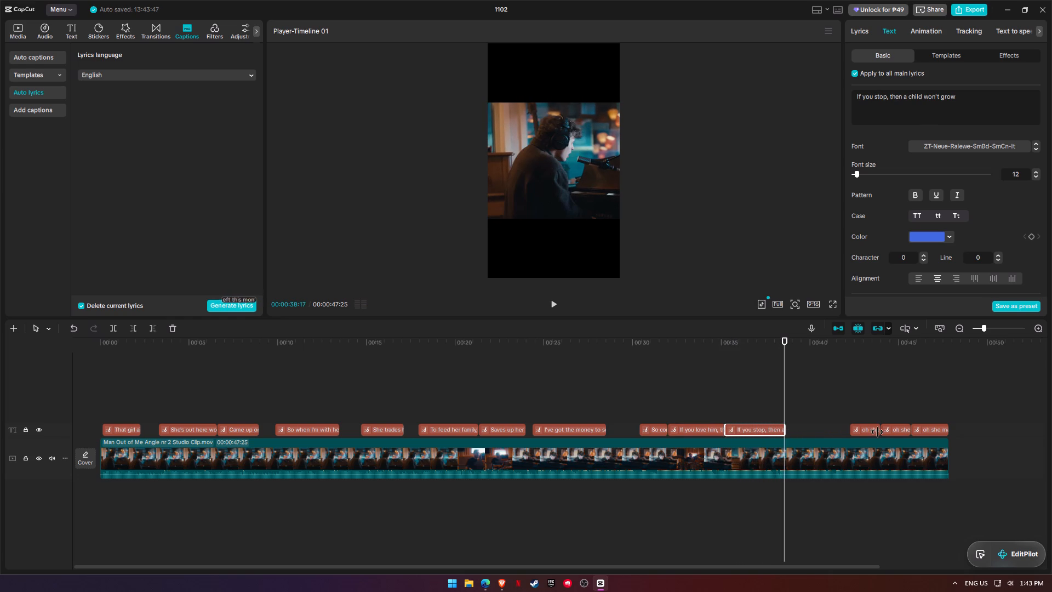
Move the first "oh she makes a man out" segment directly after "If you stop" and replace its text with Genius's "How I hope that lil' boy never sees".
{"action": "left_click_drag", "start_coordinate": [877, 432], "coordinate": [815, 432]}
{"action": "key", "text": "alt+Tab"}
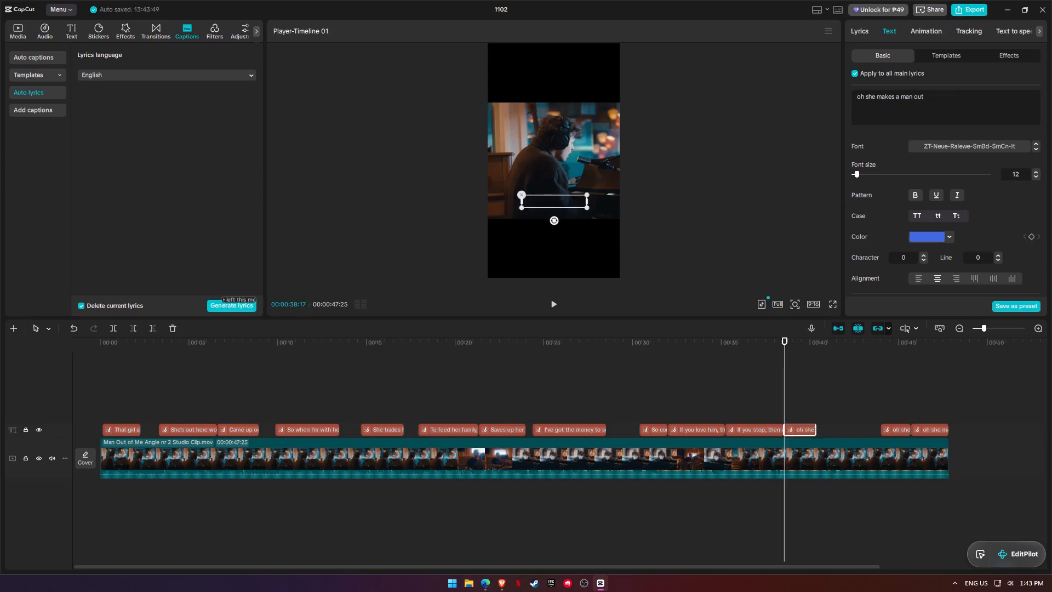
{"action": "left_click", "coordinate": [419, 412]}
{"action": "left_click_drag", "start_coordinate": [397, 411], "coordinate": [196, 411]}
{"action": "key", "text": "ctrl+c"}
{"action": "key", "text": "alt+Tab"}
{"action": "left_click", "coordinate": [934, 93]}
{"action": "key", "text": "ctrl+a"}
{"action": "key", "text": "ctrl+v"}
Copy the first "Oh, she makes a man out" line from the Genius chorus and return to CapCut.
{"action": "key", "text": "alt+Tab"}
{"action": "left_click", "coordinate": [375, 429]}
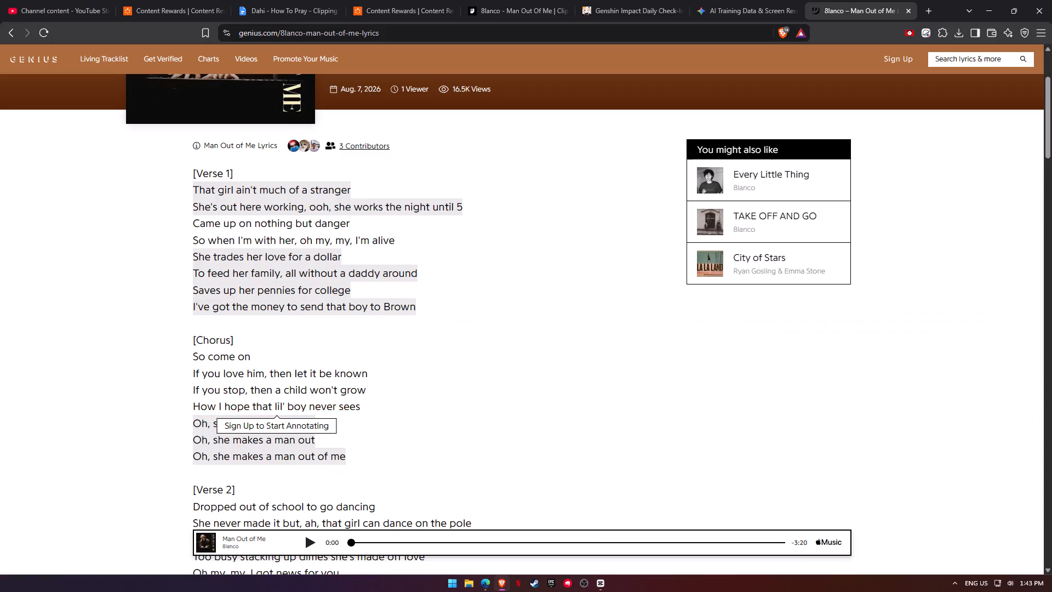
{"action": "left_click_drag", "start_coordinate": [347, 424], "coordinate": [193, 418]}
{"action": "key", "text": "ctrl+c"}
{"action": "key", "text": "alt+Tab"}
Play back the "How I hope that lil' boy never sees" segment and extend its end to about 42 seconds.
{"action": "key", "text": "space"}
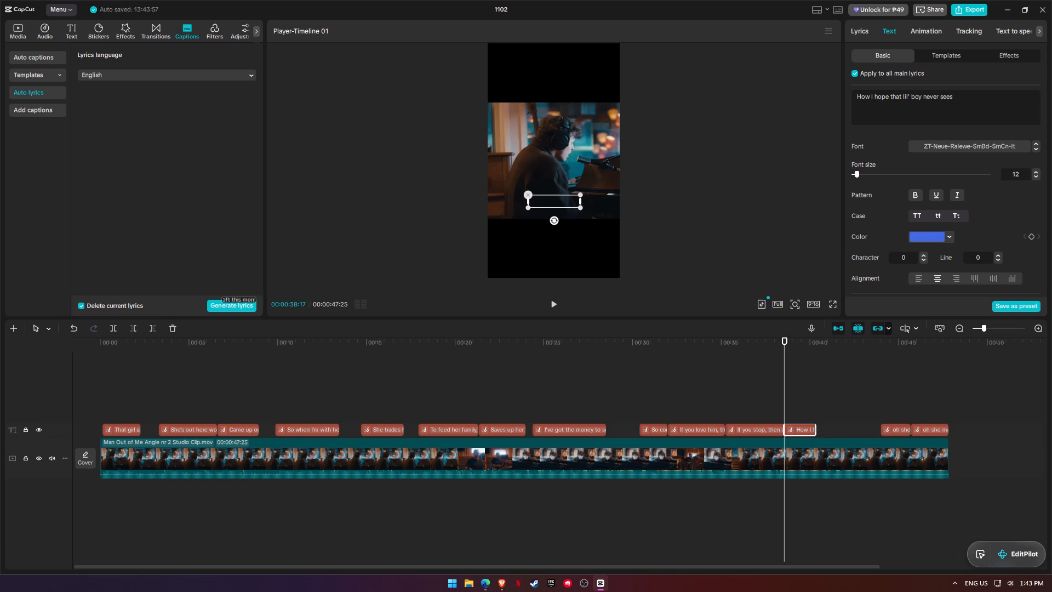
{"action": "left_click", "coordinate": [830, 389]}
{"action": "key", "text": "space"}
{"action": "key", "text": "space"}
{"action": "left_click", "coordinate": [786, 344]}
{"action": "key", "text": "space"}
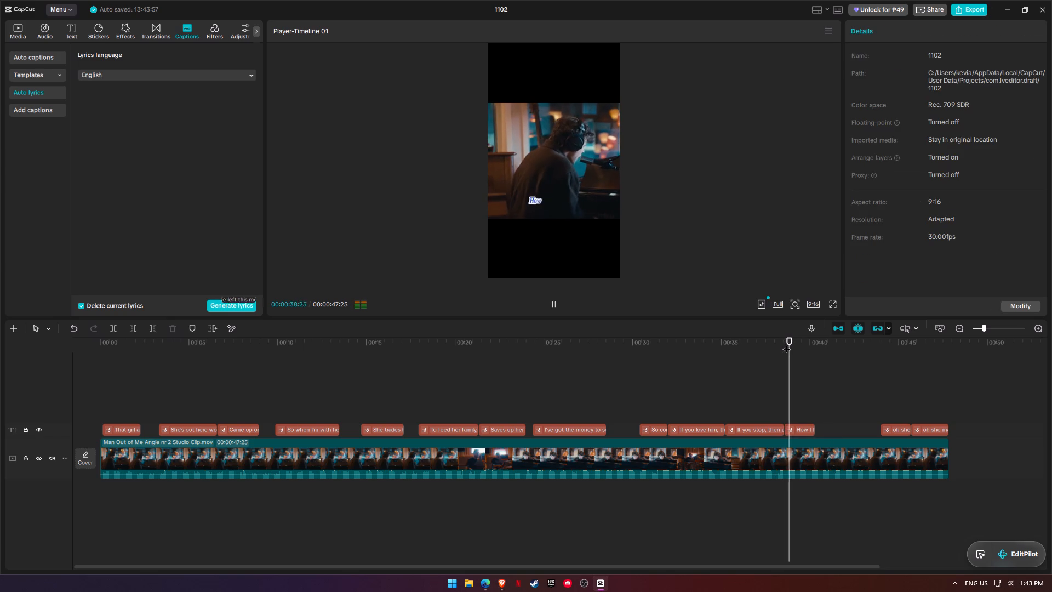
{"action": "key", "text": "space"}
{"action": "left_click_drag", "start_coordinate": [814, 434], "coordinate": [829, 436]}
{"action": "key", "text": "space"}
{"action": "key", "text": "space"}
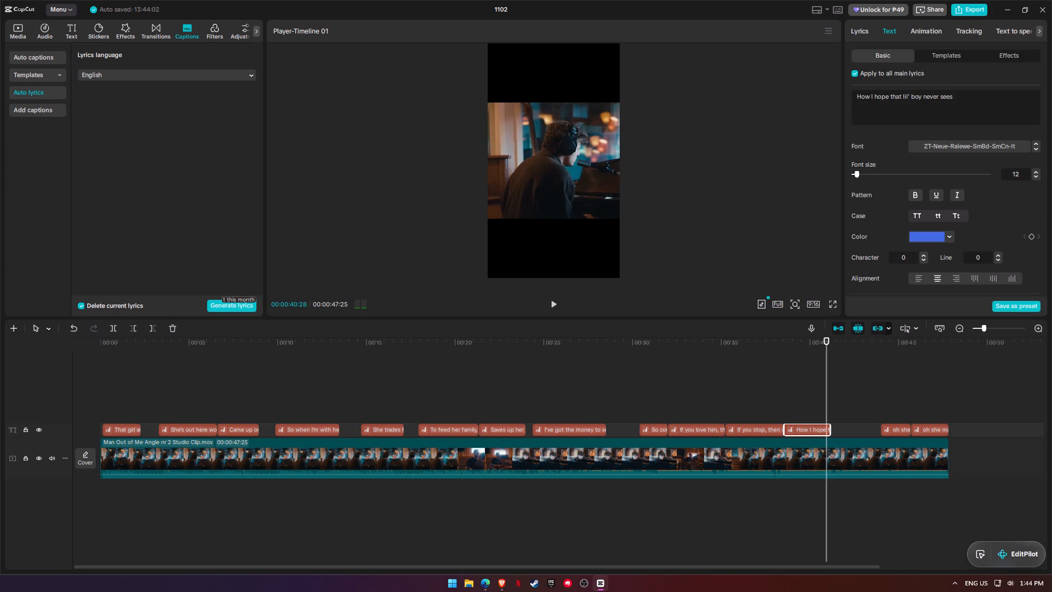
{"action": "left_click", "coordinate": [828, 425]}
{"action": "left_click_drag", "start_coordinate": [827, 432], "coordinate": [836, 432]}
Review the timing around "If you stop" and shift the "How I hope that lil' boy never sees" segment to start at about 39 seconds.
{"action": "left_click", "coordinate": [765, 351]}
{"action": "key", "text": "space"}
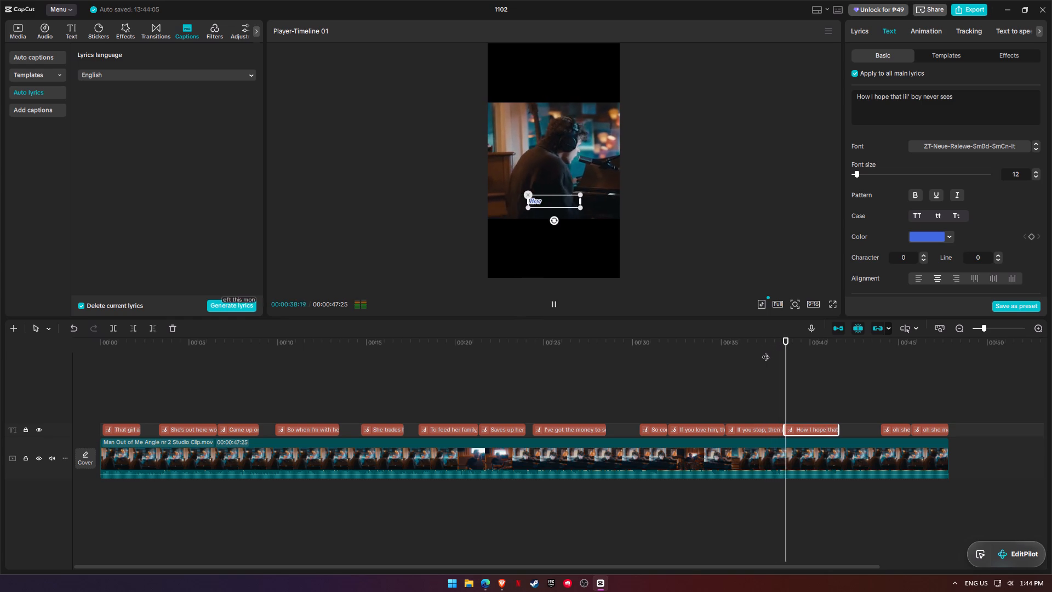
{"action": "key", "text": "space"}
{"action": "left_click", "coordinate": [735, 339]}
{"action": "key", "text": "space"}
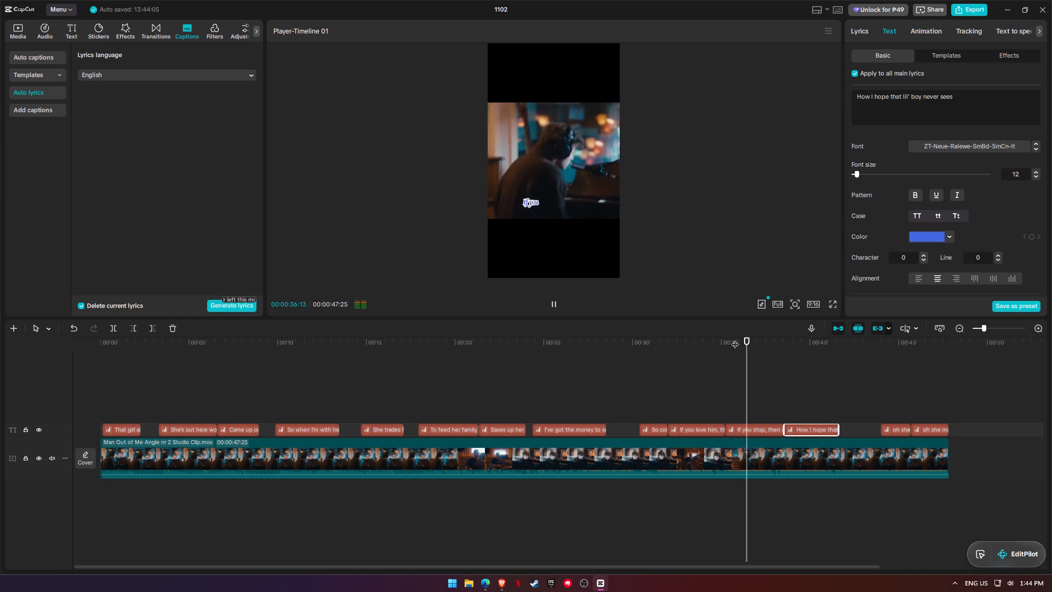
{"action": "key", "text": "space"}
{"action": "key", "text": "space"}
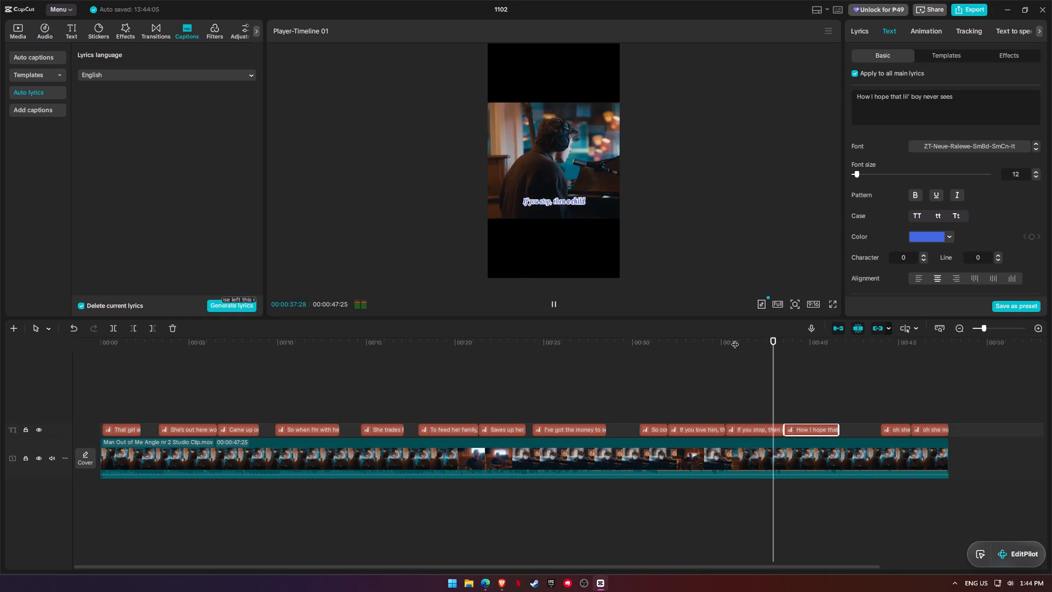
{"action": "key", "text": "space"}
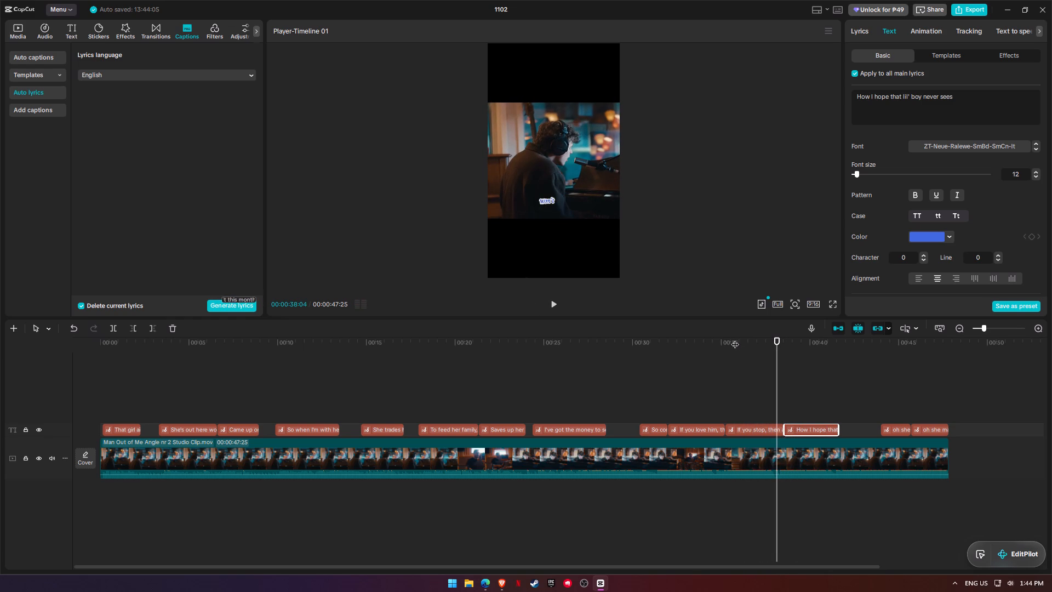
{"action": "left_click_drag", "start_coordinate": [827, 425], "coordinate": [841, 425]}
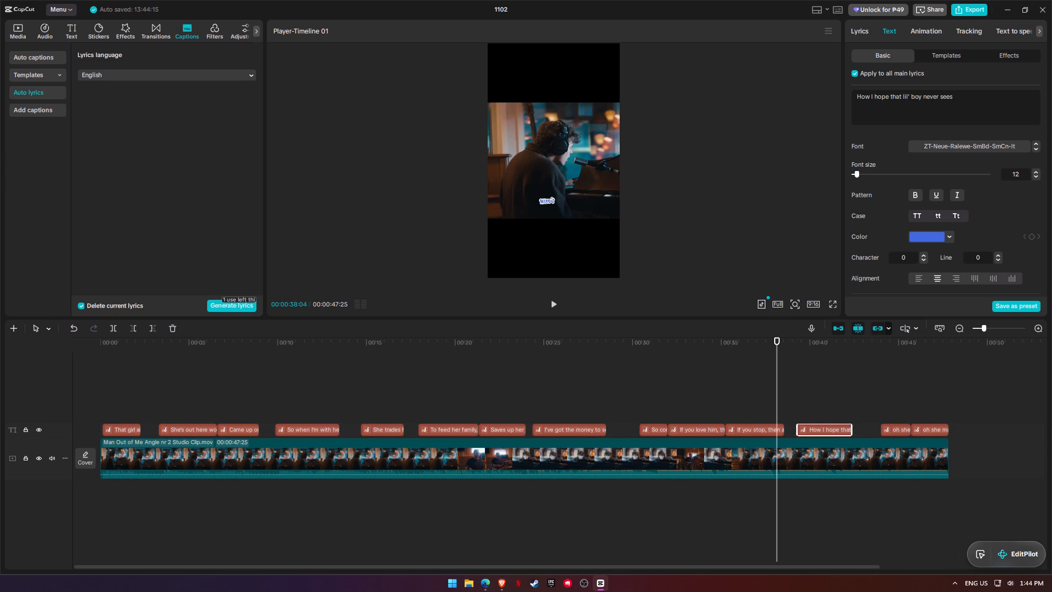
Extend the end of the "If you stop, then a child won't grow" segment to about 39 seconds and play back its ending.
{"action": "left_click_drag", "start_coordinate": [781, 435], "coordinate": [790, 435]}
{"action": "key", "text": "space"}
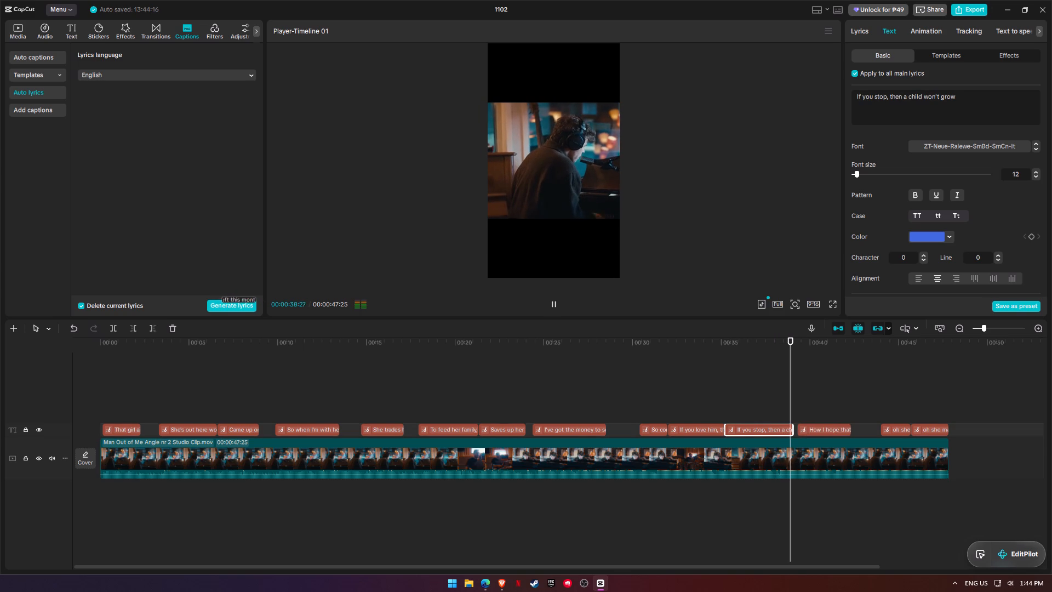
{"action": "key", "text": "space"}
Reposition the "How I hope that lil' boy never sees" segment on the lyrics track to start at about 39 seconds.
{"action": "left_click_drag", "start_coordinate": [811, 431], "coordinate": [805, 431]}
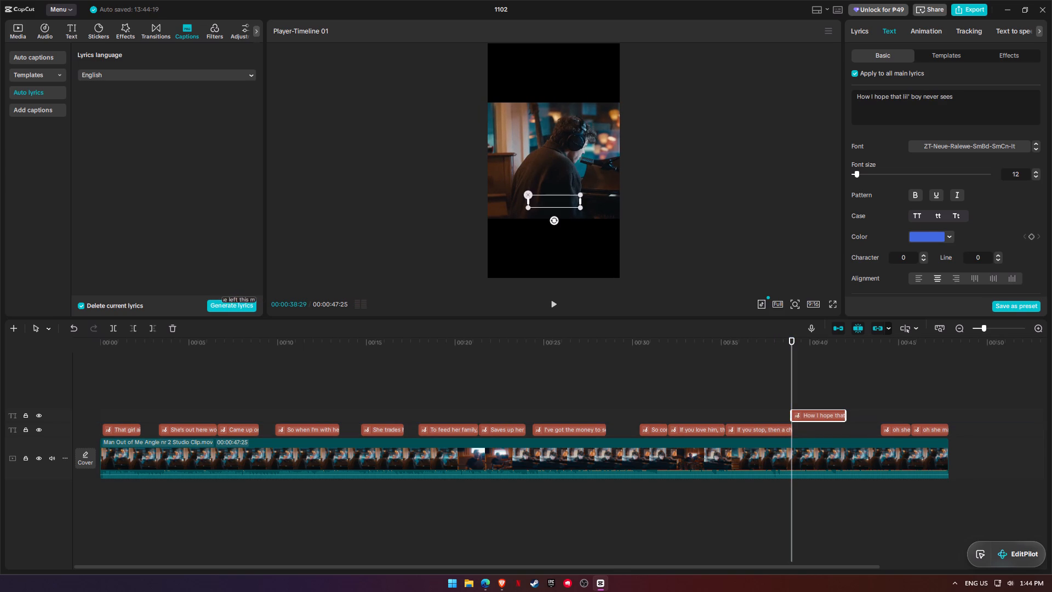
{"action": "left_click_drag", "start_coordinate": [813, 407], "coordinate": [811, 426]}
{"action": "left_click_drag", "start_coordinate": [809, 412], "coordinate": [811, 428]}
{"action": "left_click_drag", "start_coordinate": [811, 407], "coordinate": [809, 431]}
{"action": "left_click_drag", "start_coordinate": [809, 414], "coordinate": [817, 434]}
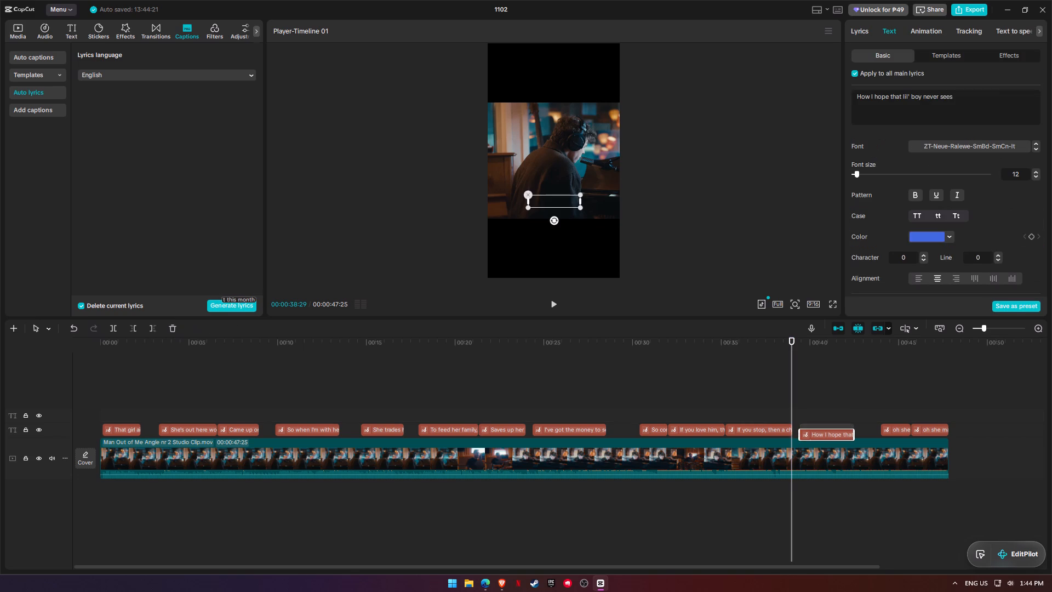
{"action": "left_click_drag", "start_coordinate": [817, 434], "coordinate": [811, 432]}
{"action": "left_click_drag", "start_coordinate": [799, 415], "coordinate": [807, 427]}
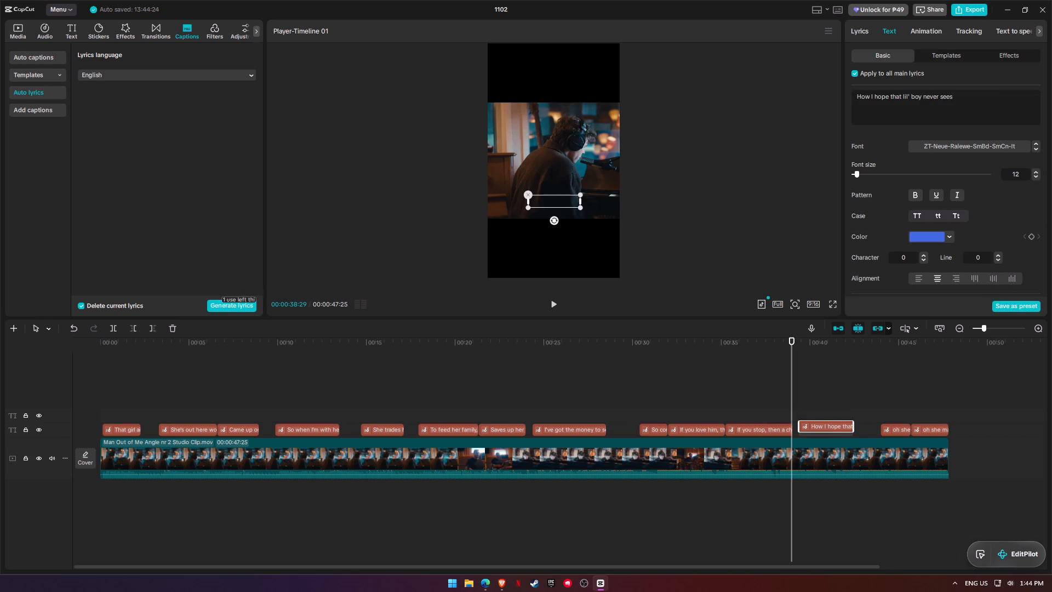
{"action": "left_click_drag", "start_coordinate": [807, 427], "coordinate": [811, 431]}
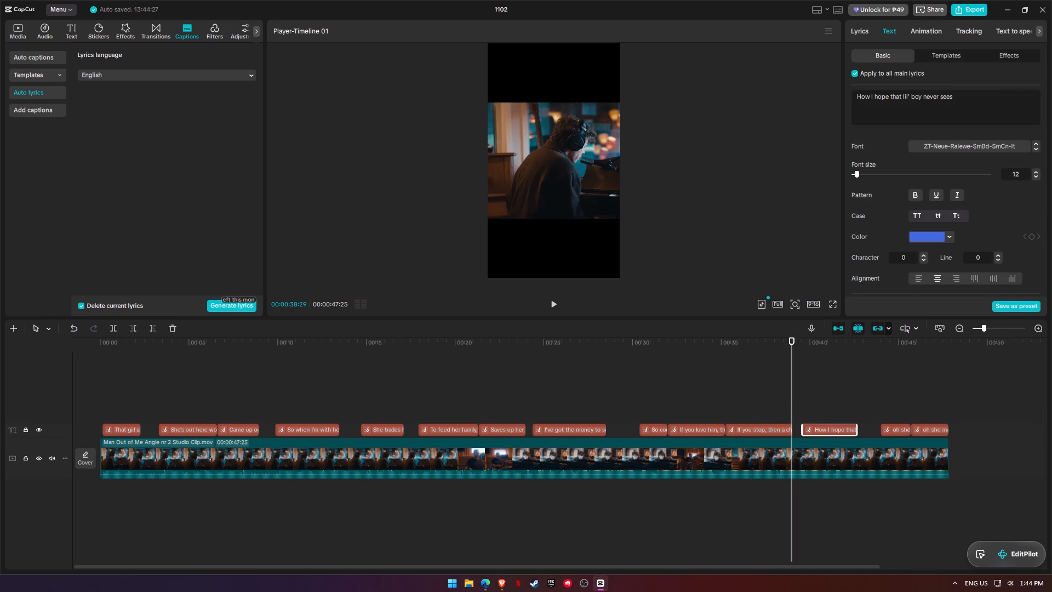
{"action": "left_click_drag", "start_coordinate": [810, 432], "coordinate": [800, 432]}
{"action": "left_click_drag", "start_coordinate": [804, 414], "coordinate": [816, 432]}
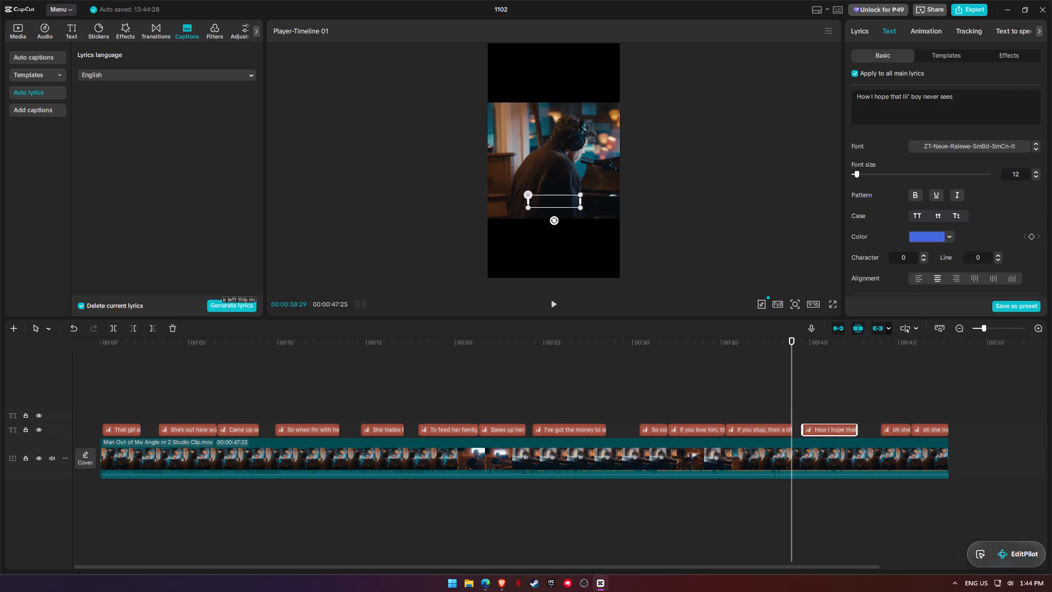
{"action": "left_click_drag", "start_coordinate": [815, 434], "coordinate": [809, 434]}
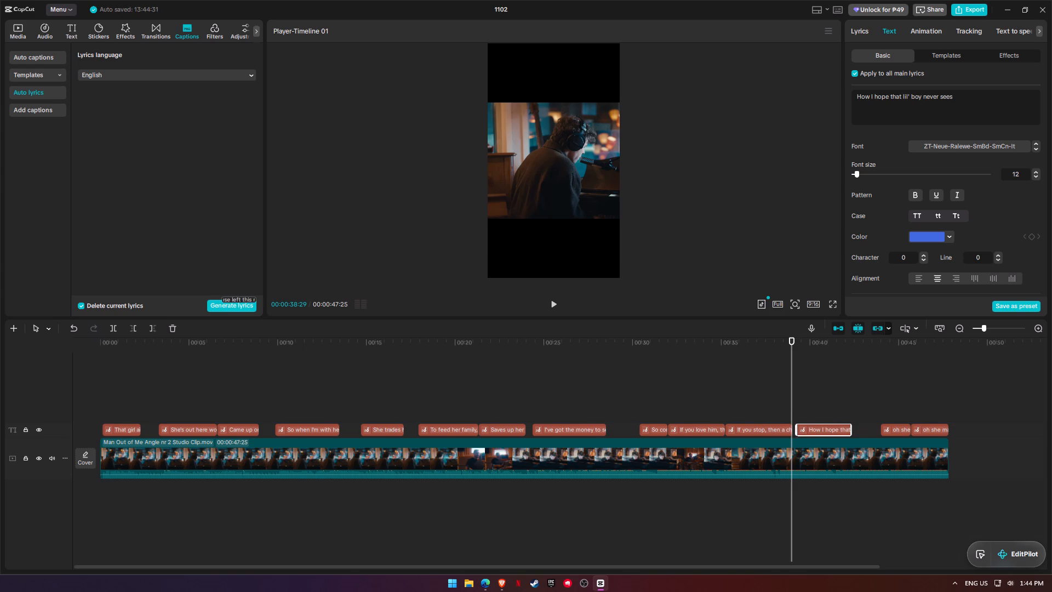
{"action": "left_click_drag", "start_coordinate": [803, 432], "coordinate": [798, 432]}
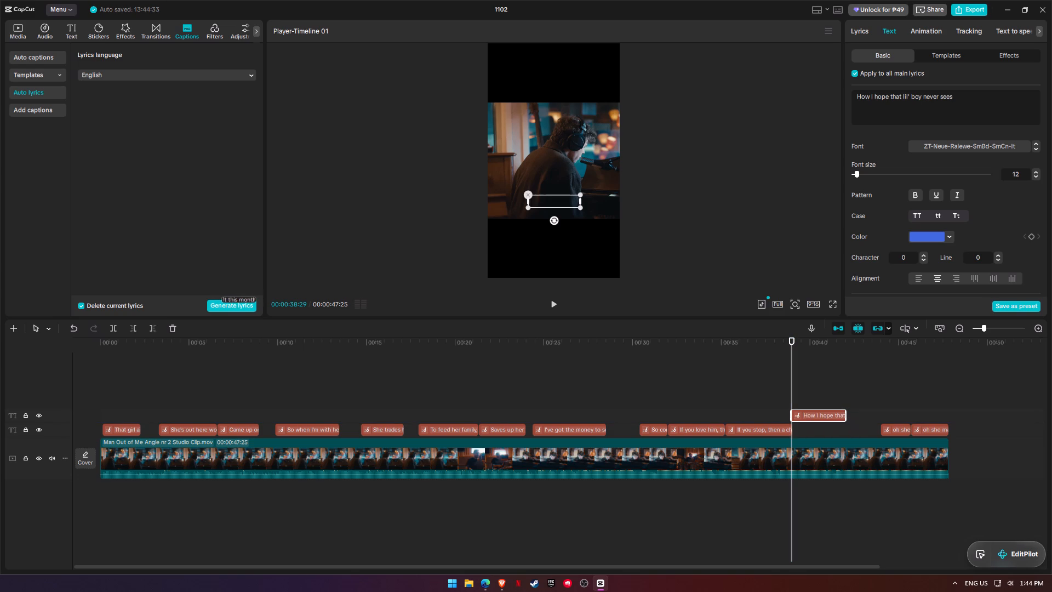
{"action": "left_click_drag", "start_coordinate": [799, 418], "coordinate": [805, 434]}
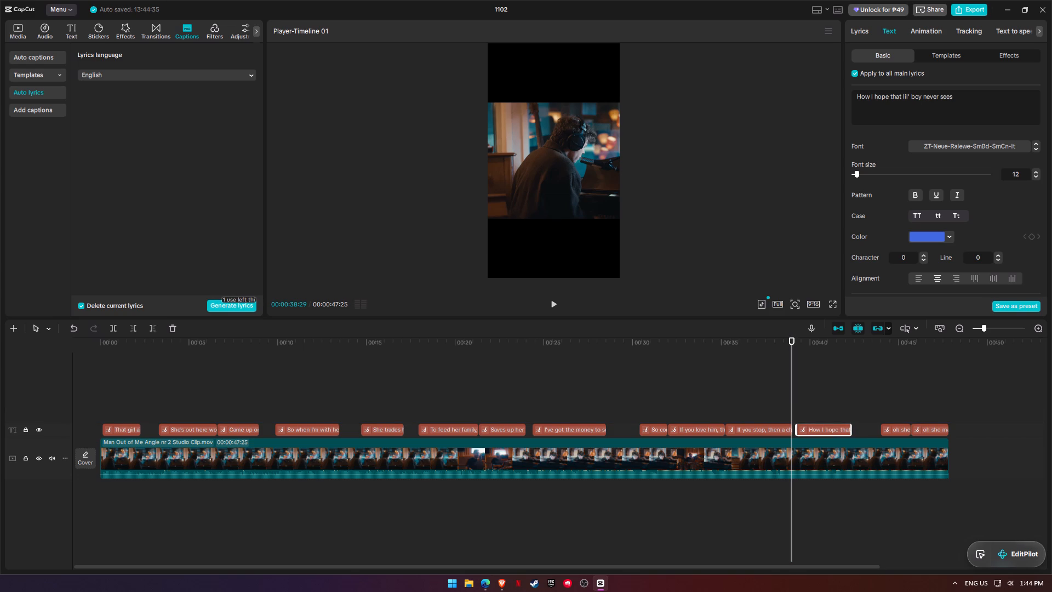
Nudge the "How I hope that lil' boy never sees" segment earlier so it starts almost directly after "If you stop, then a child won't grow".
{"action": "scroll", "coordinate": [809, 435], "scroll_direction": "up", "scroll_amount": 5, "text": "alt"}
{"action": "scroll", "coordinate": [805, 432], "scroll_direction": "up", "scroll_amount": 16, "text": "ctrl"}
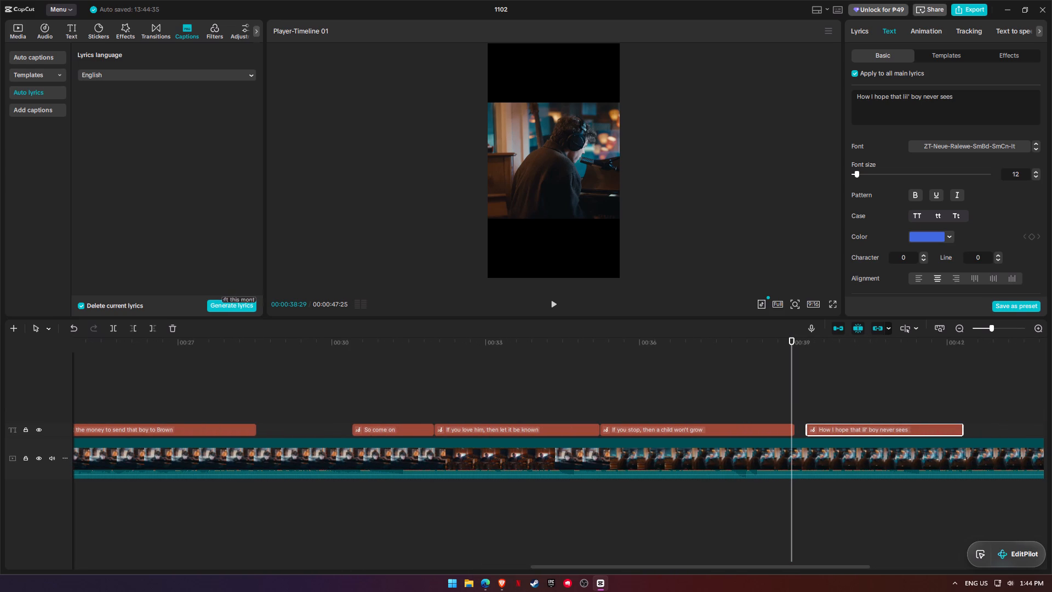
{"action": "left_click", "coordinate": [793, 426]}
{"action": "left_click", "coordinate": [812, 432]}
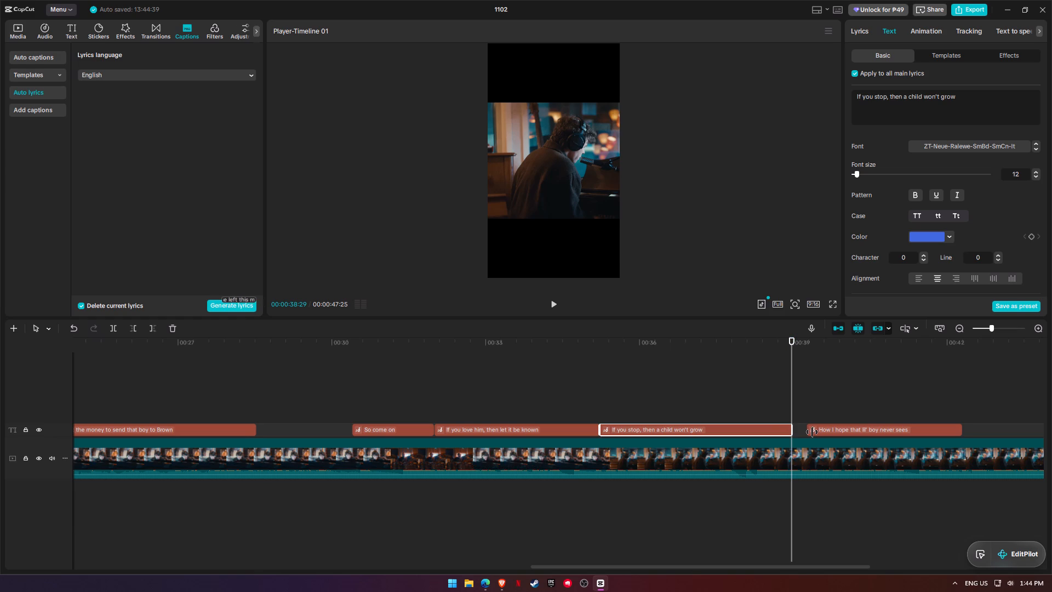
{"action": "left_click_drag", "start_coordinate": [836, 432], "coordinate": [825, 432]}
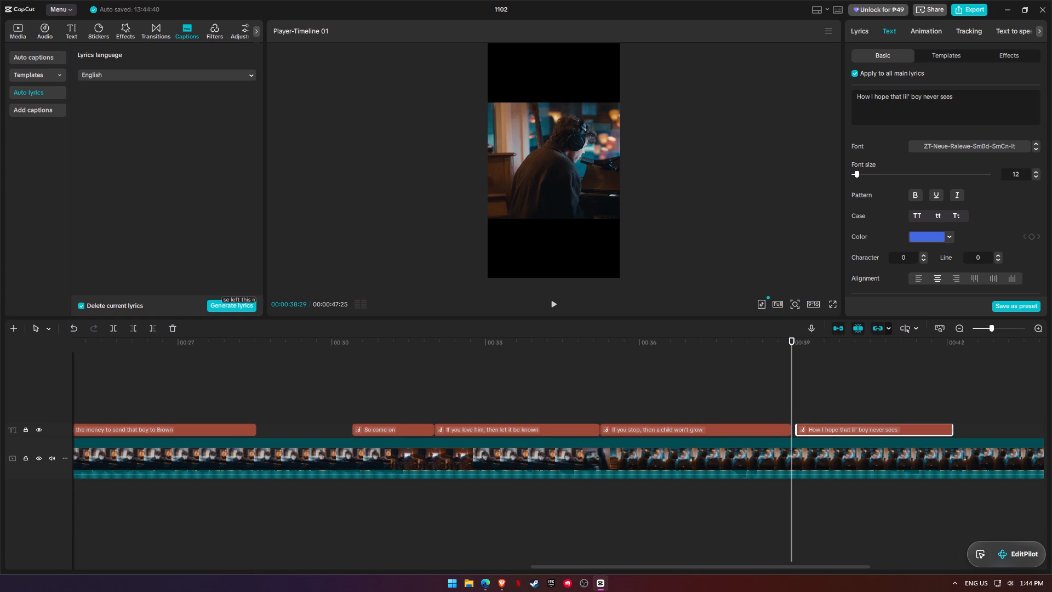
Play back the "If you stop, then a child won't grow" segment to check its timing and caption appearance.
{"action": "left_click", "coordinate": [707, 346]}
{"action": "key", "text": "space"}
{"action": "key", "text": "space"}
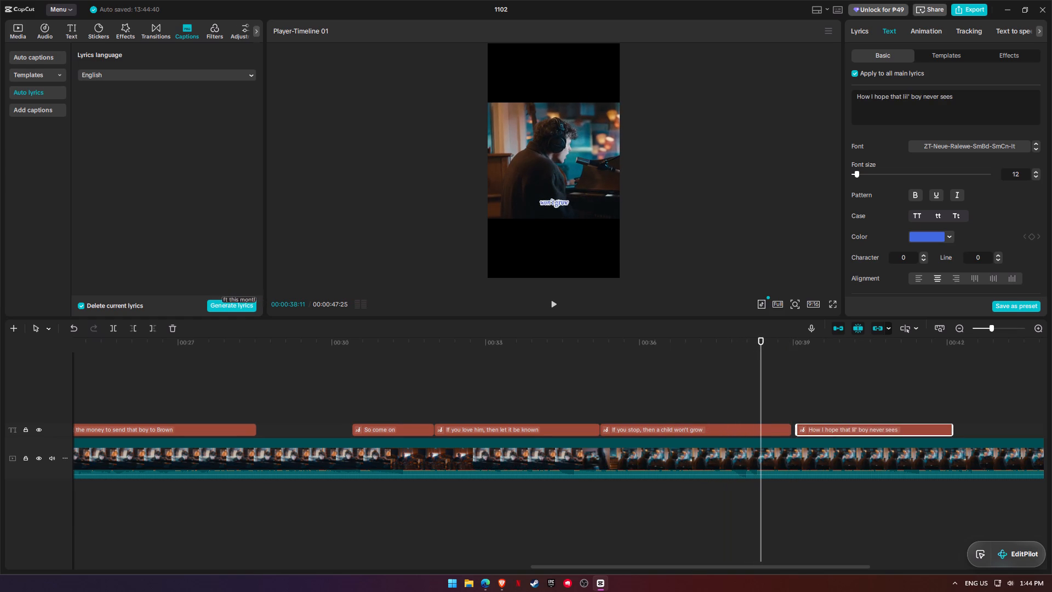
{"action": "left_click", "coordinate": [613, 341]}
{"action": "key", "text": "space"}
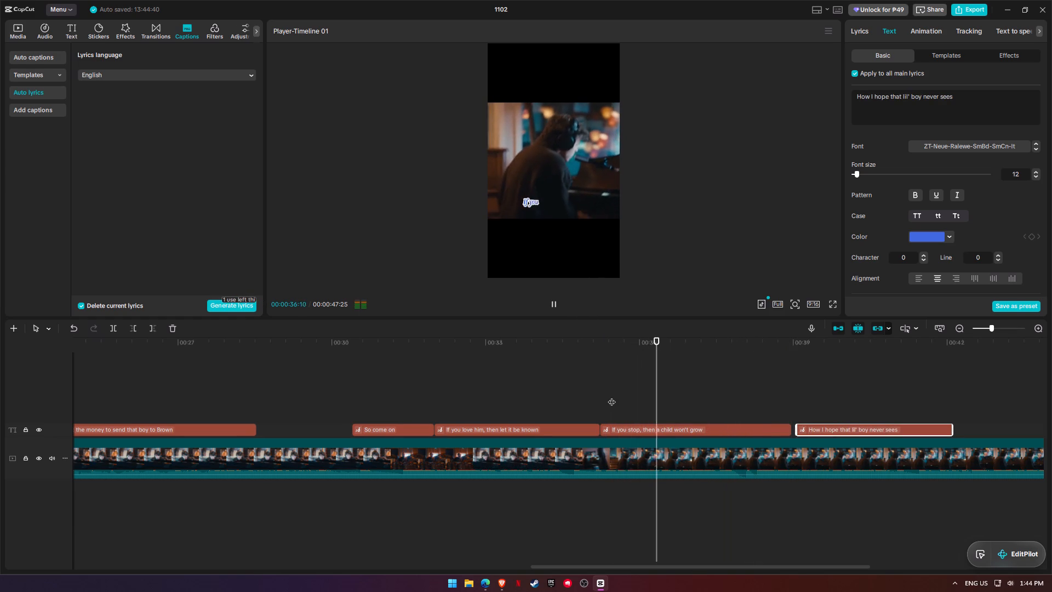
{"action": "key", "text": "space"}
Examine the basic text style, transform, blend and stroke settings of the "If you stop, then a child won't grow" segment.
{"action": "left_click", "coordinate": [693, 431]}
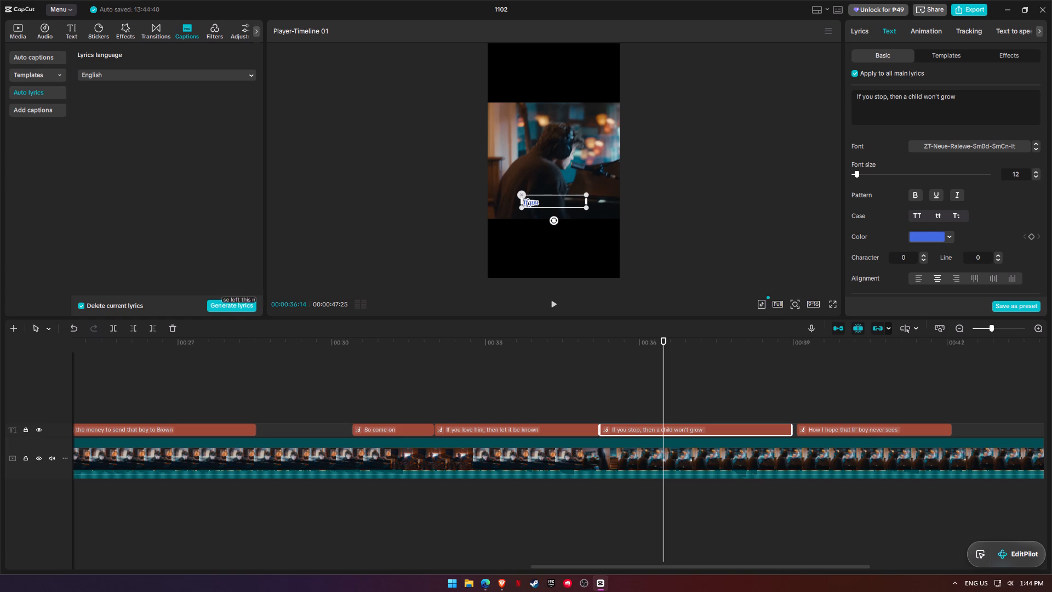
{"action": "scroll", "coordinate": [959, 193], "scroll_direction": "down", "scroll_amount": 3}
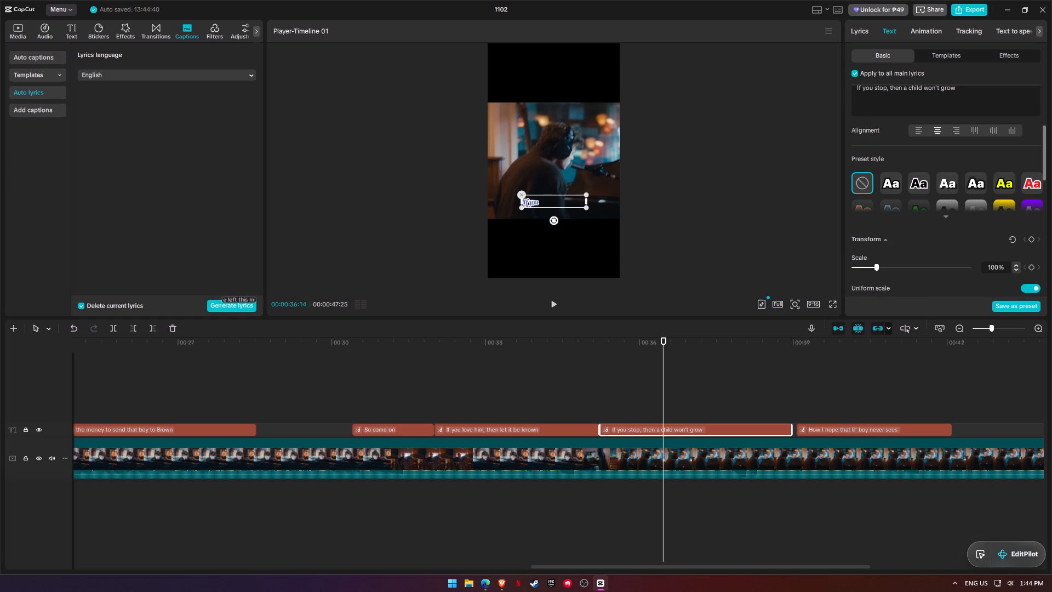
{"action": "scroll", "coordinate": [918, 242], "scroll_direction": "down", "scroll_amount": 4}
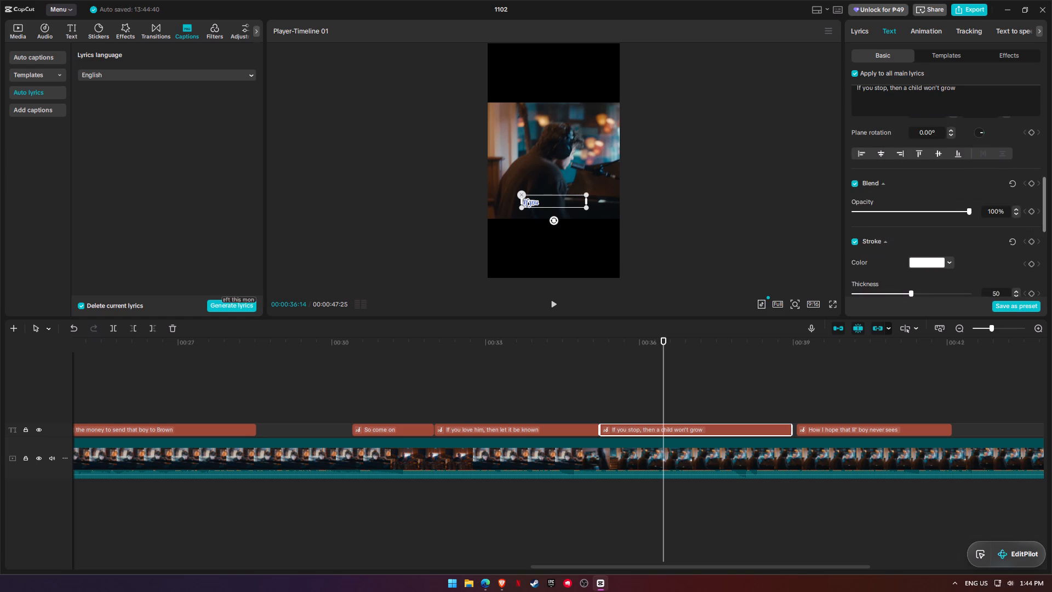
{"action": "scroll", "coordinate": [918, 242], "scroll_direction": "up", "scroll_amount": 3}
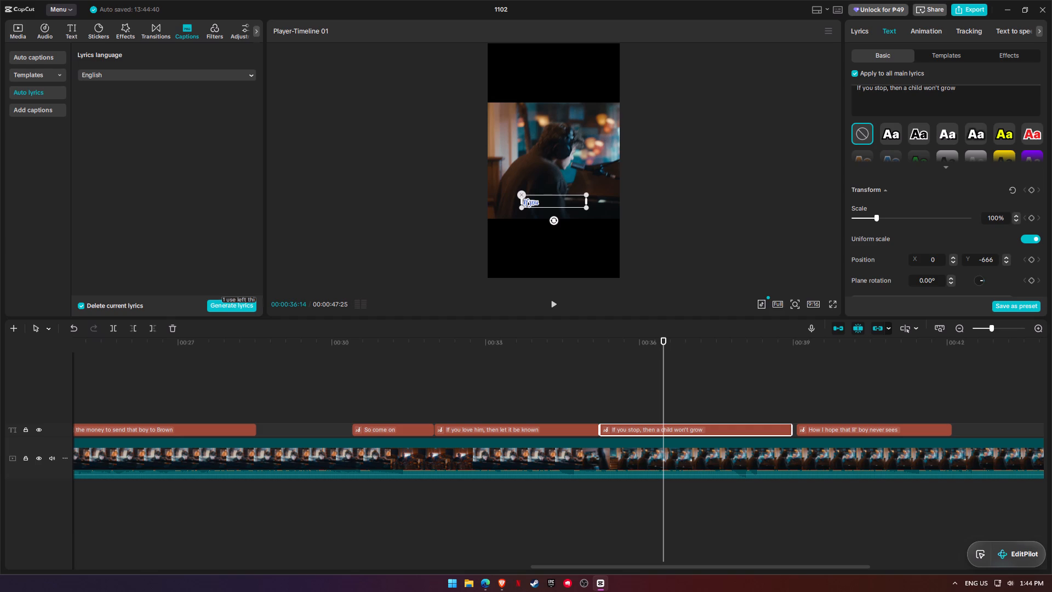
{"action": "scroll", "coordinate": [918, 242], "scroll_direction": "down", "scroll_amount": 11}
{"action": "scroll", "coordinate": [923, 238], "scroll_direction": "up", "scroll_amount": 15}
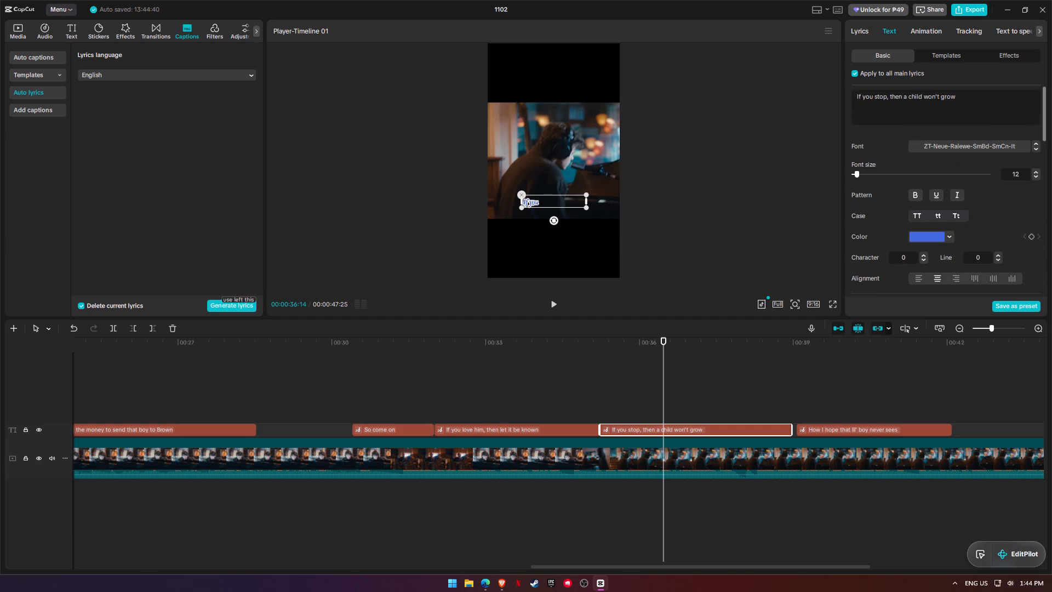
{"action": "scroll", "coordinate": [927, 202], "scroll_direction": "up", "scroll_amount": 3}
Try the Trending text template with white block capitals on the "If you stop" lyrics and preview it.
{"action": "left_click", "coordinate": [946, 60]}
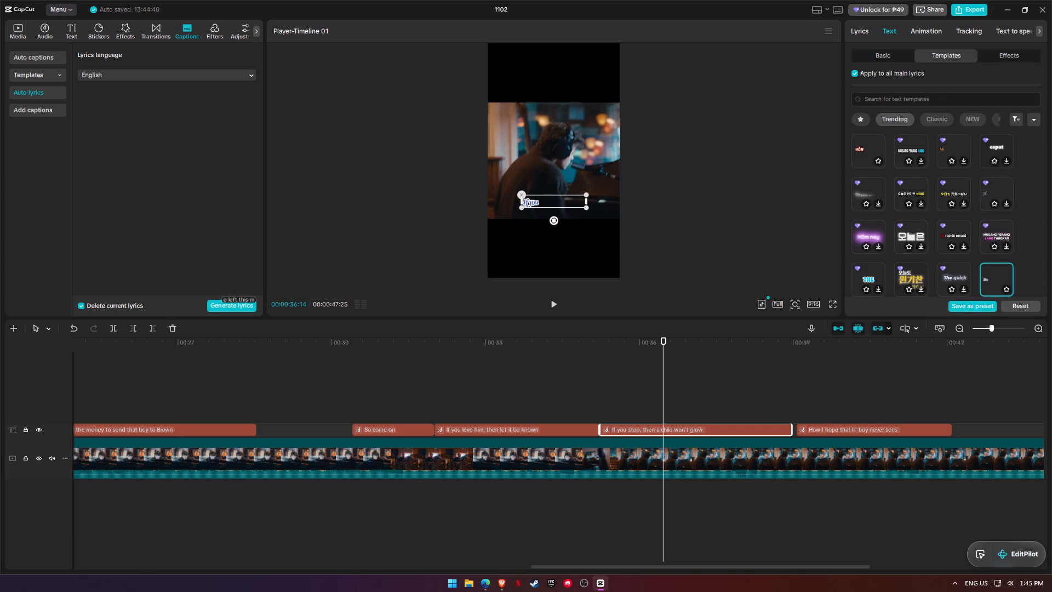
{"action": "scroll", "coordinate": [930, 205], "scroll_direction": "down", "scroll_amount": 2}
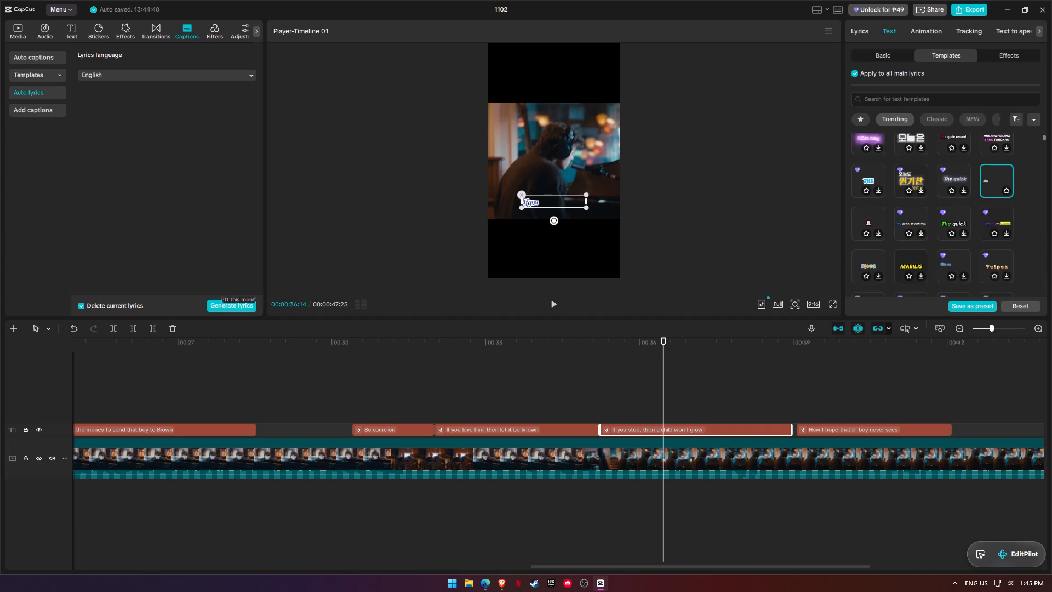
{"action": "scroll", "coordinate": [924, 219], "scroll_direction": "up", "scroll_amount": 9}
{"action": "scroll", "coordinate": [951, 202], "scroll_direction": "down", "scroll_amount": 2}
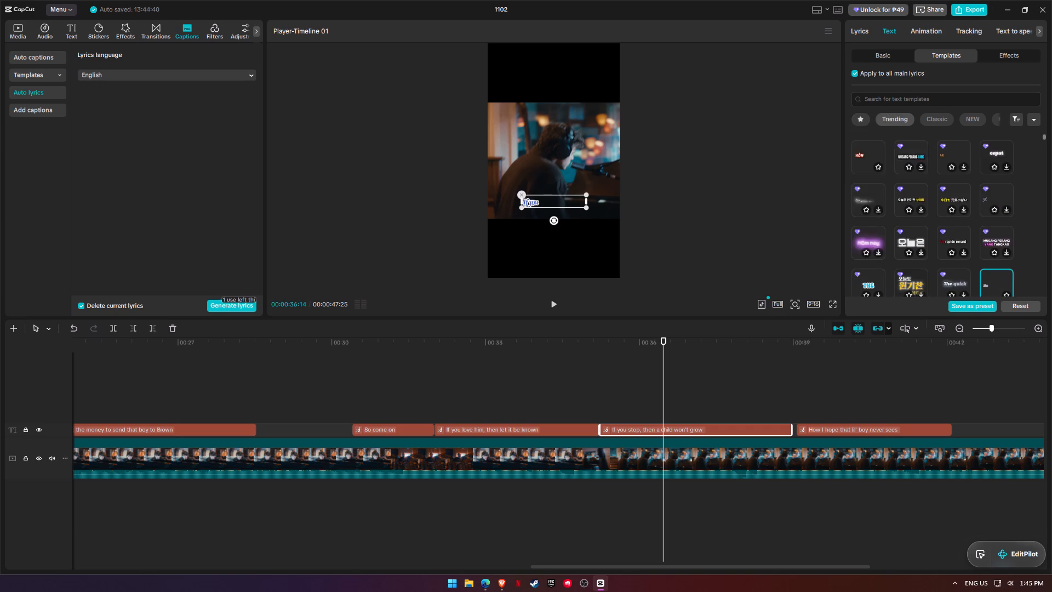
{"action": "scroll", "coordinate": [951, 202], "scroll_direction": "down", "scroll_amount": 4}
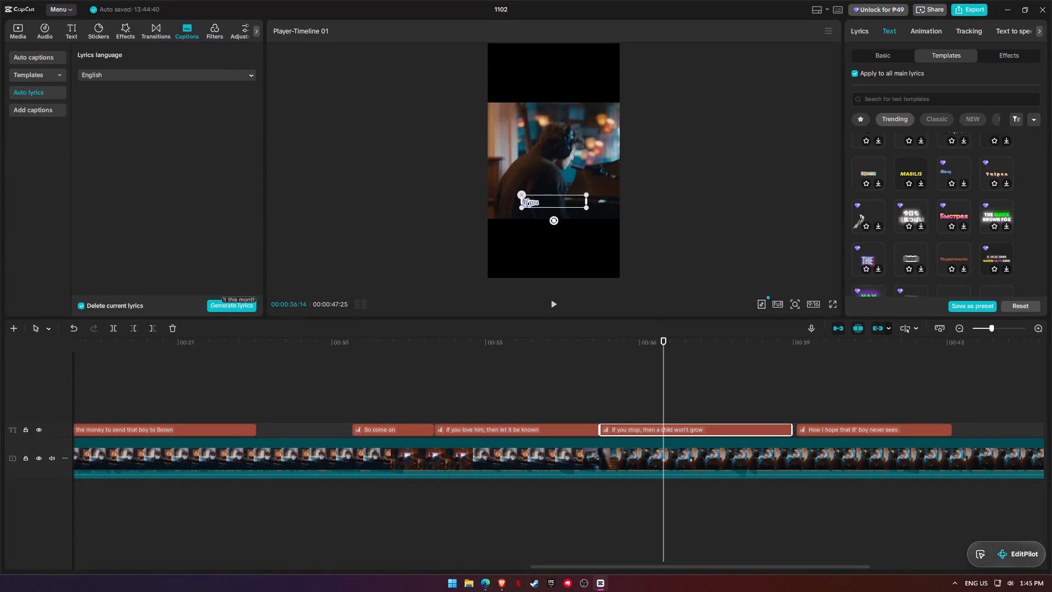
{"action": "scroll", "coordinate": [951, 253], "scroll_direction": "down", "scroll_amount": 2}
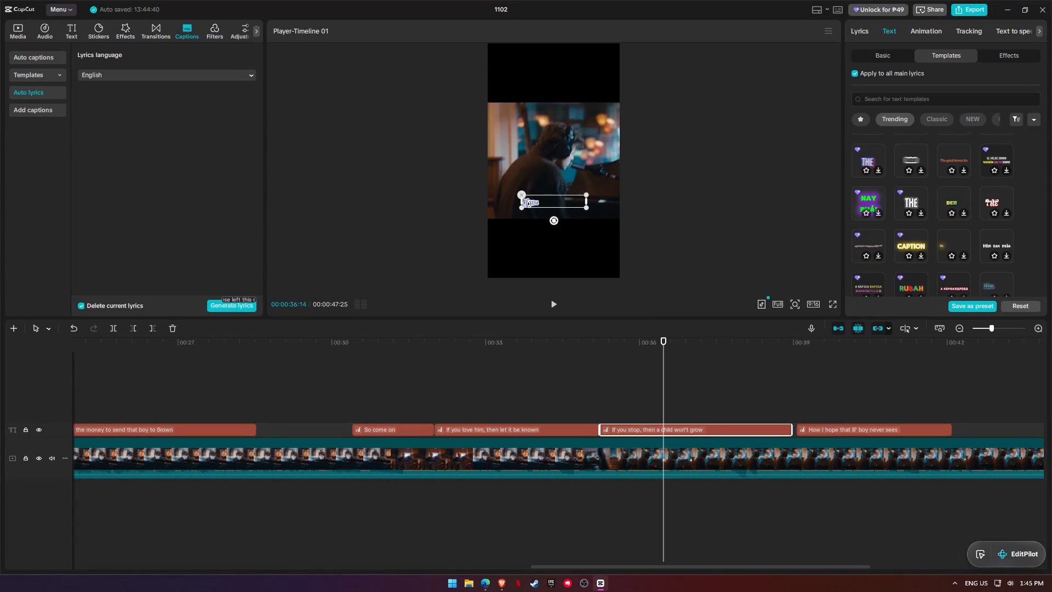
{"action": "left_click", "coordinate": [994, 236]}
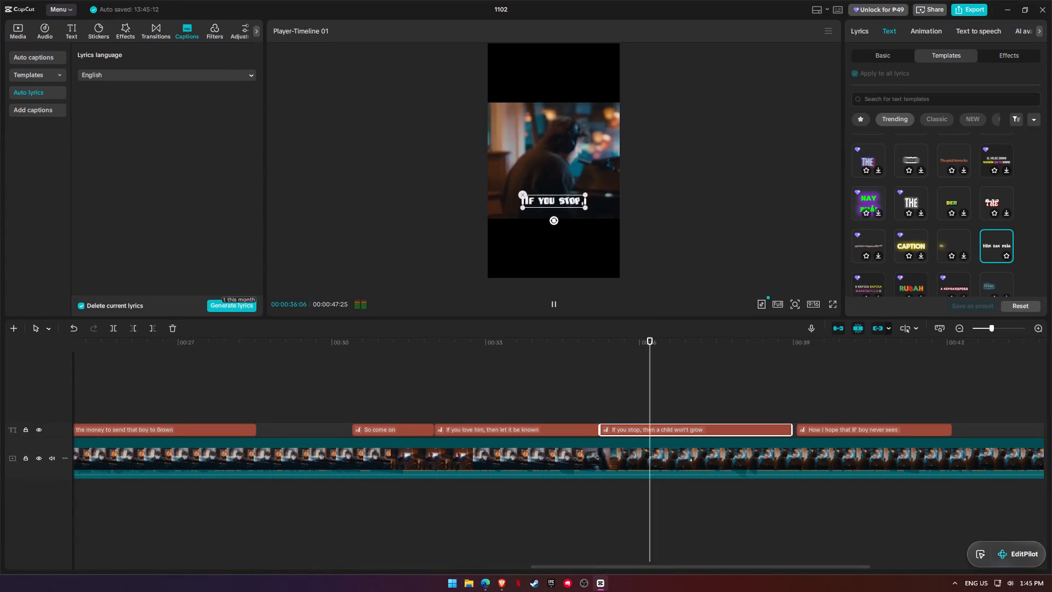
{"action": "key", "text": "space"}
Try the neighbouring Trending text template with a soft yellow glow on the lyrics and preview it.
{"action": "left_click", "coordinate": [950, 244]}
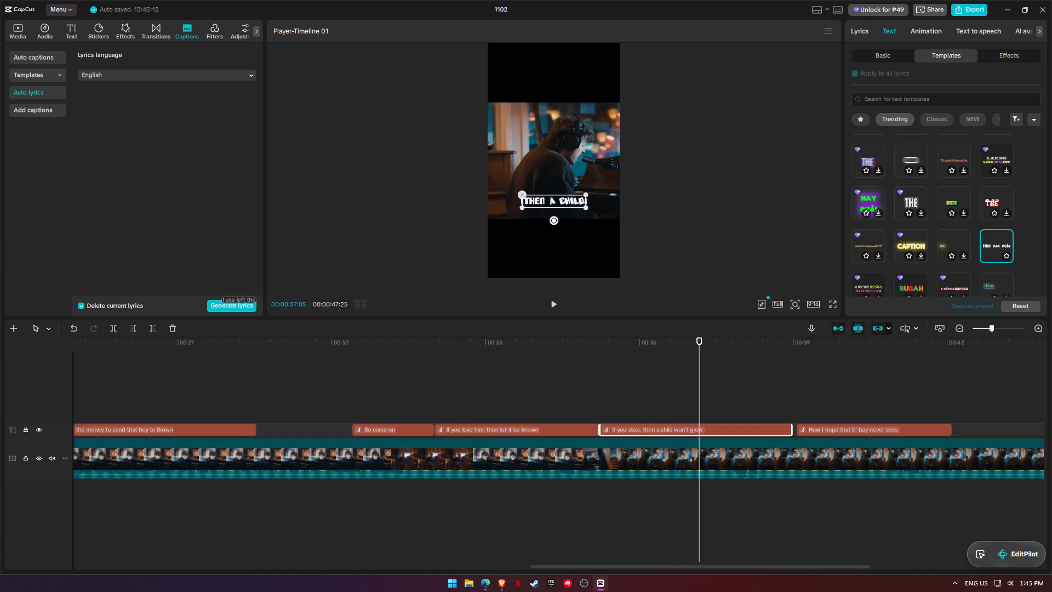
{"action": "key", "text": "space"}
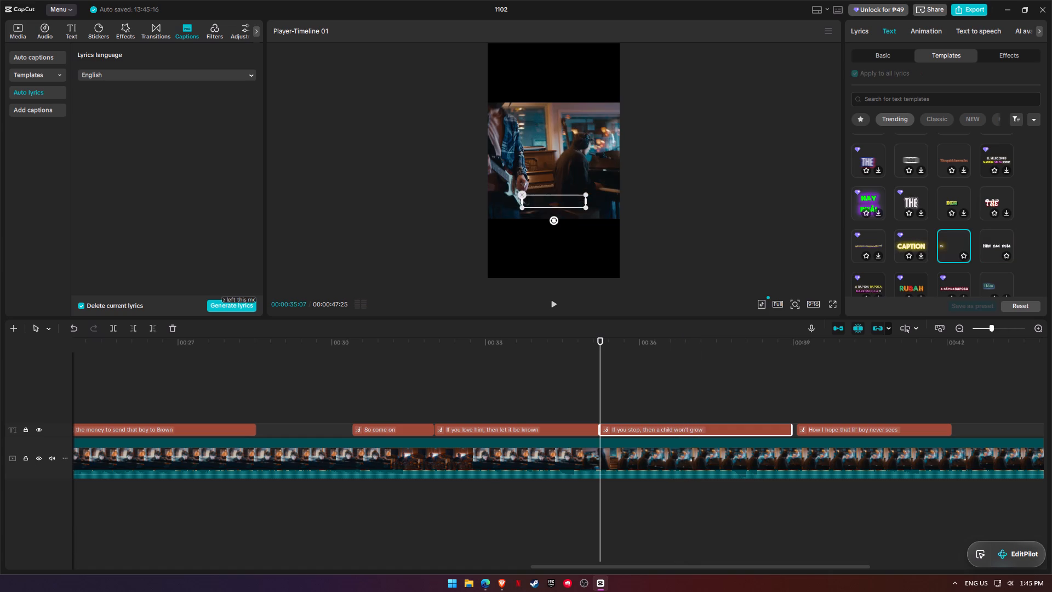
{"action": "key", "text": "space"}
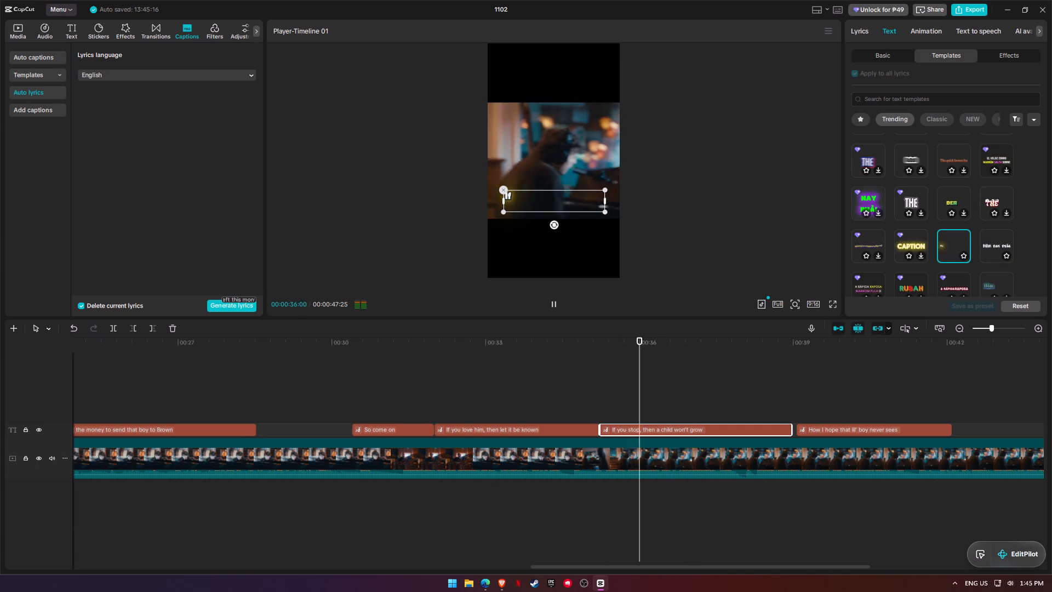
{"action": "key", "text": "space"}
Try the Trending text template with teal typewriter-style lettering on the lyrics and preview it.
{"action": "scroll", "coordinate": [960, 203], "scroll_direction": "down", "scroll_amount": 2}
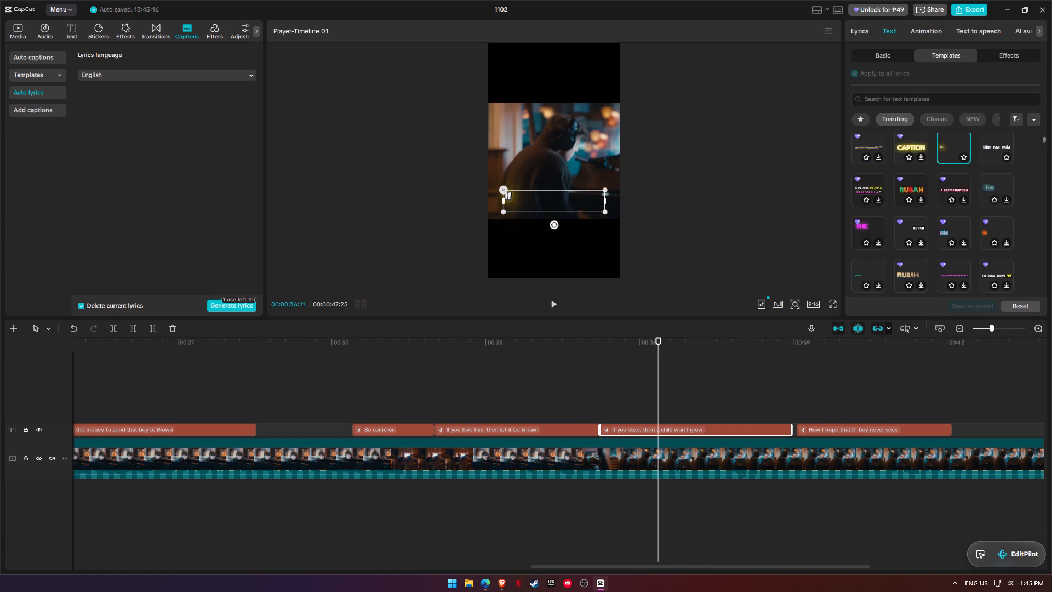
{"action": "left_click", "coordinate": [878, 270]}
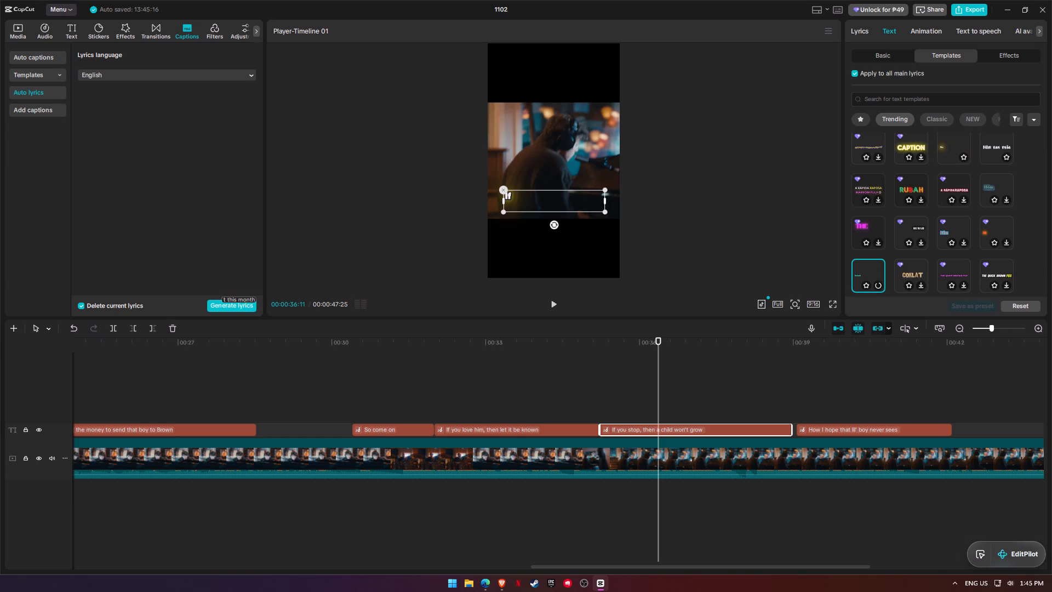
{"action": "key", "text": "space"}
Apply the small-text template directly below the first "THE QUICK" design in the Classic category to all main lyrics.
{"action": "scroll", "coordinate": [959, 221], "scroll_direction": "down", "scroll_amount": 2}
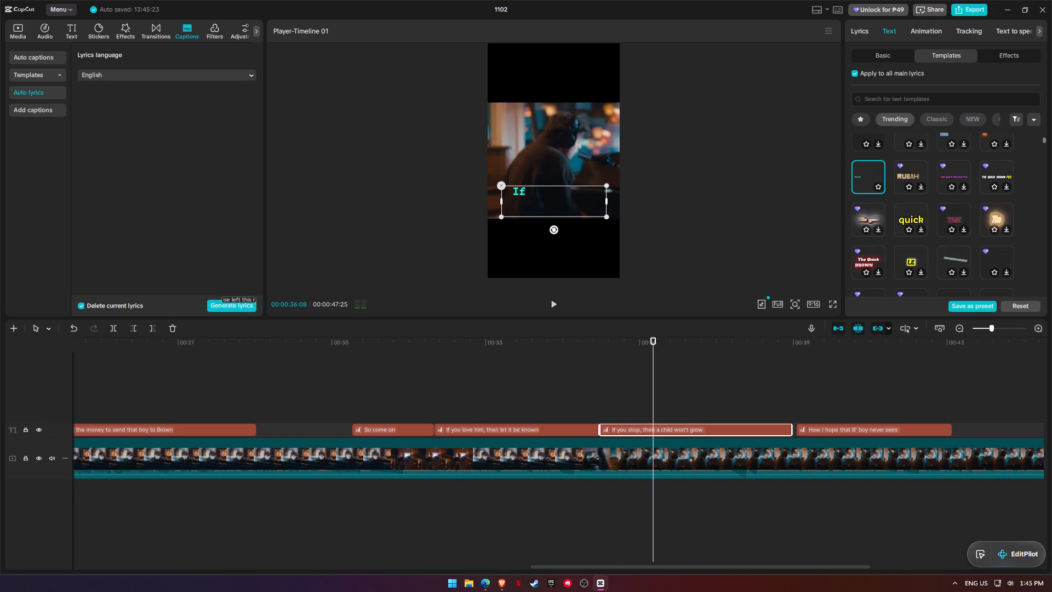
{"action": "scroll", "coordinate": [976, 236], "scroll_direction": "down", "scroll_amount": 4}
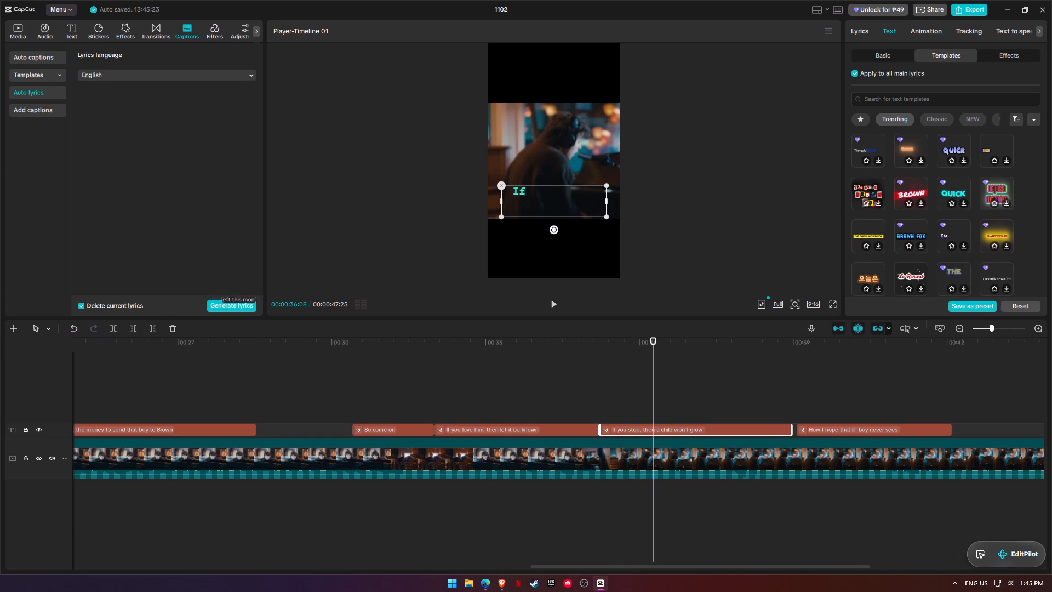
{"action": "scroll", "coordinate": [965, 250], "scroll_direction": "down", "scroll_amount": 2}
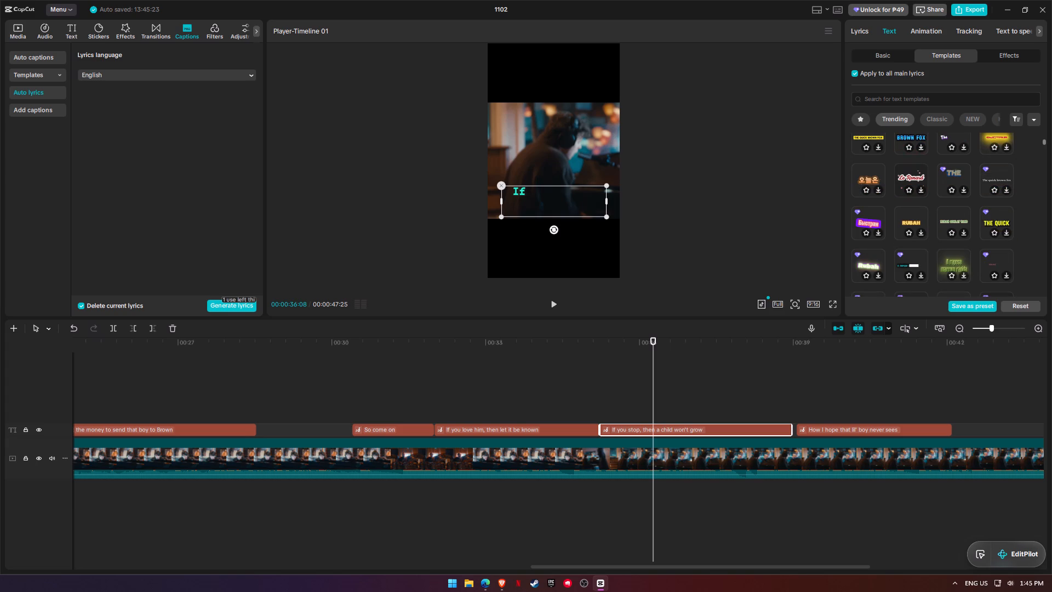
{"action": "scroll", "coordinate": [956, 245], "scroll_direction": "down", "scroll_amount": 1}
{"action": "left_click", "coordinate": [943, 122]}
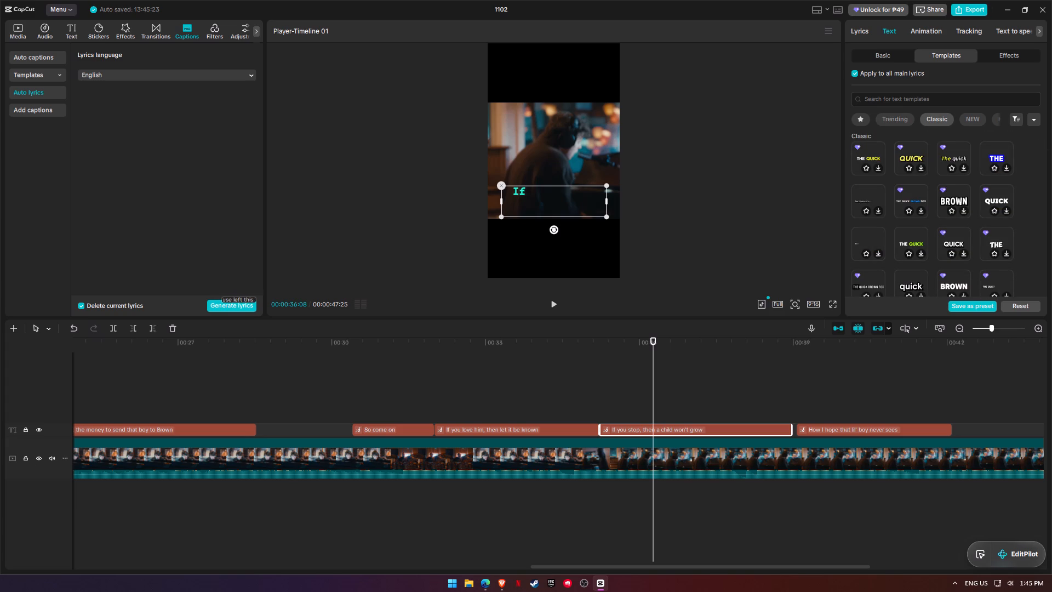
{"action": "left_click", "coordinate": [869, 197]}
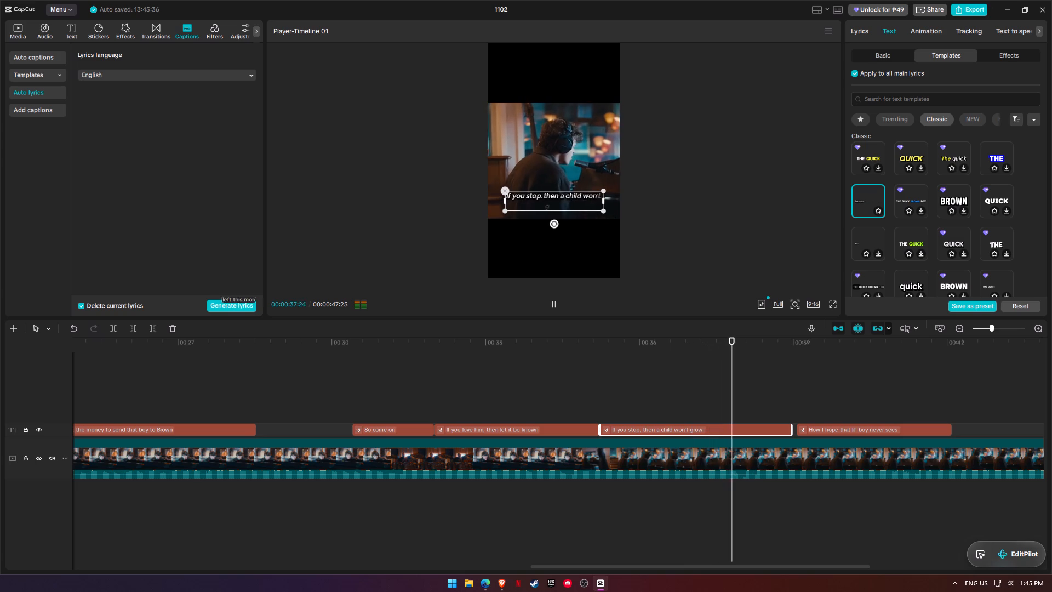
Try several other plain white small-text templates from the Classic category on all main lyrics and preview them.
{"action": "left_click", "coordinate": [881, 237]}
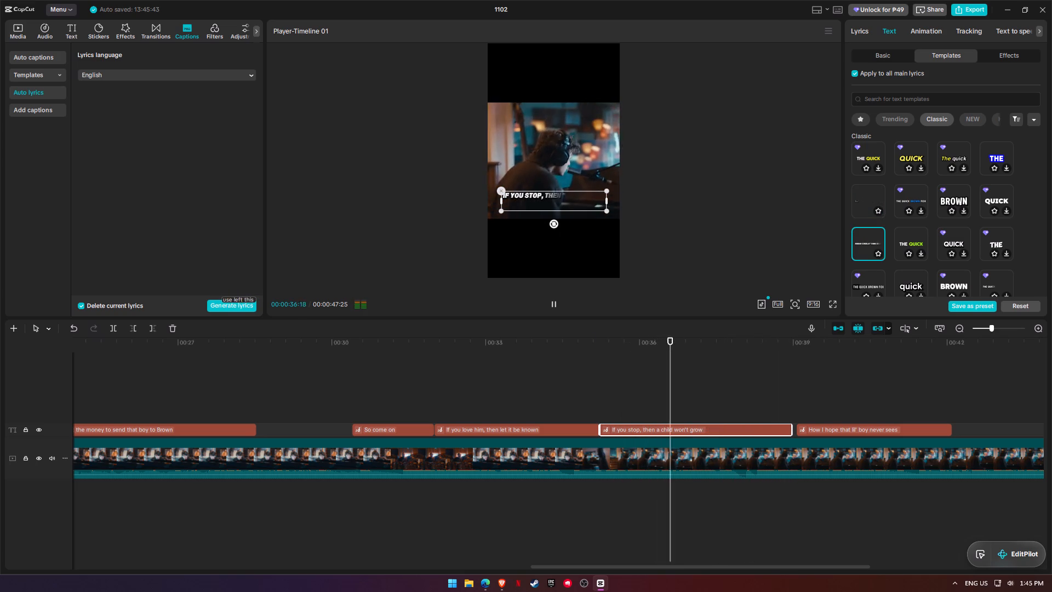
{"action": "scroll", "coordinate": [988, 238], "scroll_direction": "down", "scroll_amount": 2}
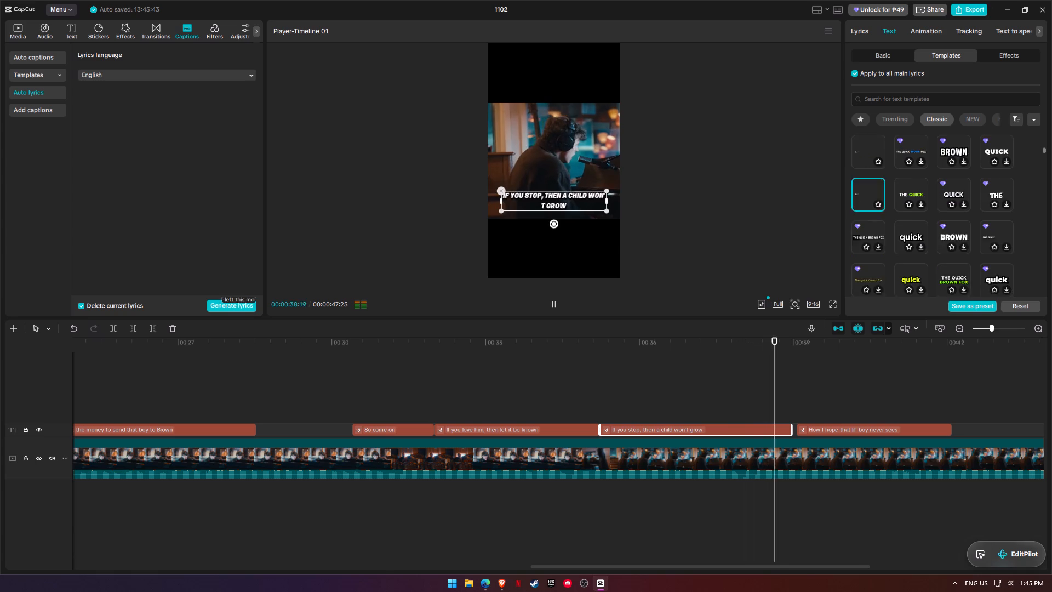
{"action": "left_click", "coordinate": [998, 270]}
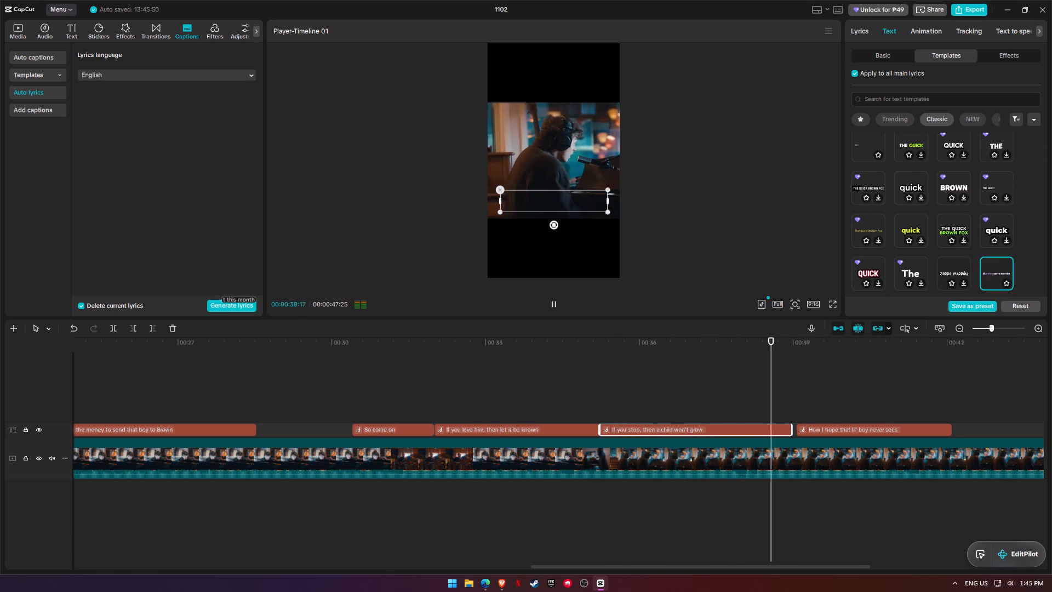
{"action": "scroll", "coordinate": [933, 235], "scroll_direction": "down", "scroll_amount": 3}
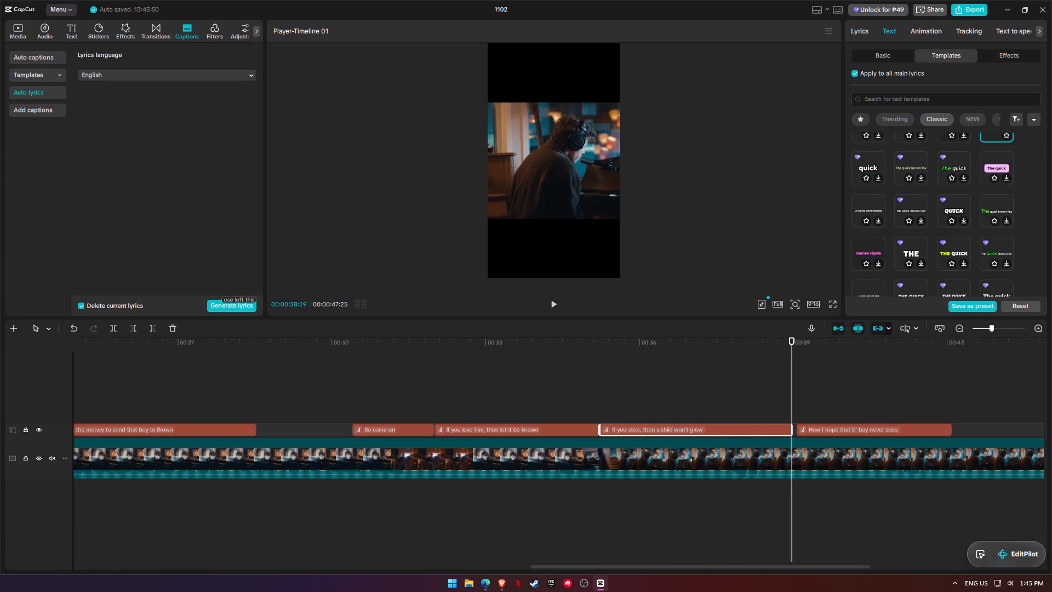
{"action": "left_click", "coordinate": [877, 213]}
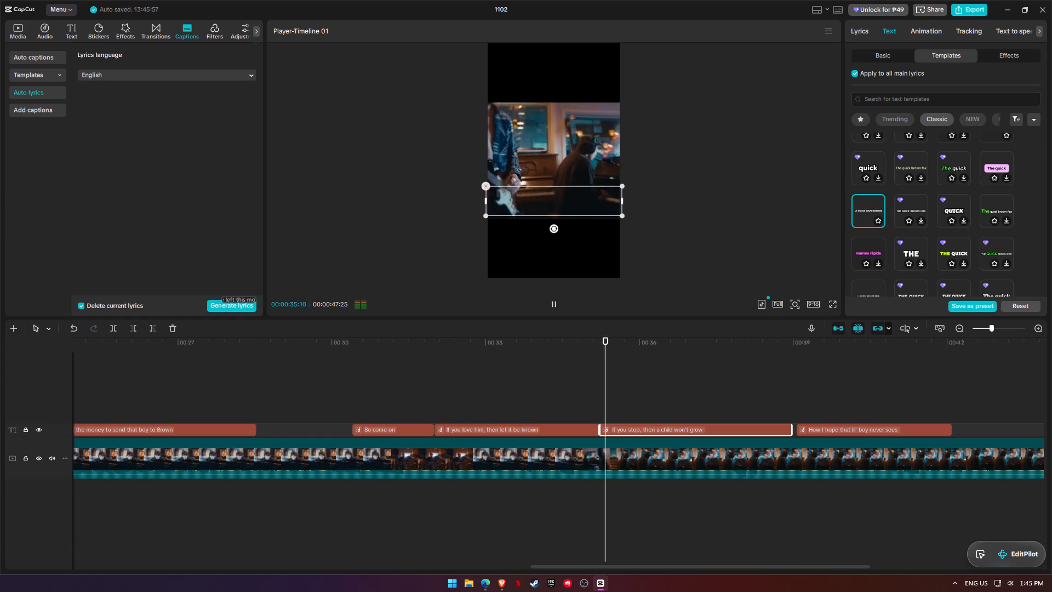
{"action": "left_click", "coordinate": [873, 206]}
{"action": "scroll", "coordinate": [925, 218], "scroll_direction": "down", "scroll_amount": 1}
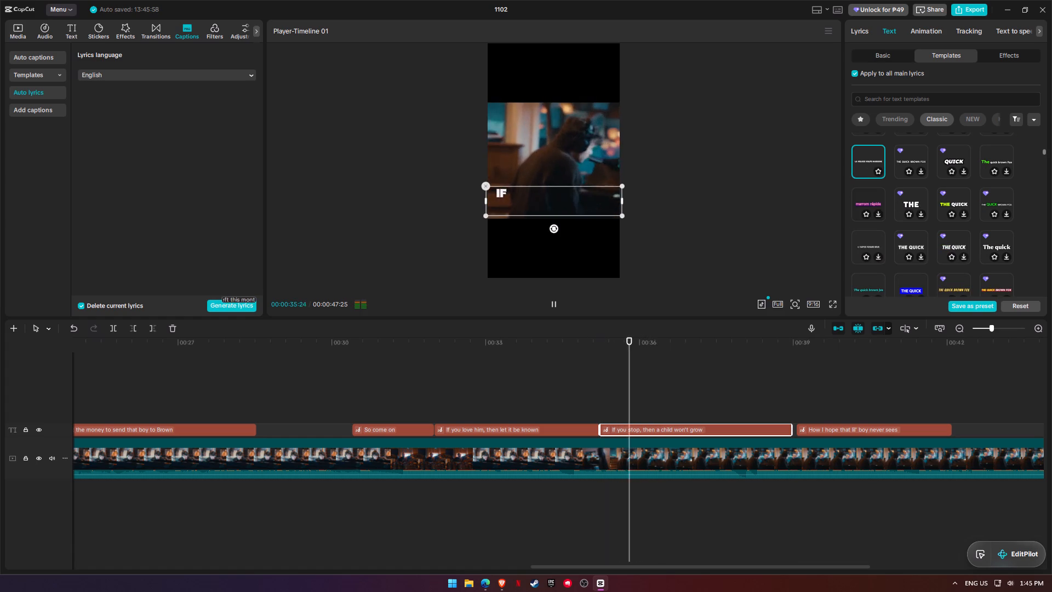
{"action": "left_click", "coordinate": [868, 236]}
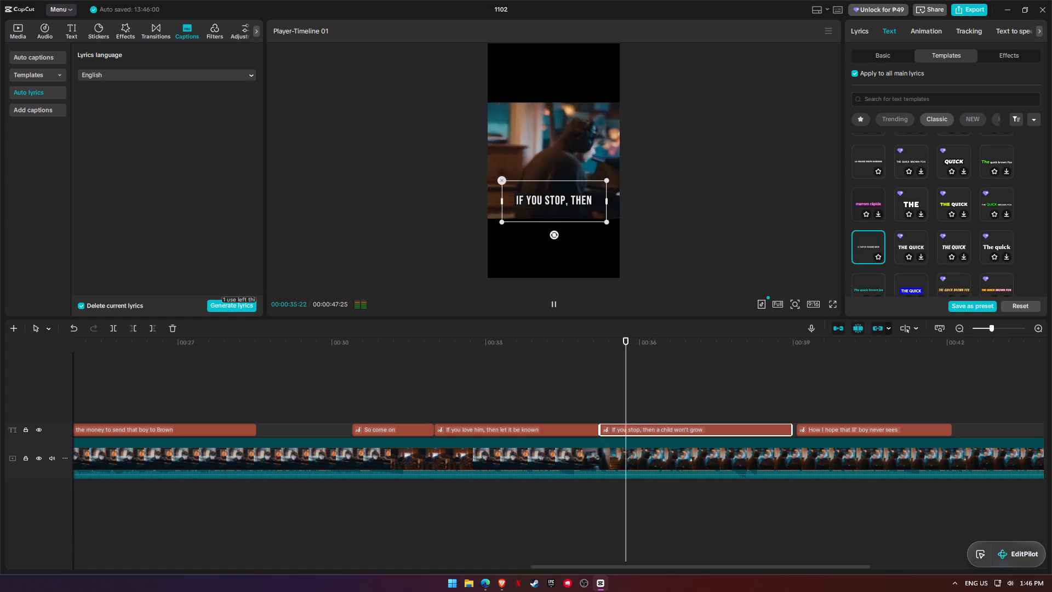
Apply the Classic template with cyan italic "The quick brown fox" lettering to all main lyrics and preview it from 00:00:38:00.
{"action": "scroll", "coordinate": [935, 234], "scroll_direction": "down", "scroll_amount": 1}
{"action": "left_click", "coordinate": [885, 234]}
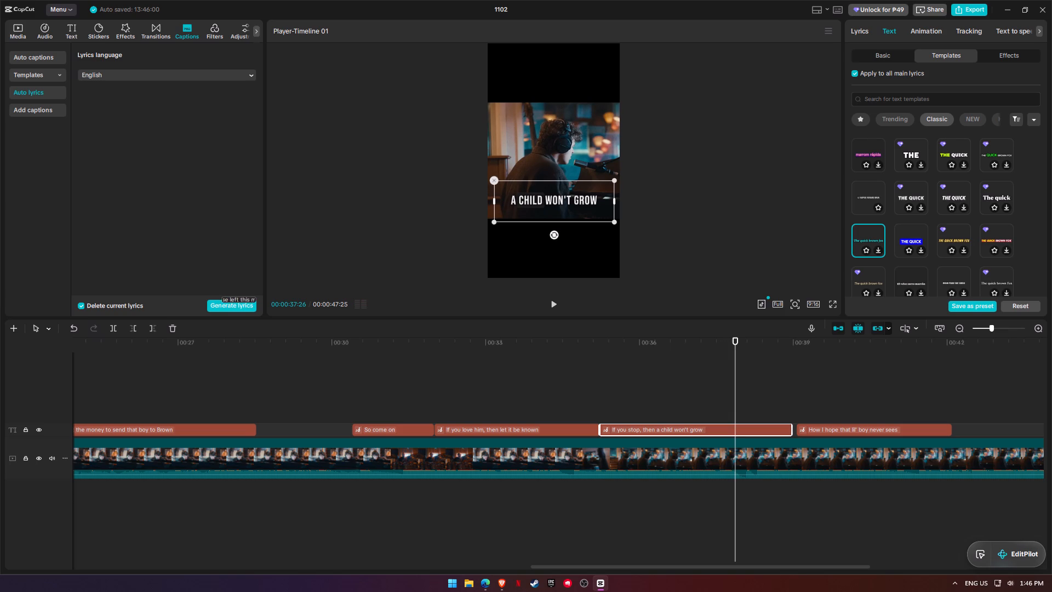
{"action": "left_click", "coordinate": [873, 234]}
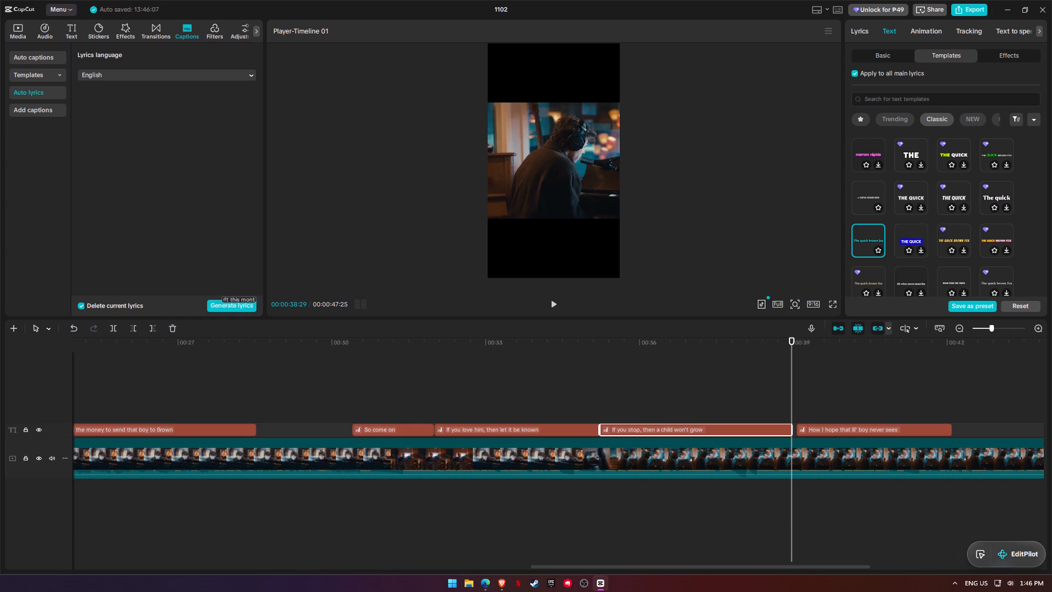
{"action": "left_click", "coordinate": [890, 61]}
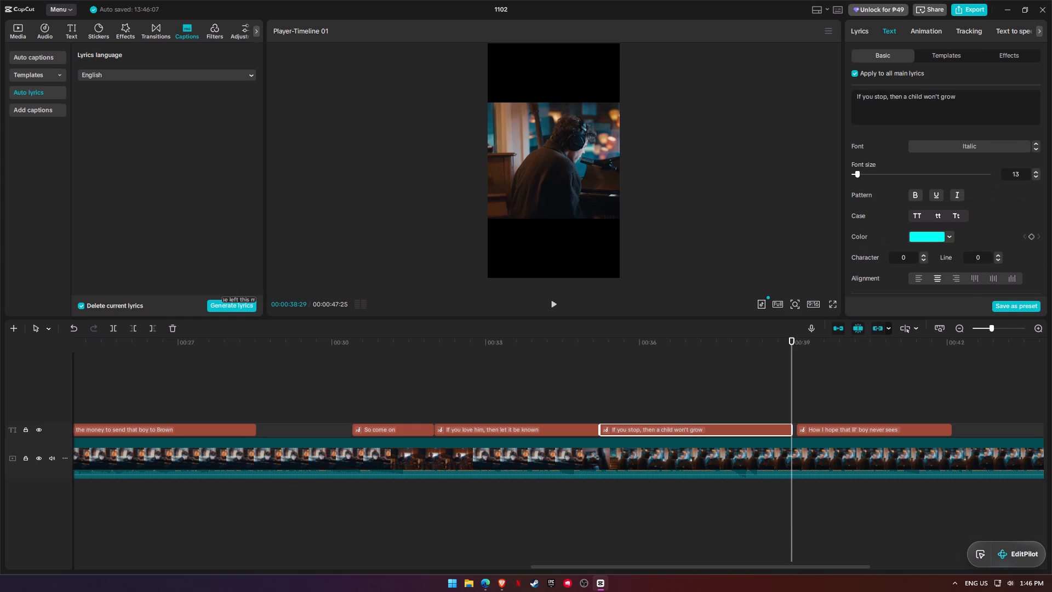
{"action": "left_click", "coordinate": [742, 379]}
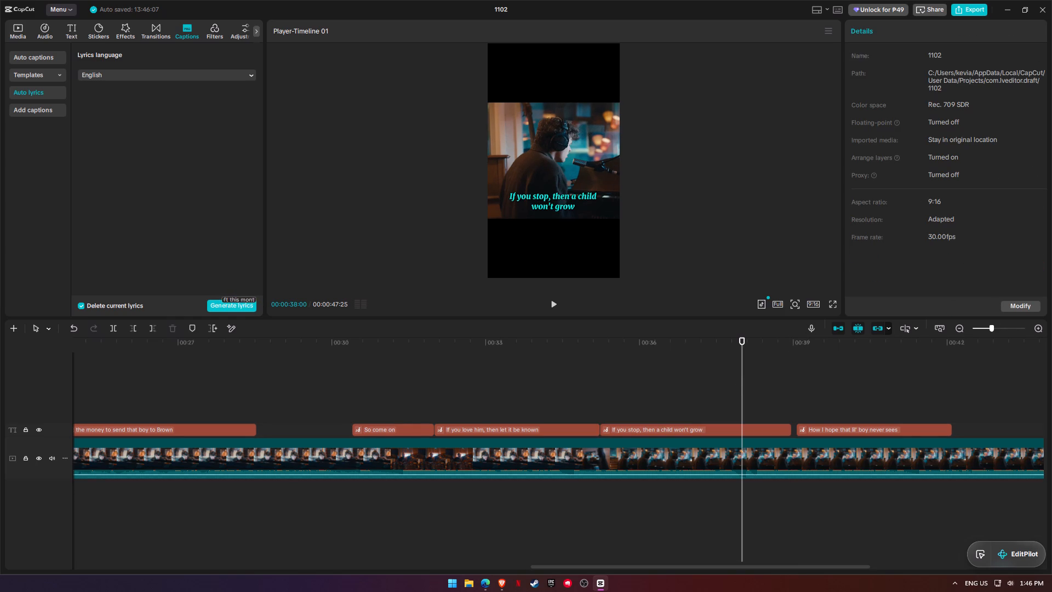
{"action": "left_click", "coordinate": [552, 304]}
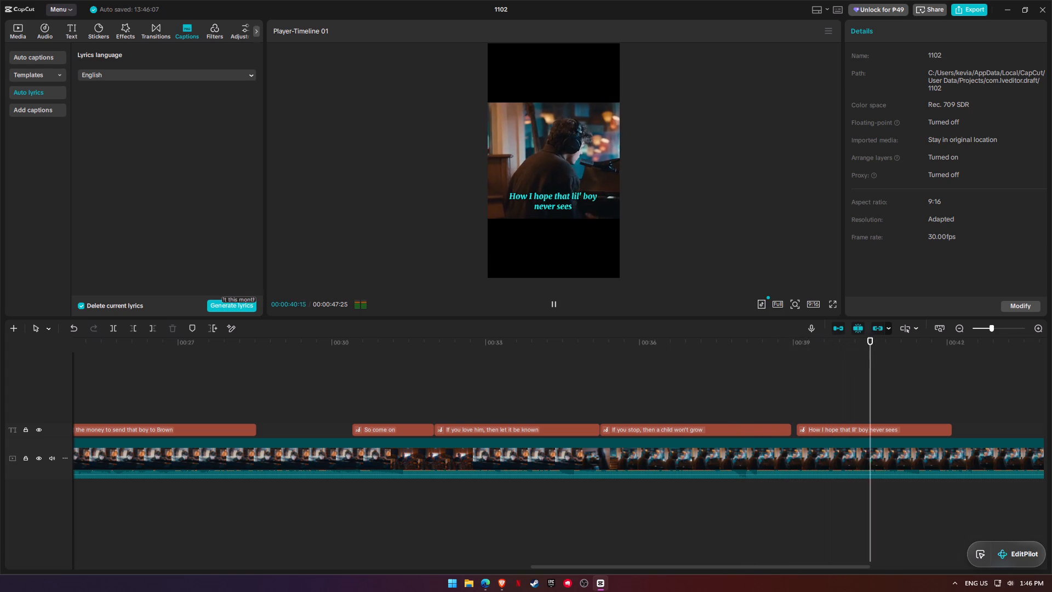
{"action": "left_click", "coordinate": [552, 304]}
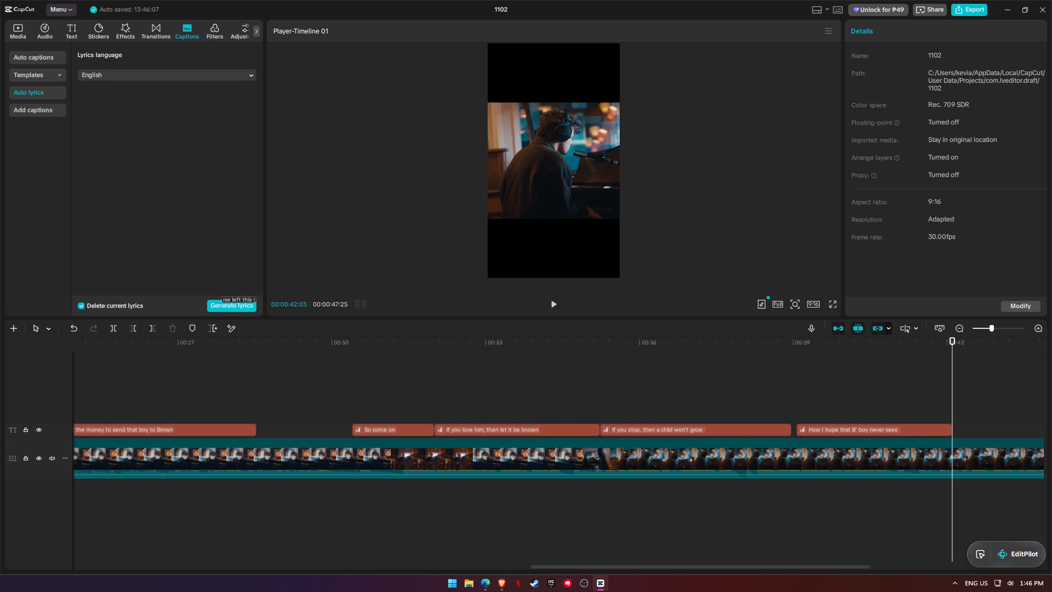
Select the "How I hope that lil' boy never sees" lyric and turn off Delete current lyrics in the auto lyrics settings.
{"action": "scroll", "coordinate": [816, 367], "scroll_direction": "down", "scroll_amount": 12, "text": "ctrl"}
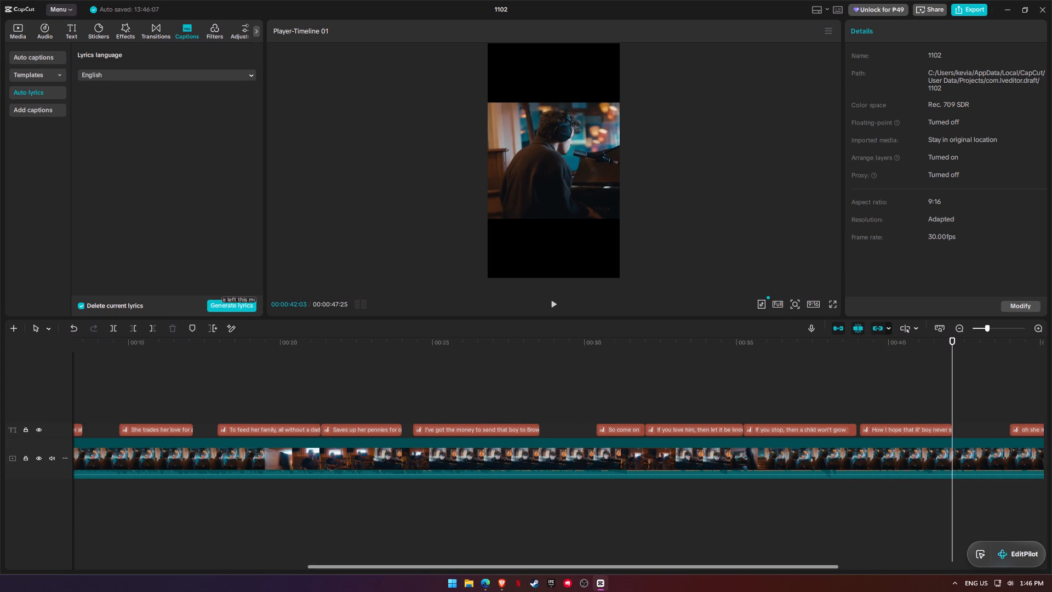
{"action": "left_click_drag", "start_coordinate": [521, 568], "coordinate": [642, 567]}
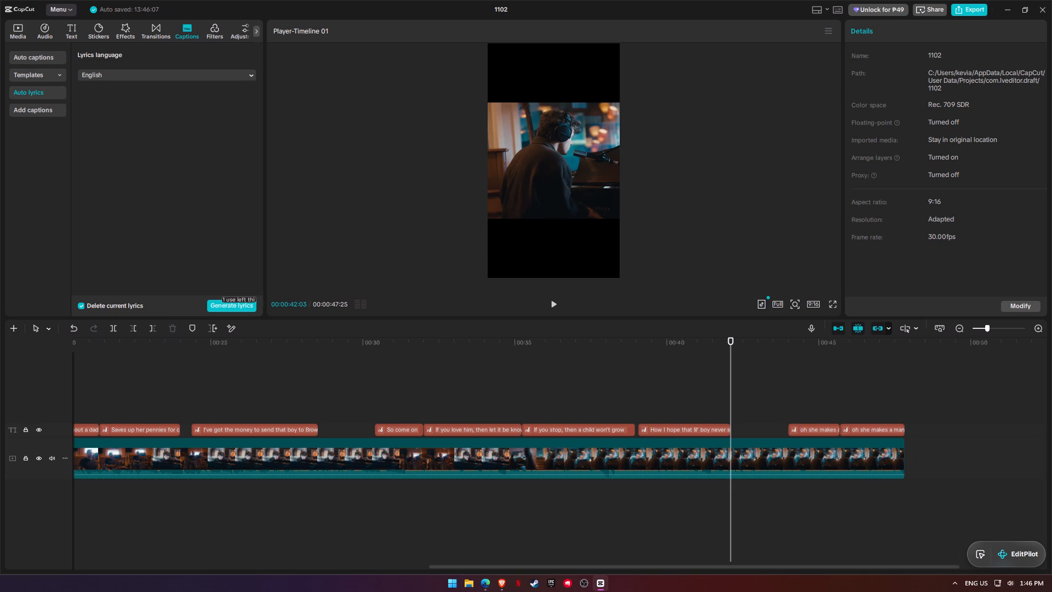
{"action": "left_click", "coordinate": [701, 430]}
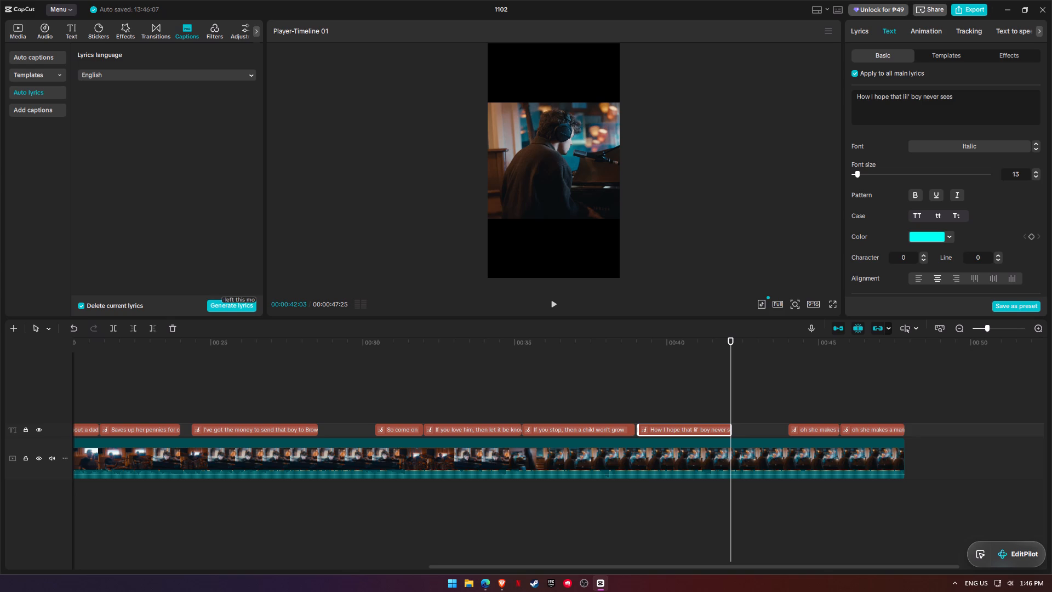
{"action": "left_click", "coordinate": [77, 305]}
{"action": "left_click", "coordinate": [81, 305]}
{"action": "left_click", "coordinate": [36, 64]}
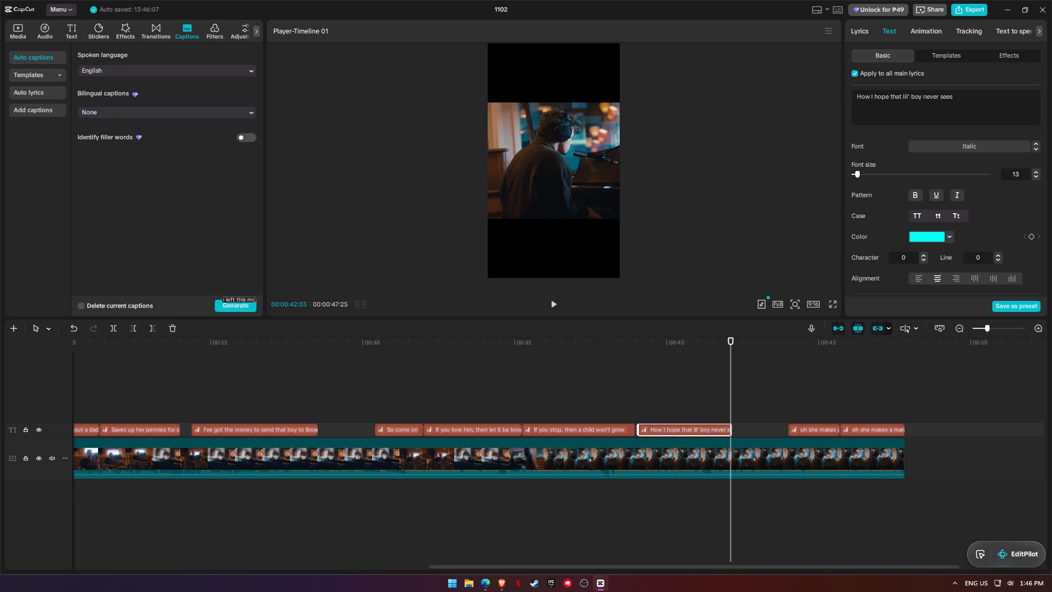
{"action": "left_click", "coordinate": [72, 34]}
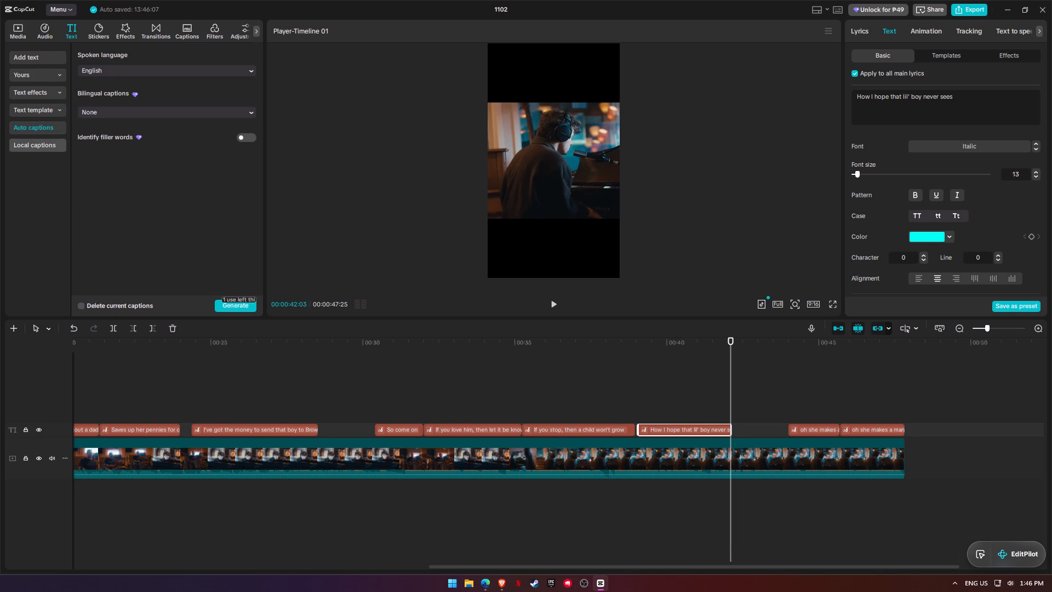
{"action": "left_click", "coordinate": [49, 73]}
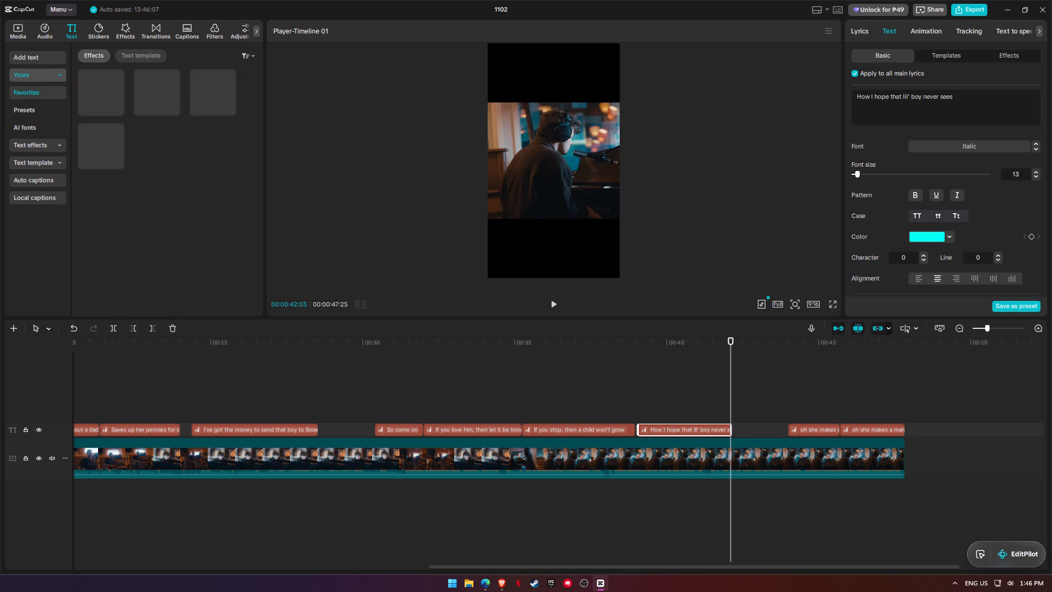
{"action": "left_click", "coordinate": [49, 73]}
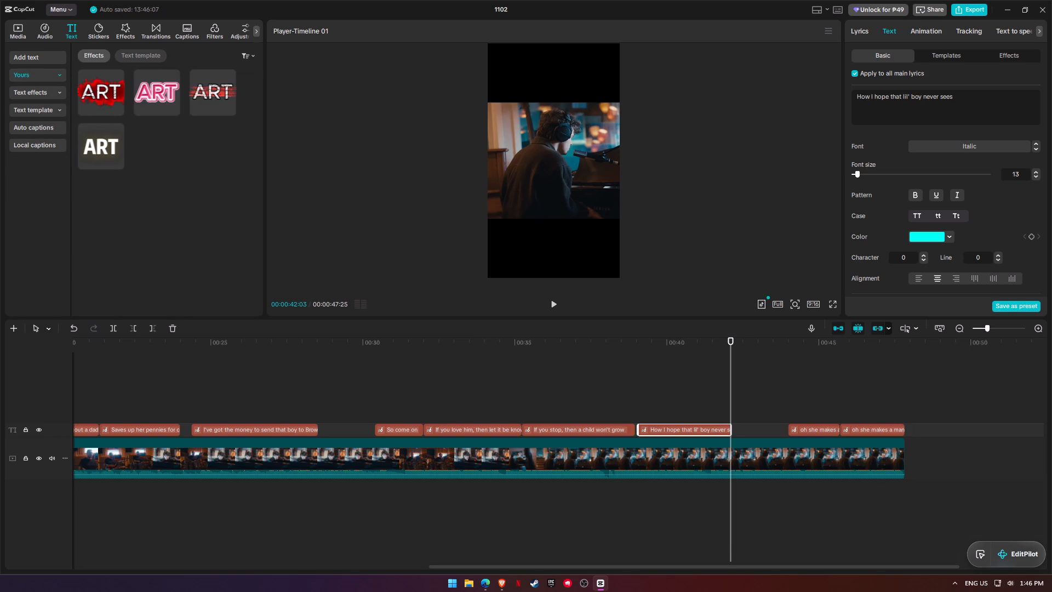
Move the "oh she makes a man out" lyric earlier to start at about 42.8 s, playing the vocals to check timing.
{"action": "key", "text": "space"}
{"action": "key", "text": "space"}
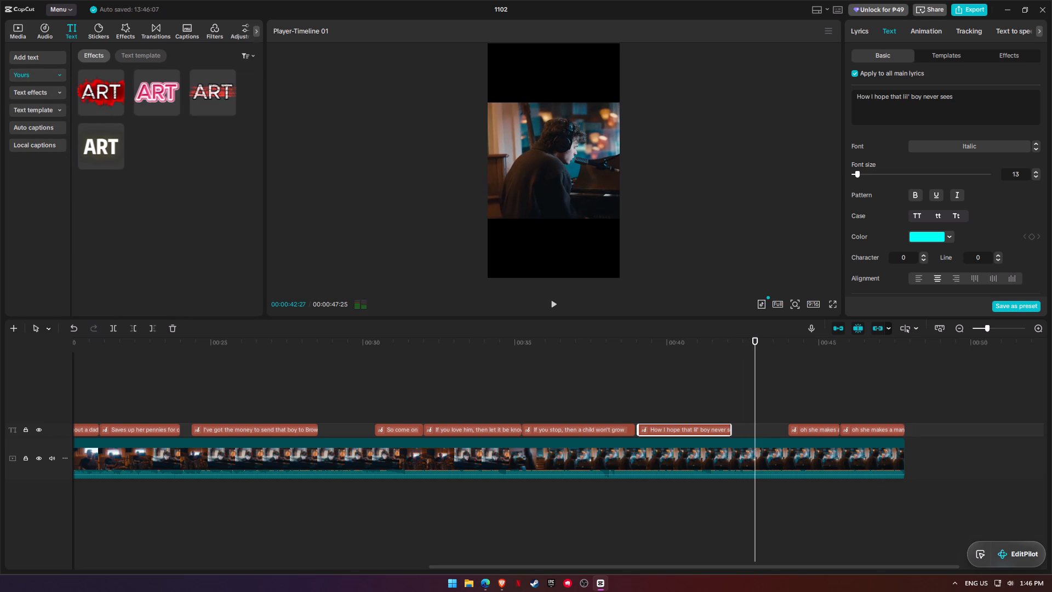
{"action": "left_click_drag", "start_coordinate": [805, 430], "coordinate": [753, 432]}
{"action": "left_click", "coordinate": [699, 345]}
{"action": "key", "text": "space"}
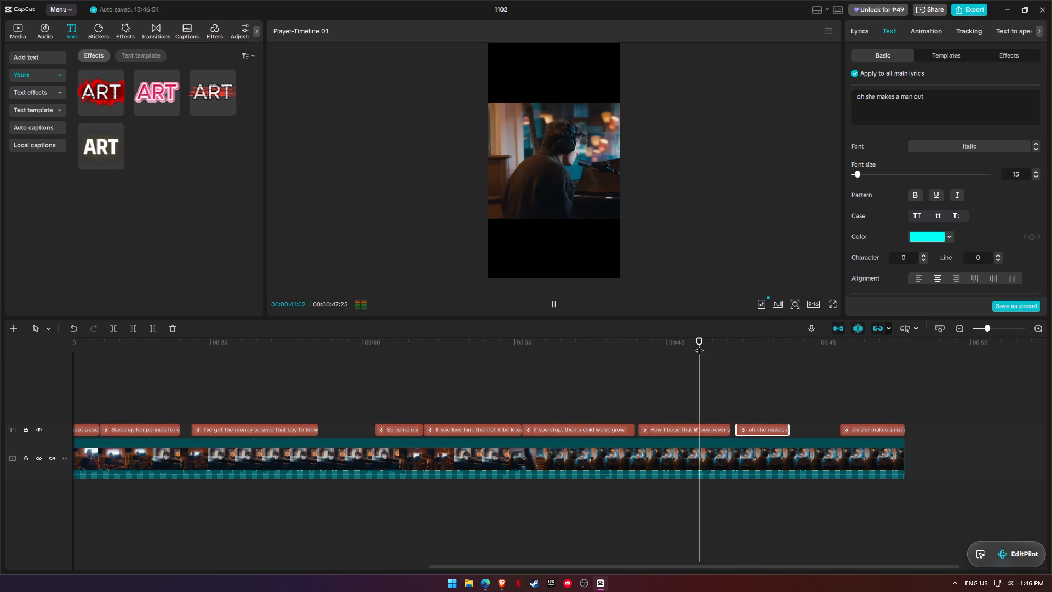
{"action": "key", "text": "space"}
{"action": "left_click", "coordinate": [647, 329]}
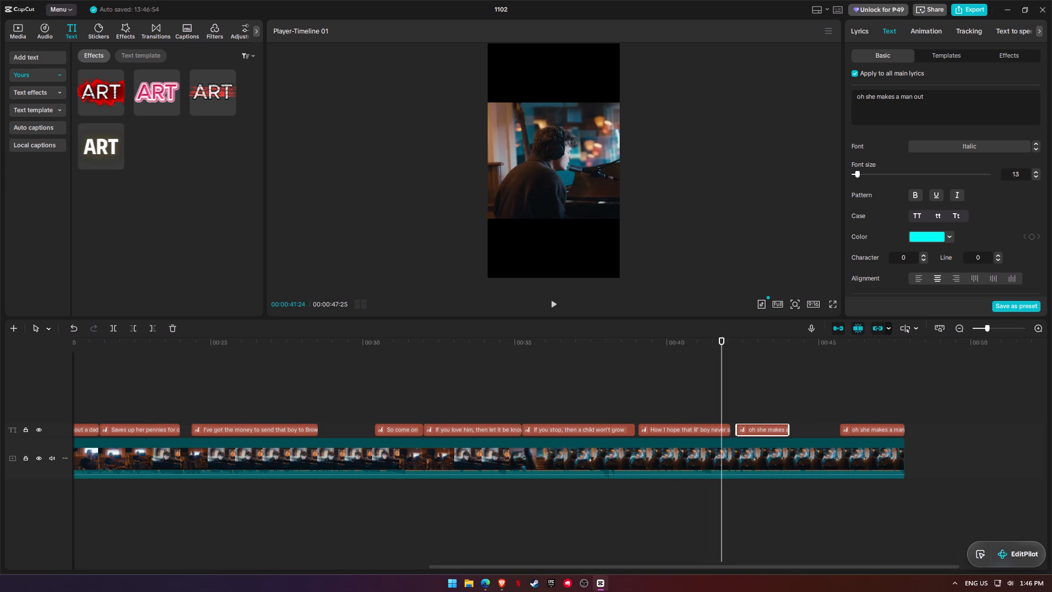
{"action": "left_click", "coordinate": [635, 339]}
{"action": "key", "text": "space"}
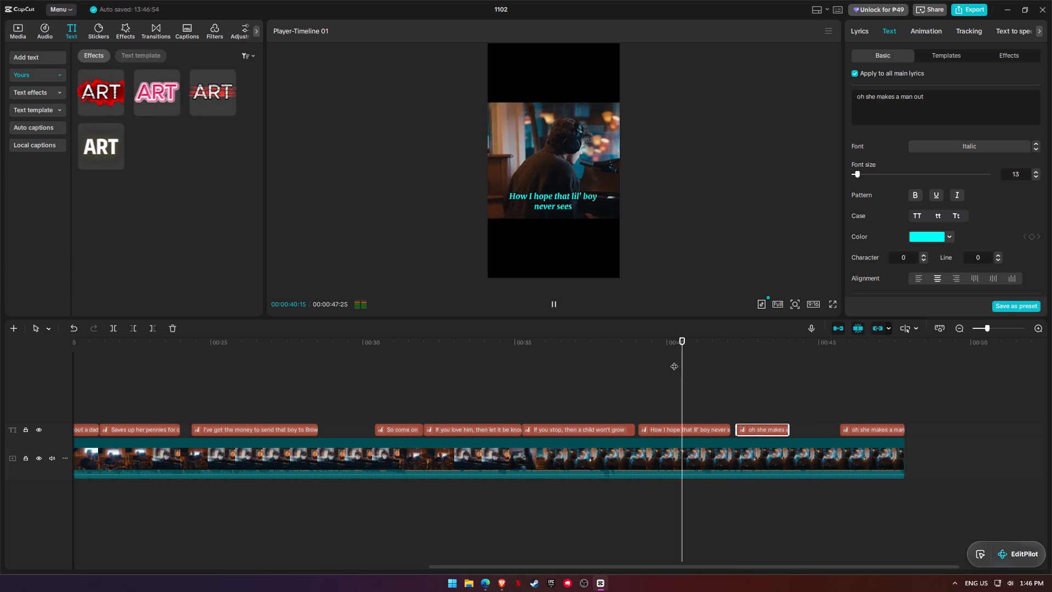
{"action": "key", "text": "space"}
{"action": "left_click_drag", "start_coordinate": [751, 427], "coordinate": [767, 431]}
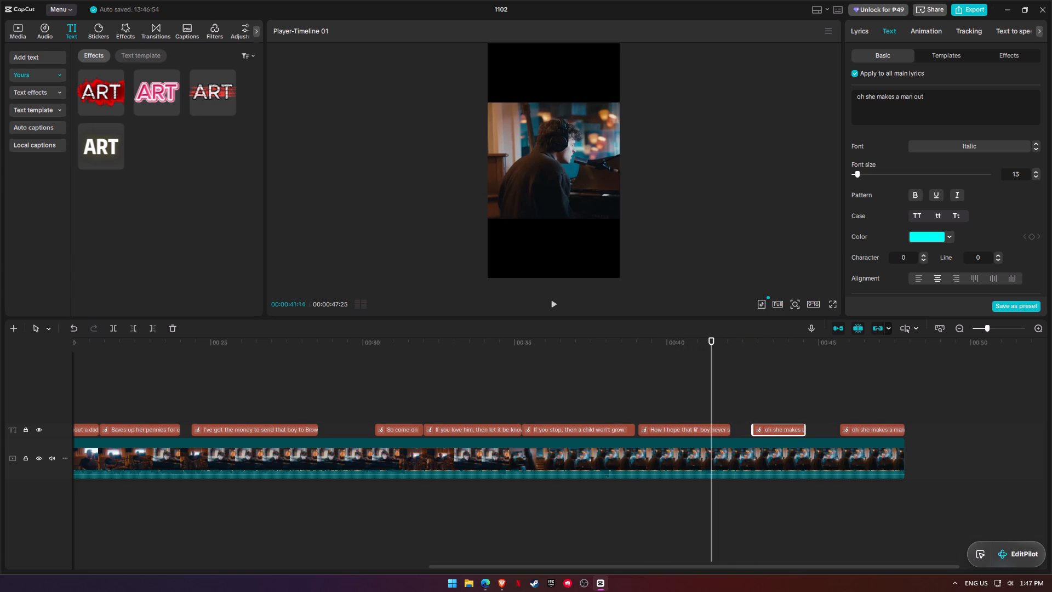
Extend the end of "How I hope that lil' boy never sees" to just before the following lyric and play it back.
{"action": "left_click_drag", "start_coordinate": [730, 426], "coordinate": [748, 427]}
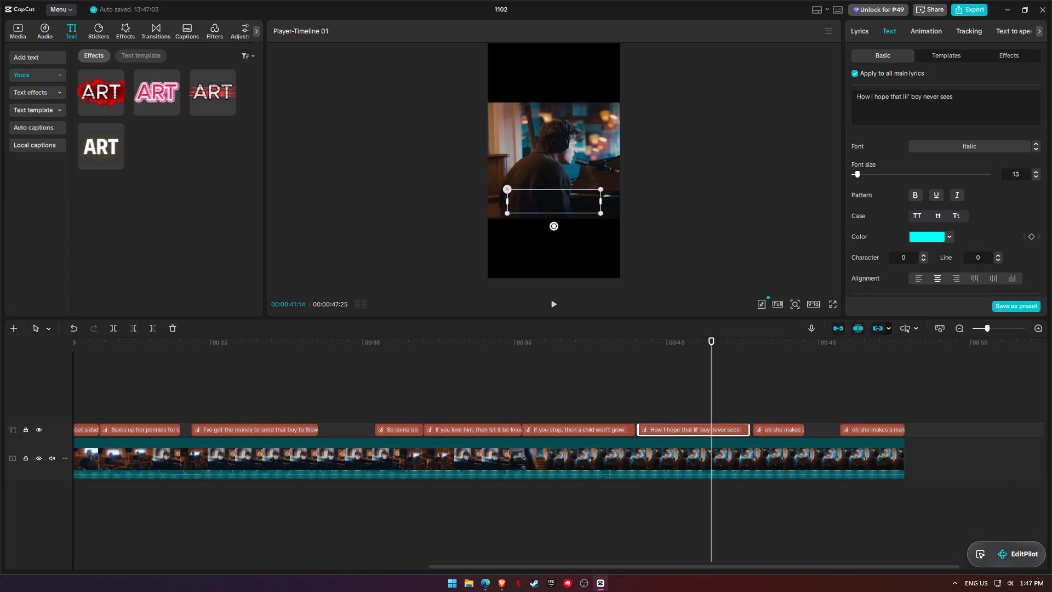
{"action": "left_click", "coordinate": [625, 337]}
{"action": "key", "text": "space"}
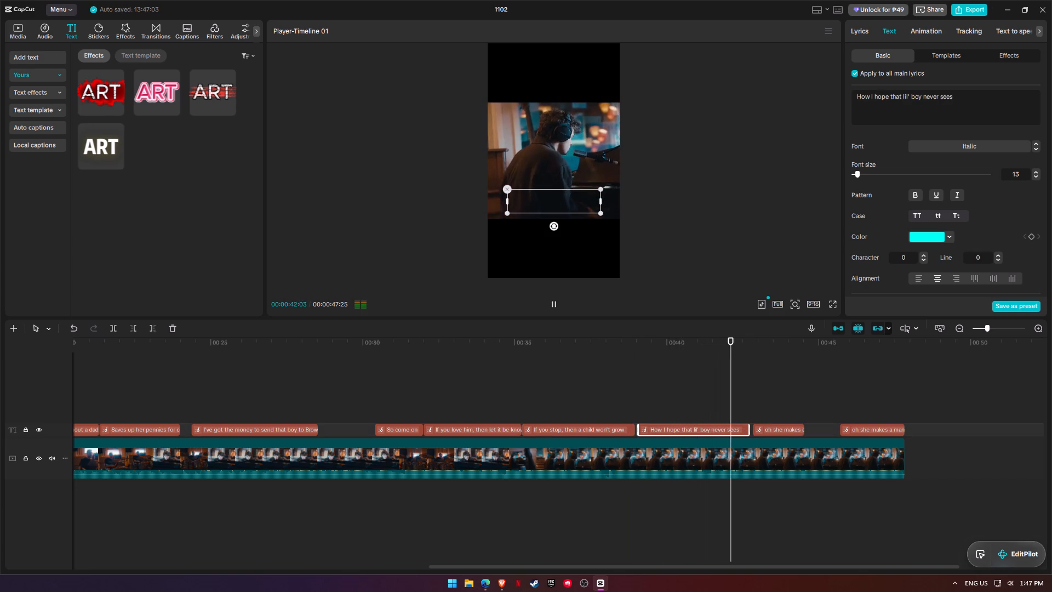
{"action": "key", "text": "space"}
Open the "How I hope that lil' boy never sees" line for editing in the lyrics list.
{"action": "left_click", "coordinate": [696, 428]}
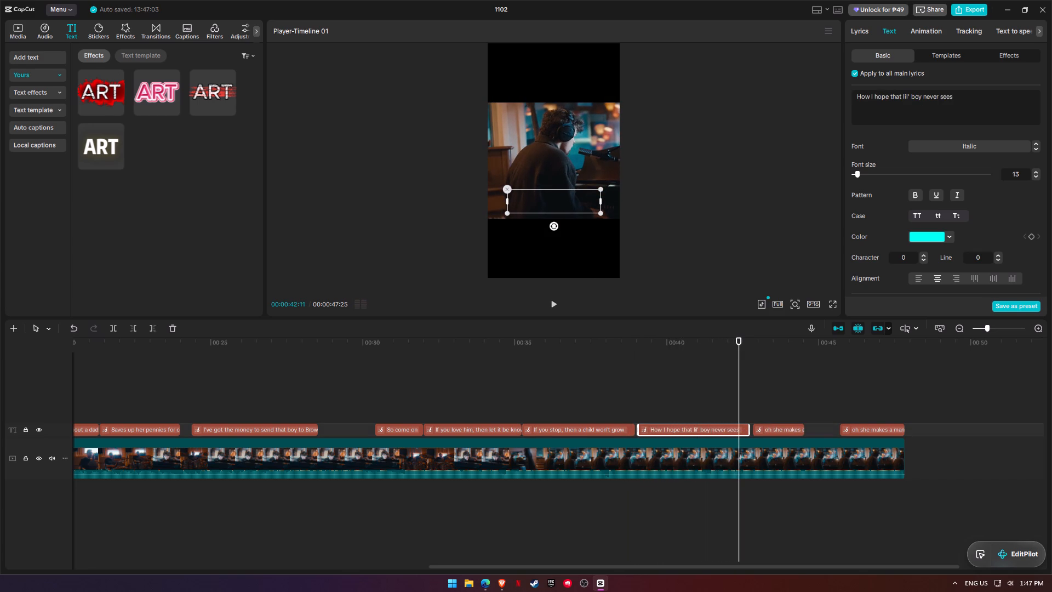
{"action": "left_click", "coordinate": [1024, 58]}
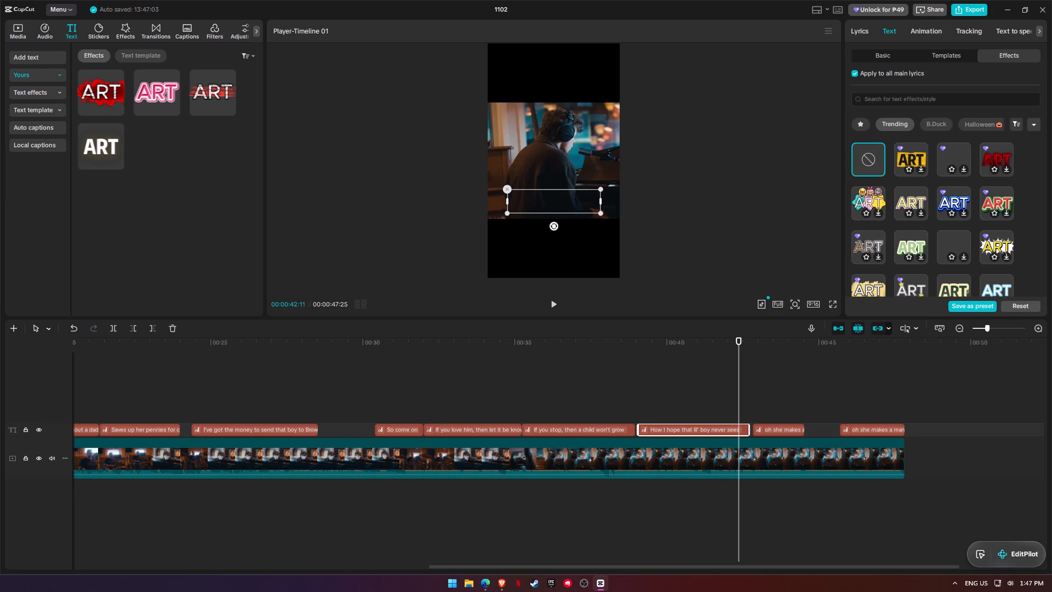
{"action": "left_click", "coordinate": [920, 31]}
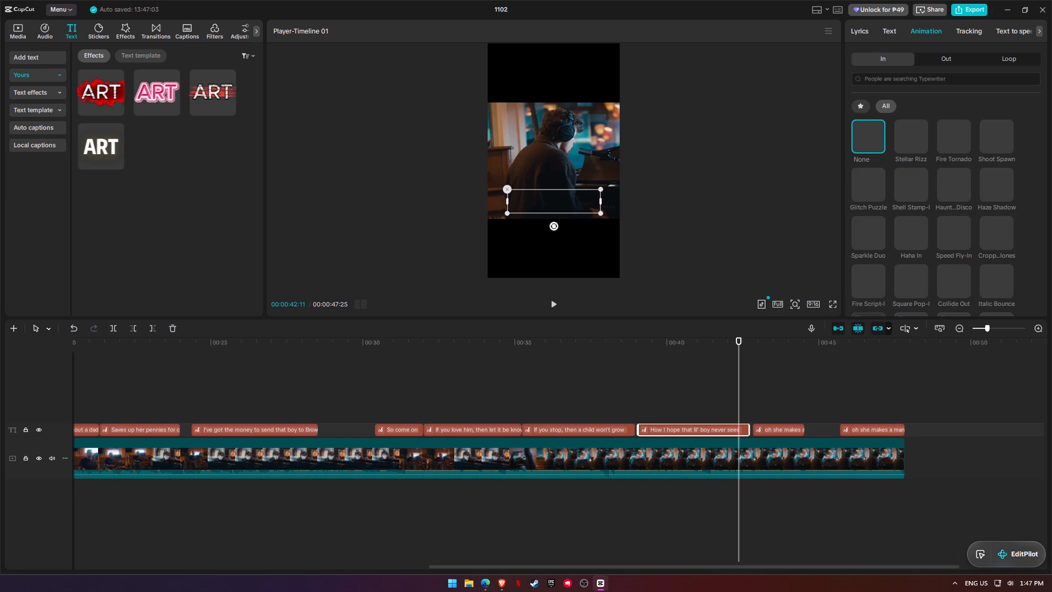
{"action": "left_click", "coordinate": [852, 31]}
{"action": "left_click", "coordinate": [857, 31]}
{"action": "scroll", "coordinate": [930, 220], "scroll_direction": "down", "scroll_amount": 6}
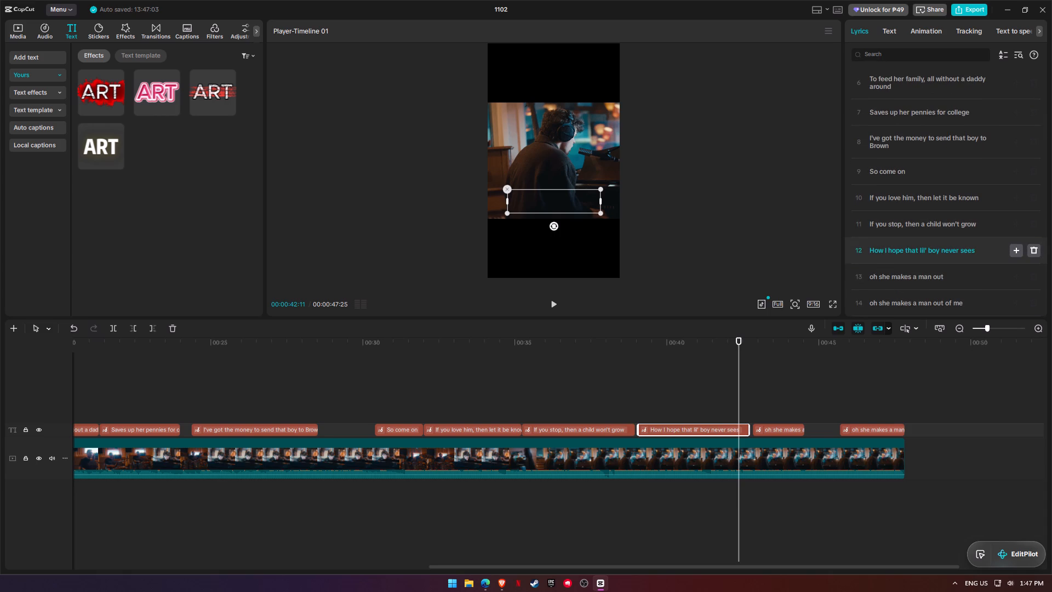
{"action": "left_click", "coordinate": [984, 251]}
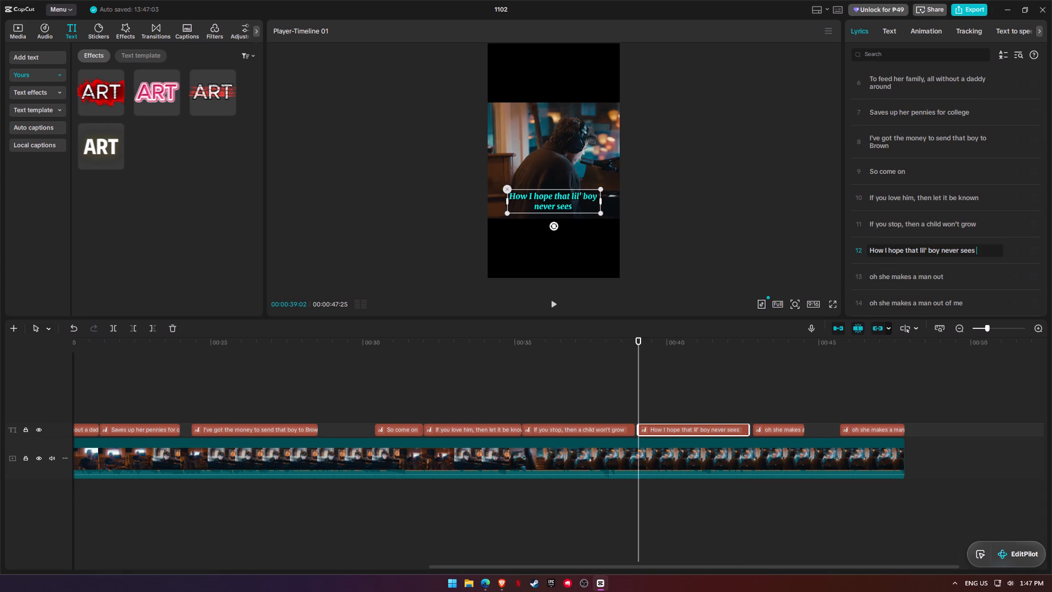
Widen the text box of the "How I hope that lil' boy never sees" lyric slightly in the preview.
{"action": "left_click_drag", "start_coordinate": [601, 202], "coordinate": [613, 202]}
{"action": "left_click", "coordinate": [592, 200]}
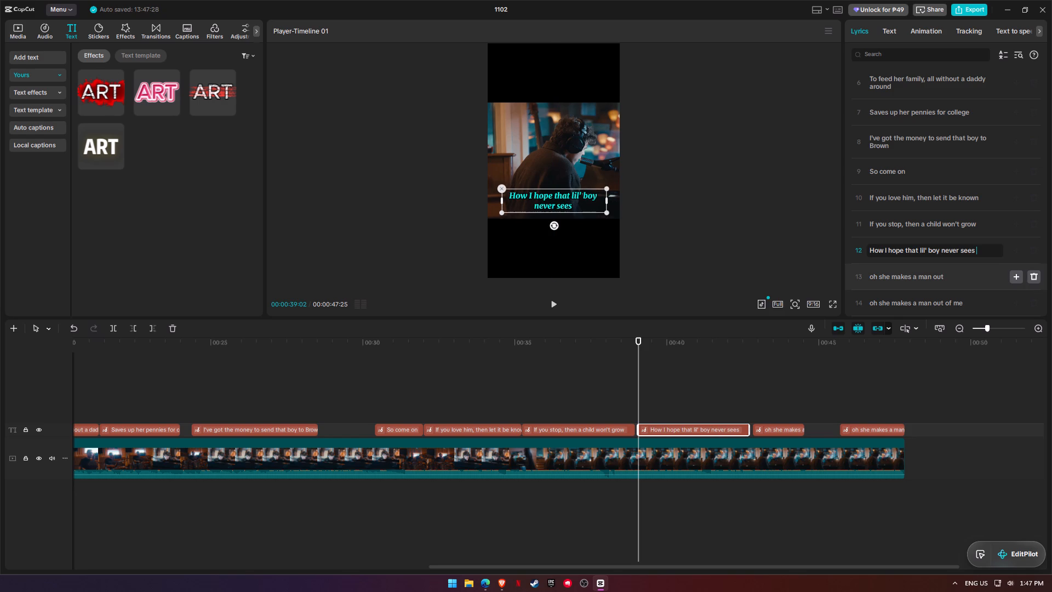
{"action": "scroll", "coordinate": [891, 276], "scroll_direction": "down", "scroll_amount": 4}
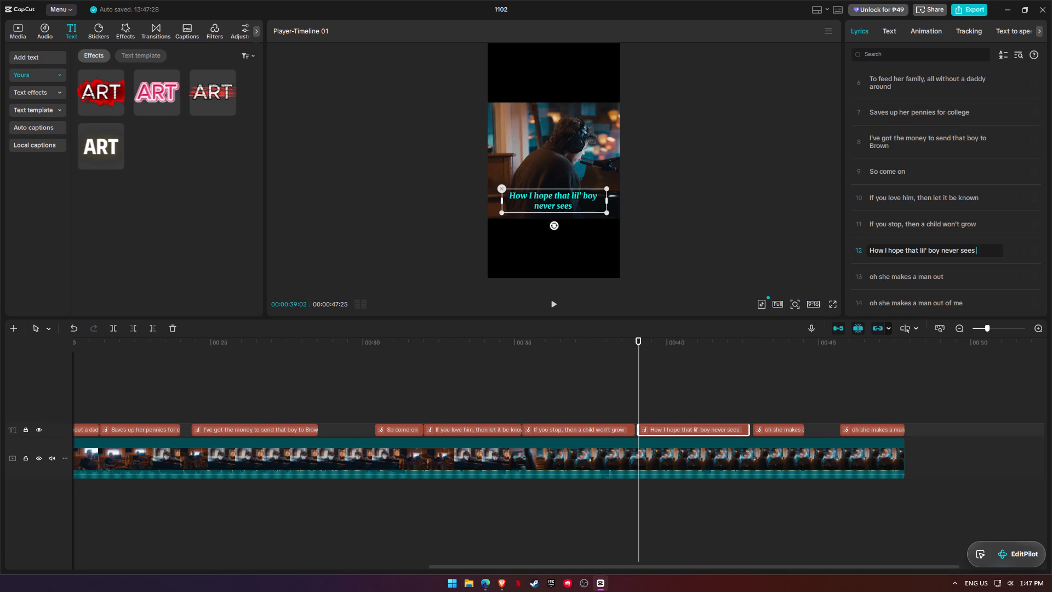
Apply a Classic text template with bold white italic lettering to all main lyrics and preview it on "How I hope that lil' boy never sees".
{"action": "left_click", "coordinate": [967, 29]}
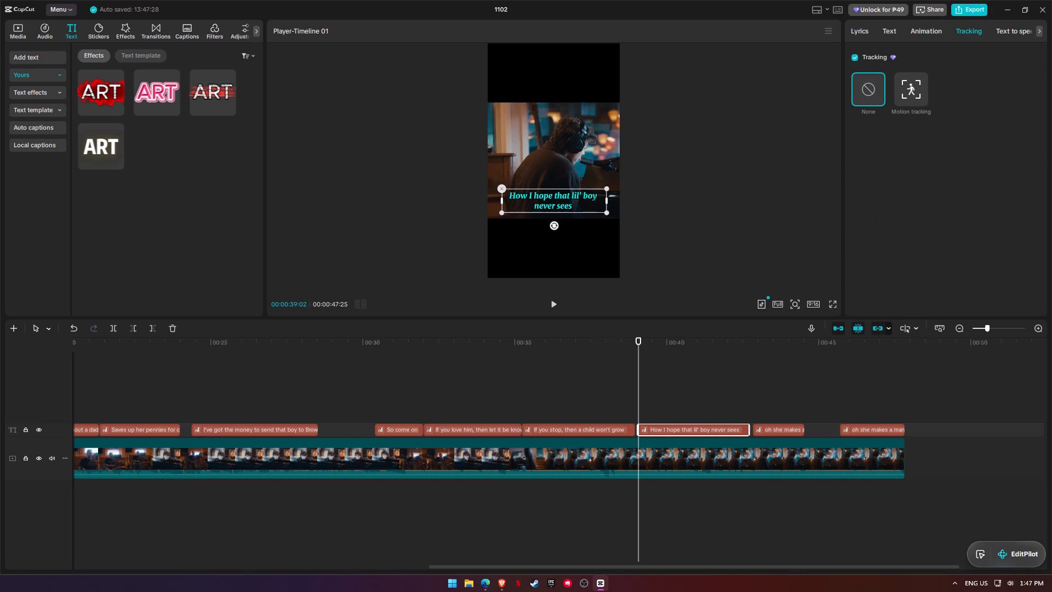
{"action": "left_click", "coordinate": [911, 29]}
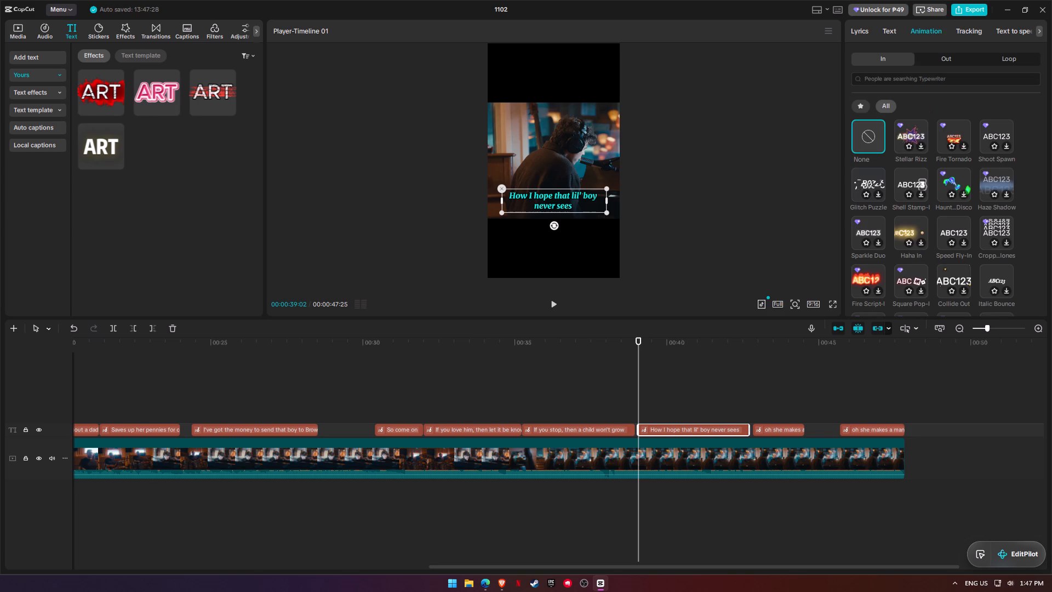
{"action": "left_click", "coordinate": [893, 32]}
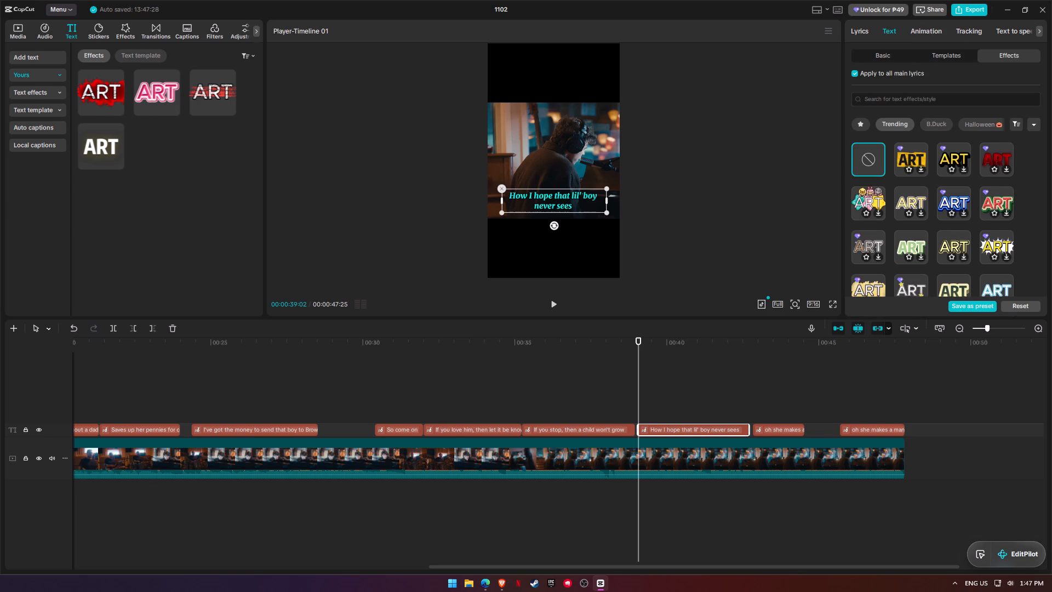
{"action": "left_click", "coordinate": [941, 62]}
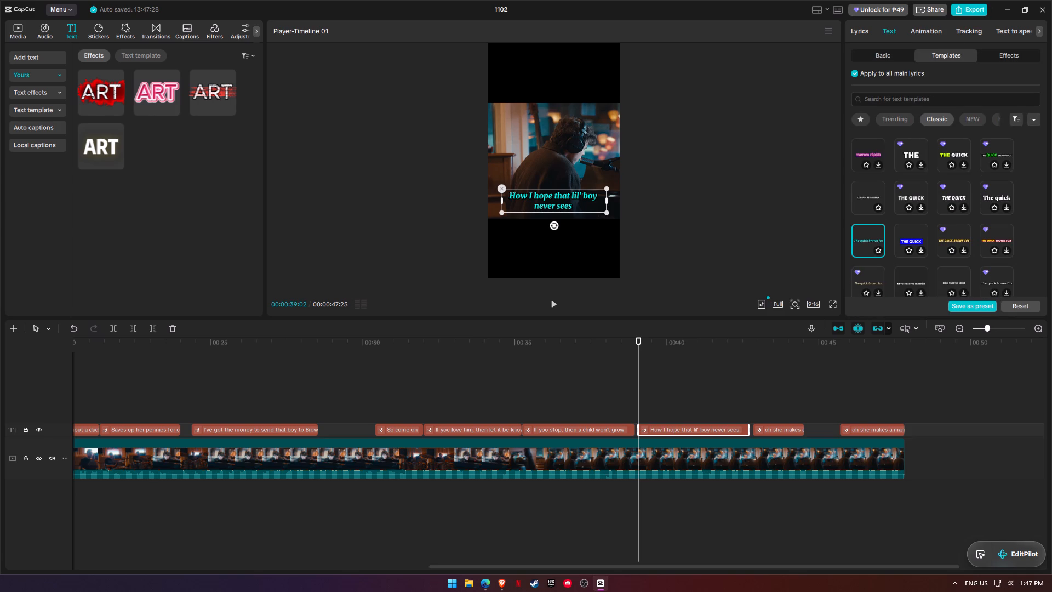
{"action": "scroll", "coordinate": [956, 210], "scroll_direction": "down", "scroll_amount": 1}
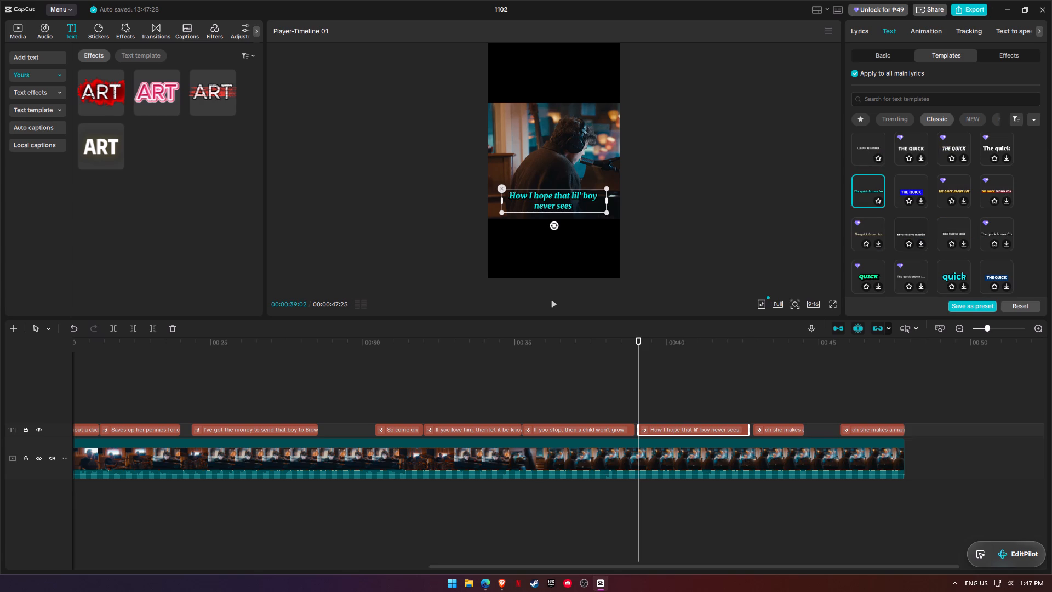
{"action": "scroll", "coordinate": [914, 227], "scroll_direction": "down", "scroll_amount": 2}
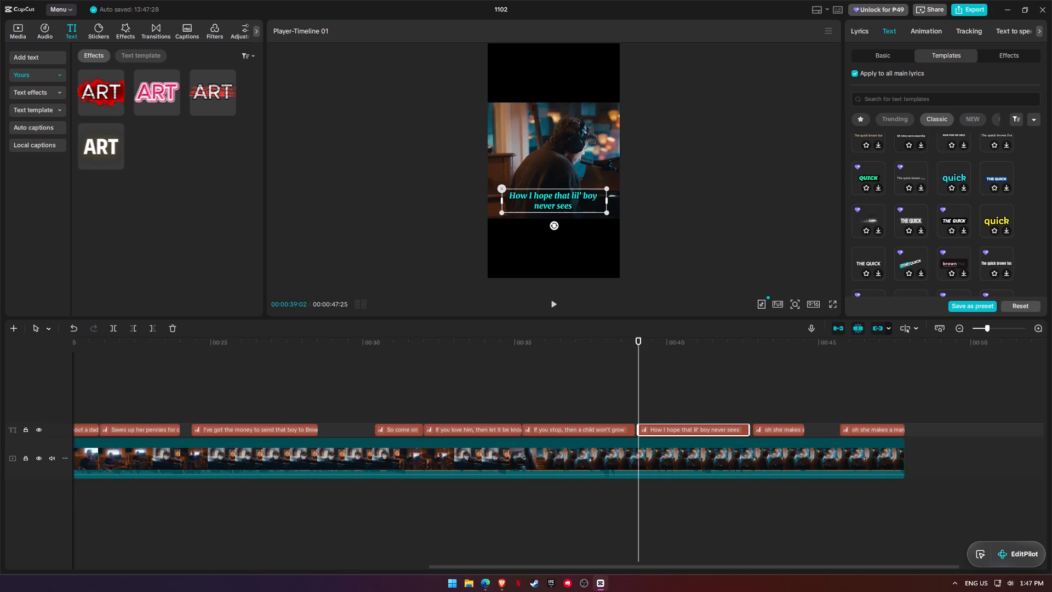
{"action": "scroll", "coordinate": [963, 254], "scroll_direction": "up", "scroll_amount": 3}
{"action": "scroll", "coordinate": [963, 254], "scroll_direction": "down", "scroll_amount": 7}
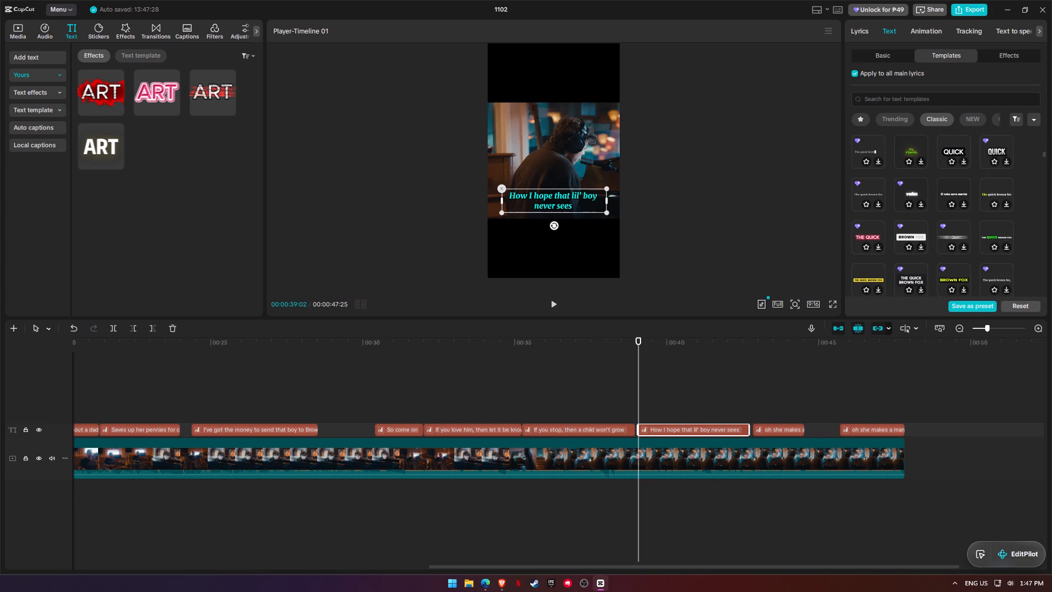
{"action": "left_click", "coordinate": [951, 192]}
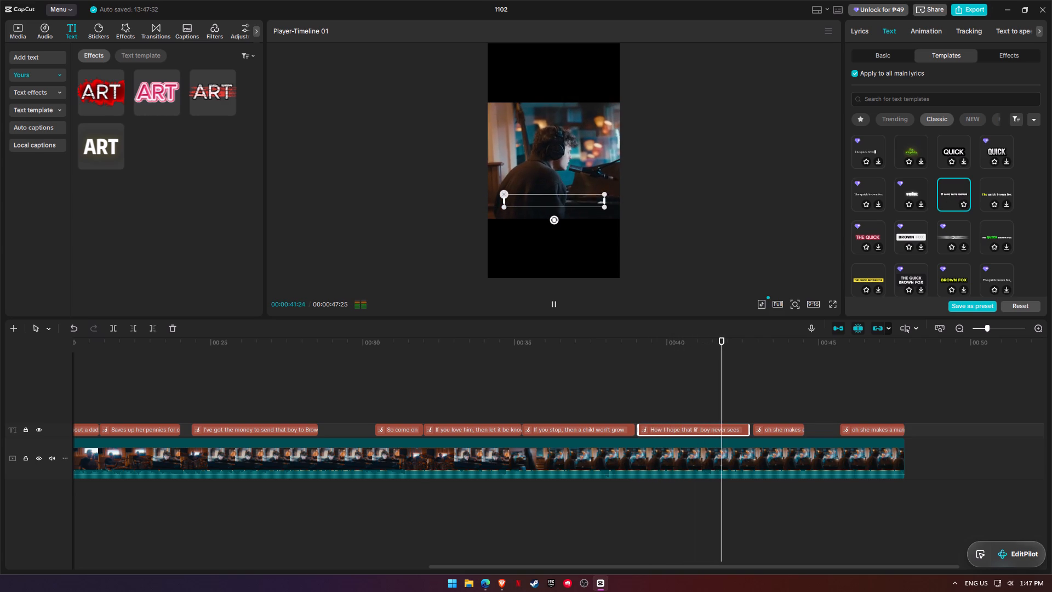
{"action": "key", "text": "space"}
{"action": "left_click", "coordinate": [637, 343]}
{"action": "left_click", "coordinate": [658, 426]}
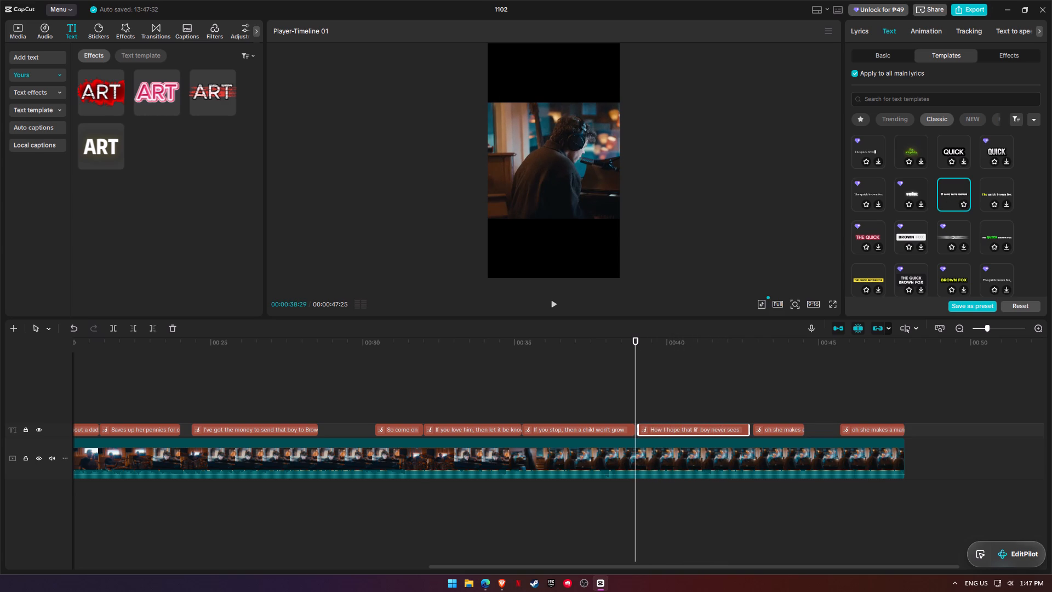
Add a second "How I hope that lil' boy never sees" line at the existing one in the lyrics list and play back that section.
{"action": "left_click", "coordinate": [865, 32]}
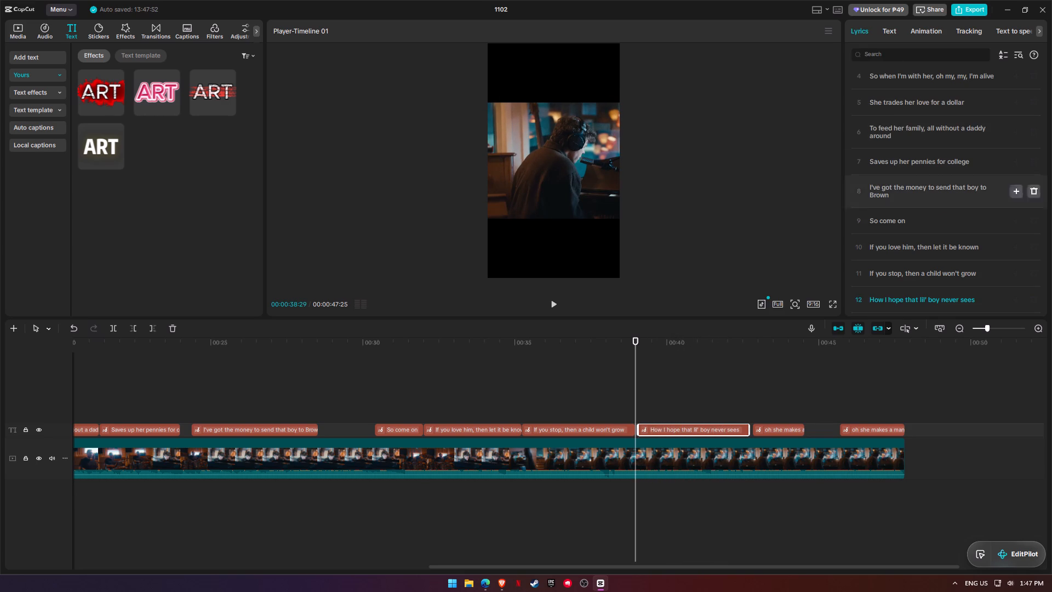
{"action": "scroll", "coordinate": [937, 234], "scroll_direction": "down", "scroll_amount": 3}
{"action": "double_click", "coordinate": [937, 252]}
{"action": "double_click", "coordinate": [937, 252]}
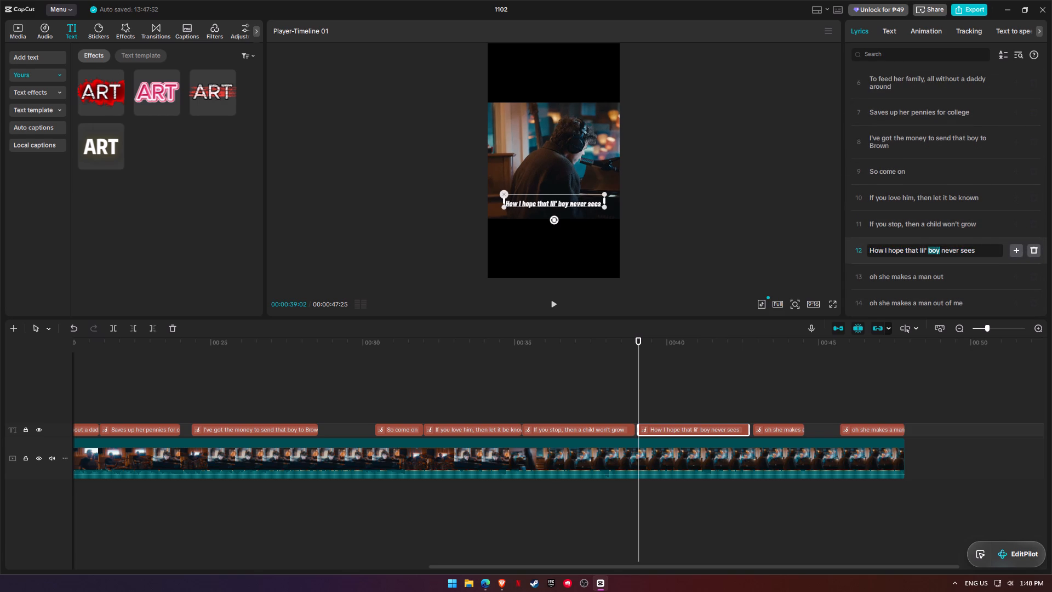
{"action": "triple_click", "coordinate": [937, 252]}
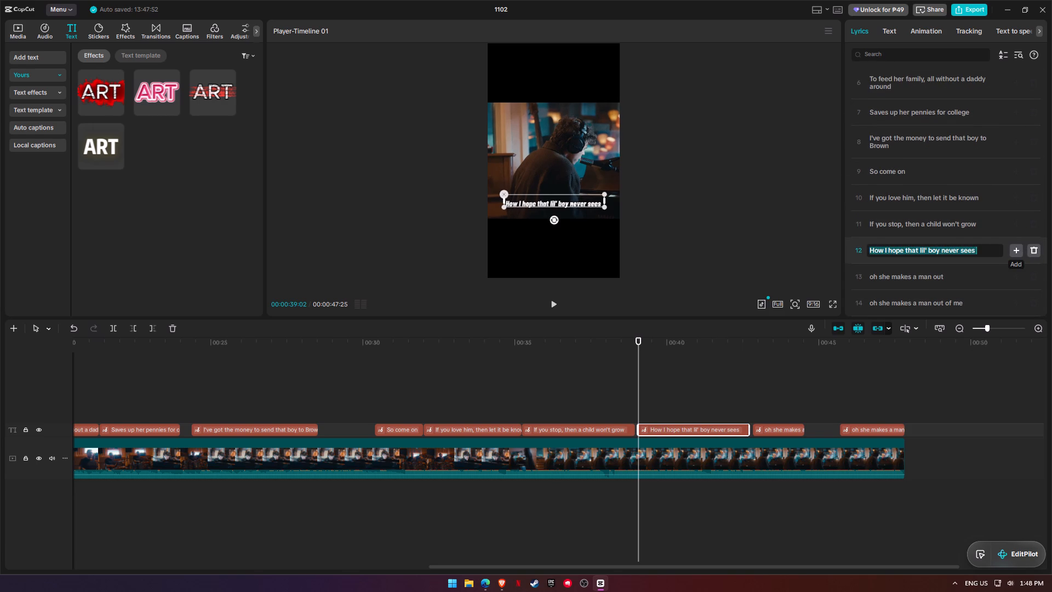
{"action": "left_click", "coordinate": [1017, 246]}
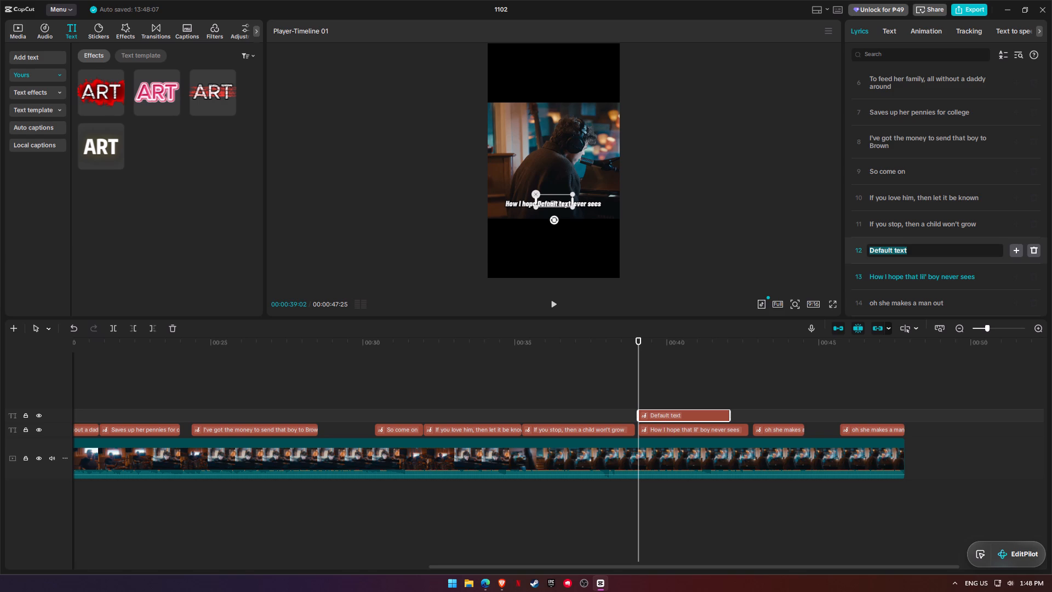
{"action": "left_click", "coordinate": [960, 277]}
{"action": "key", "text": "ctrl+a"}
{"action": "key", "text": "ctrl+c"}
{"action": "left_click", "coordinate": [945, 249]}
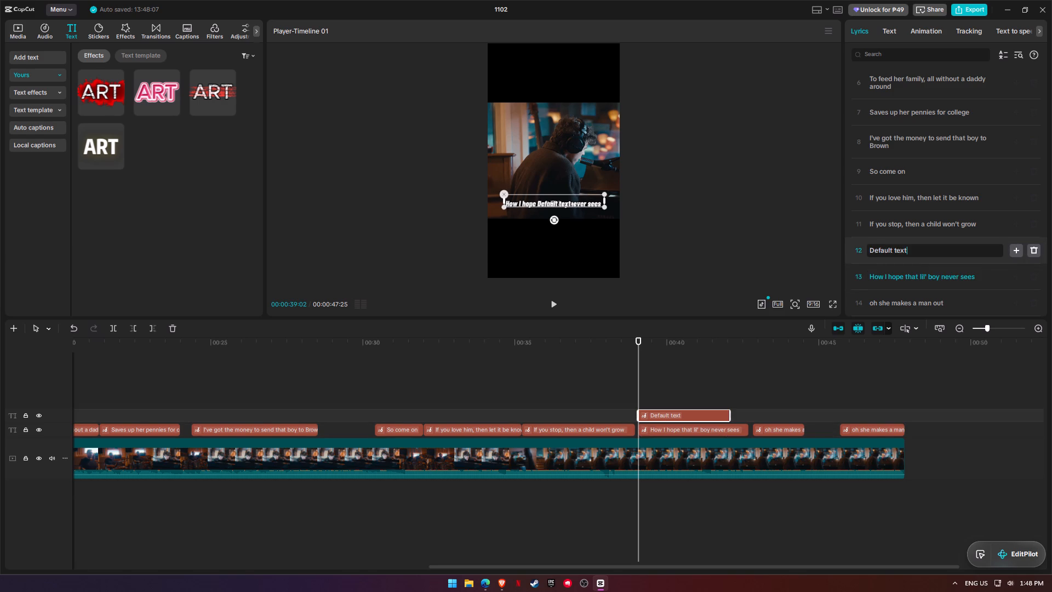
{"action": "key", "text": "ctrl+a"}
{"action": "key", "text": "ctrl+v"}
{"action": "left_click", "coordinate": [576, 349]}
{"action": "key", "text": "space"}
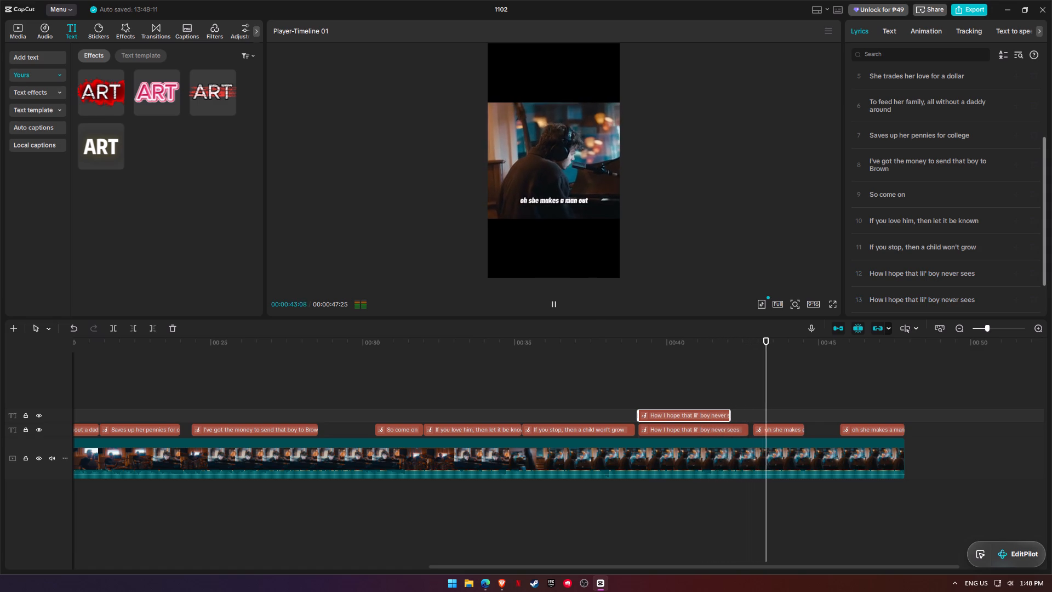
{"action": "key", "text": "space"}
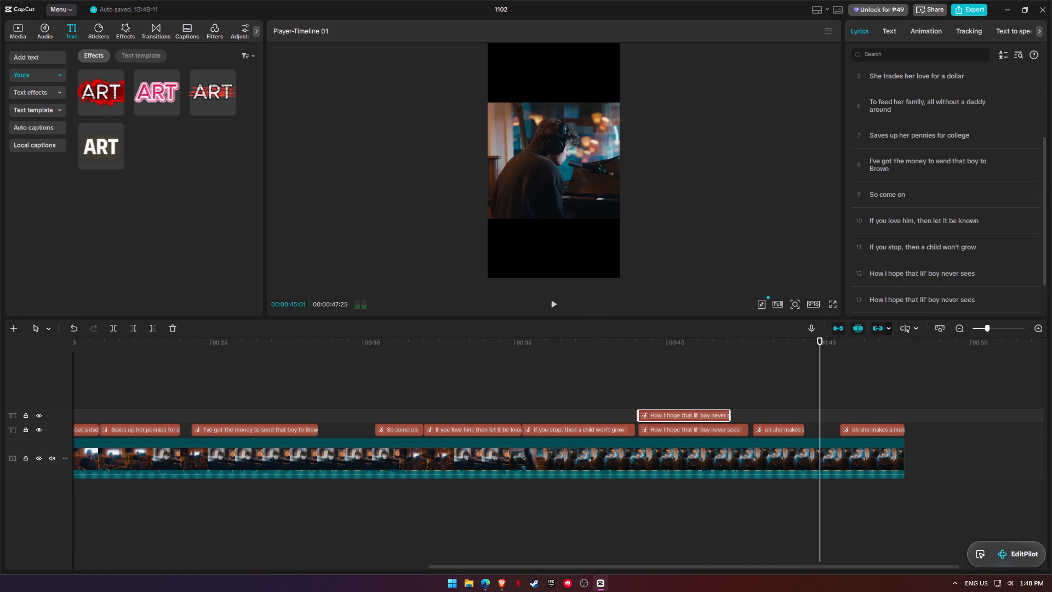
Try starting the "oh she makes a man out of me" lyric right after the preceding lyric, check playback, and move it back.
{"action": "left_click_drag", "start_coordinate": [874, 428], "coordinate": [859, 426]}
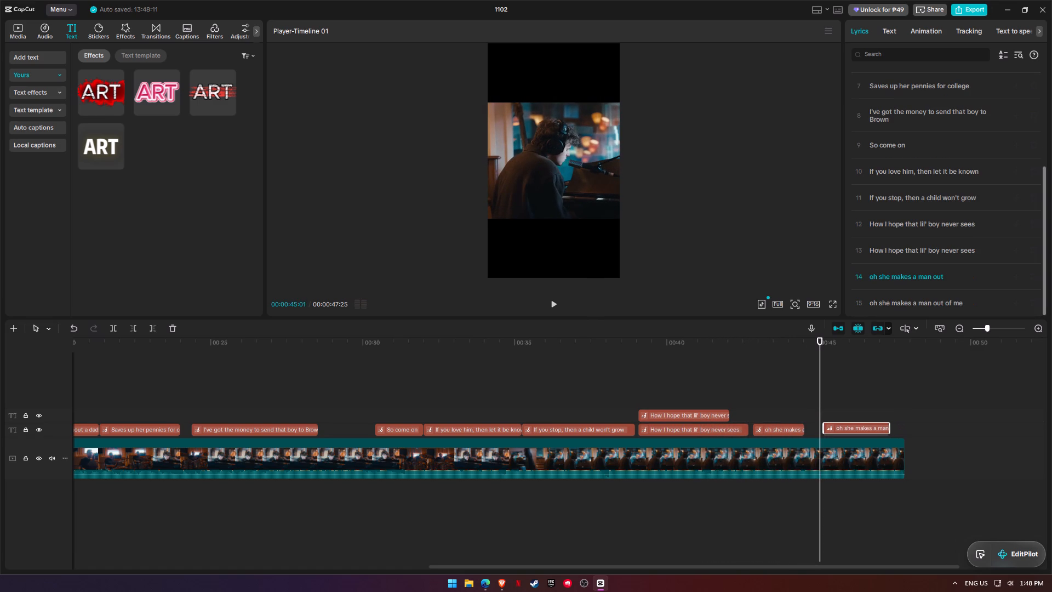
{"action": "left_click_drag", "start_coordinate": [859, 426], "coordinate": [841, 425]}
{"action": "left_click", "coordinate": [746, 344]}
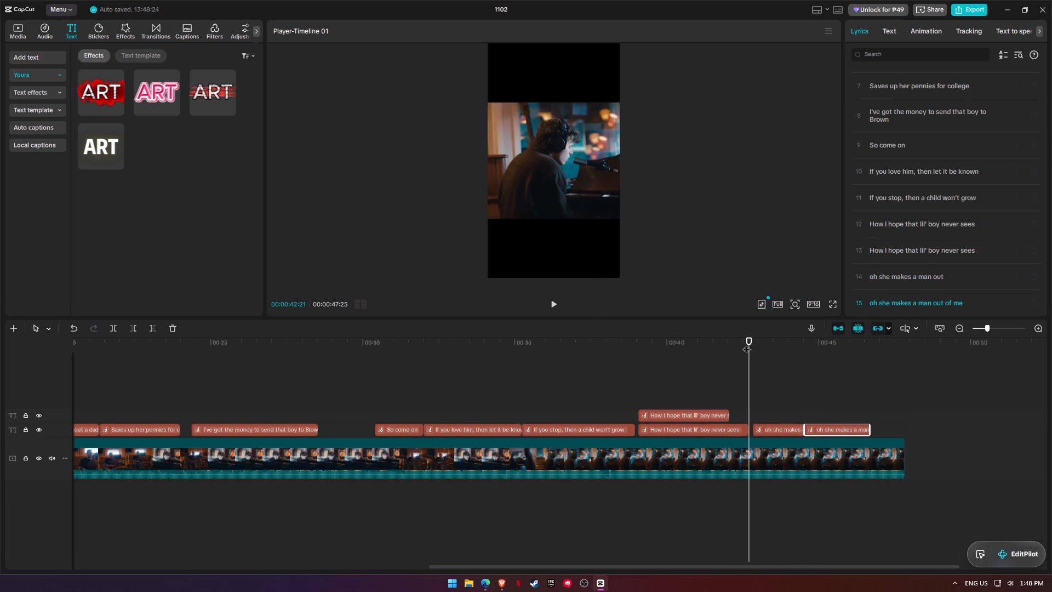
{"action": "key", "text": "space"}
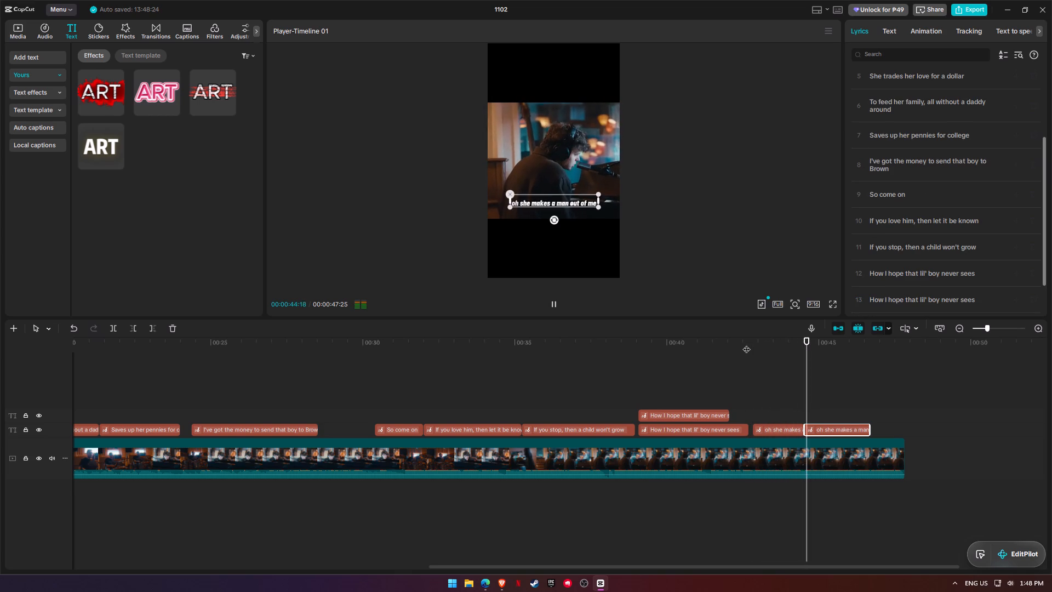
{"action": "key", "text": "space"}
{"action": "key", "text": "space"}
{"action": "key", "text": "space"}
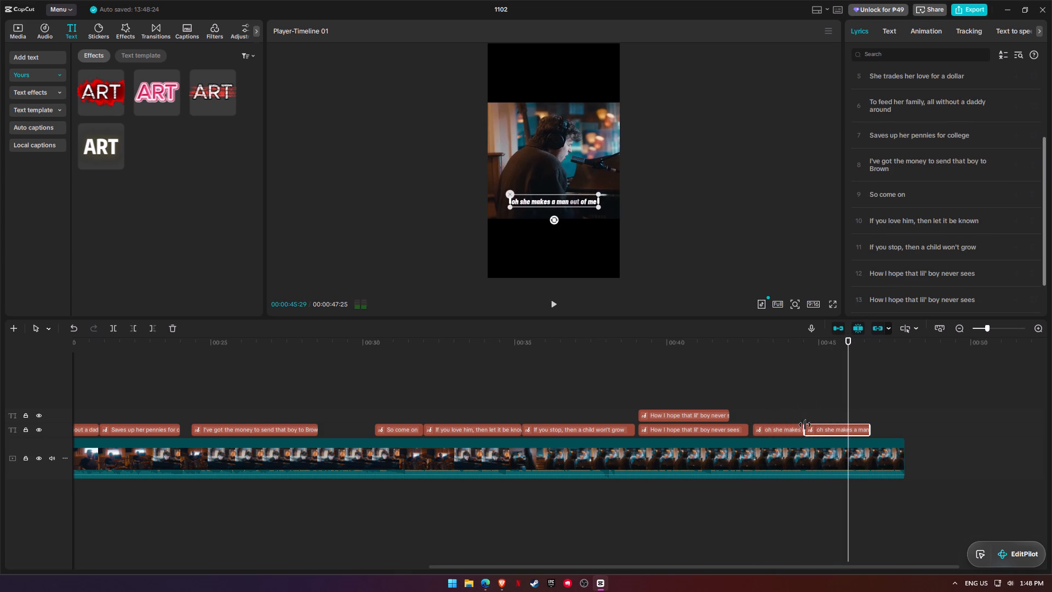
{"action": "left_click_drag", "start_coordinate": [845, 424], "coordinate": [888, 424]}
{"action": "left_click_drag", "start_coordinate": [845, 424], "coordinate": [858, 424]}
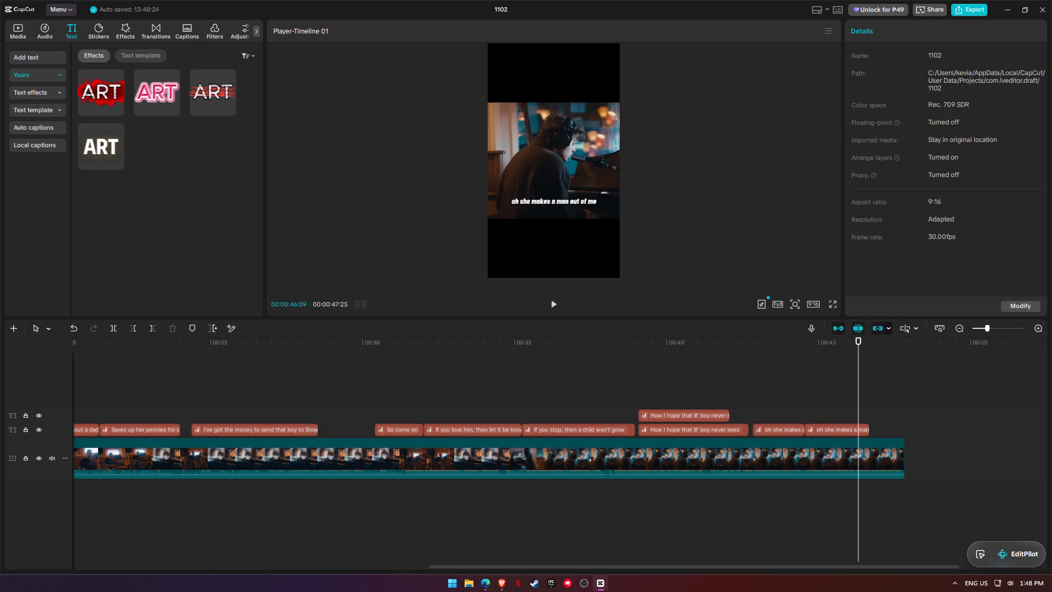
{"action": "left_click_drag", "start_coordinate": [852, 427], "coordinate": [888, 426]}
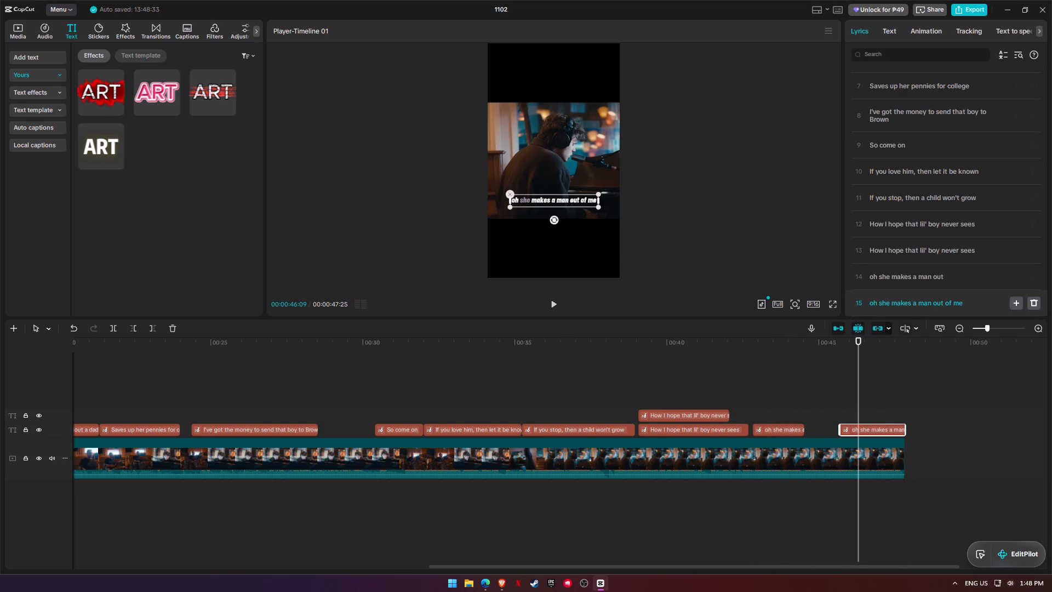
Add a new lyric line at "oh she makes a man out" and fill it with the same text.
{"action": "left_click", "coordinate": [1017, 276]}
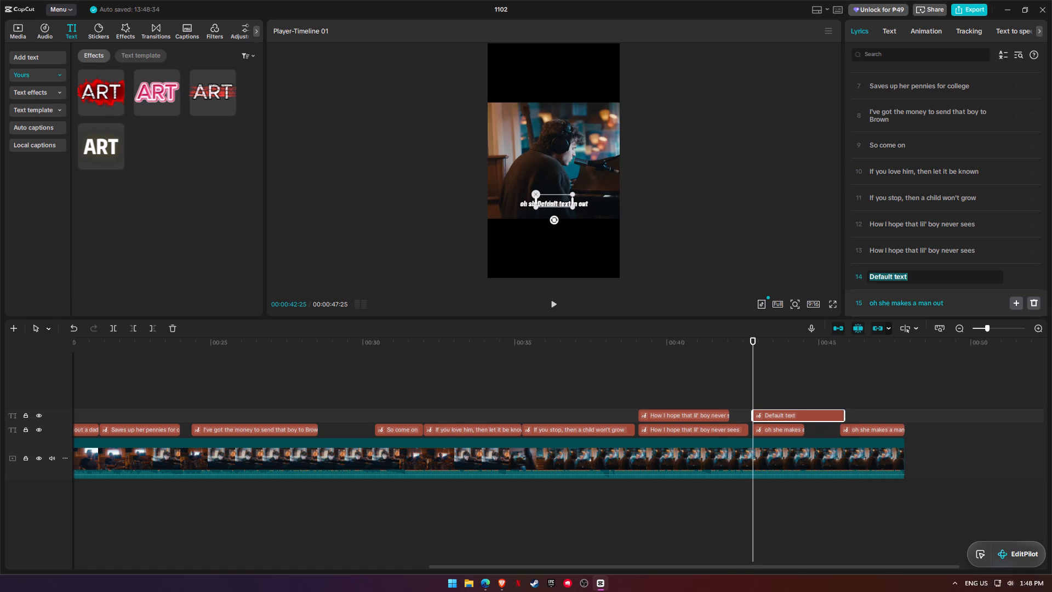
{"action": "double_click", "coordinate": [945, 306]}
{"action": "double_click", "coordinate": [945, 280]}
{"action": "key", "text": "ctrl+a"}
{"action": "key", "text": "ctrl+c"}
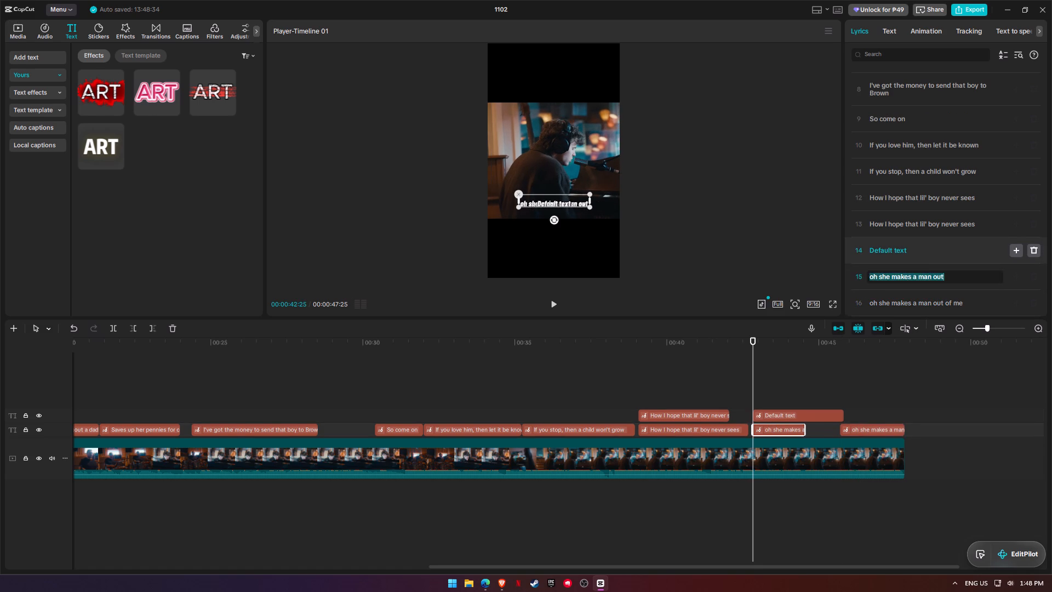
{"action": "left_click", "coordinate": [940, 260]}
{"action": "left_click", "coordinate": [939, 258]}
{"action": "double_click", "coordinate": [934, 251]}
{"action": "key", "text": "ctrl+a"}
{"action": "key", "text": "ctrl+v"}
Check the Genius lyrics and change both "oh she makes a man out" lines to "oh, she makes a man out".
{"action": "key", "text": "alt+Tab"}
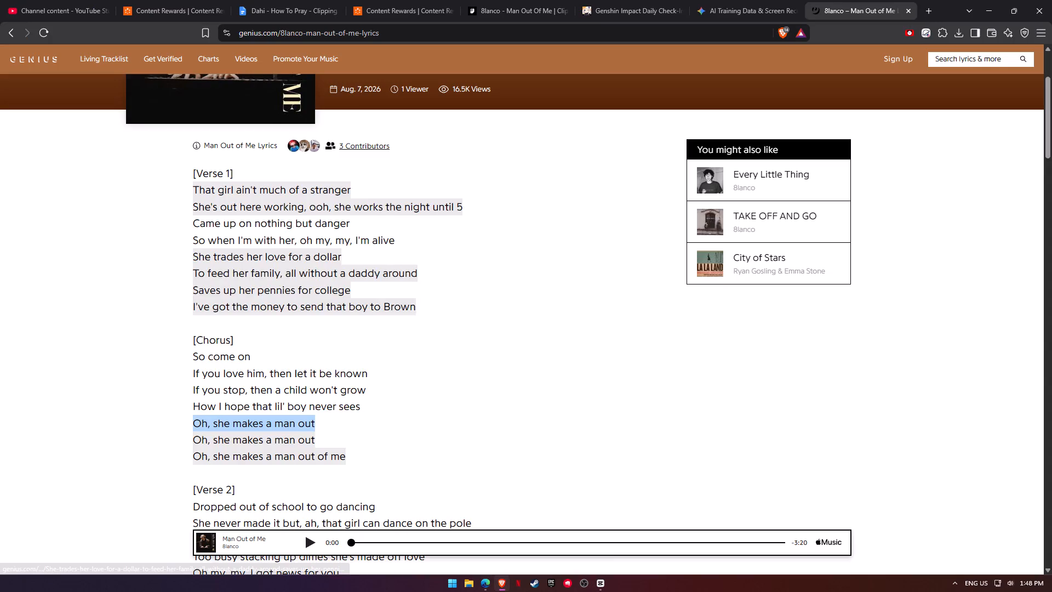
{"action": "key", "text": "alt+Tab"}
{"action": "left_click", "coordinate": [881, 276]}
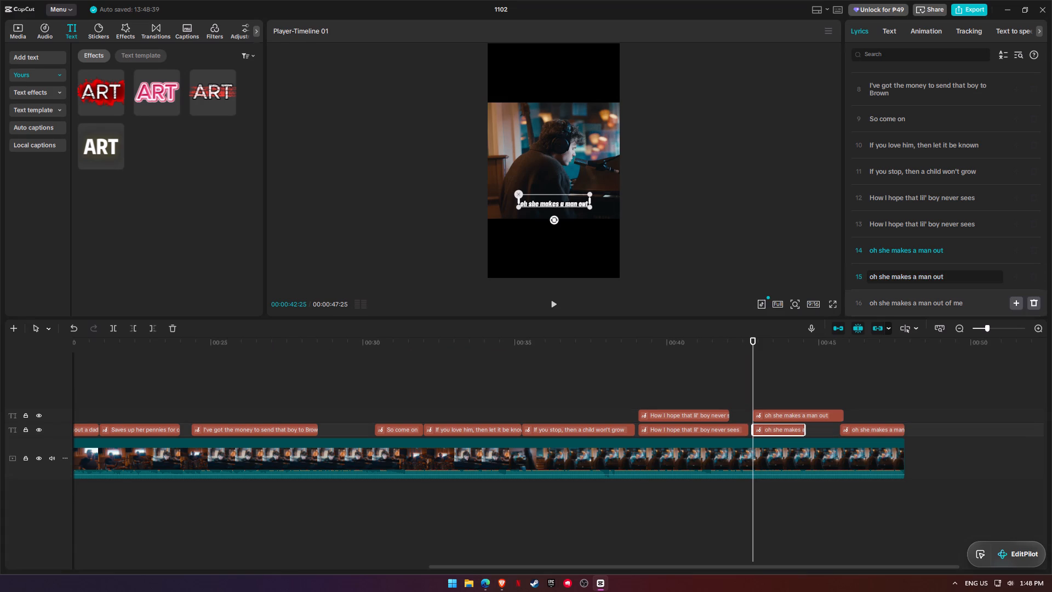
{"action": "key", "text": "Left"}
{"action": "key", "text": "comma"}
{"action": "key", "text": "ctrl+a"}
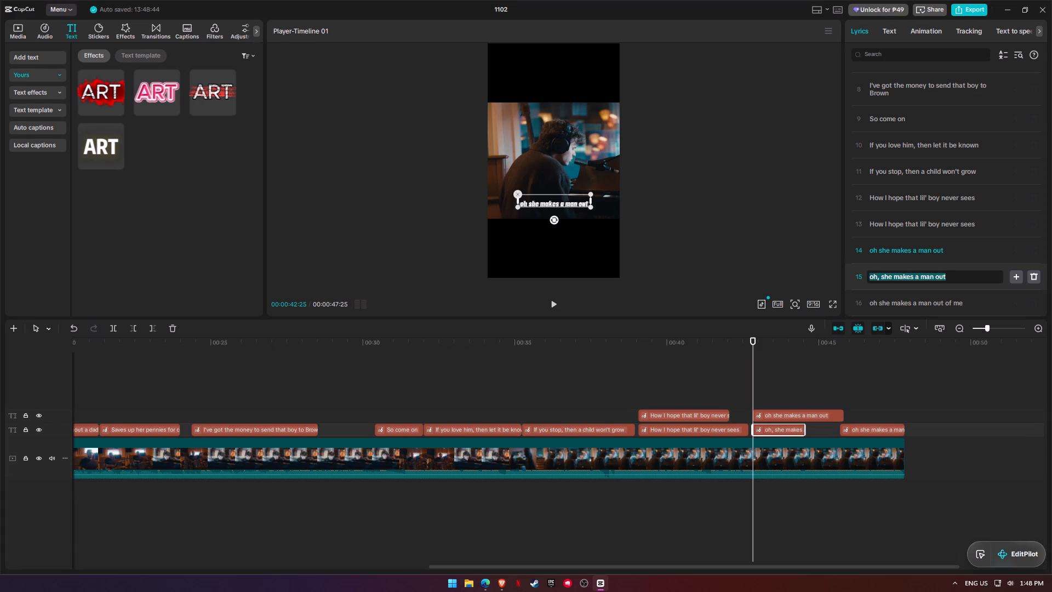
{"action": "key", "text": "ctrl+c"}
{"action": "left_click", "coordinate": [952, 253]}
{"action": "key", "text": "ctrl+a"}
{"action": "key", "text": "ctrl+v"}
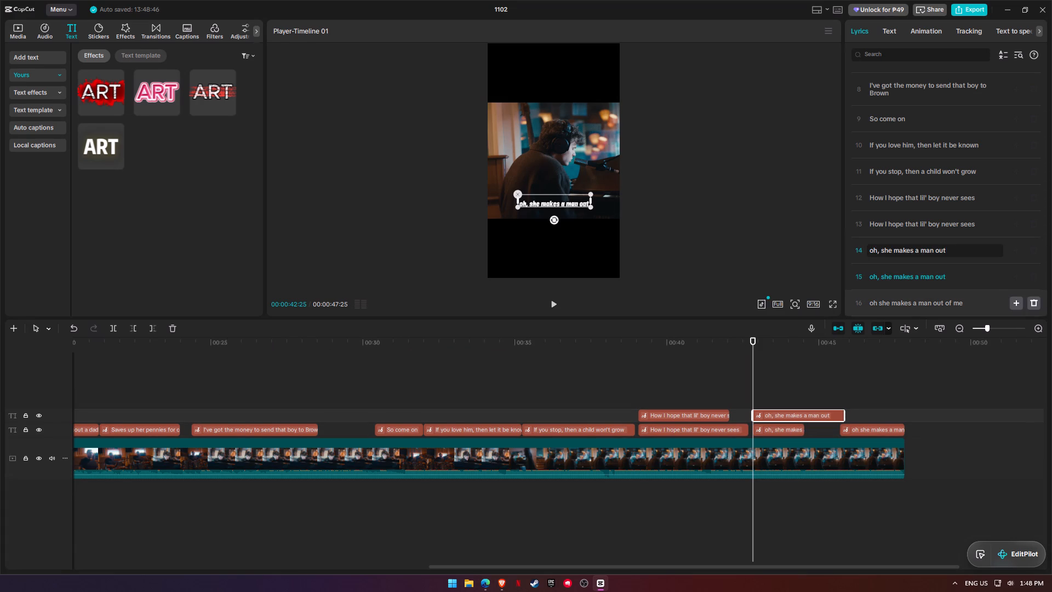
Change the last lyric line to "oh, she makes a man out of me".
{"action": "left_click", "coordinate": [957, 303]}
{"action": "key", "text": "ctrl+a"}
{"action": "key", "text": "ctrl+v"}
{"action": "key", "text": "space"}
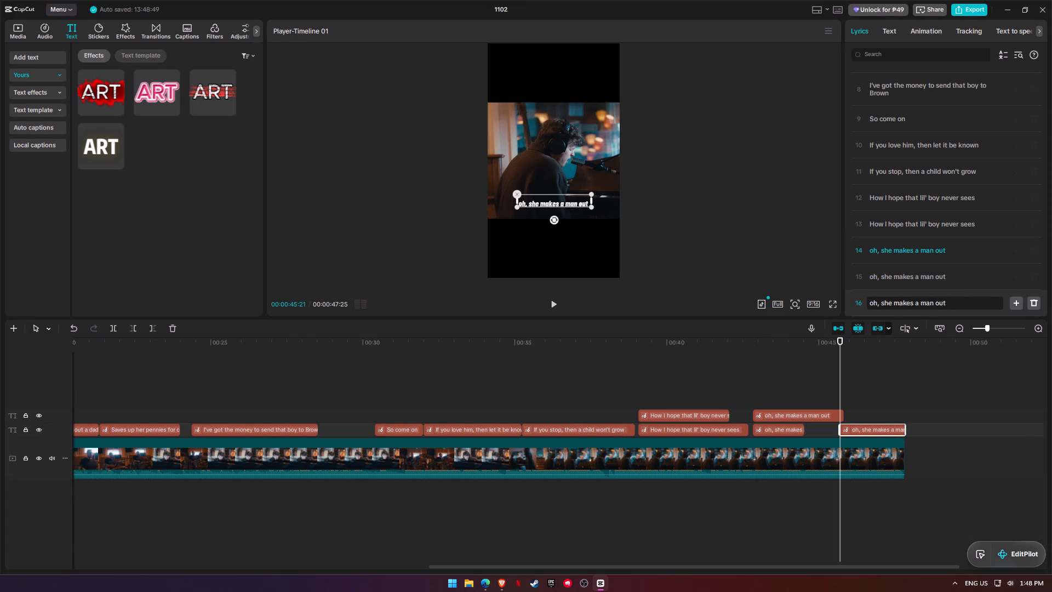
{"action": "type", "text": "of me"}
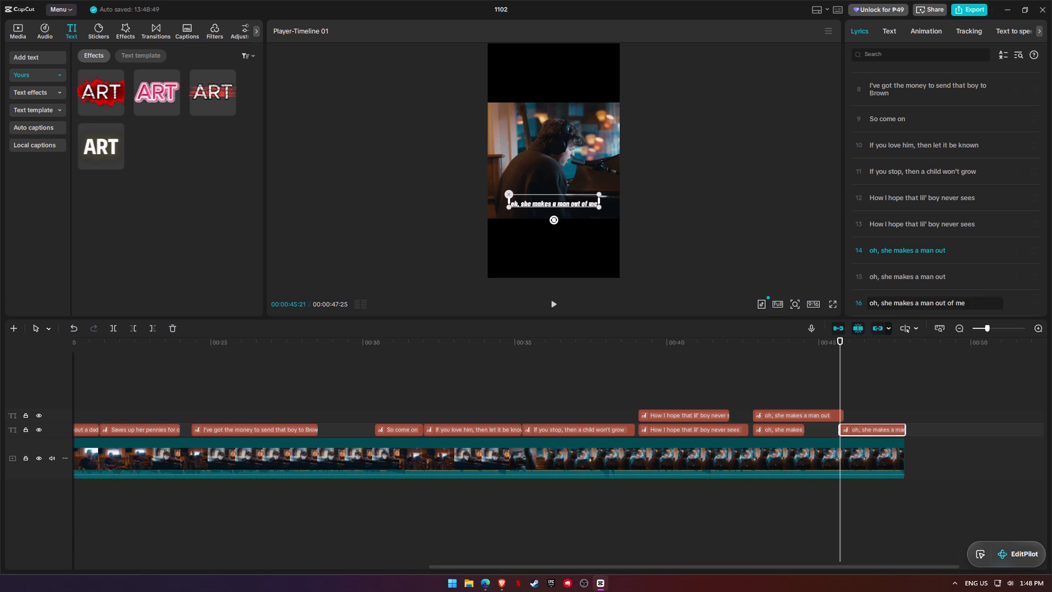
Trim the start of the upper-track "oh, she makes a man out" lyric to about 44.3 s, near the end of its lower-track copy.
{"action": "left_click", "coordinate": [809, 415]}
{"action": "left_click", "coordinate": [868, 429]}
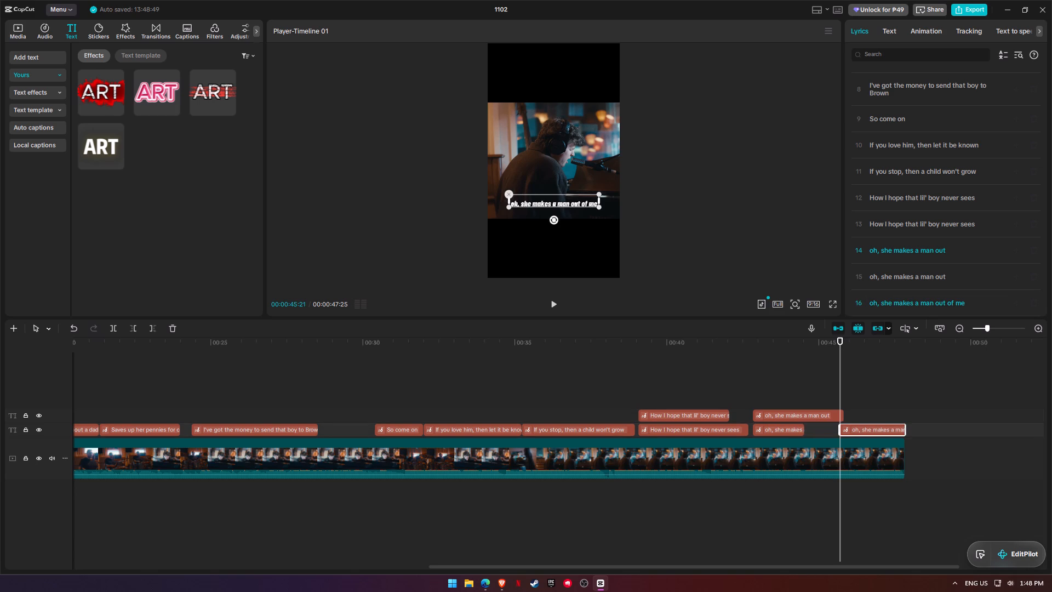
{"action": "left_click", "coordinate": [778, 413]}
{"action": "left_click_drag", "start_coordinate": [750, 413], "coordinate": [791, 413]}
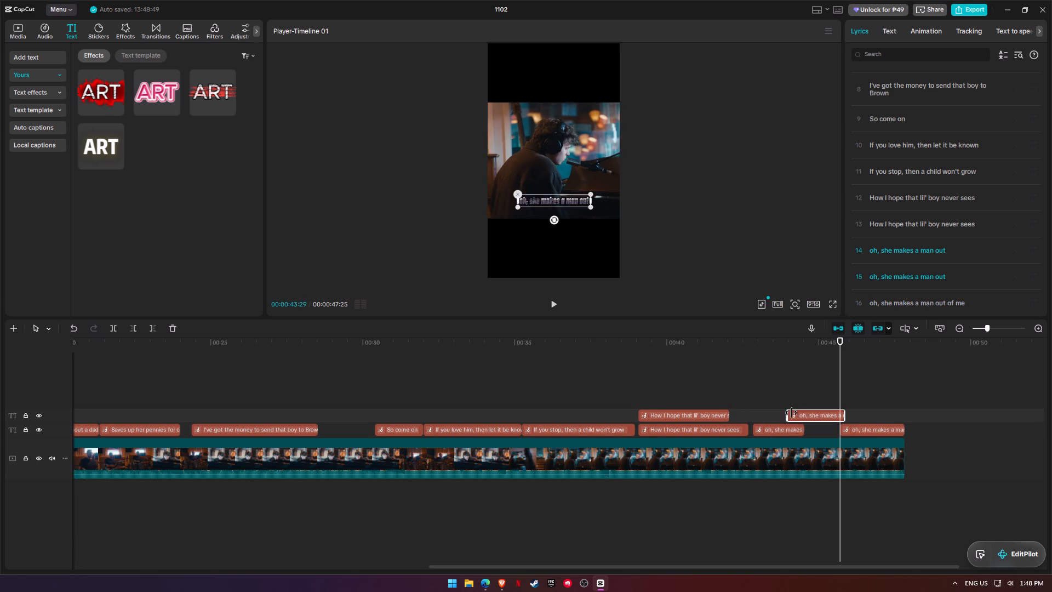
{"action": "left_click_drag", "start_coordinate": [791, 413], "coordinate": [798, 413]}
Move the upper-track "How I hope that lil' boy never sees" copy later so it ends with the lower one, playing the vocals to check timing.
{"action": "left_click", "coordinate": [615, 346]}
{"action": "key", "text": "space"}
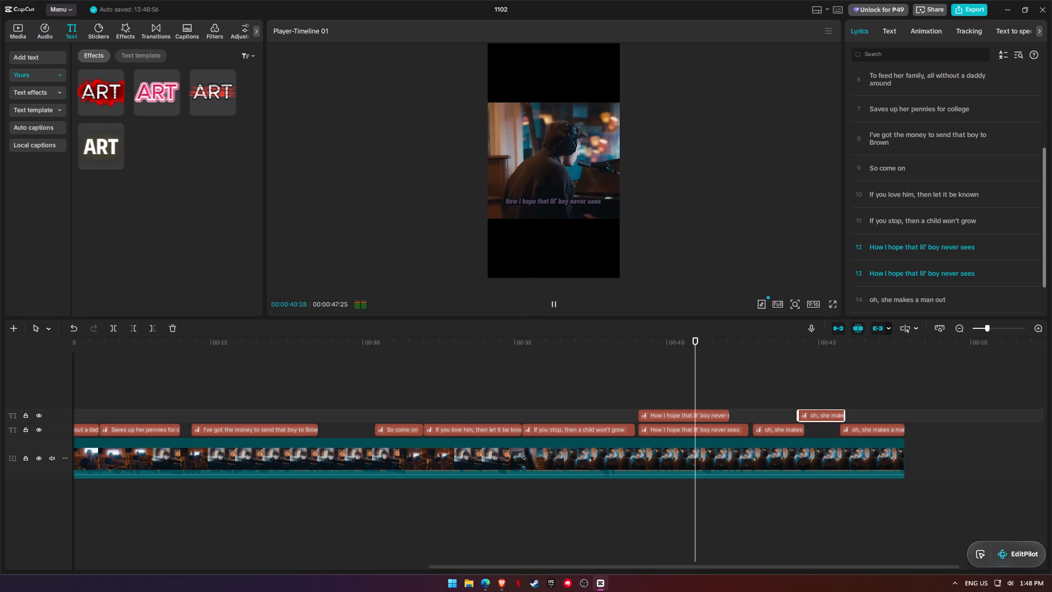
{"action": "key", "text": "space"}
{"action": "left_click_drag", "start_coordinate": [683, 412], "coordinate": [704, 412]}
{"action": "left_click", "coordinate": [615, 325]}
{"action": "left_click", "coordinate": [601, 333]}
{"action": "left_click", "coordinate": [607, 341]}
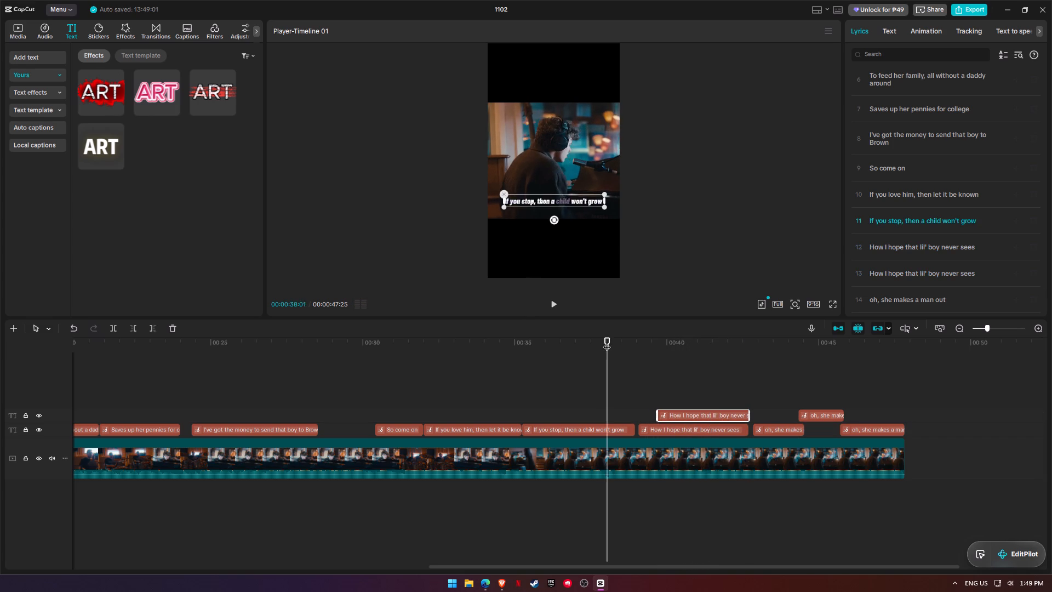
{"action": "key", "text": "space"}
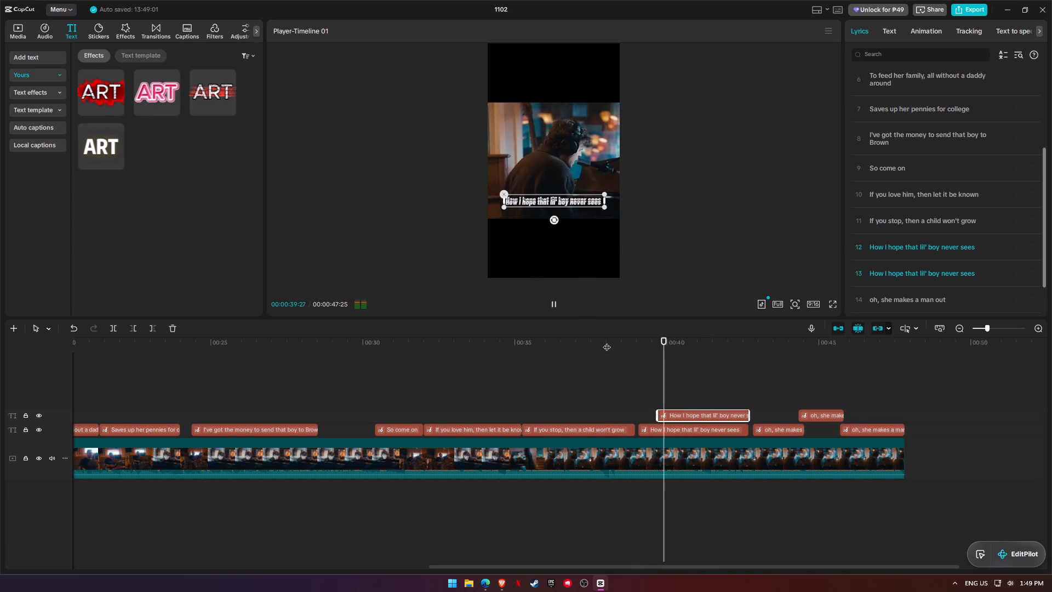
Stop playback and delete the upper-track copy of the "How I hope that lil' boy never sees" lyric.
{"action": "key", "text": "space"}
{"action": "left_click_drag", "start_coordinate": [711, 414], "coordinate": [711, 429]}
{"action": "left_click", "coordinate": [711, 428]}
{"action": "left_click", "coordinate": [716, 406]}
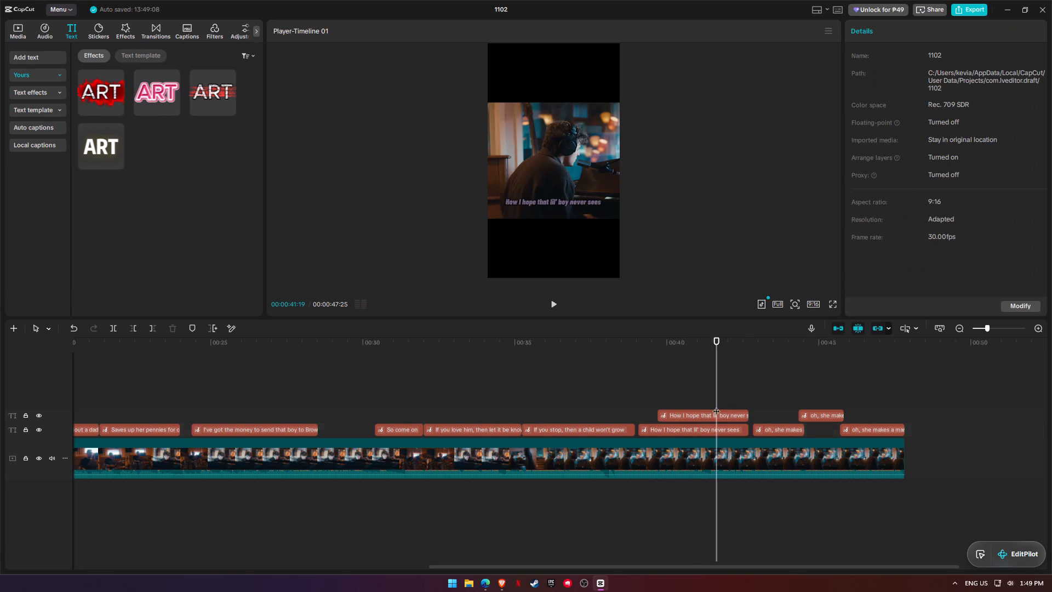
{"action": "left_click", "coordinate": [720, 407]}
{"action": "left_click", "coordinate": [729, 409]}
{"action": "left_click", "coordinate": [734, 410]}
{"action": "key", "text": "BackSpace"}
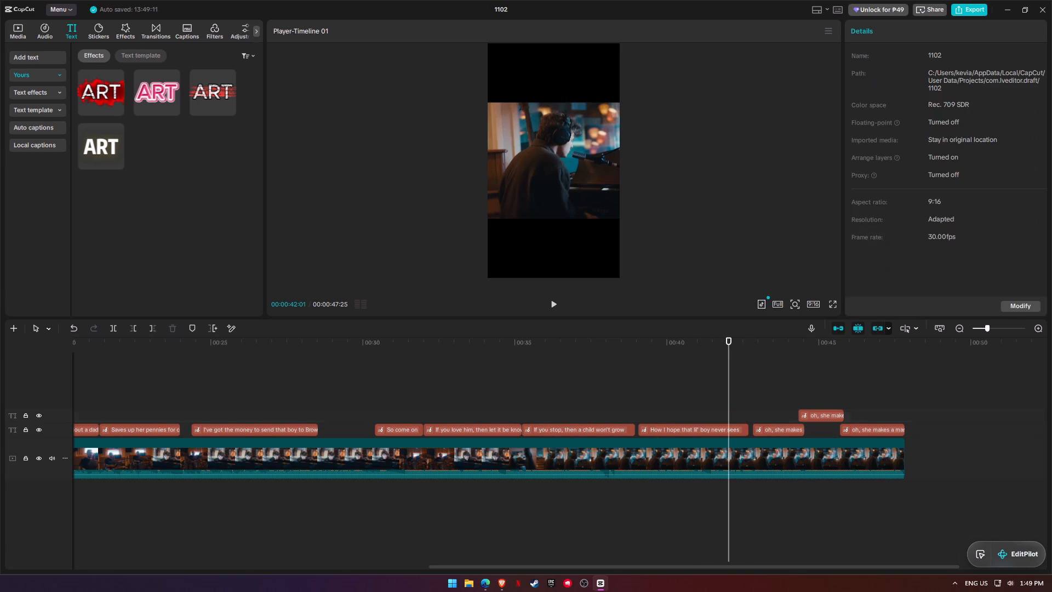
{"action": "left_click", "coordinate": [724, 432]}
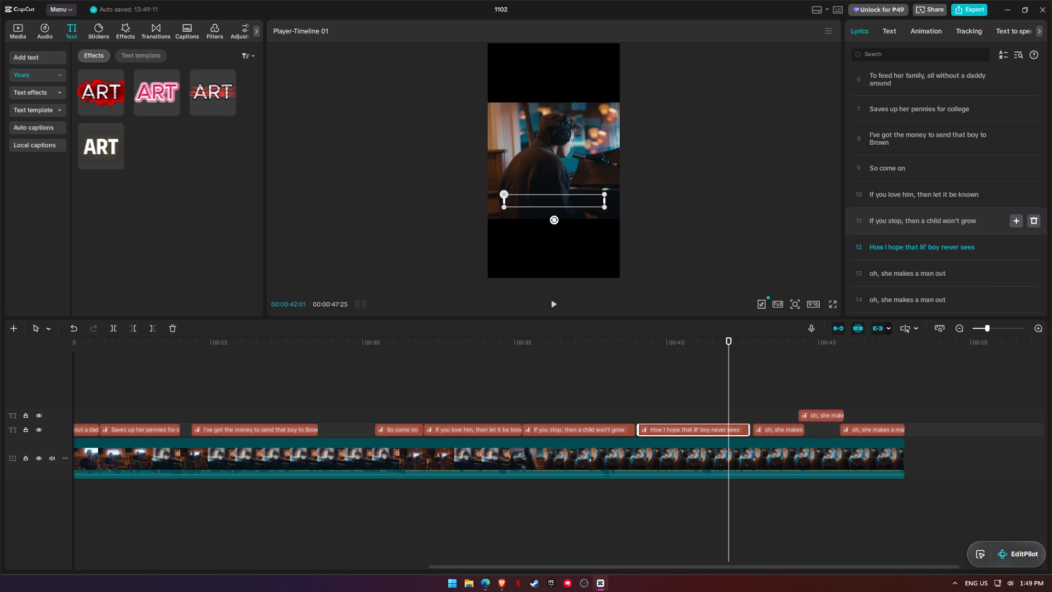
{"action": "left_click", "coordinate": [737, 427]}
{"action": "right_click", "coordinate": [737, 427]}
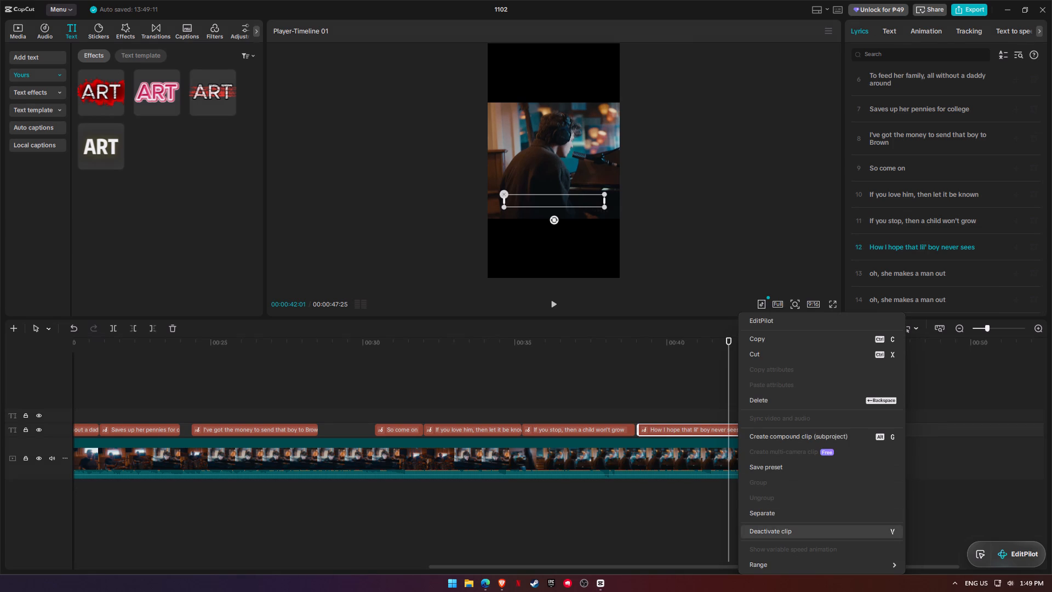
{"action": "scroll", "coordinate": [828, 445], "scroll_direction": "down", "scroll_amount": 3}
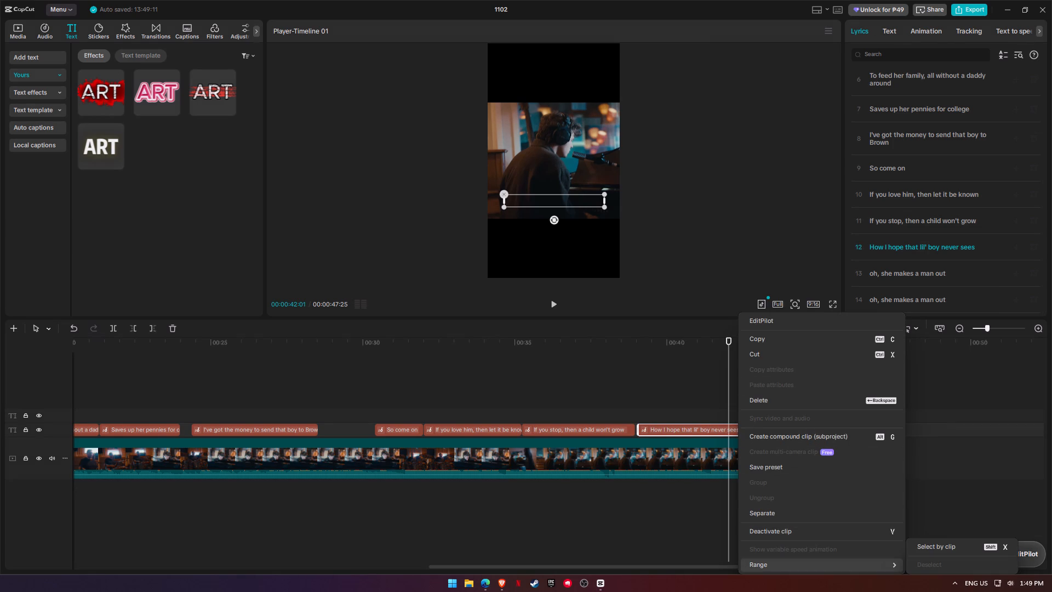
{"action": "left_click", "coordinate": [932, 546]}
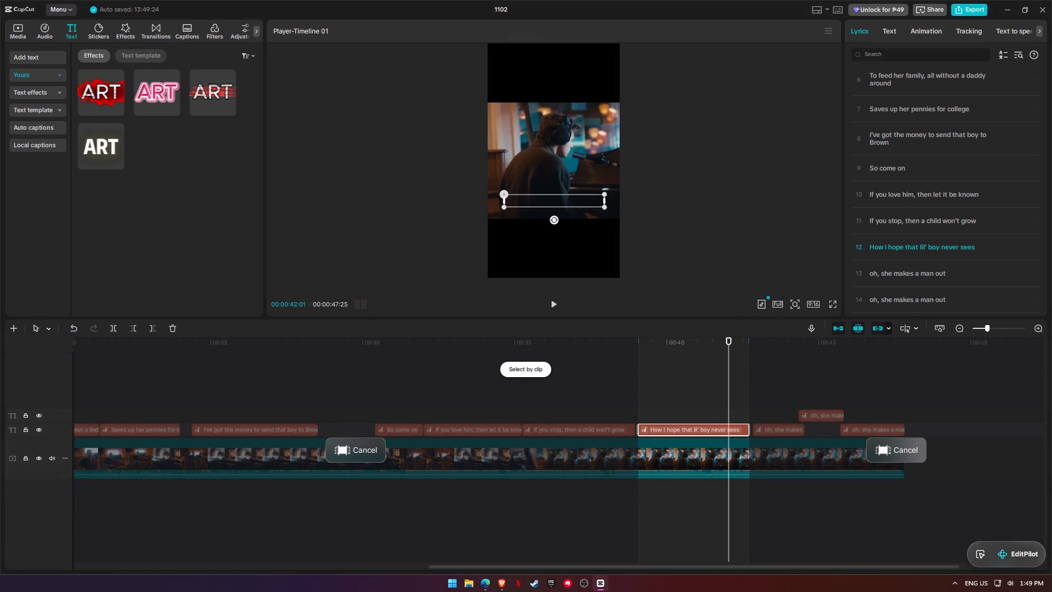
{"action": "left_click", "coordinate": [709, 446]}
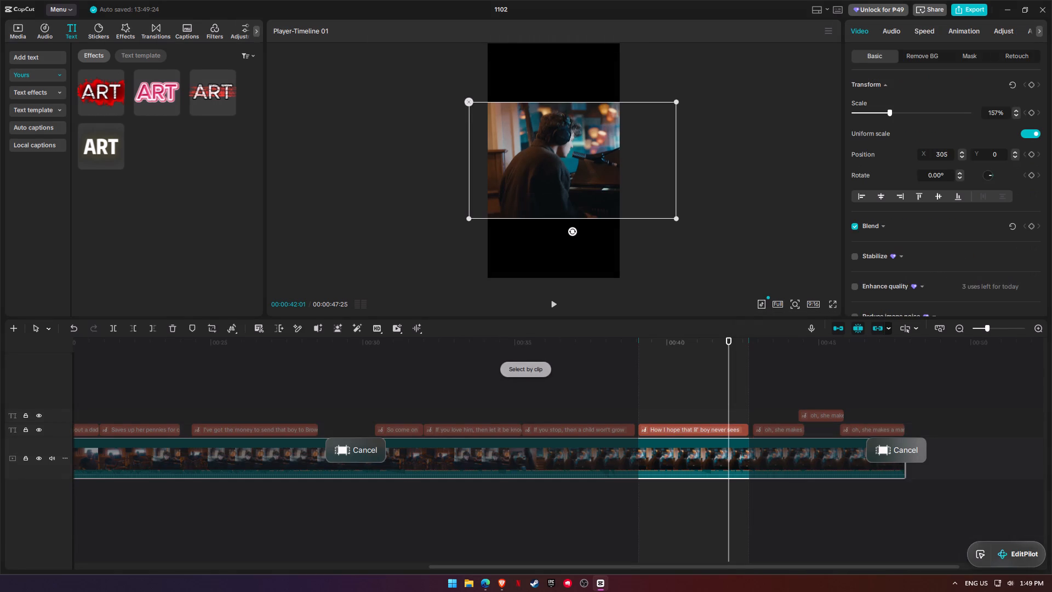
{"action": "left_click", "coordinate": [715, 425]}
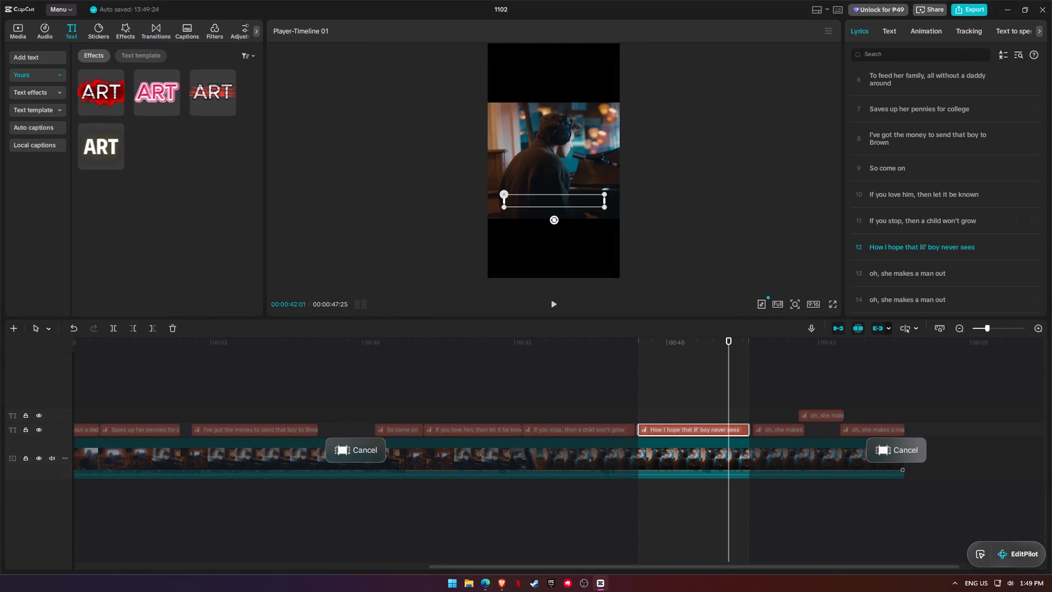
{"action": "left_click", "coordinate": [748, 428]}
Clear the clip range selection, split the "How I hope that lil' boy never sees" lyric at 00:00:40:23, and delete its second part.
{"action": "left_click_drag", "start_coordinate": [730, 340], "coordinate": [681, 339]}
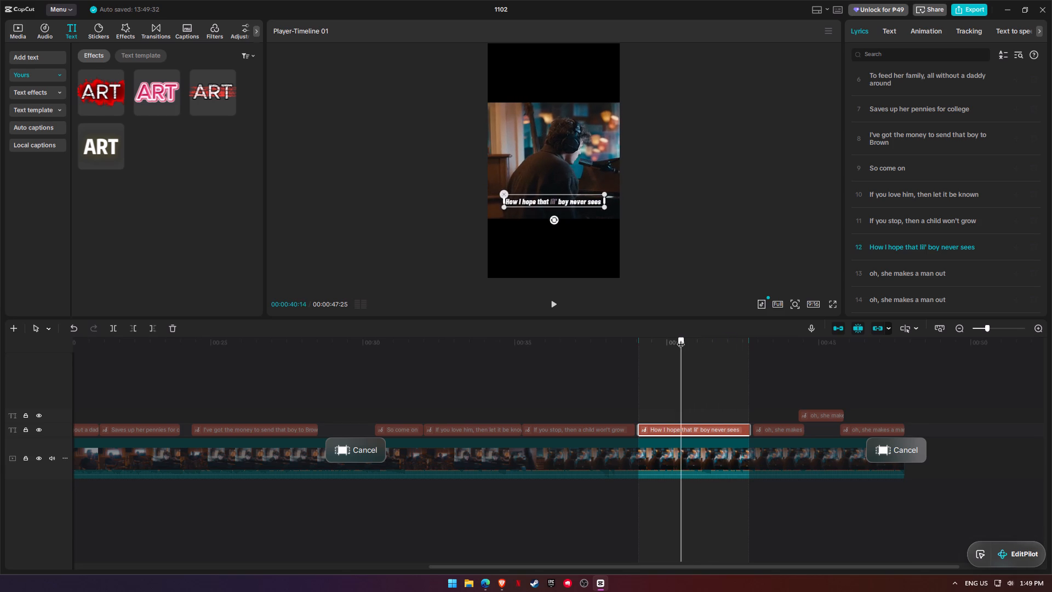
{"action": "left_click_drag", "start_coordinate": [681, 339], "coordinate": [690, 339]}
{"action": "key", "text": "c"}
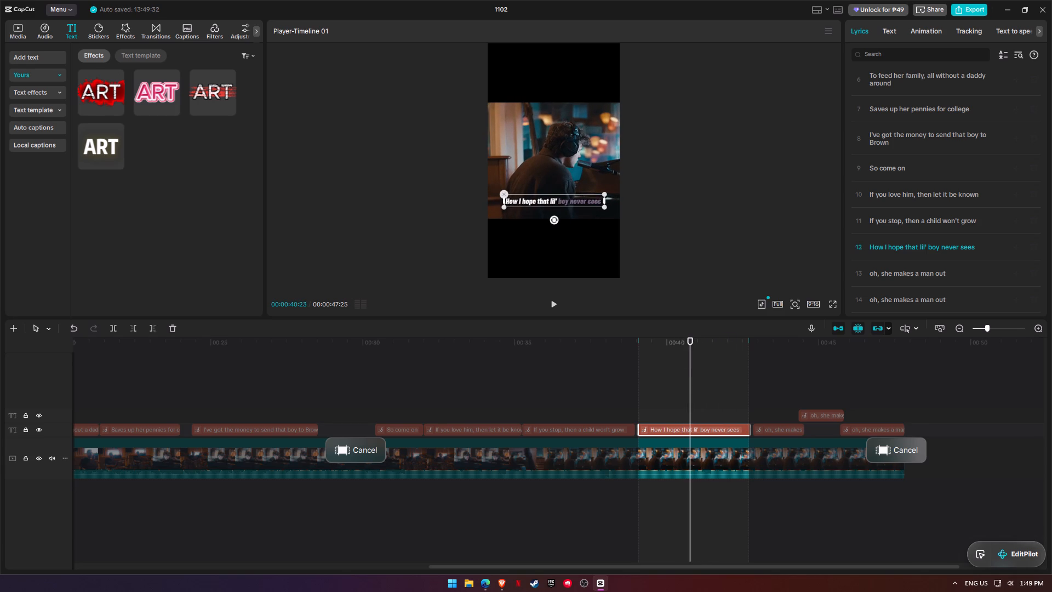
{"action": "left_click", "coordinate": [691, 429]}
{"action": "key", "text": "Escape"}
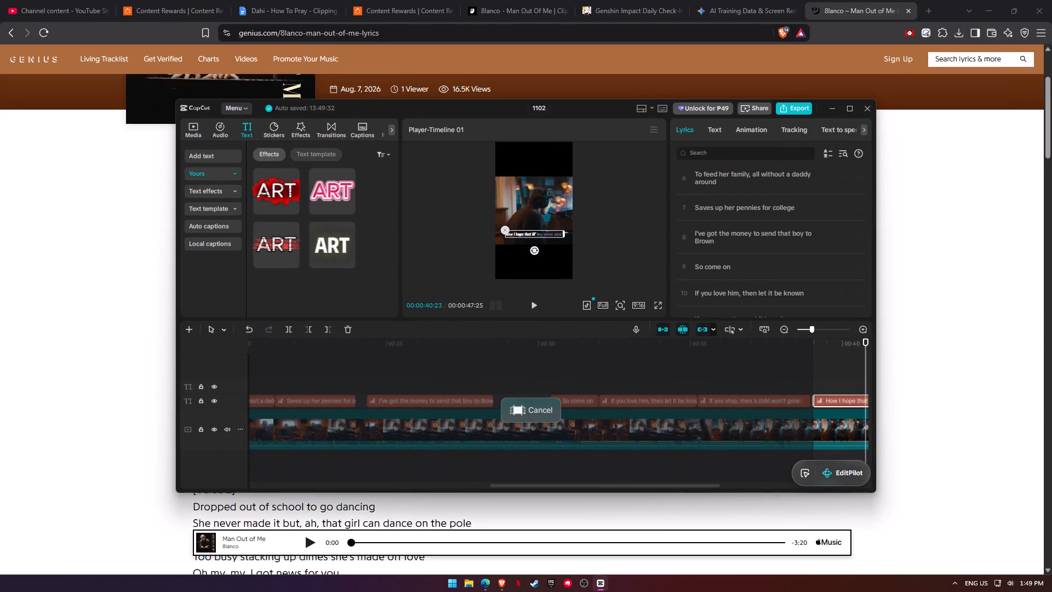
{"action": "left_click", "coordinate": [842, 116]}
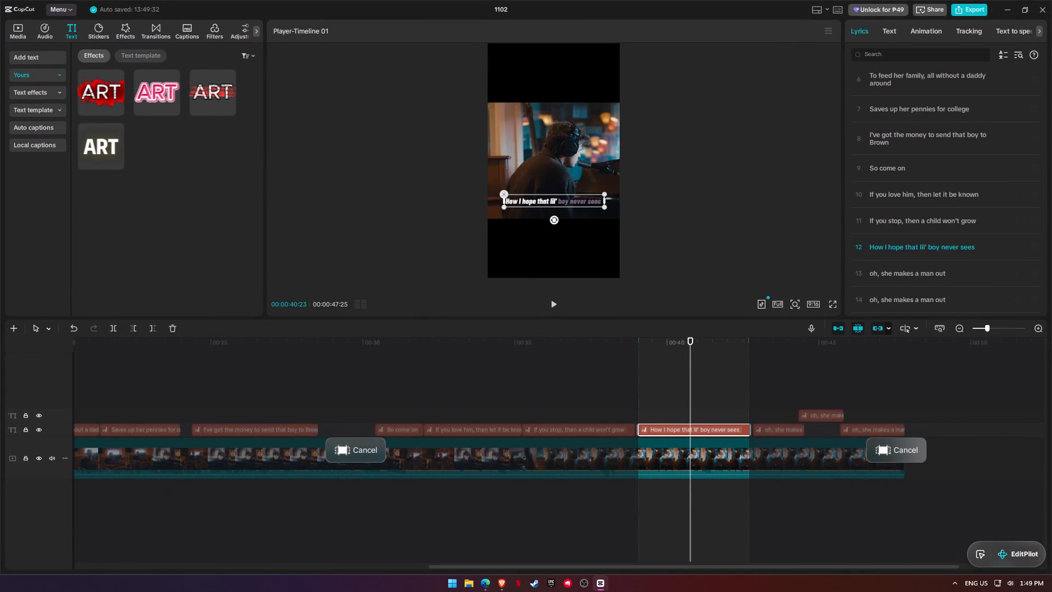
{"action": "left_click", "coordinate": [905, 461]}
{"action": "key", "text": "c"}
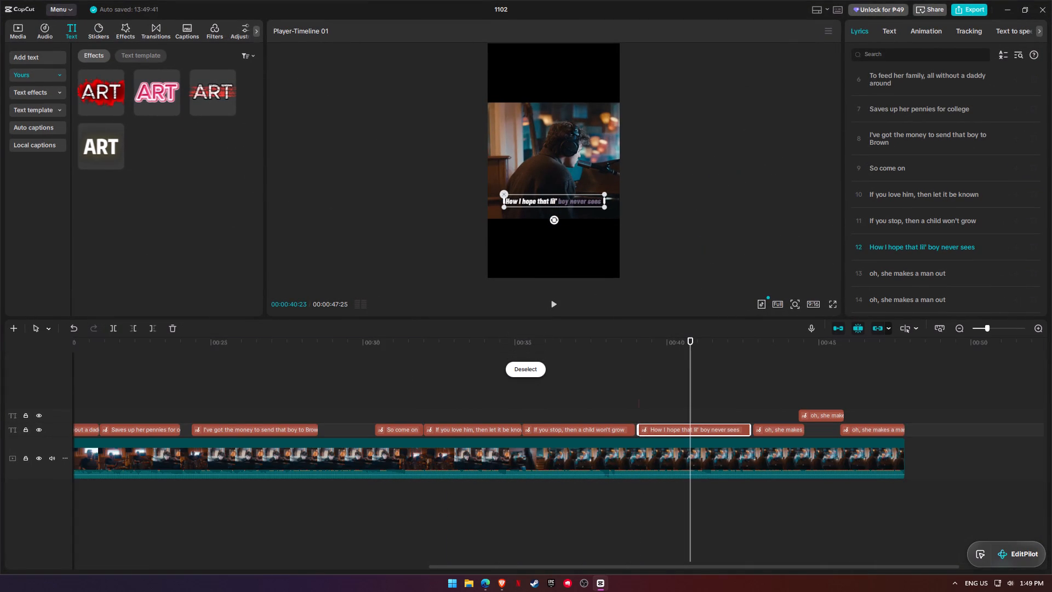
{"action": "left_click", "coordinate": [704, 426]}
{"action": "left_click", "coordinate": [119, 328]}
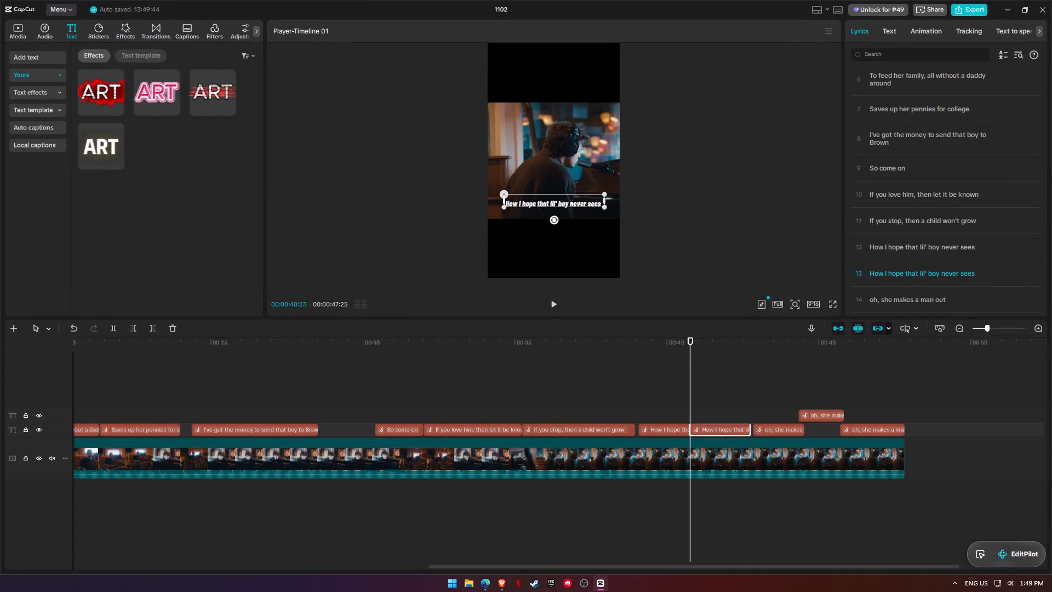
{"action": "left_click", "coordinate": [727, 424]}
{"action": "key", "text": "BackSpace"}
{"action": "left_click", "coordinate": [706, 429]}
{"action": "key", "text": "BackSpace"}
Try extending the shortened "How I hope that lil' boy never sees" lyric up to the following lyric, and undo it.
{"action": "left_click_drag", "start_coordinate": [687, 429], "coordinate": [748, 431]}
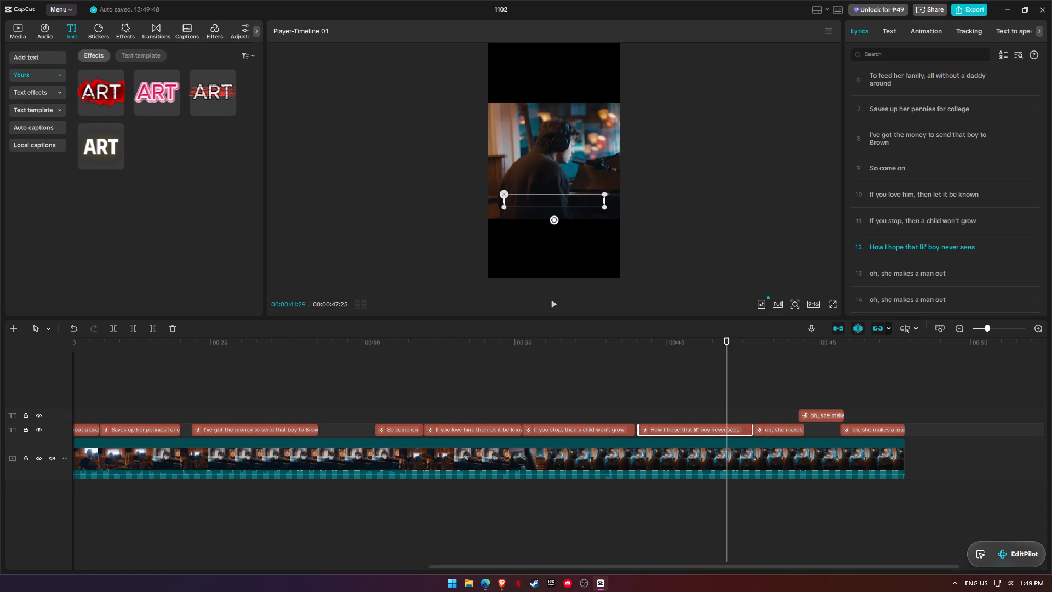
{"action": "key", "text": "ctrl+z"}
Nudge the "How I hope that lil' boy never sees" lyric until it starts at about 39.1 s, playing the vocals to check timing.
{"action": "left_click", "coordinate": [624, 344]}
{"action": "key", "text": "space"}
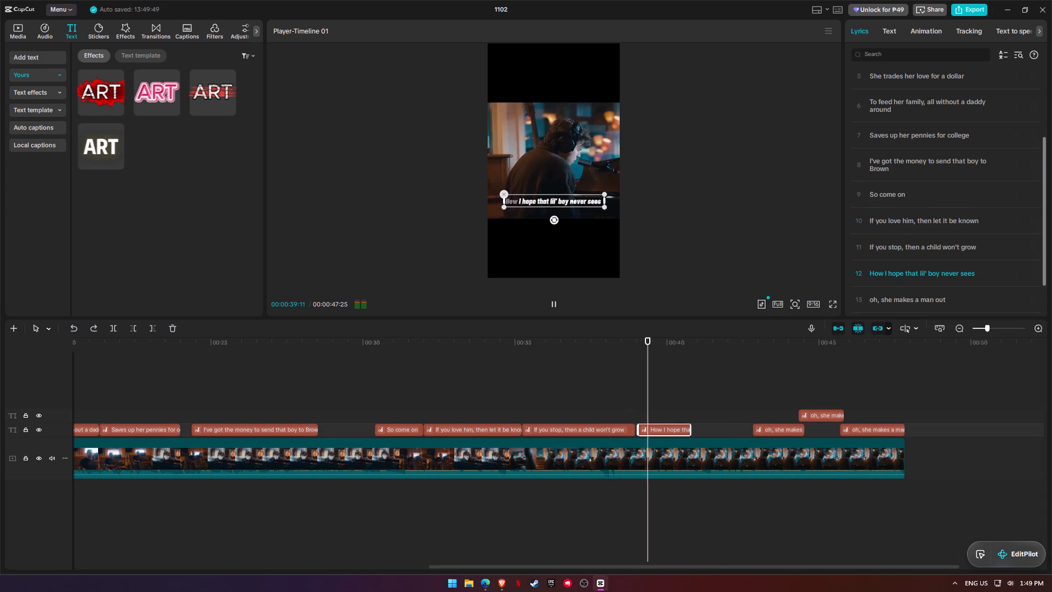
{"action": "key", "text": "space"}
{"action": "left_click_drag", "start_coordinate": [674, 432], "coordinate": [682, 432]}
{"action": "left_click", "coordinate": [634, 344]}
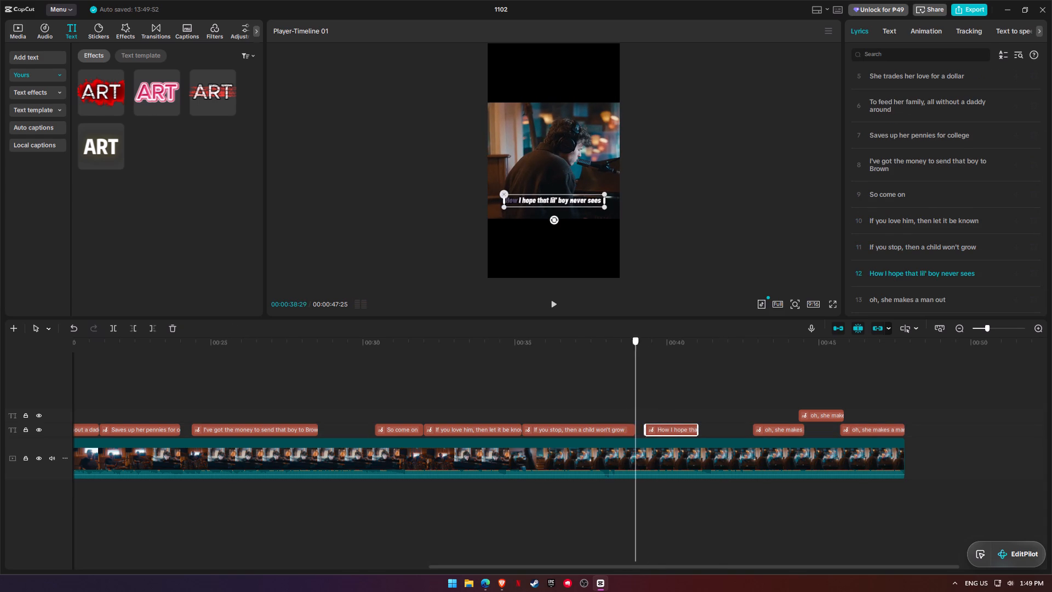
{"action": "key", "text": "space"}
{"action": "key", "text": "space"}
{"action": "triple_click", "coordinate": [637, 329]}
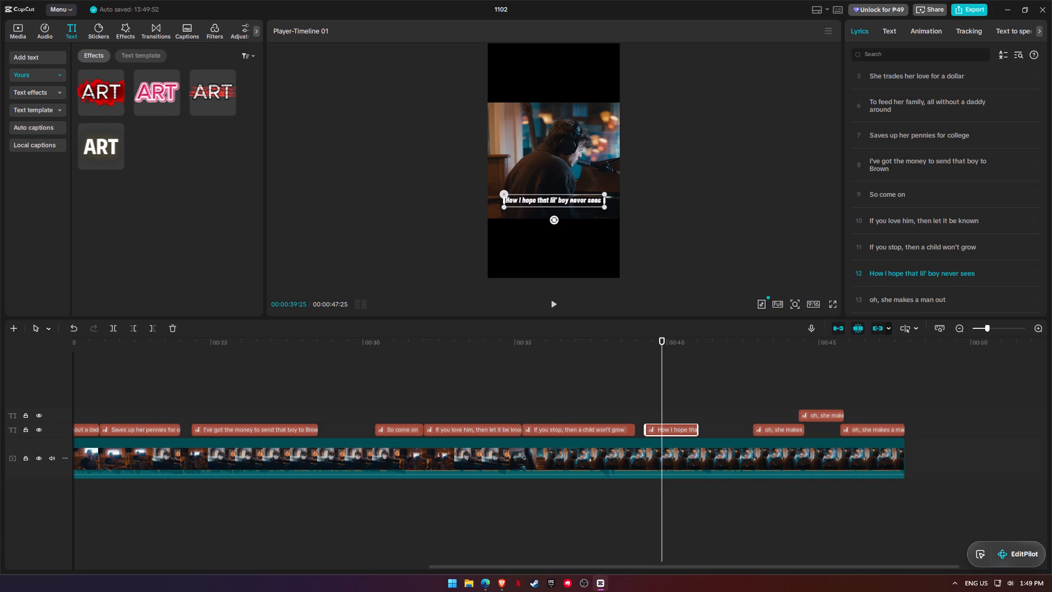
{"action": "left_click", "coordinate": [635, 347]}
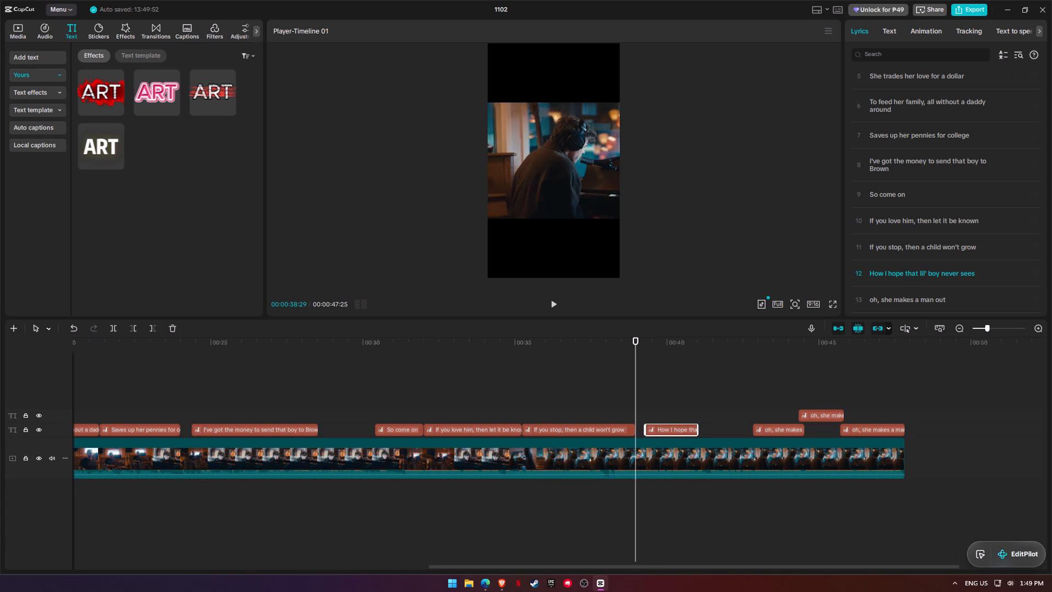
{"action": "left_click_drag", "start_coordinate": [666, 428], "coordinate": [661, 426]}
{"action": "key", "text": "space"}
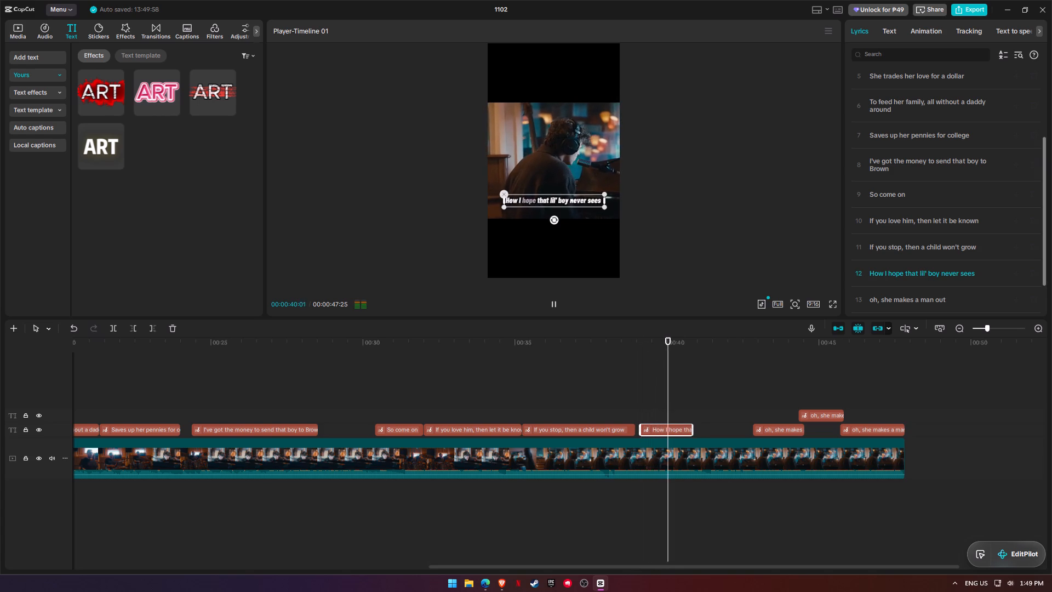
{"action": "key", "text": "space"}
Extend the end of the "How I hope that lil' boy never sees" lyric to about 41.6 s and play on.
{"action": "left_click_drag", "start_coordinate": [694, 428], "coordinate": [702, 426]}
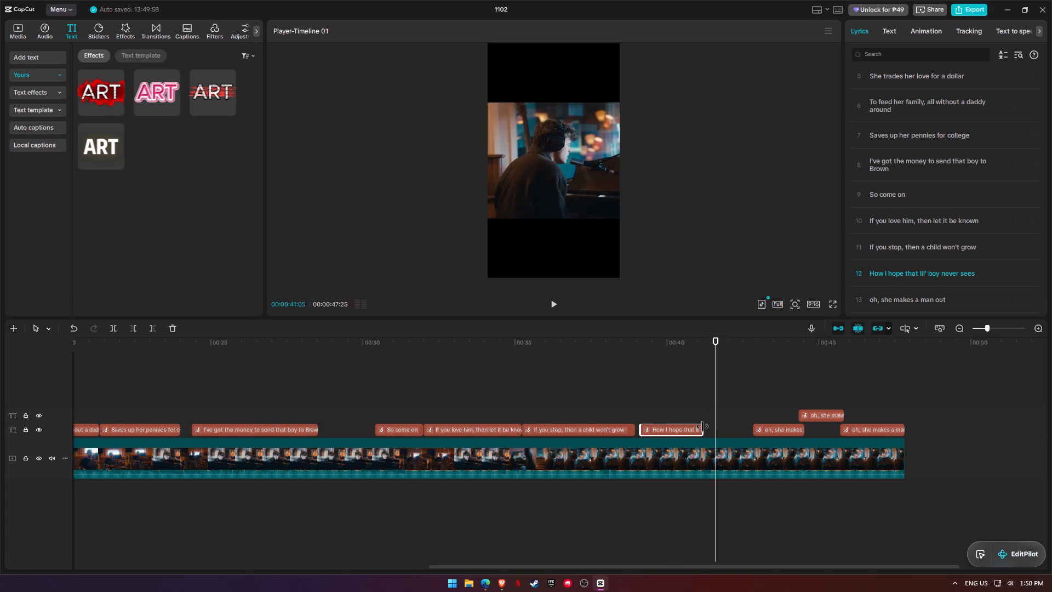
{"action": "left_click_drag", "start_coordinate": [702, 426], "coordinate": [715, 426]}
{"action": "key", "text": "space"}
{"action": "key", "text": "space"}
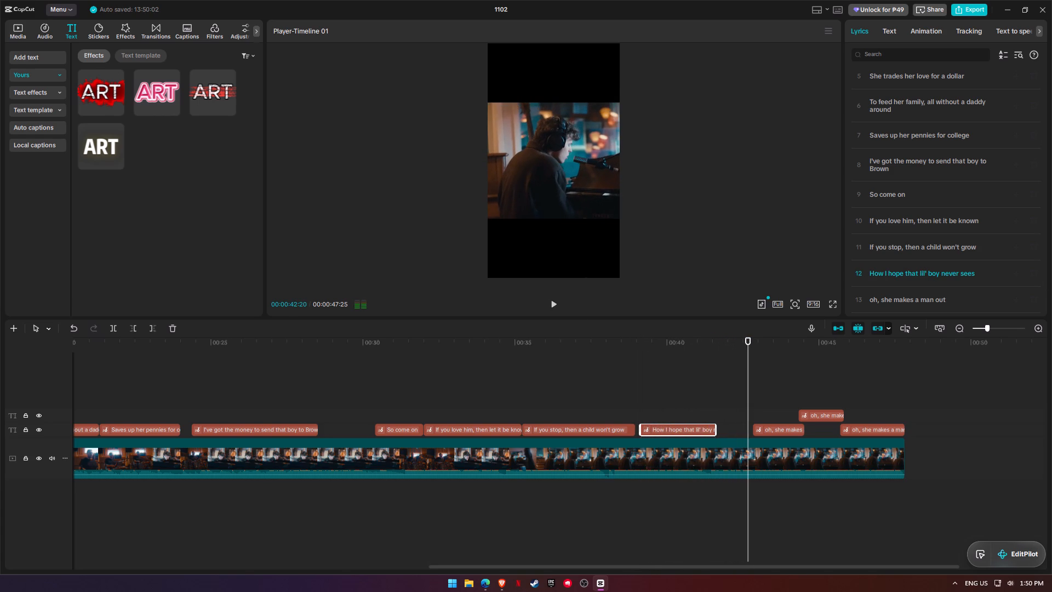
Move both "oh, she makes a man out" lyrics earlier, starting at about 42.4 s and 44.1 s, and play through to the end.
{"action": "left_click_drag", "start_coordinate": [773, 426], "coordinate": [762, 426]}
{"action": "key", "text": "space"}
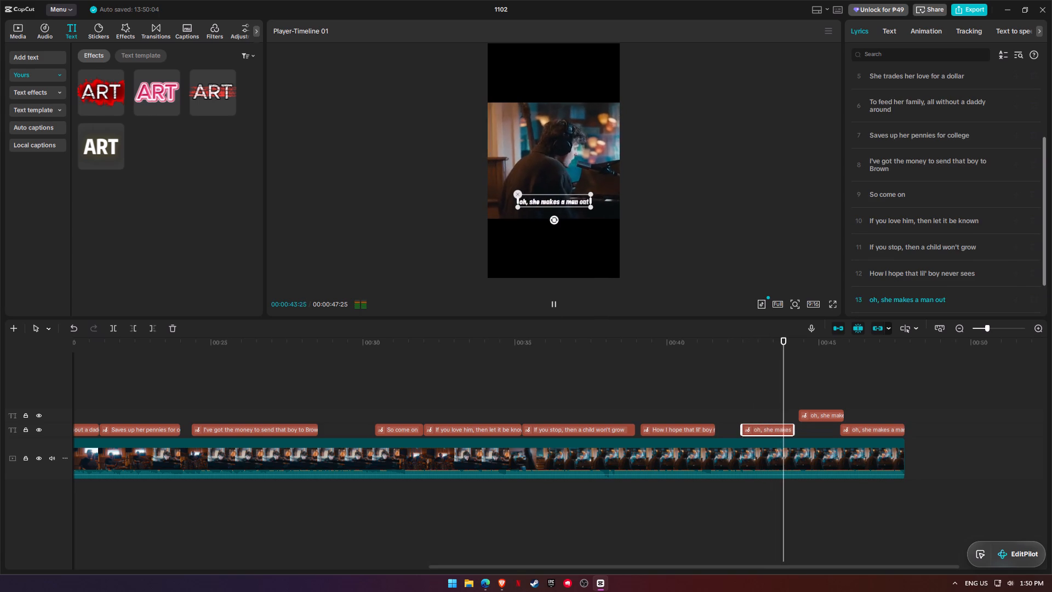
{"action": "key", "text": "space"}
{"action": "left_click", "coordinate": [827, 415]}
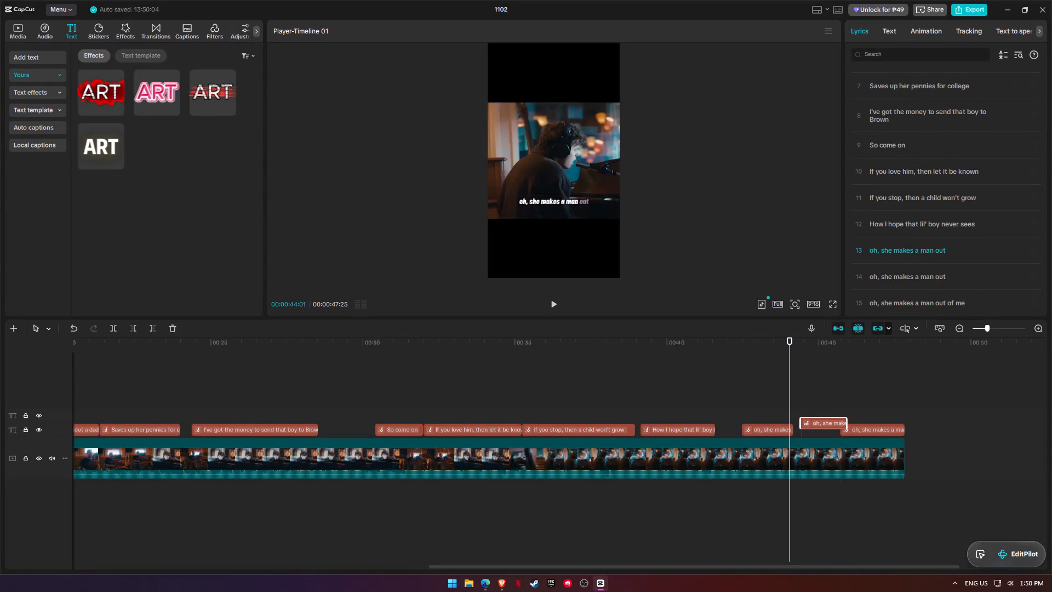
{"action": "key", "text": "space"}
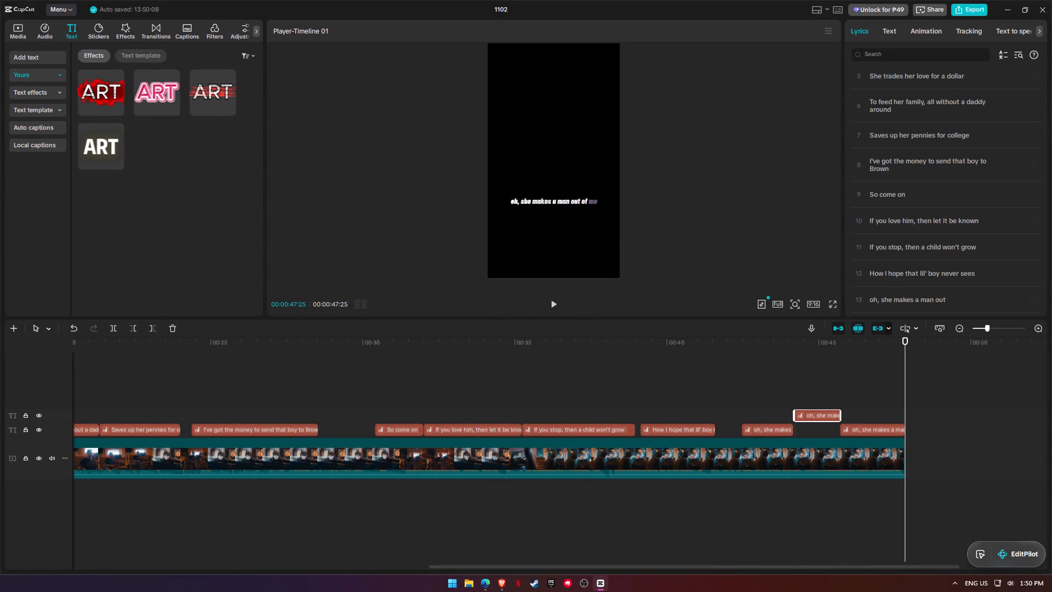
Play the edit from the start to check the lyrics' wording and sync, consulting the Genius lyrics page midway.
{"action": "left_click", "coordinate": [155, 358]}
{"action": "left_click_drag", "start_coordinate": [560, 567], "coordinate": [89, 555]}
{"action": "left_click", "coordinate": [95, 344]}
{"action": "left_click", "coordinate": [101, 343]}
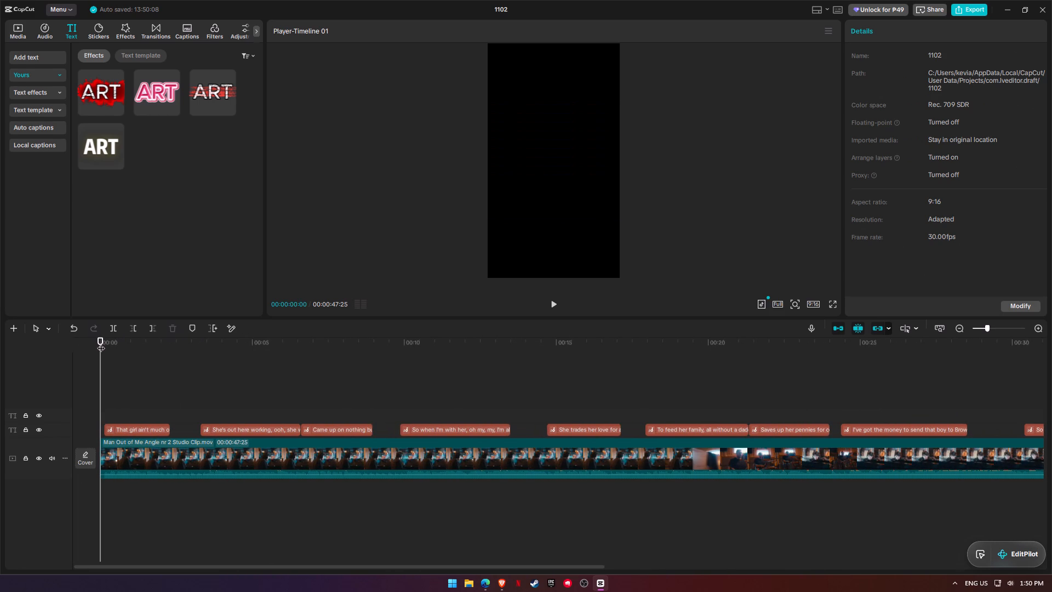
{"action": "key", "text": "space"}
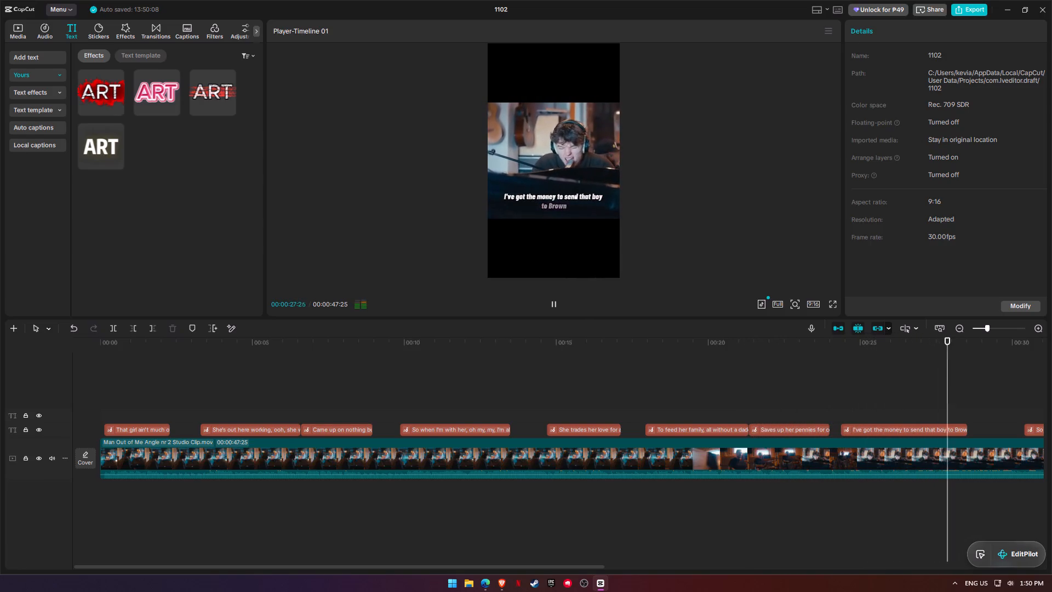
{"action": "key", "text": "space"}
{"action": "key", "text": "alt+Tab"}
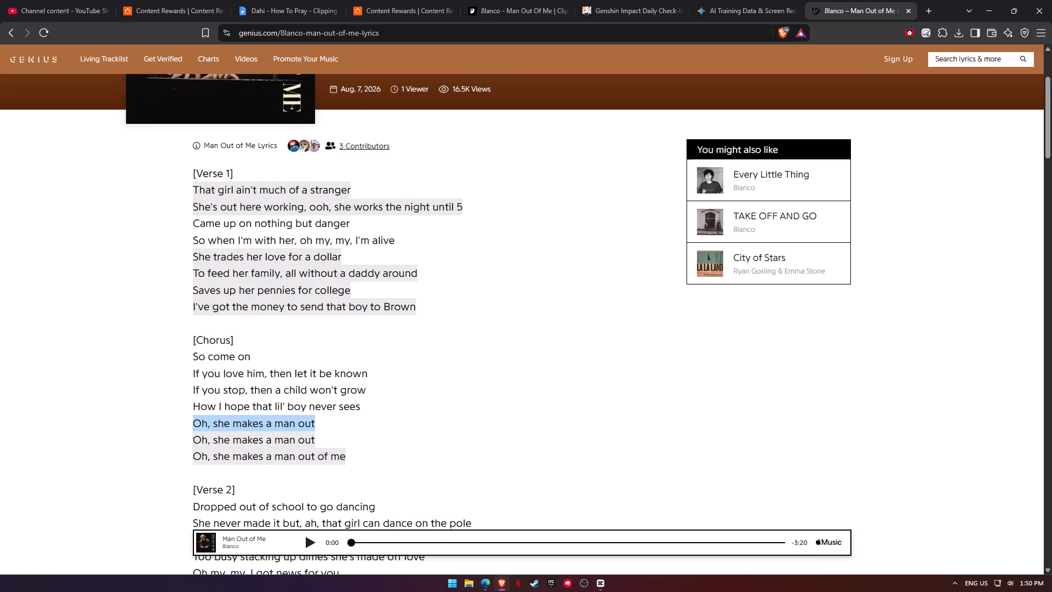
{"action": "key", "text": "alt+Tab"}
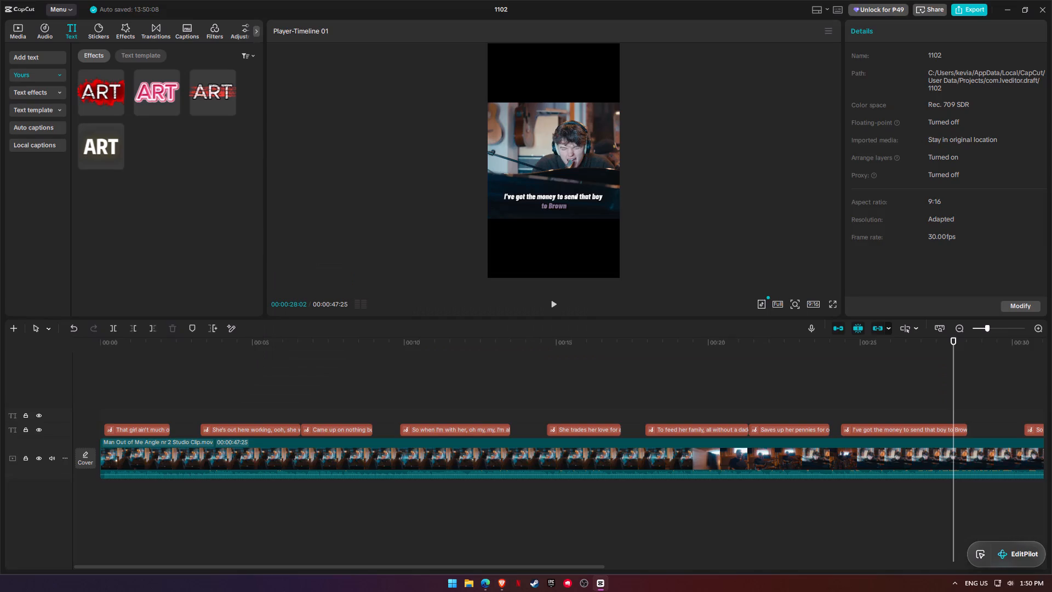
{"action": "key", "text": "alt+Tab"}
{"action": "key", "text": "alt+Tab"}
{"action": "key", "text": "space"}
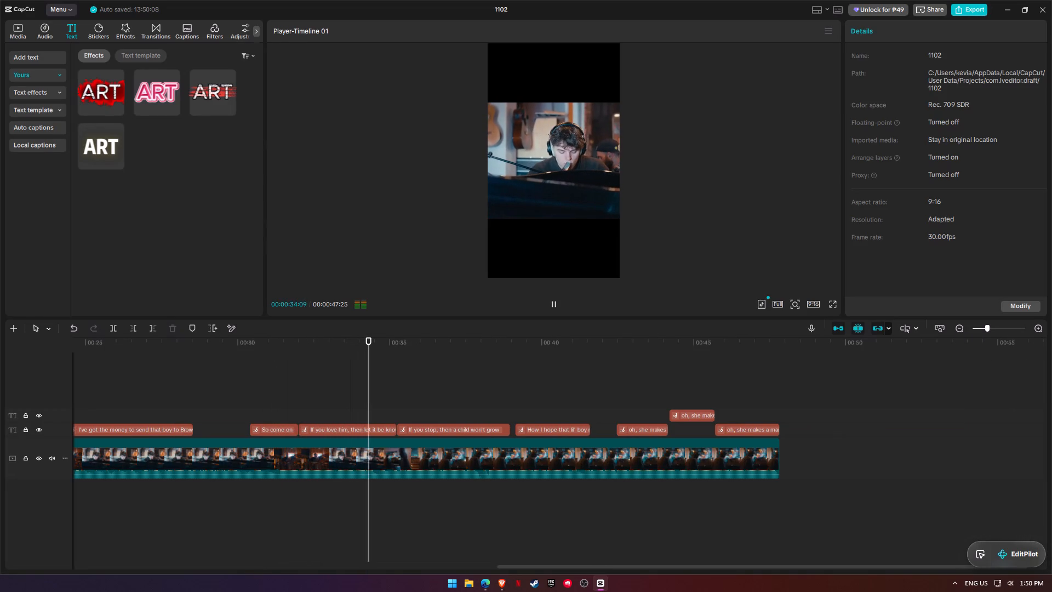
{"action": "key", "text": "space"}
Delete all lyric clips on both text tracks from "If you love him, then let it be known" to the end.
{"action": "left_click", "coordinate": [298, 340]}
{"action": "left_click", "coordinate": [323, 424]}
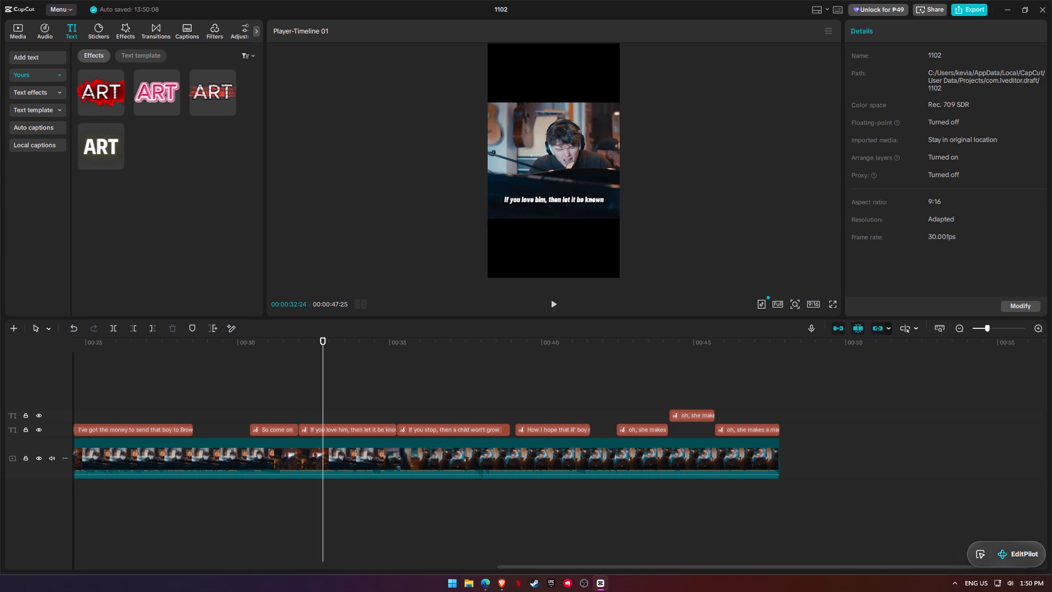
{"action": "left_click", "coordinate": [324, 430]}
{"action": "left_click_drag", "start_coordinate": [348, 396], "coordinate": [432, 414]}
{"action": "left_click_drag", "start_coordinate": [432, 414], "coordinate": [747, 430]}
{"action": "key", "text": "BackSpace"}
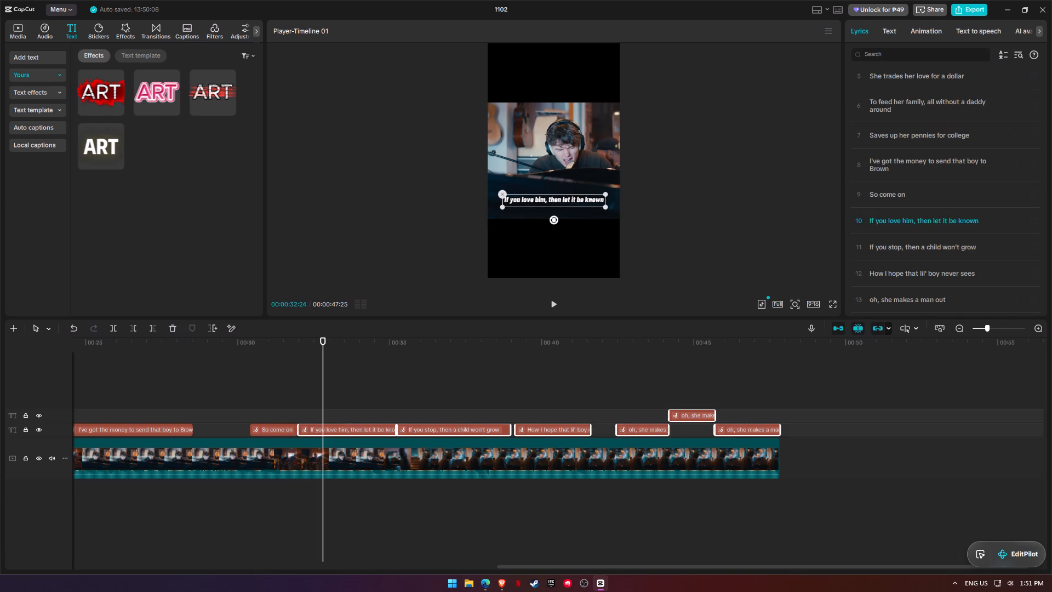
{"action": "key", "text": "Delete"}
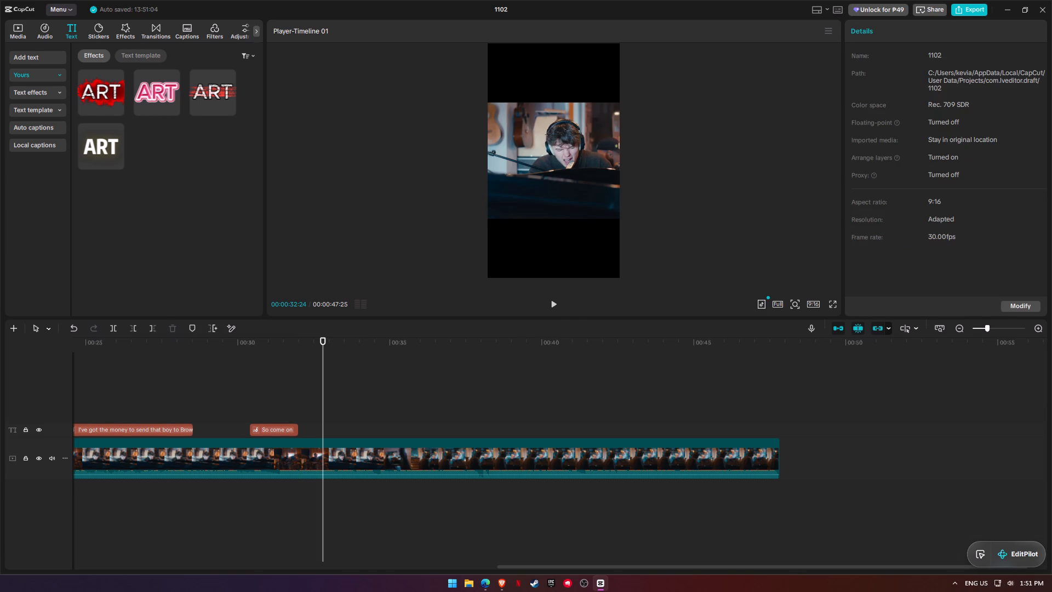
Play the moment around 31 to 32 s and insert a new lyric line directly after "So come on".
{"action": "left_click", "coordinate": [272, 342]}
{"action": "key", "text": "space"}
{"action": "key", "text": "space"}
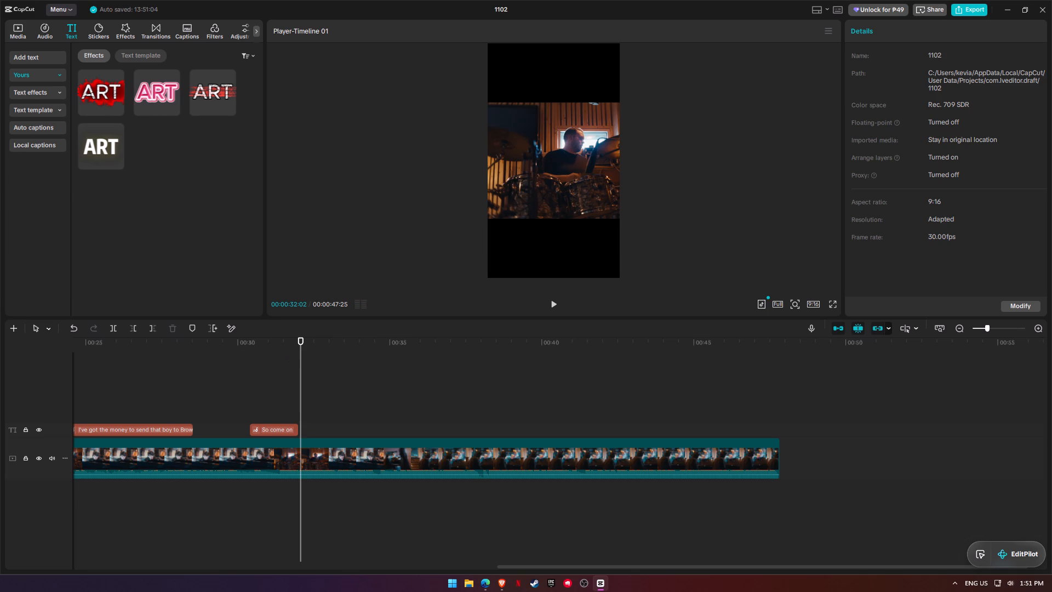
{"action": "left_click", "coordinate": [284, 426]}
{"action": "scroll", "coordinate": [949, 269], "scroll_direction": "down", "scroll_amount": 3}
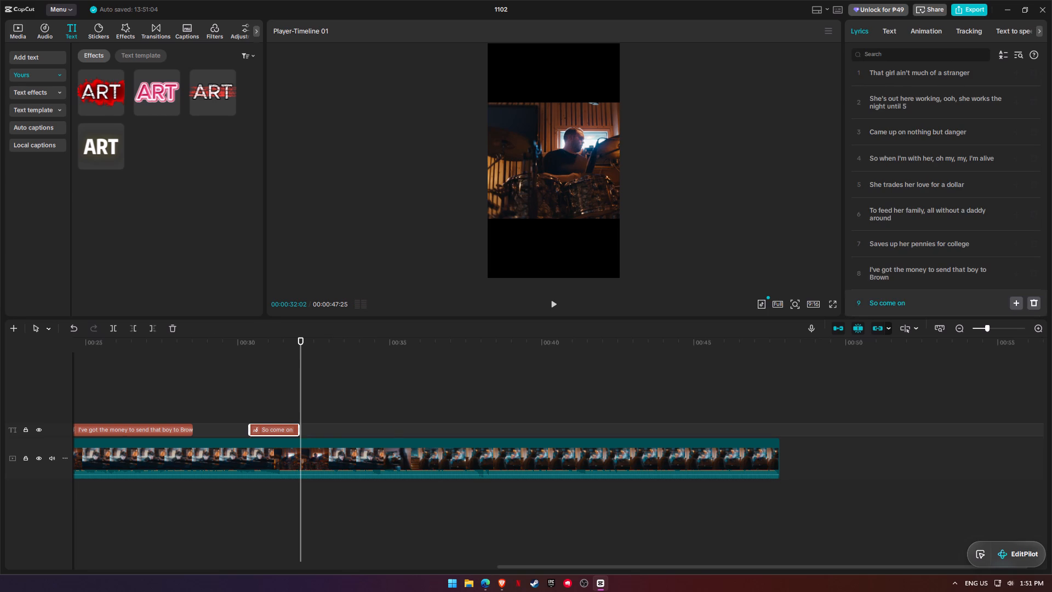
{"action": "left_click", "coordinate": [1014, 305]}
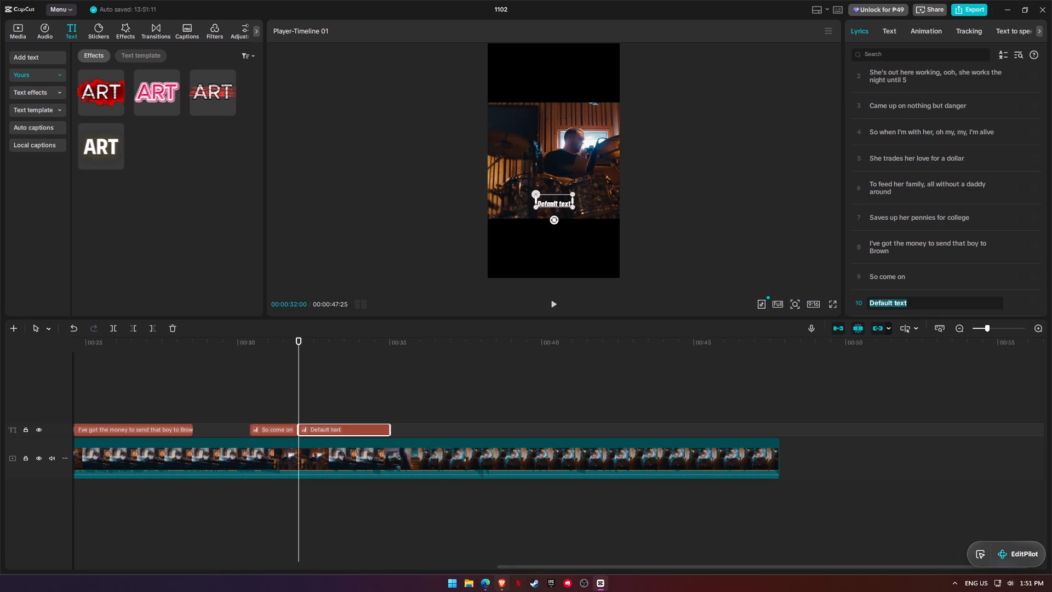
Replace the new line's default text with "If you love him, then let it be known", copied from the Genius lyrics page in Brave.
{"action": "left_click", "coordinate": [492, 580]}
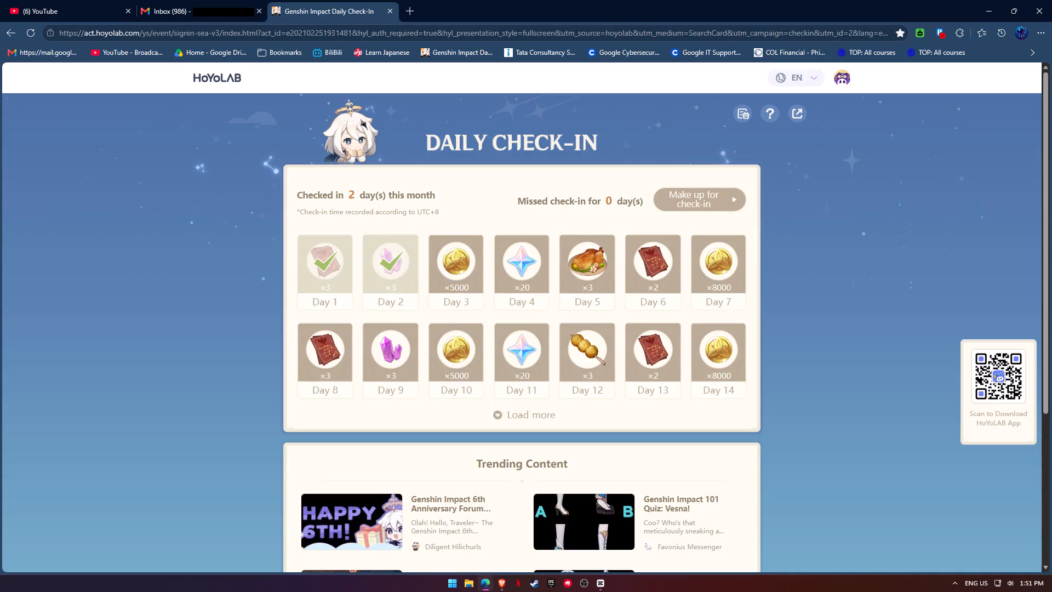
{"action": "left_click", "coordinate": [994, 4]}
{"action": "key", "text": "alt+Tab"}
{"action": "key", "text": "alt+Tab"}
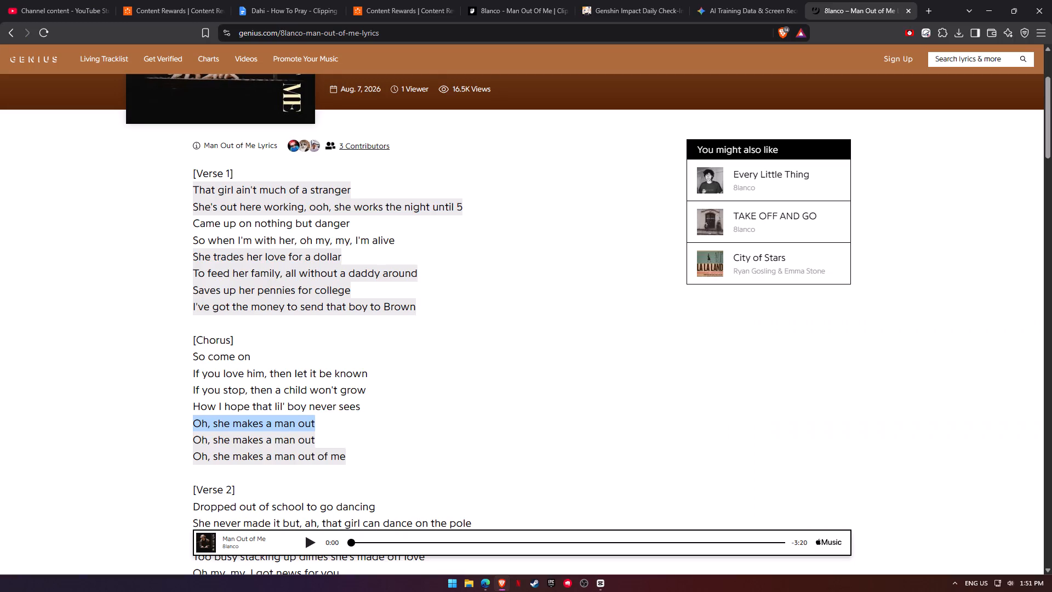
{"action": "left_click", "coordinate": [335, 373]}
{"action": "left_click", "coordinate": [404, 369]}
{"action": "left_click_drag", "start_coordinate": [380, 374], "coordinate": [195, 372]}
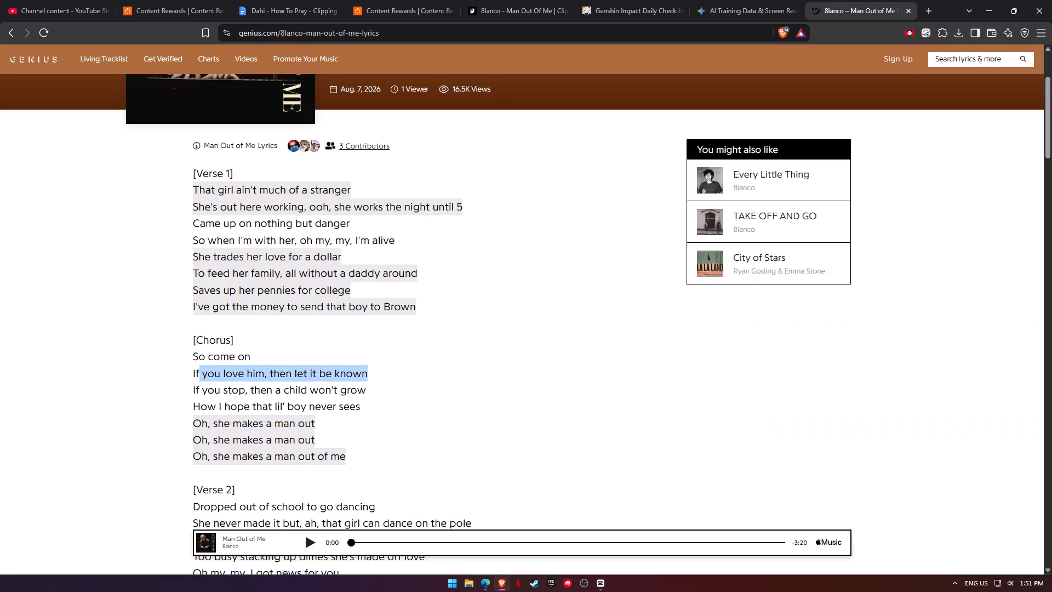
{"action": "left_click_drag", "start_coordinate": [195, 372], "coordinate": [190, 372]}
{"action": "key", "text": "ctrl+c"}
{"action": "key", "text": "alt+Tab"}
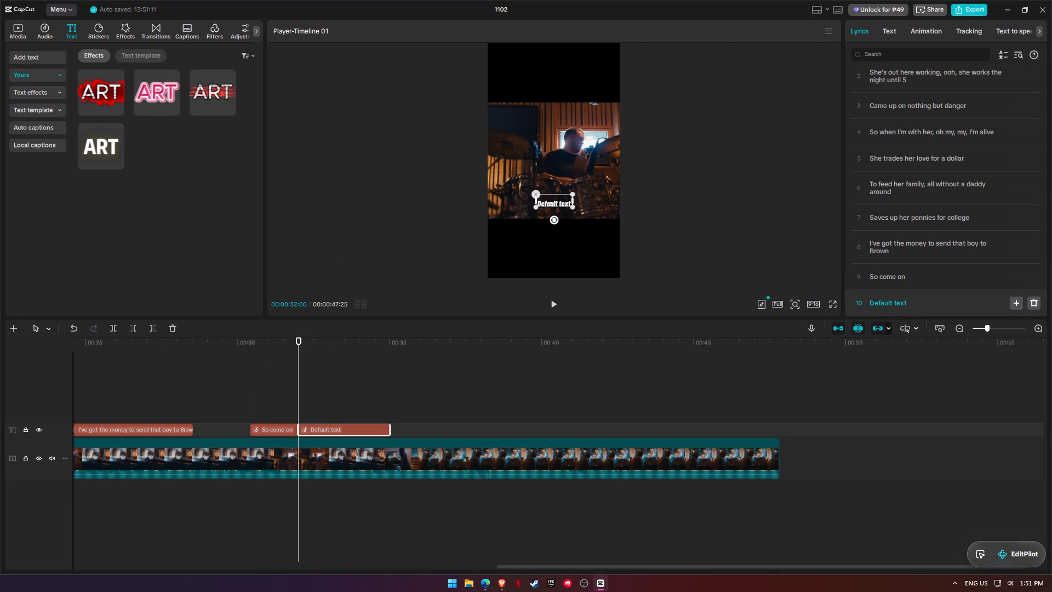
{"action": "left_click", "coordinate": [907, 305]}
{"action": "key", "text": "ctrl+a"}
{"action": "key", "text": "ctrl+v"}
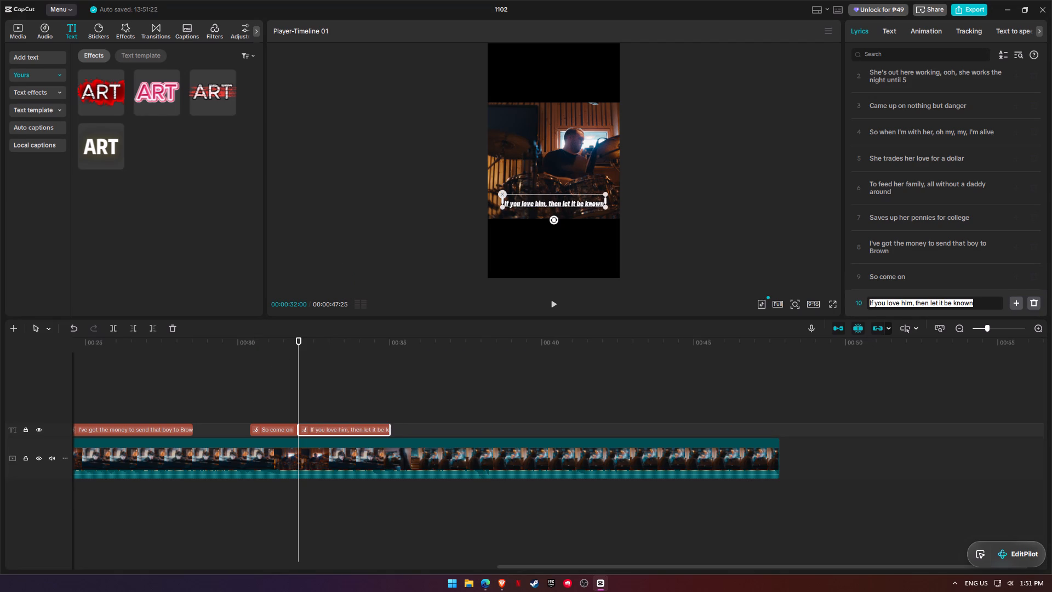
Add a following lyric line reading "If you stop, then a child won't grow", copied from the Genius page.
{"action": "left_click", "coordinate": [1022, 298]}
{"action": "key", "text": "alt+Tab"}
{"action": "left_click_drag", "start_coordinate": [407, 386], "coordinate": [178, 387]}
{"action": "key", "text": "ctrl+c"}
{"action": "key", "text": "alt+Tab"}
{"action": "left_click", "coordinate": [939, 306]}
{"action": "key", "text": "ctrl+a"}
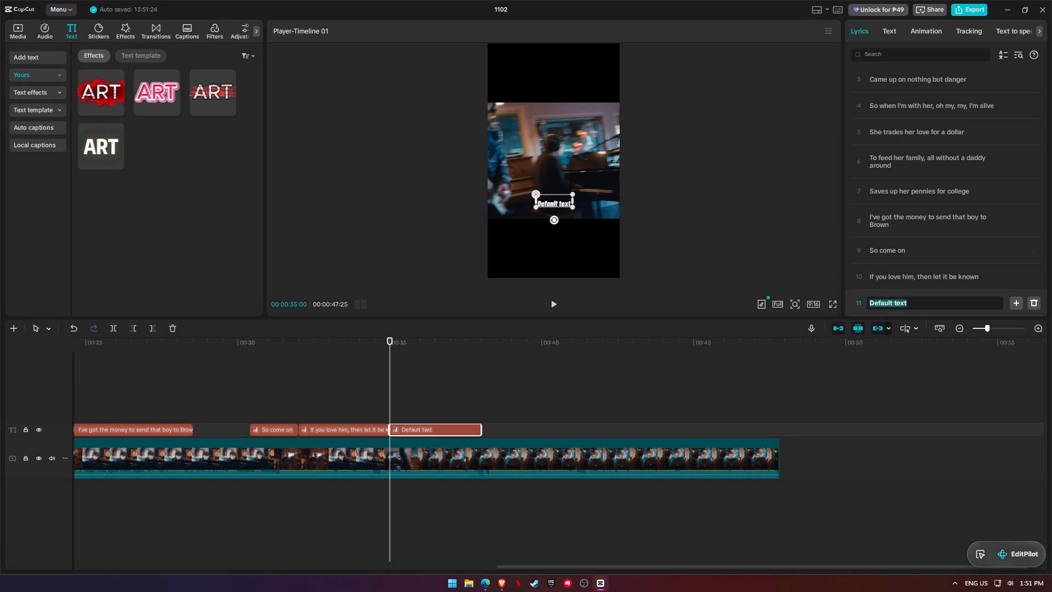
{"action": "key", "text": "ctrl+v"}
Add a following lyric line reading "How I hope that lil' boy never sees", copied from the Genius page.
{"action": "key", "text": "alt+Tab"}
{"action": "left_click_drag", "start_coordinate": [396, 408], "coordinate": [208, 402]}
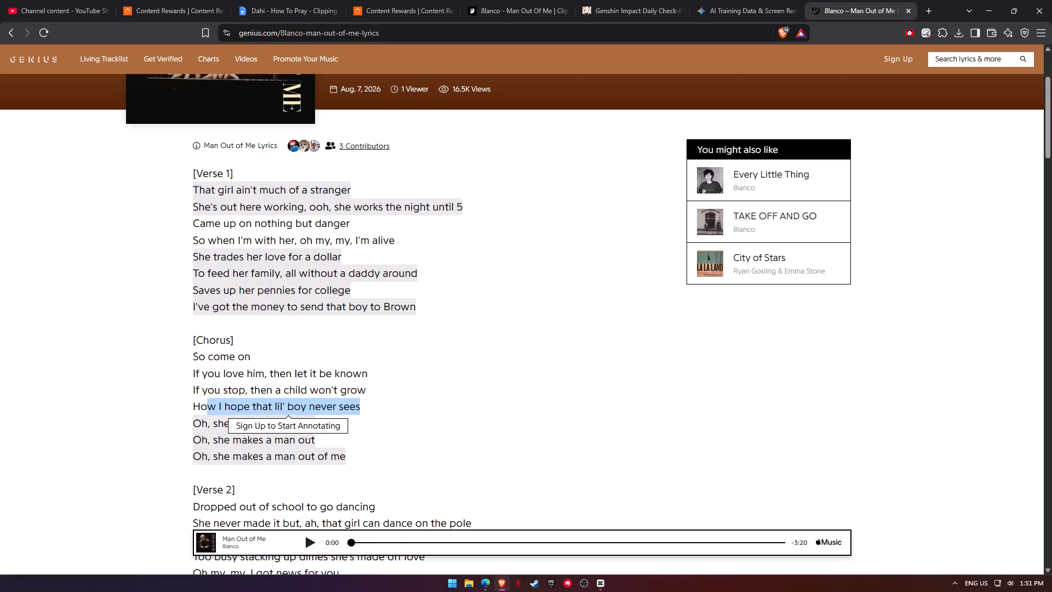
{"action": "left_click_drag", "start_coordinate": [208, 402], "coordinate": [187, 403]}
{"action": "key", "text": "ctrl+c"}
{"action": "key", "text": "alt+Tab"}
{"action": "scroll", "coordinate": [1012, 305], "scroll_direction": "down", "scroll_amount": 2}
{"action": "left_click", "coordinate": [1013, 303]}
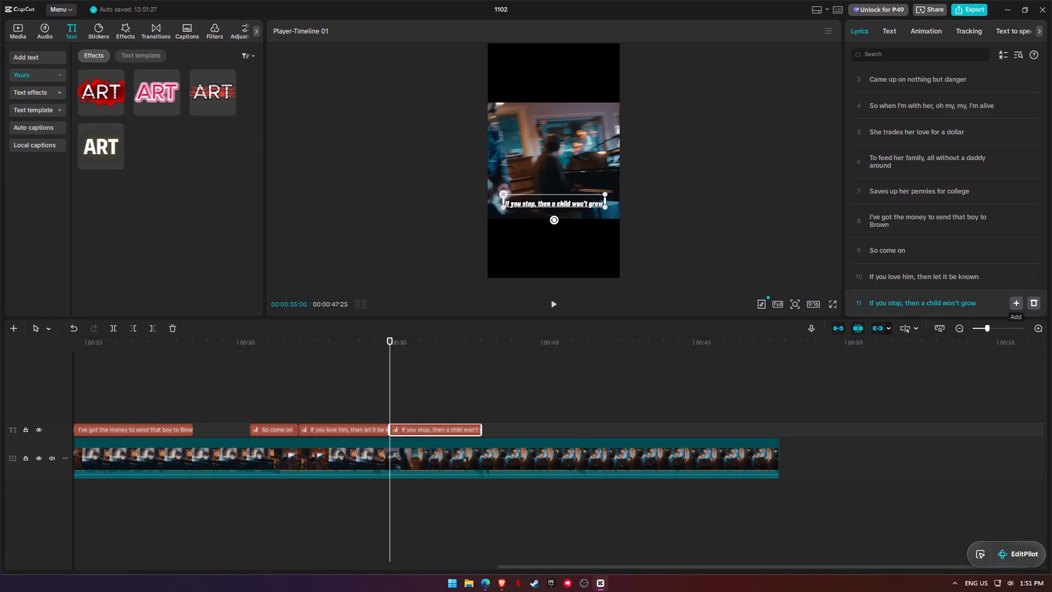
{"action": "key", "text": "ctrl+v"}
Add a following lyric line reading "Oh, she makes a man out", copied from the Genius page.
{"action": "key", "text": "alt+Tab"}
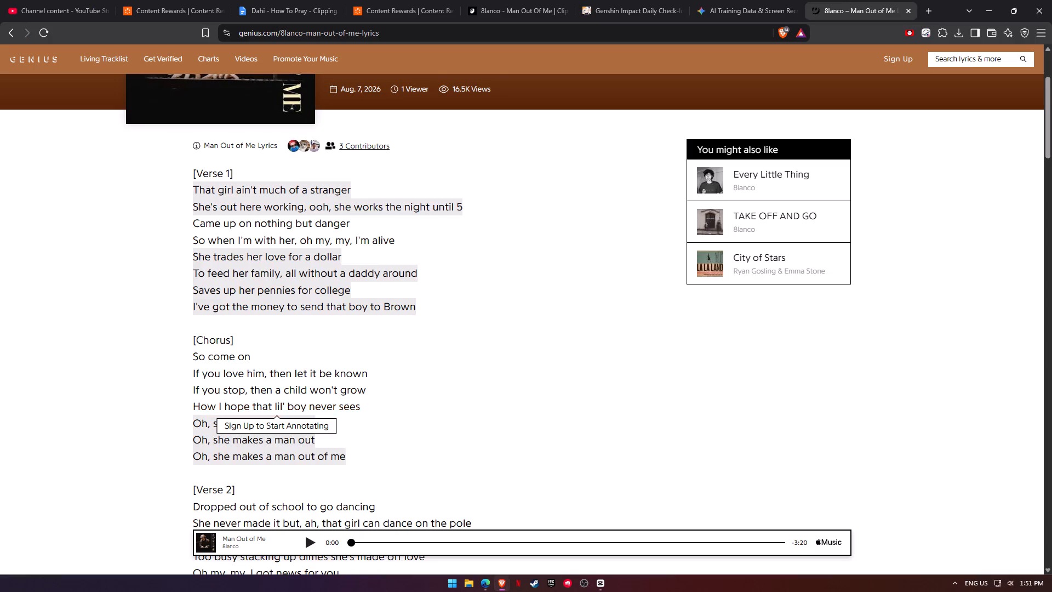
{"action": "left_click", "coordinate": [369, 425]}
{"action": "left_click_drag", "start_coordinate": [355, 425], "coordinate": [195, 420]}
{"action": "key", "text": "ctrl+c"}
{"action": "key", "text": "alt+Tab"}
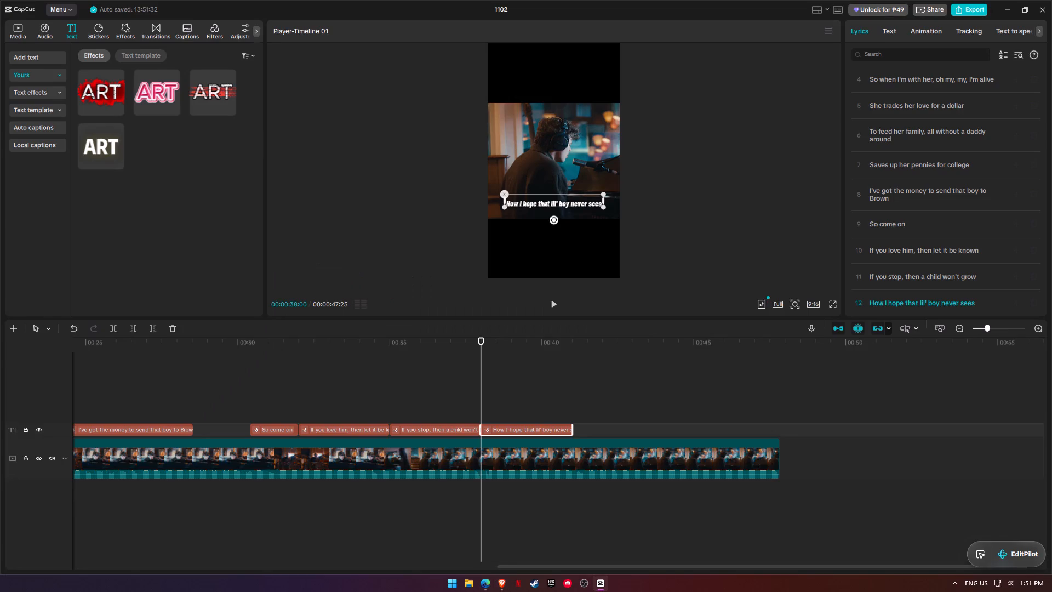
{"action": "left_click", "coordinate": [1017, 302]}
{"action": "key", "text": "ctrl+v"}
Add a second "Oh, she makes a man out" lyric line after the first, copied from the Genius page.
{"action": "key", "text": "alt+Tab"}
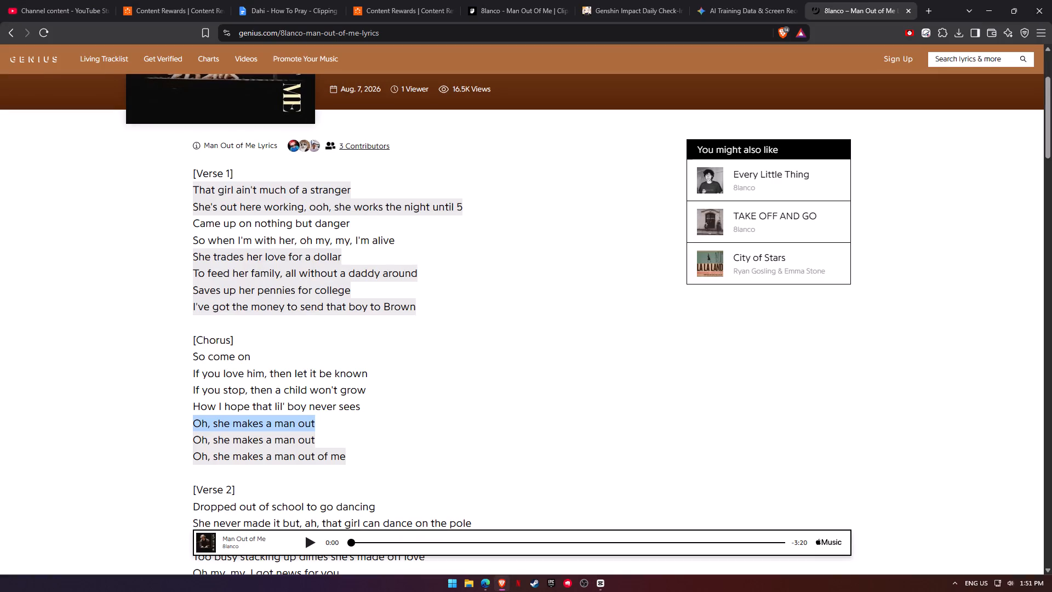
{"action": "left_click_drag", "start_coordinate": [334, 446], "coordinate": [196, 441]}
{"action": "key", "text": "ctrl+c"}
{"action": "key", "text": "alt+Tab"}
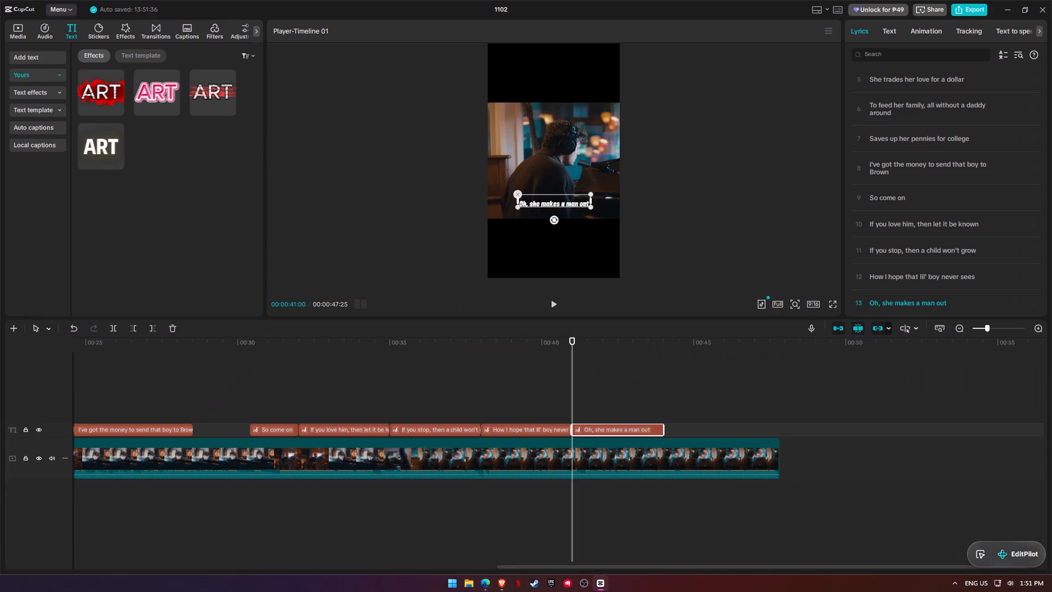
{"action": "left_click", "coordinate": [1019, 306]}
{"action": "key", "text": "ctrl+v"}
Add a closing lyric line reading "Oh, she makes a man out of me", copied from the Genius page.
{"action": "key", "text": "alt+Tab"}
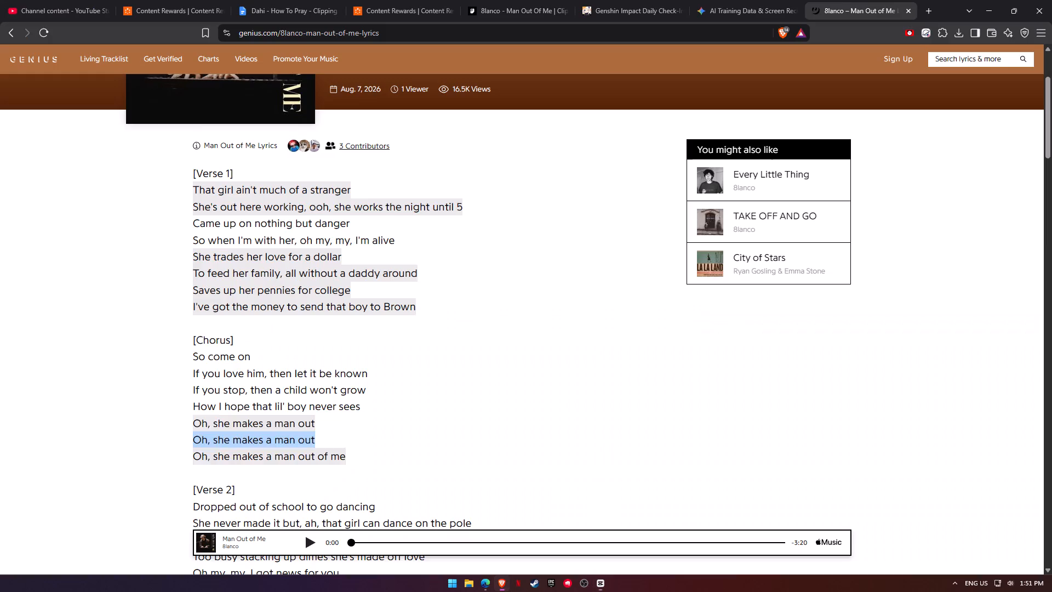
{"action": "left_click_drag", "start_coordinate": [369, 459], "coordinate": [196, 461]}
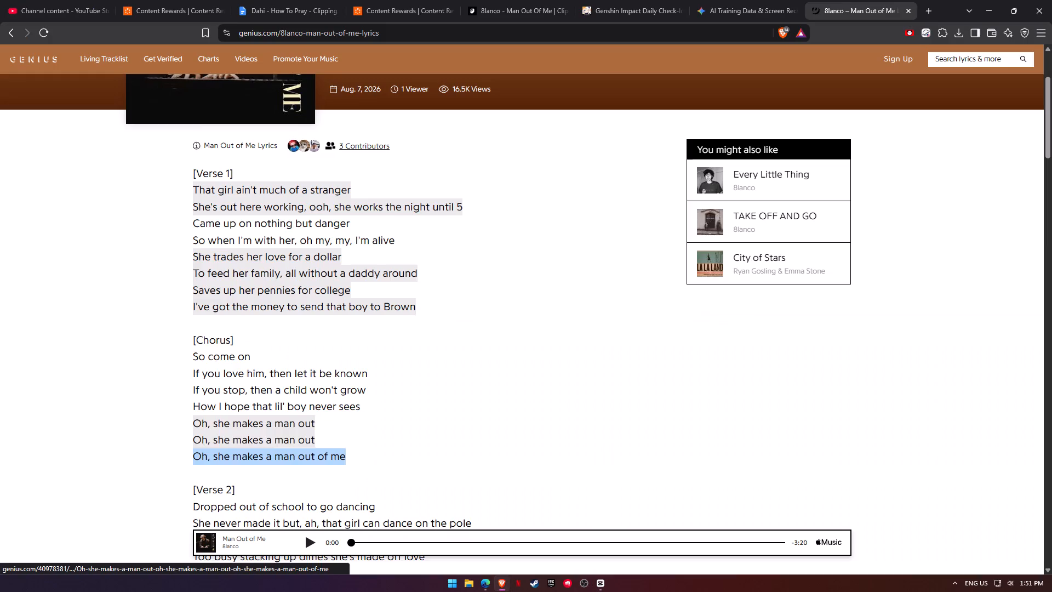
{"action": "key", "text": "ctrl+c"}
{"action": "key", "text": "alt+Tab"}
{"action": "left_click", "coordinate": [1016, 303]}
{"action": "key", "text": "ctrl+v"}
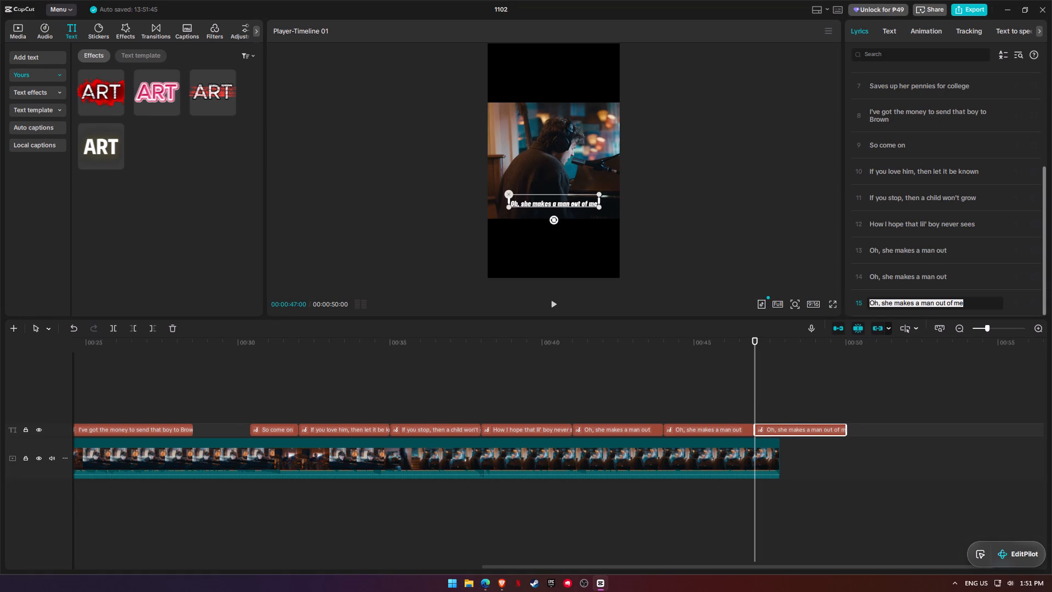
Play from about 31.5 s to check how the "So come on" and "If you love him" lyrics appear.
{"action": "left_click", "coordinate": [335, 340]}
{"action": "key", "text": "space"}
{"action": "key", "text": "space"}
{"action": "left_click", "coordinate": [282, 344]}
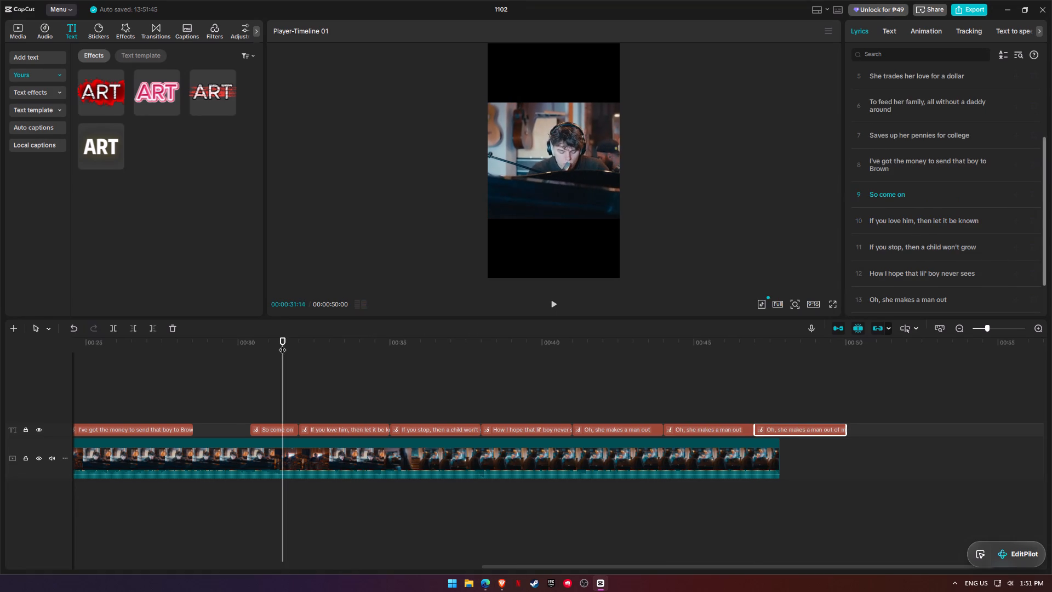
{"action": "key", "text": "space"}
{"action": "key", "text": "space"}
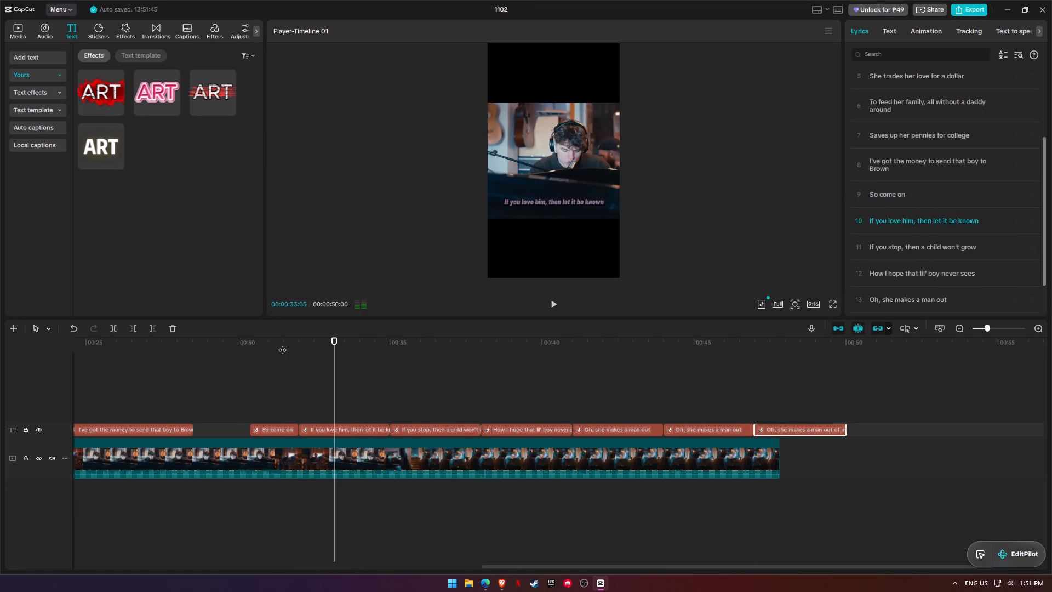
Examine the basic text and animation settings of the "So come on" lyric.
{"action": "left_click", "coordinate": [306, 426]}
{"action": "left_click", "coordinate": [272, 428]}
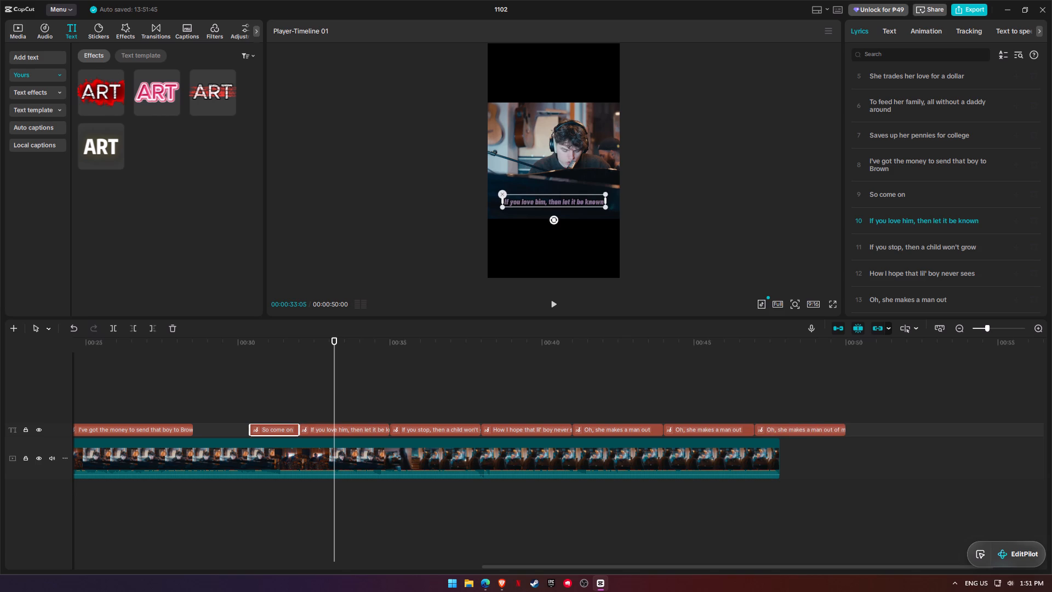
{"action": "left_click", "coordinate": [884, 31]}
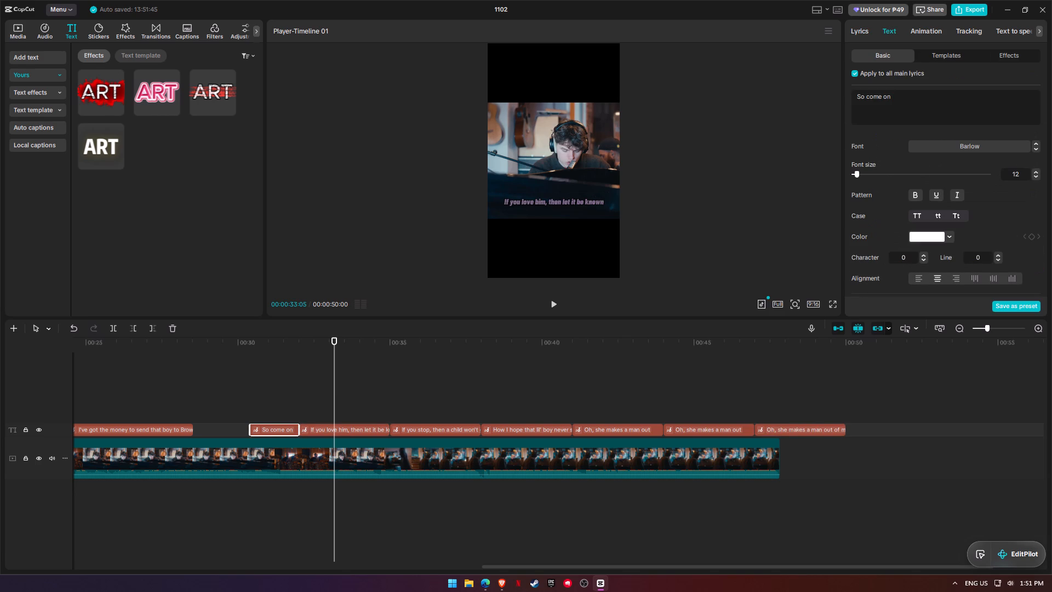
{"action": "scroll", "coordinate": [915, 155], "scroll_direction": "down", "scroll_amount": 2}
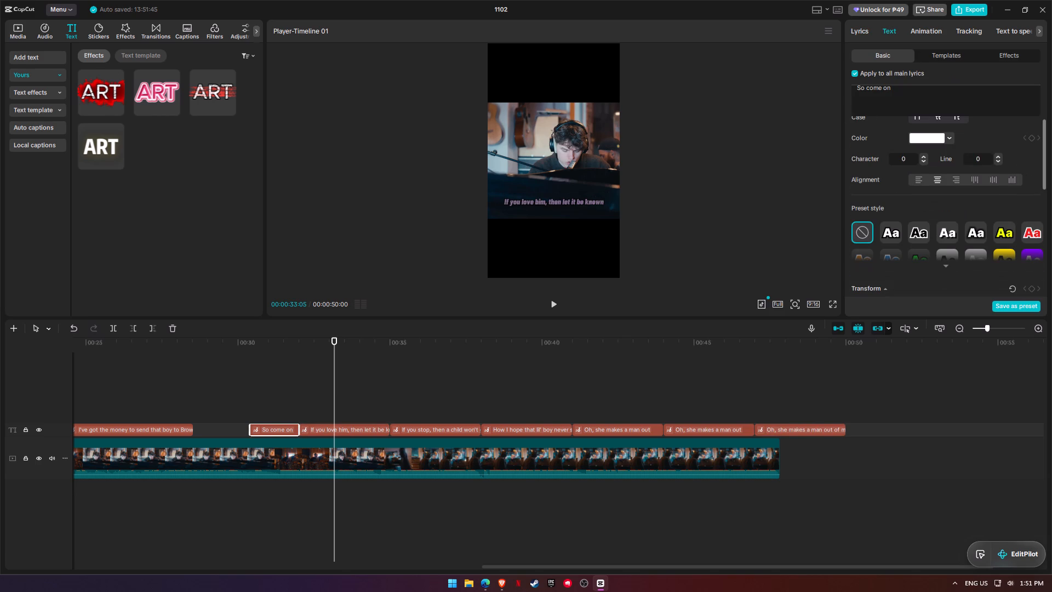
{"action": "scroll", "coordinate": [862, 186], "scroll_direction": "down", "scroll_amount": 2}
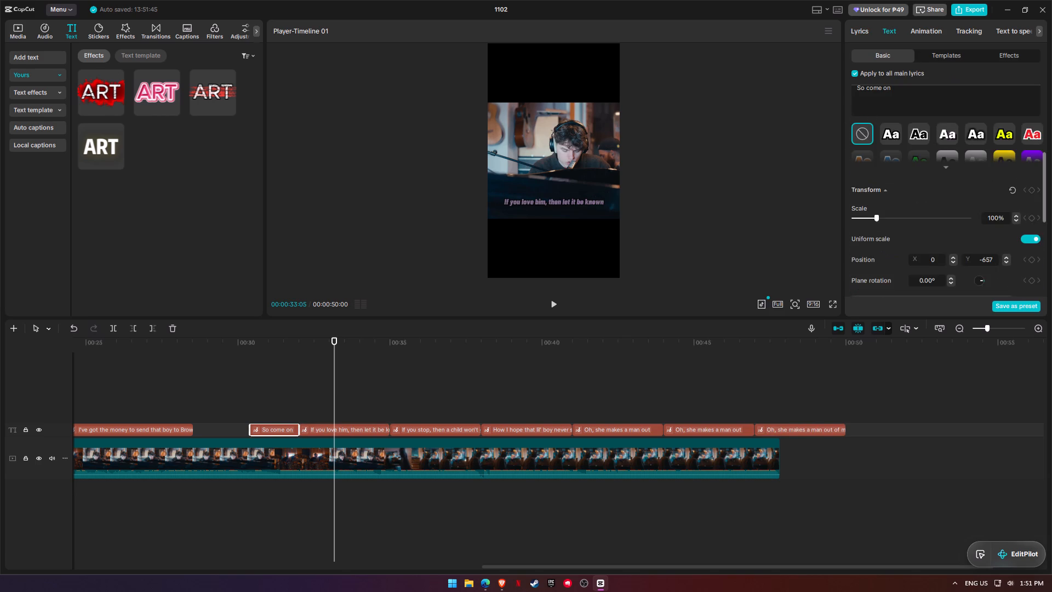
{"action": "scroll", "coordinate": [862, 186], "scroll_direction": "down", "scroll_amount": 1}
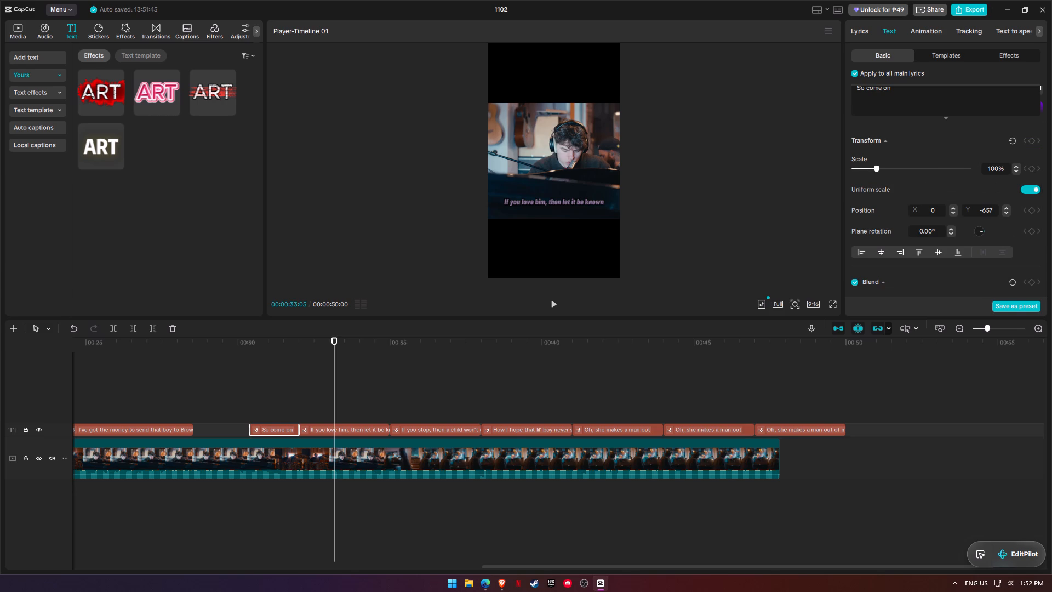
{"action": "scroll", "coordinate": [881, 193], "scroll_direction": "down", "scroll_amount": 2}
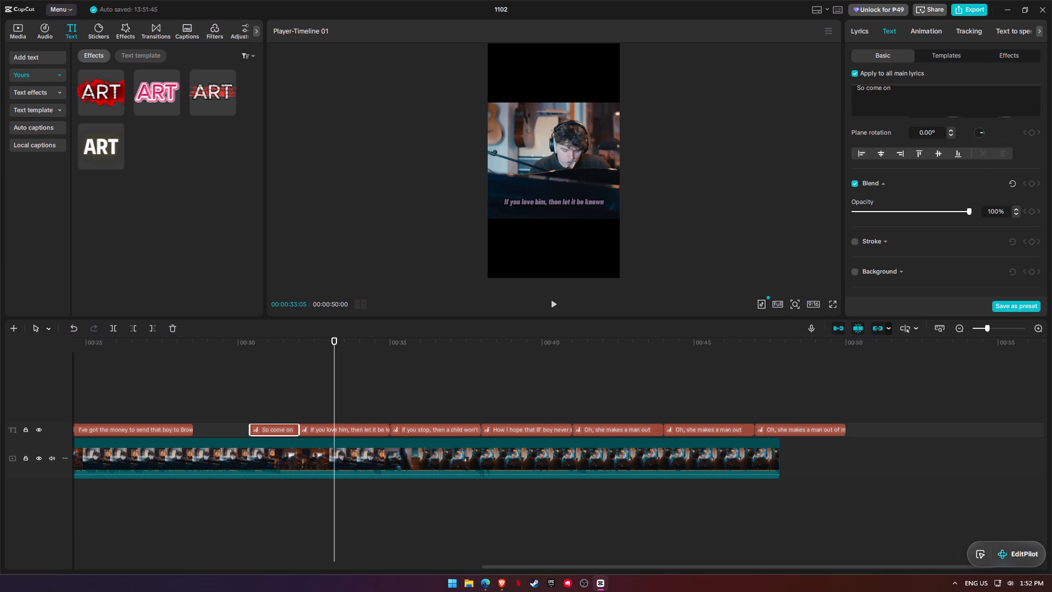
{"action": "left_click", "coordinate": [926, 33]}
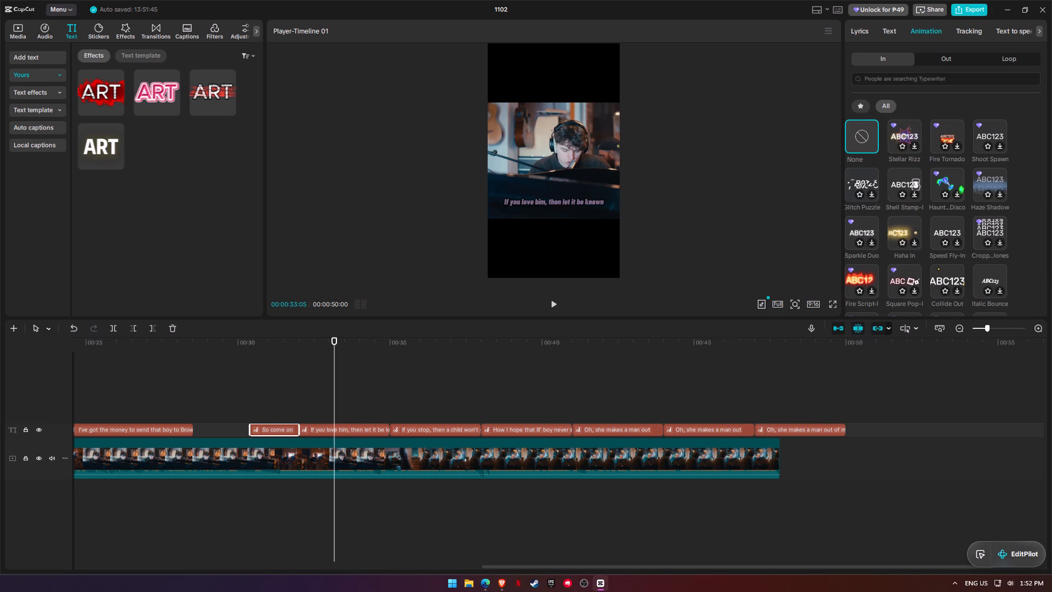
{"action": "left_click", "coordinate": [894, 32]}
Compare the basic text settings of the "So come on" and "If you love him, then let it be known" lyrics, from font to shadow and curve.
{"action": "left_click", "coordinate": [371, 425]}
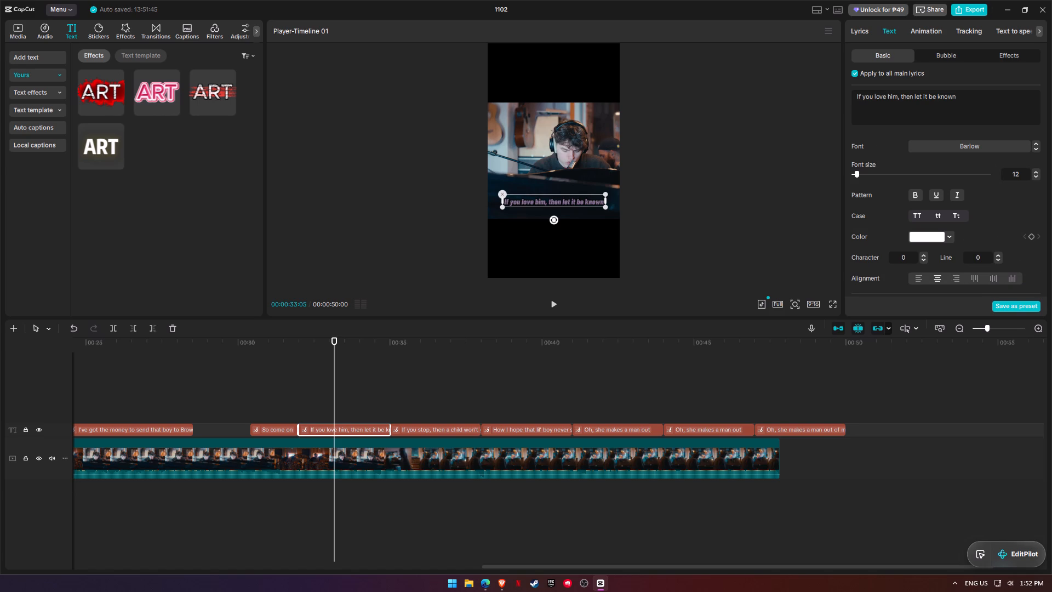
{"action": "left_click", "coordinate": [266, 431]}
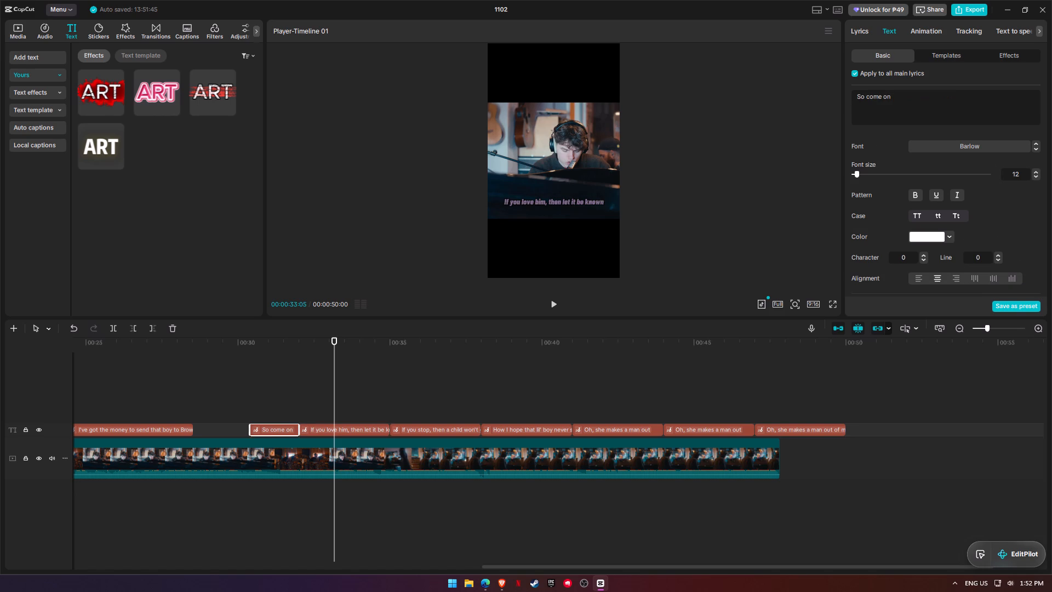
{"action": "left_click", "coordinate": [346, 431]}
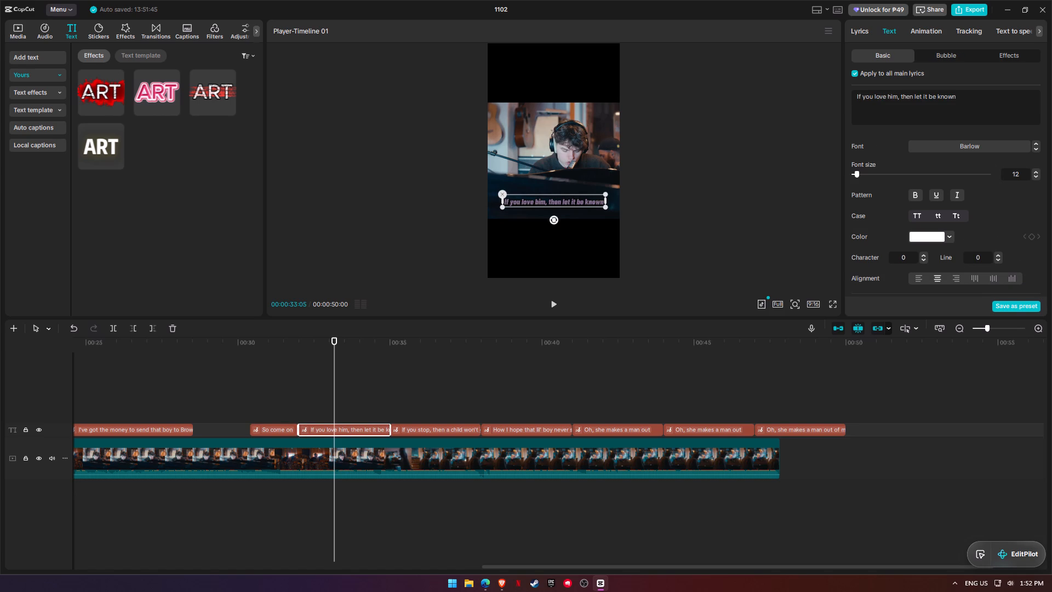
{"action": "scroll", "coordinate": [966, 251], "scroll_direction": "down", "scroll_amount": 5}
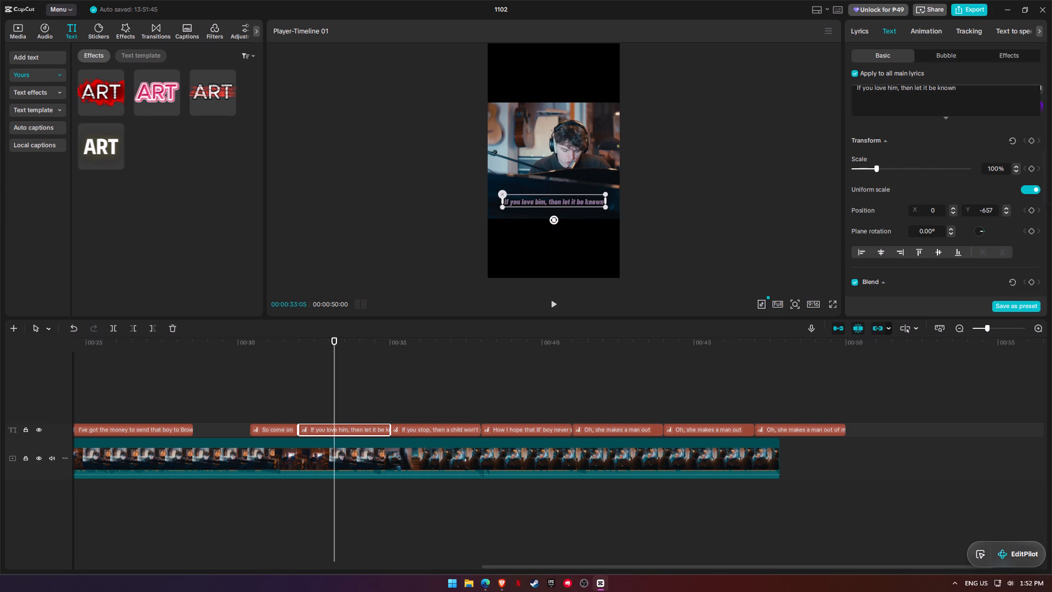
{"action": "left_click", "coordinate": [274, 430]}
{"action": "scroll", "coordinate": [930, 274], "scroll_direction": "down", "scroll_amount": 2}
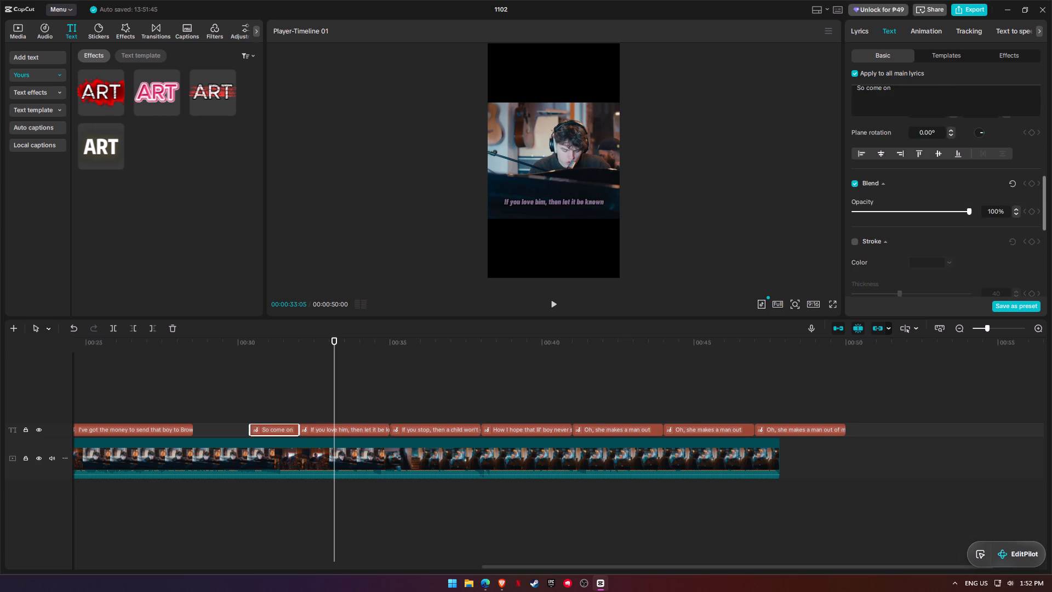
{"action": "scroll", "coordinate": [953, 240], "scroll_direction": "down", "scroll_amount": 3}
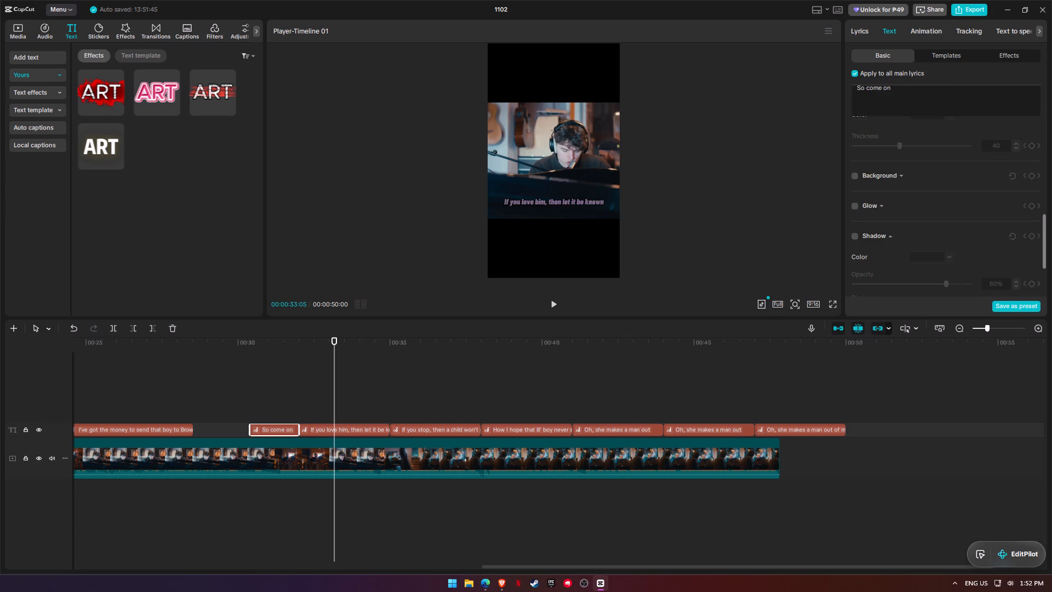
{"action": "scroll", "coordinate": [953, 240], "scroll_direction": "down", "scroll_amount": 3}
{"action": "scroll", "coordinate": [953, 240], "scroll_direction": "up", "scroll_amount": 6}
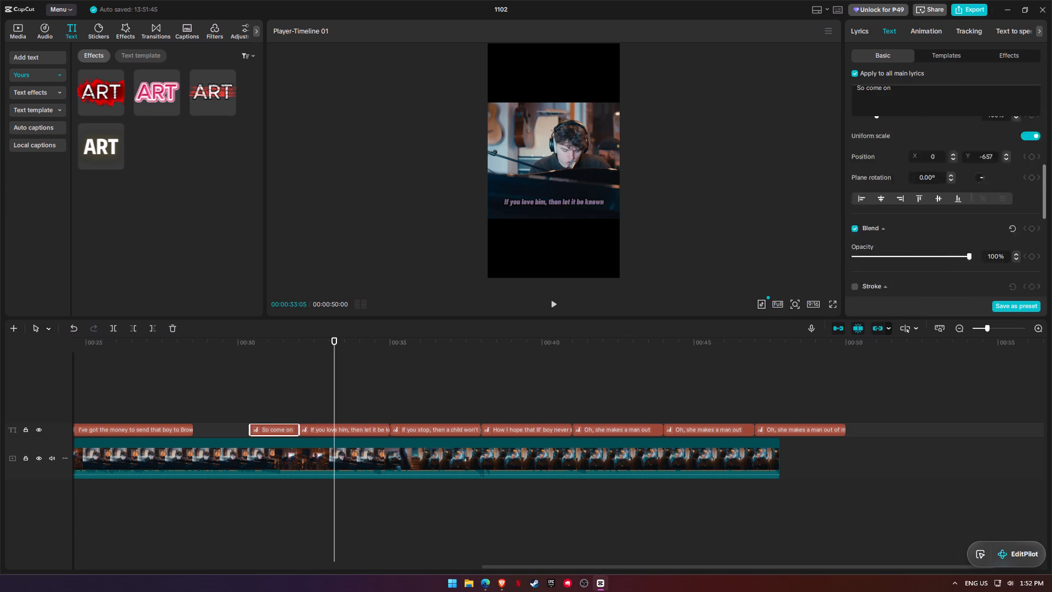
{"action": "scroll", "coordinate": [953, 240], "scroll_direction": "up", "scroll_amount": 2}
{"action": "scroll", "coordinate": [953, 240], "scroll_direction": "down", "scroll_amount": 10}
{"action": "left_click", "coordinate": [881, 281]}
{"action": "scroll", "coordinate": [919, 231], "scroll_direction": "down", "scroll_amount": 1}
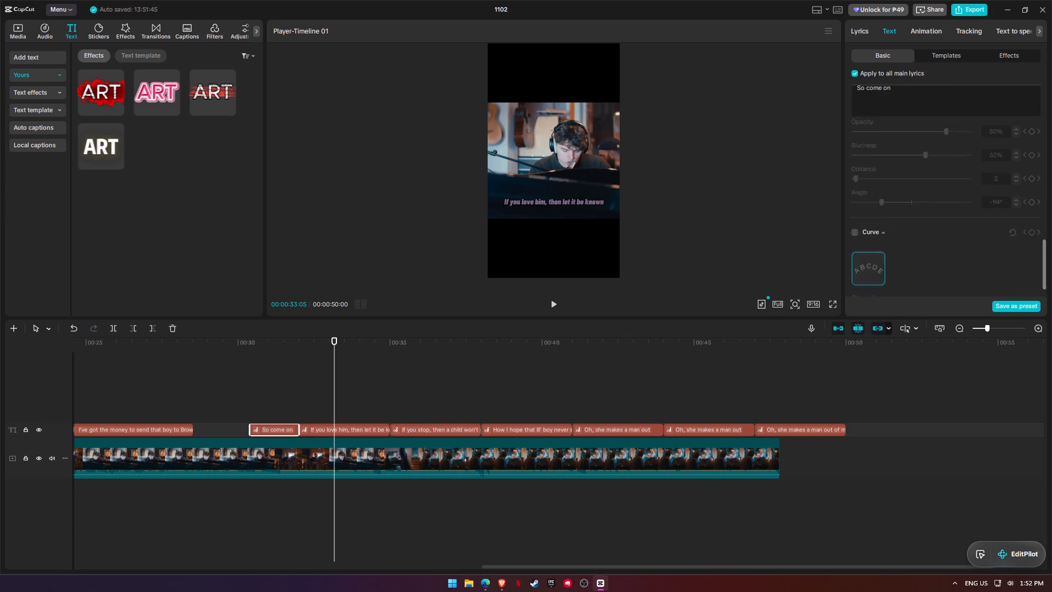
{"action": "scroll", "coordinate": [919, 231], "scroll_direction": "down", "scroll_amount": 1}
{"action": "left_click", "coordinate": [867, 202]}
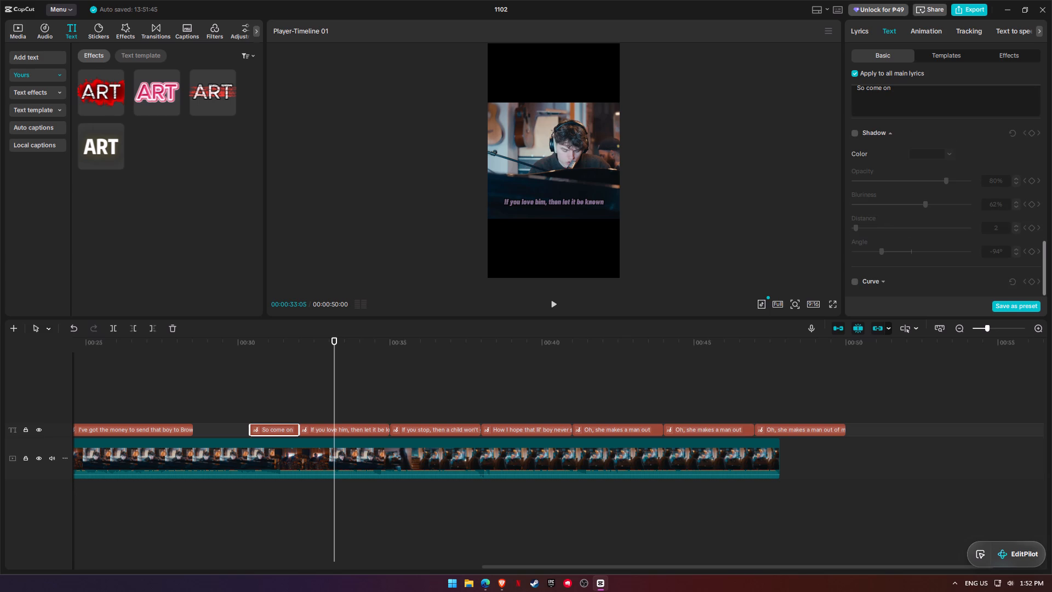
{"action": "scroll", "coordinate": [953, 243], "scroll_direction": "up", "scroll_amount": 13}
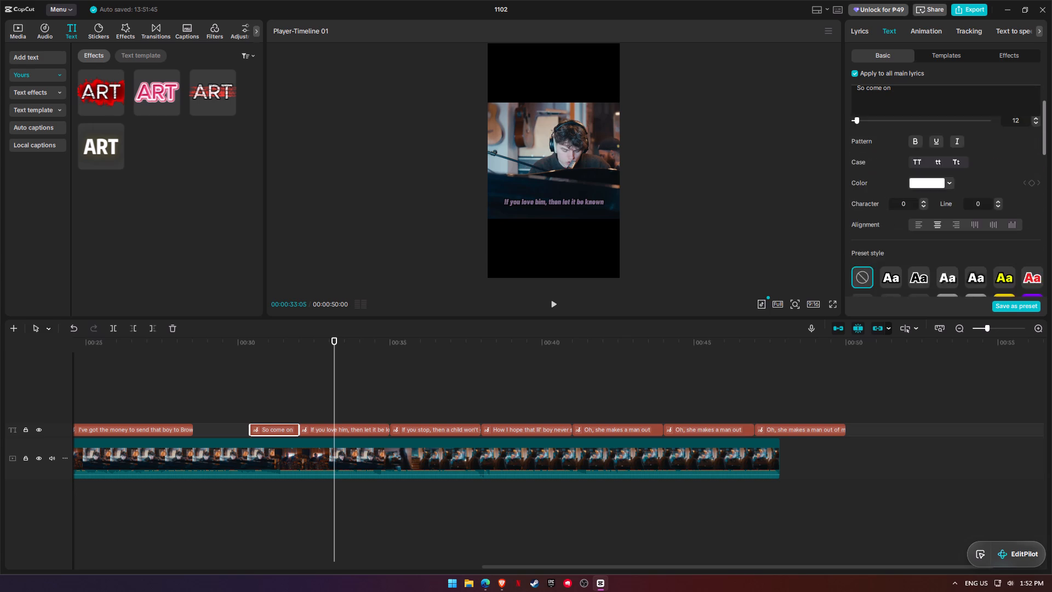
{"action": "scroll", "coordinate": [953, 243], "scroll_direction": "up", "scroll_amount": 2}
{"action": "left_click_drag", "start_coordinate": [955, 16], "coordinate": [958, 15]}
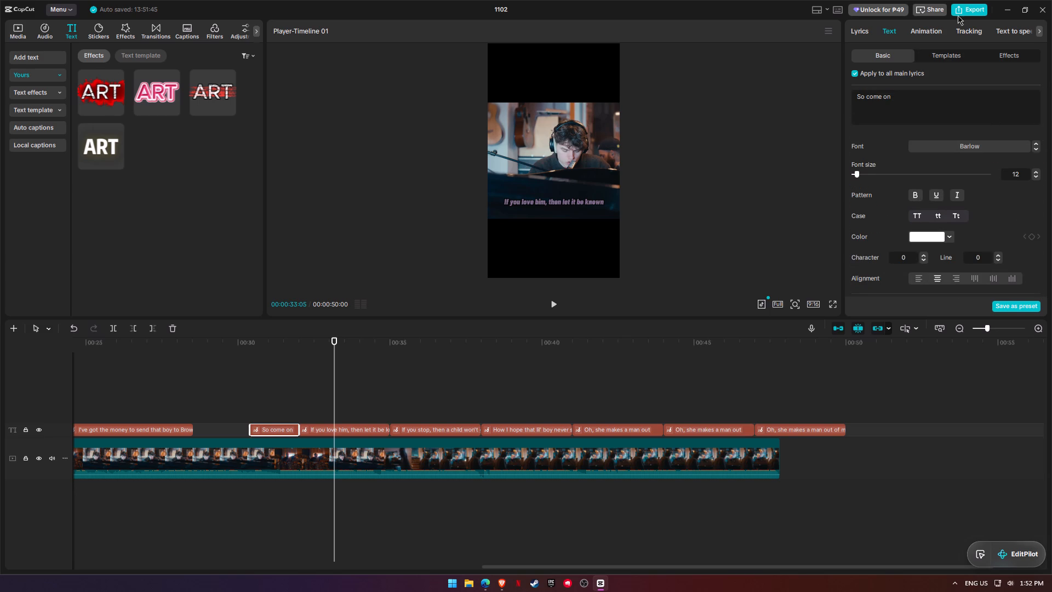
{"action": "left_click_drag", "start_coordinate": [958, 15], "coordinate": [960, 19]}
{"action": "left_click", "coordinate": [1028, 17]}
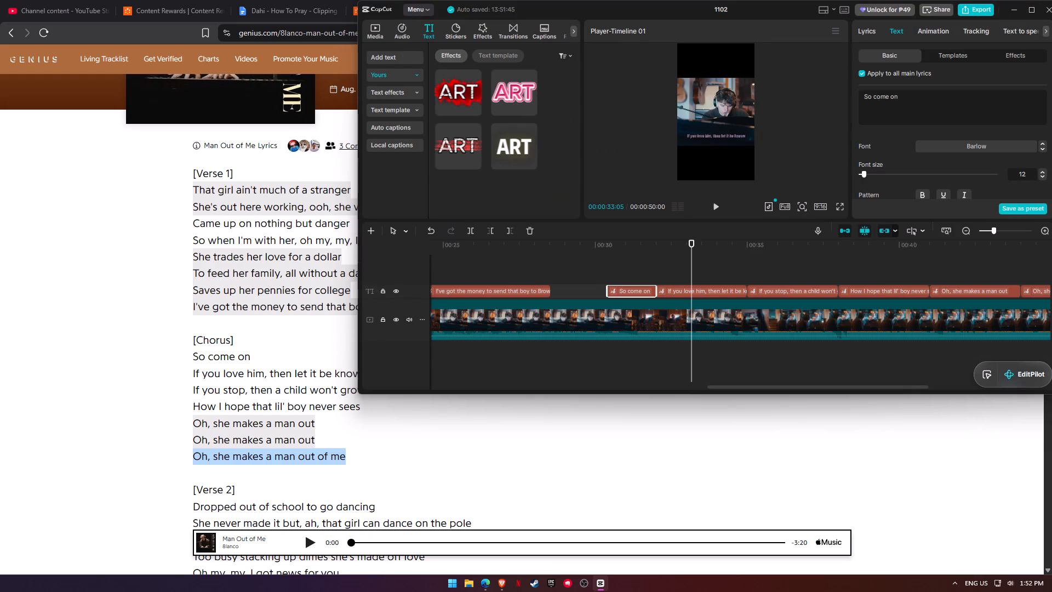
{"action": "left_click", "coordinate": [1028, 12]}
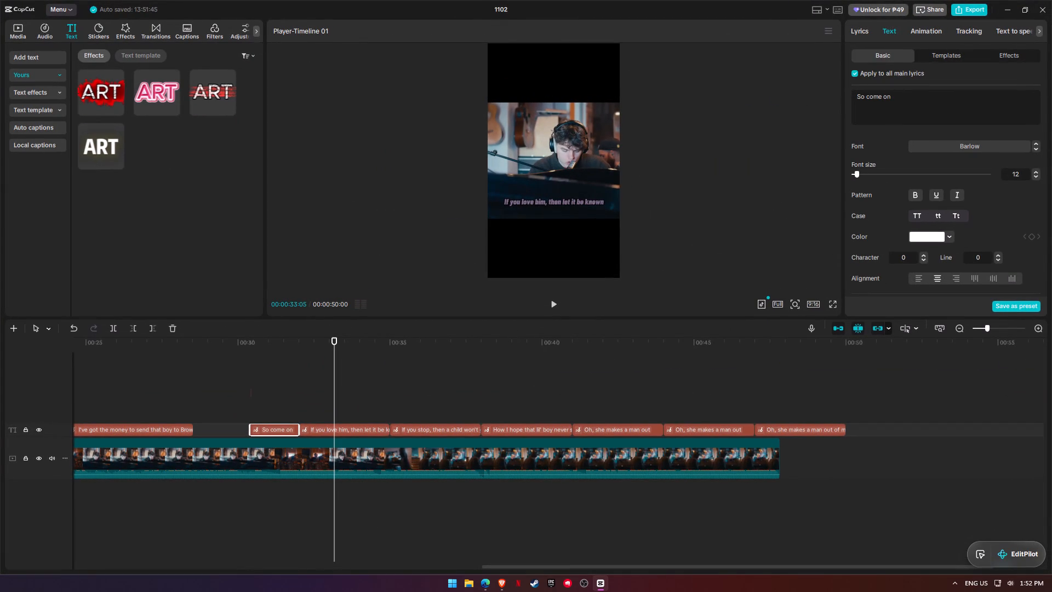
Play from the "So come on" lyric and trim the start of the "How I hope that lil' boy never sees" lyric to about 38.5 s.
{"action": "left_click", "coordinate": [284, 338]}
{"action": "key", "text": "space"}
{"action": "left_click", "coordinate": [372, 379]}
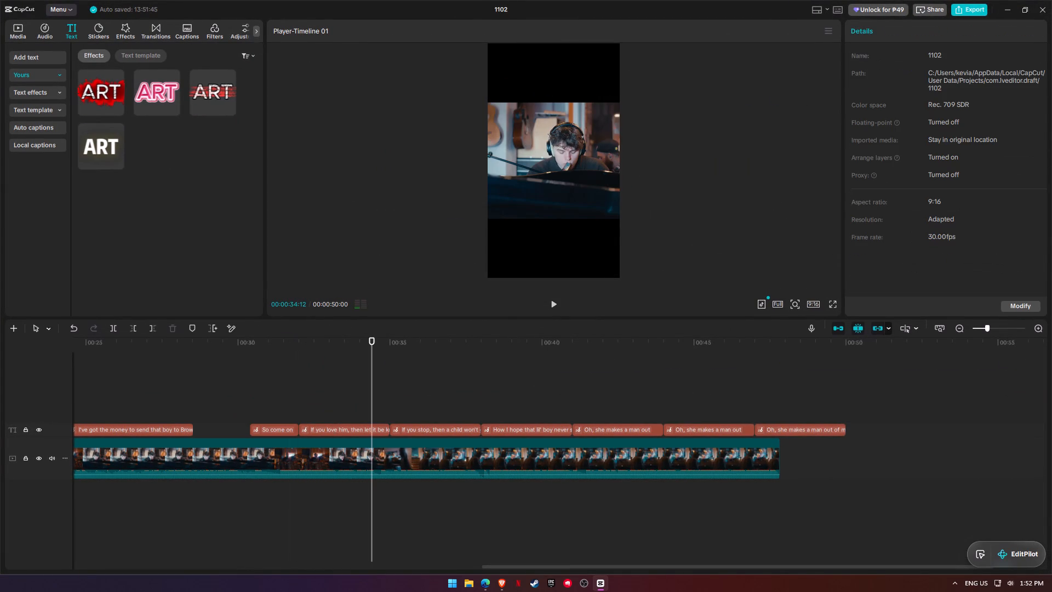
{"action": "left_click", "coordinate": [276, 346]}
{"action": "key", "text": "space"}
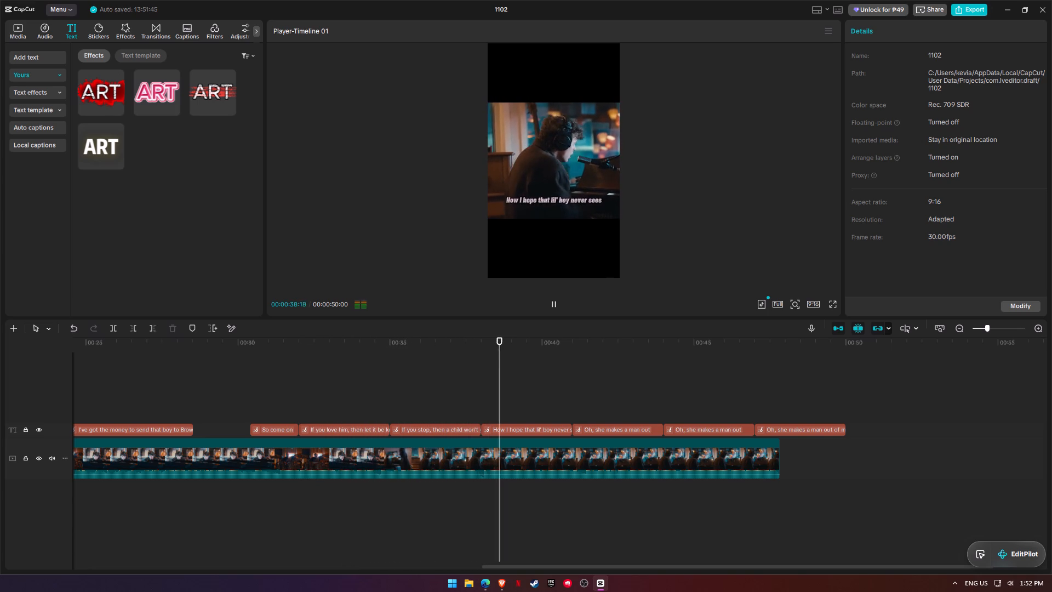
{"action": "key", "text": "space"}
{"action": "left_click", "coordinate": [485, 432]}
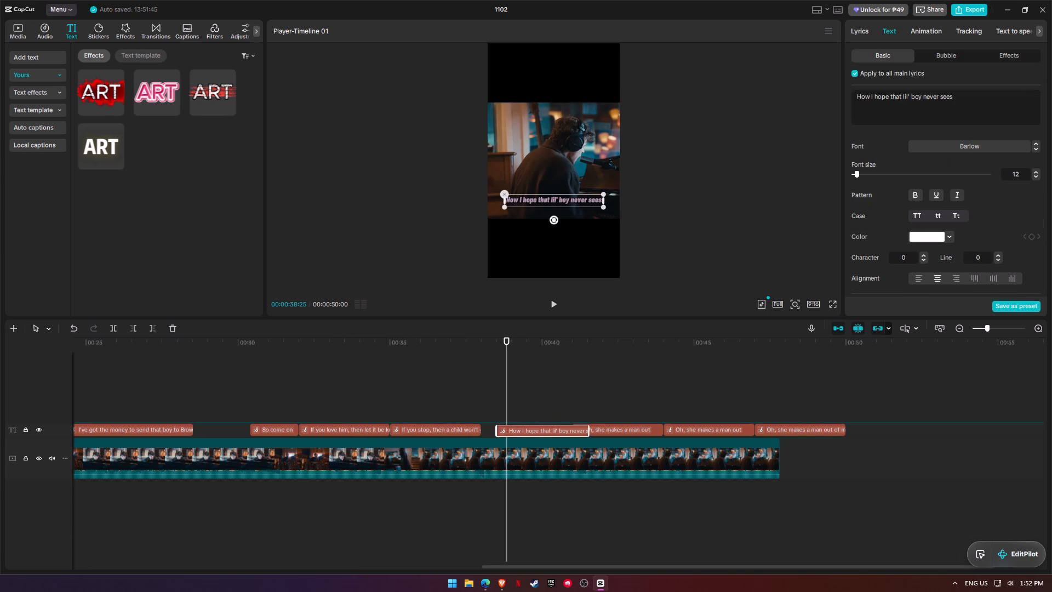
{"action": "left_click_drag", "start_coordinate": [479, 430], "coordinate": [496, 429]}
Move the "If you stop, then a child won't grow" lyric to start at about 35.2 s and play from about 31 s to check the sync.
{"action": "left_click_drag", "start_coordinate": [426, 430], "coordinate": [431, 431]}
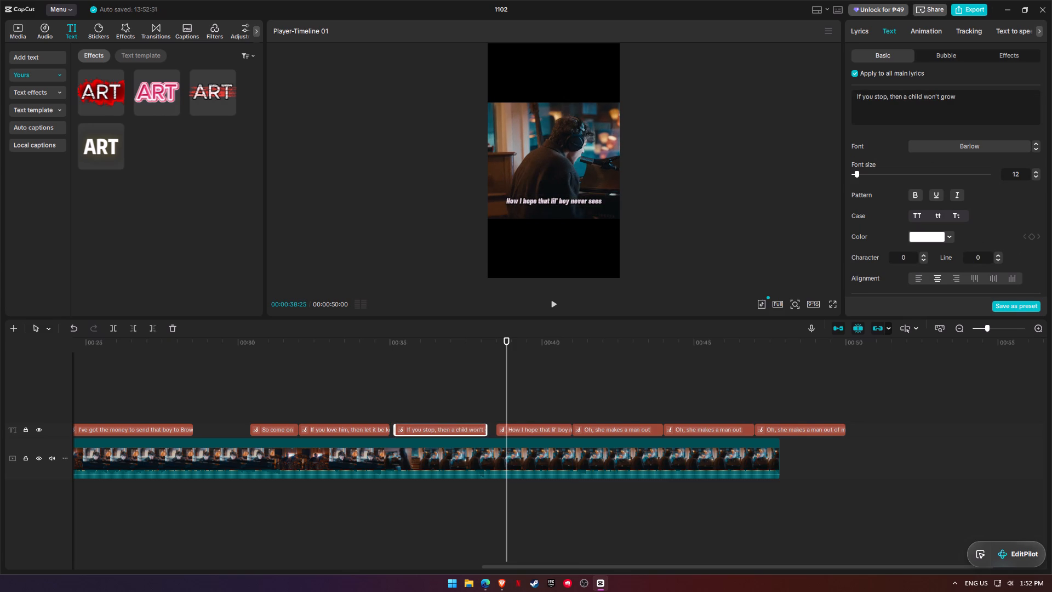
{"action": "left_click", "coordinate": [271, 341]}
{"action": "key", "text": "space"}
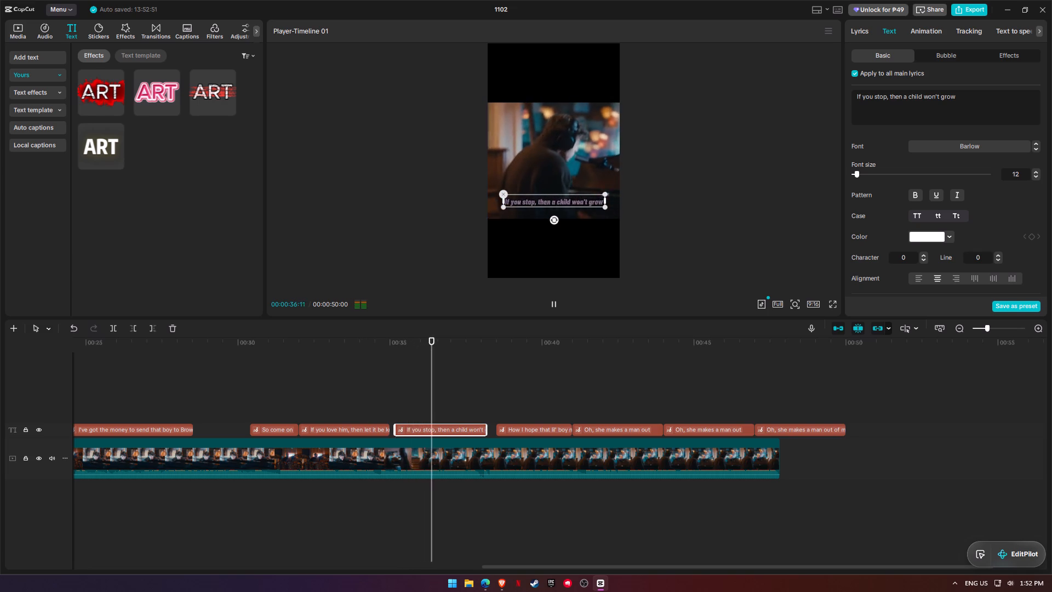
{"action": "left_click", "coordinate": [530, 392]}
Play from about 36.5 s, then shorten the first "Oh, she makes a man out" lyric from its beginning and shift it to start at about 41.4 s.
{"action": "left_click", "coordinate": [434, 339]}
{"action": "key", "text": "space"}
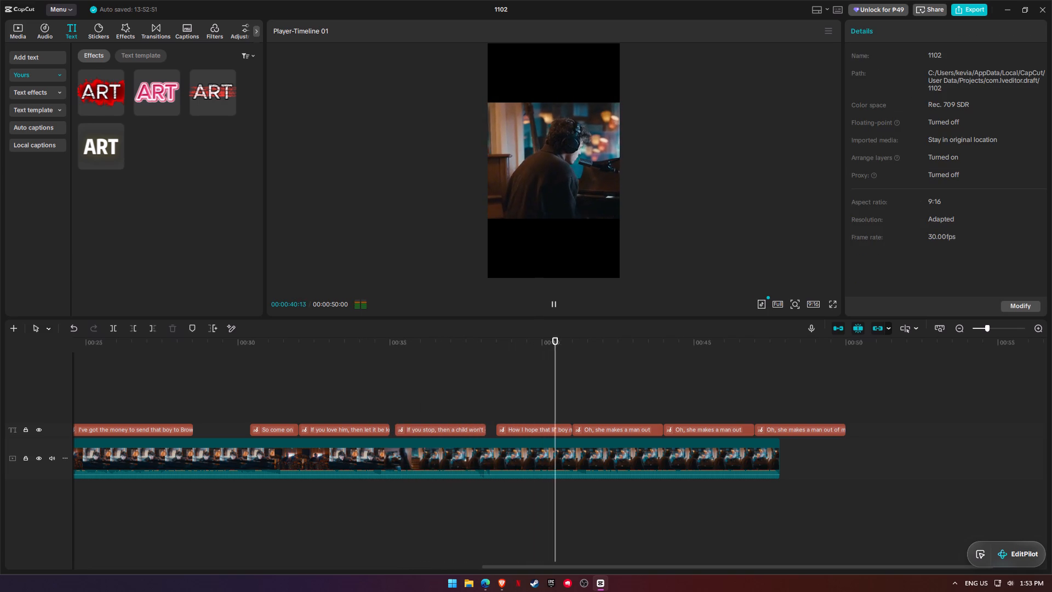
{"action": "key", "text": "space"}
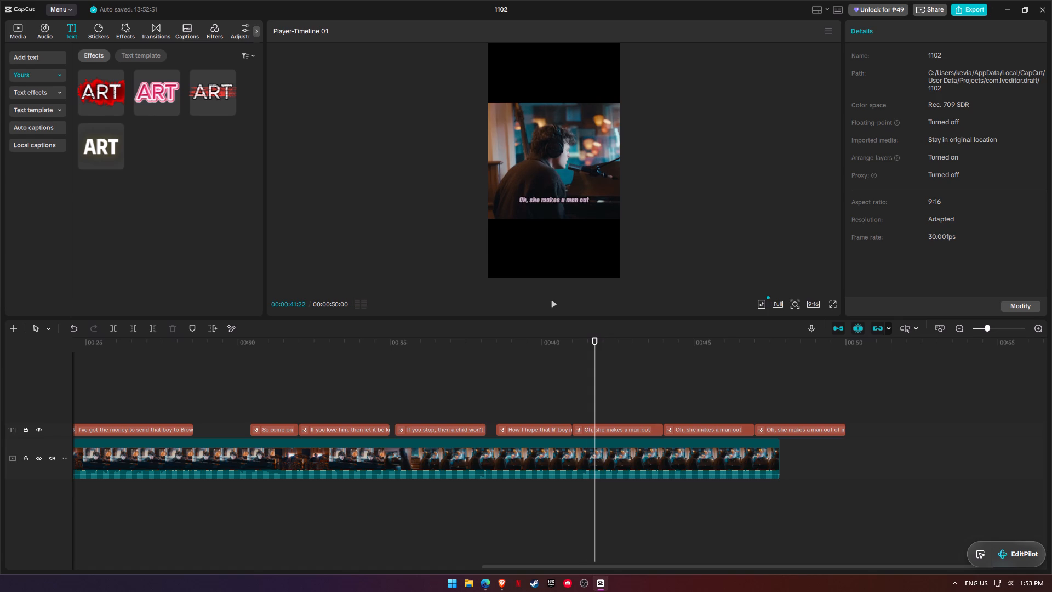
{"action": "left_click", "coordinate": [577, 428]}
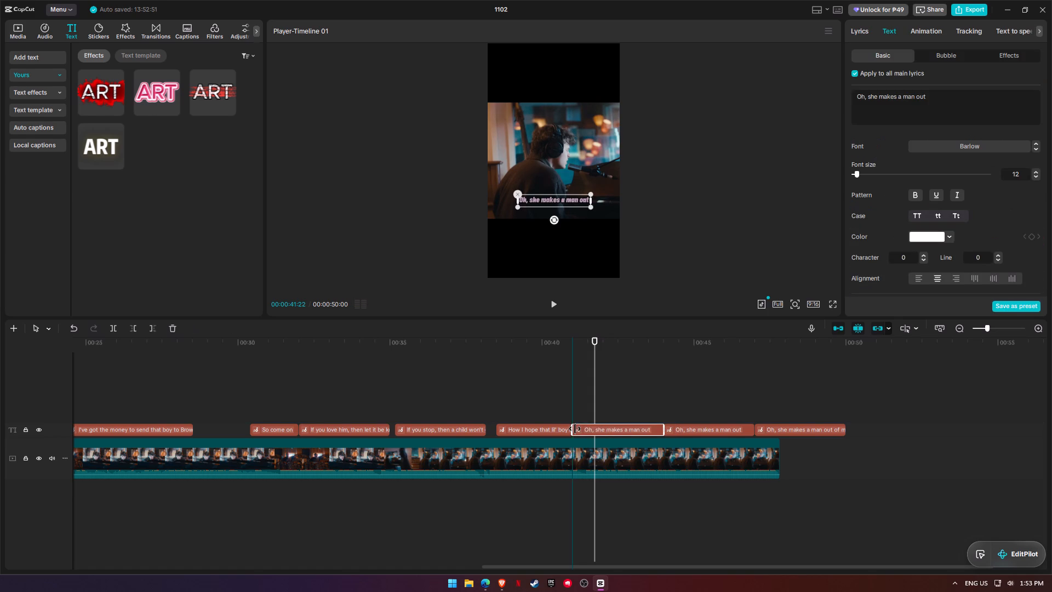
{"action": "left_click_drag", "start_coordinate": [572, 431], "coordinate": [591, 431]}
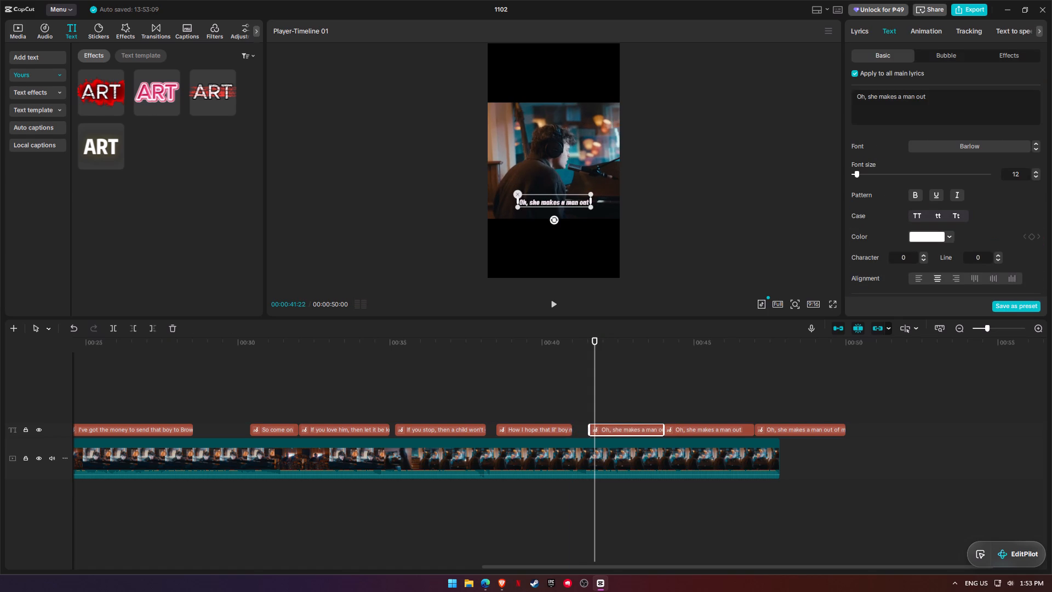
{"action": "left_click", "coordinate": [561, 335]}
{"action": "left_click_drag", "start_coordinate": [620, 428], "coordinate": [615, 428]}
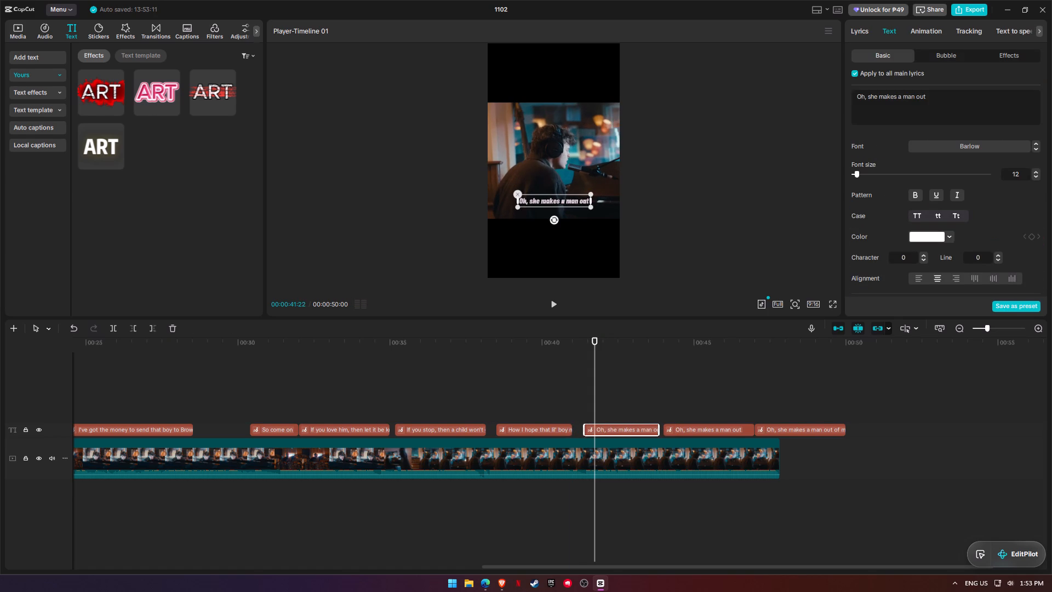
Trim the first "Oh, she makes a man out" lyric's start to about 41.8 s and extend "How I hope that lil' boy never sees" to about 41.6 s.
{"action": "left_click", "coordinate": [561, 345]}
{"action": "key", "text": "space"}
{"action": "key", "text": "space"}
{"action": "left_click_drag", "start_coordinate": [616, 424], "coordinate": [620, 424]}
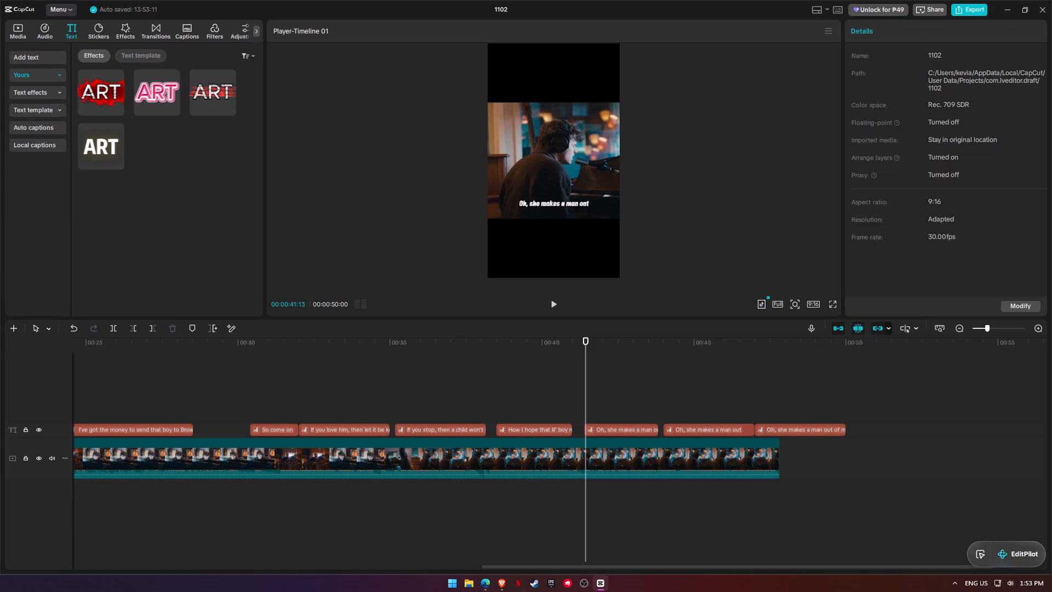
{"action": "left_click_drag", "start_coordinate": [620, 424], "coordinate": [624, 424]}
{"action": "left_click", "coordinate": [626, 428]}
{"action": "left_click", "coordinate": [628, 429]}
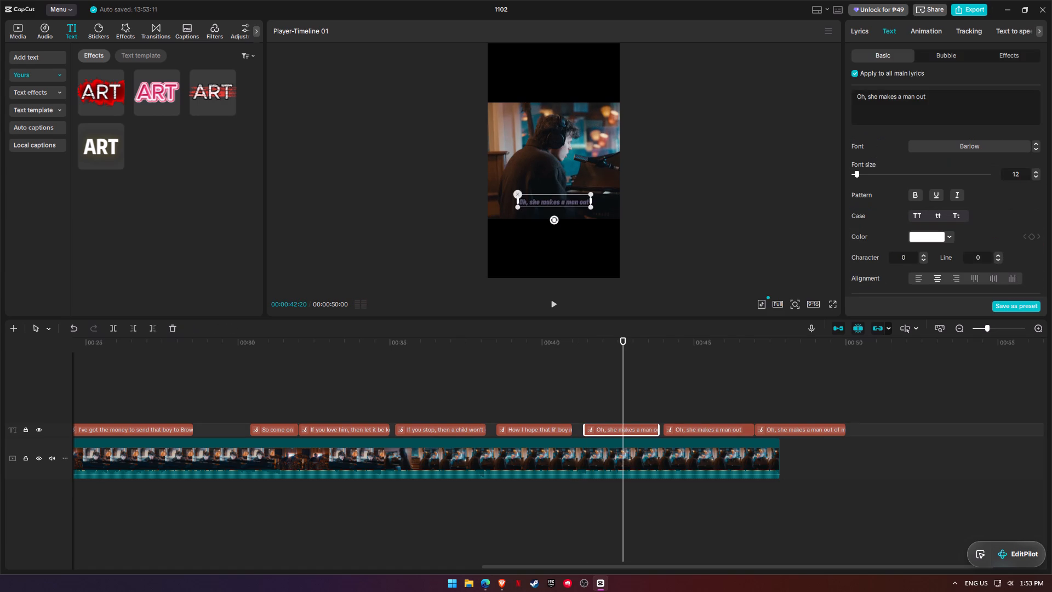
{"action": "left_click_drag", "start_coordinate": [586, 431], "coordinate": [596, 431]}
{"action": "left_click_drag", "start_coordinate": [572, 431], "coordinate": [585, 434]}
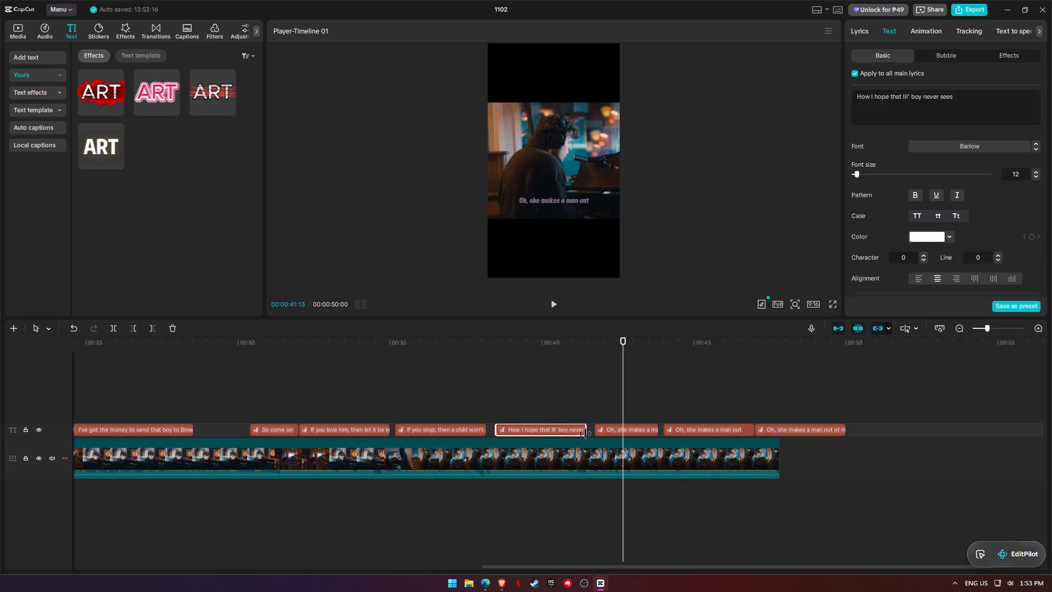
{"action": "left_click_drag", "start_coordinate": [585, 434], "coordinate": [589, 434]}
Play from about 38 s, trim the first "Oh, she makes a man out" start to about 42.2 s and extend the preceding lyric to about 42.1 s.
{"action": "left_click", "coordinate": [479, 343]}
{"action": "key", "text": "space"}
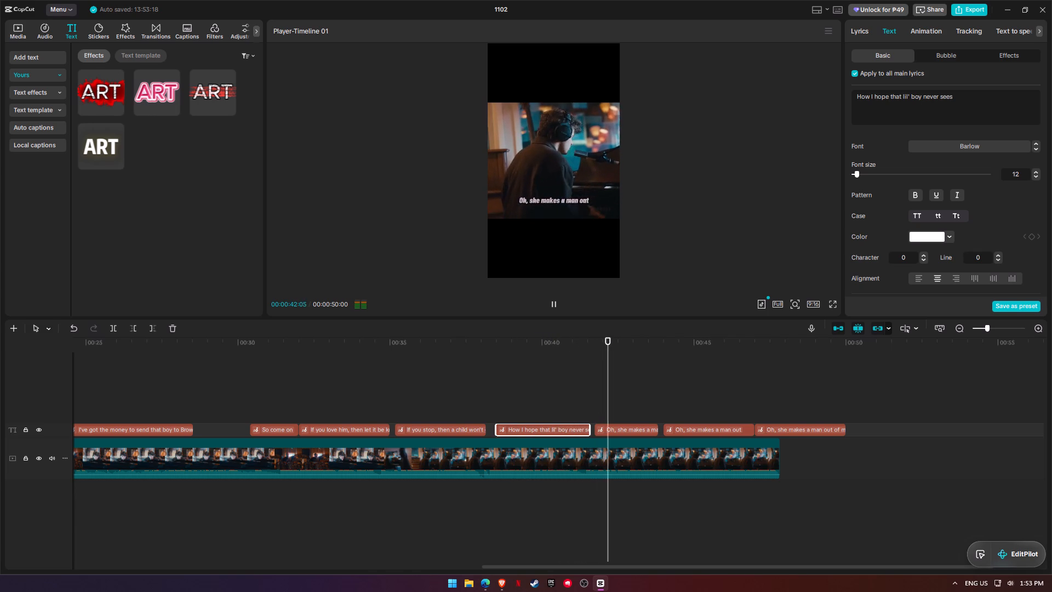
{"action": "key", "text": "space"}
{"action": "left_click_drag", "start_coordinate": [596, 430], "coordinate": [608, 430]}
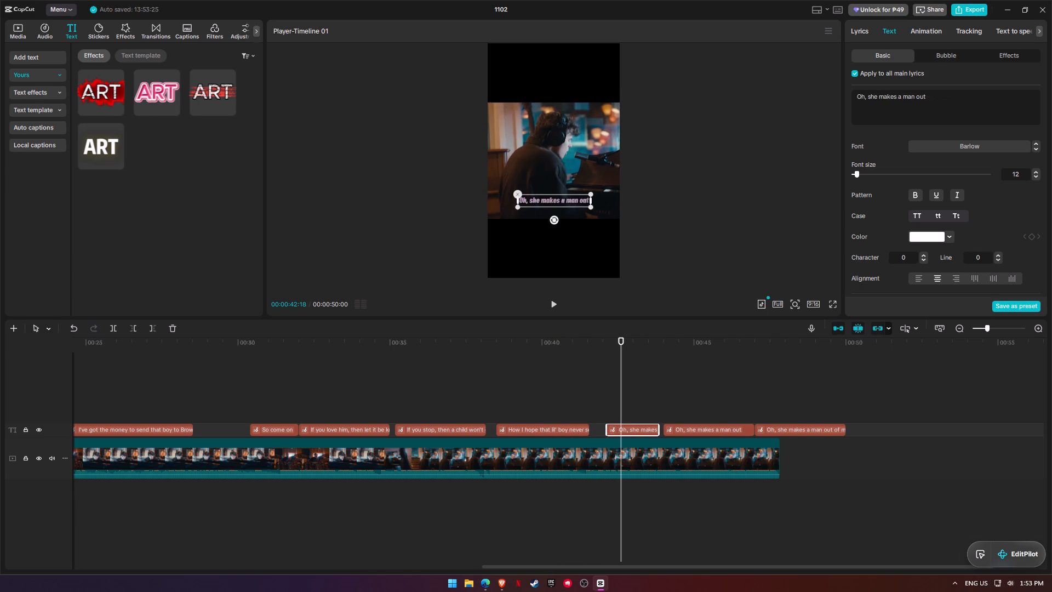
{"action": "left_click_drag", "start_coordinate": [590, 430], "coordinate": [604, 430]}
Play on from about 40 s and shorten the second "Oh, she makes a man out" lyric to end at about 46 s.
{"action": "left_click", "coordinate": [540, 357]}
{"action": "key", "text": "space"}
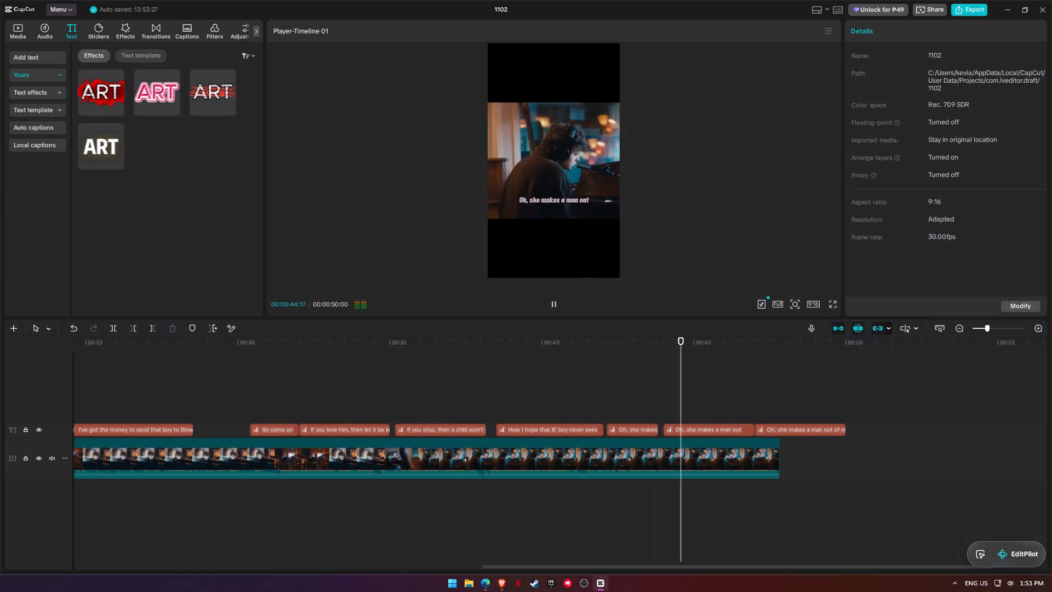
{"action": "key", "text": "space"}
{"action": "left_click_drag", "start_coordinate": [753, 434], "coordinate": [735, 435]}
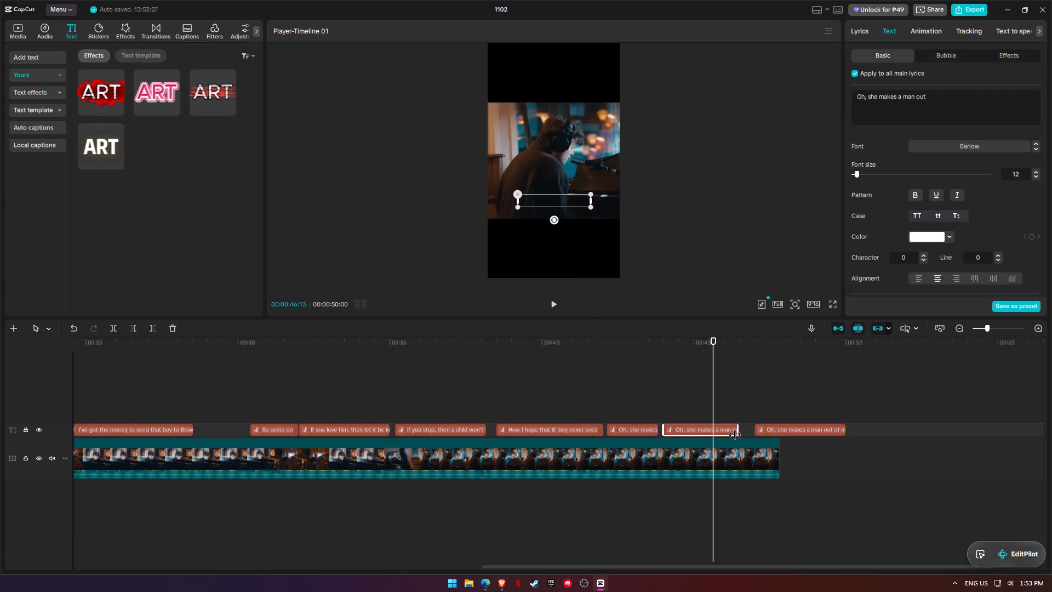
{"action": "left_click_drag", "start_coordinate": [735, 435], "coordinate": [723, 435]}
Move the closing "Oh, she makes a man out of me" lyric to start at about 46.1 s and play from about 44.4 s to check it.
{"action": "key", "text": "space"}
{"action": "key", "text": "space"}
{"action": "left_click_drag", "start_coordinate": [765, 428], "coordinate": [747, 428]}
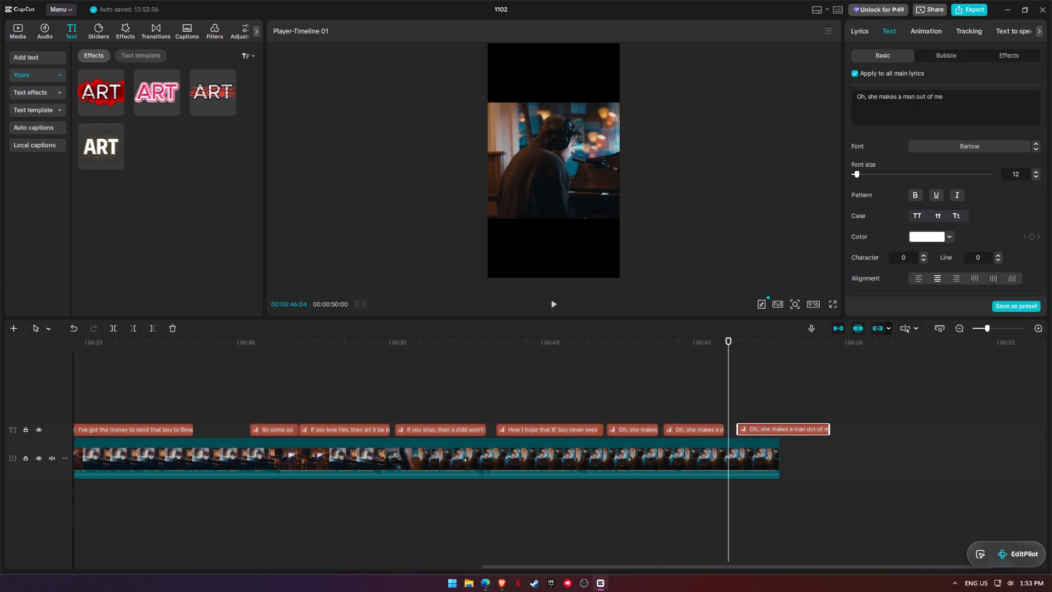
{"action": "left_click_drag", "start_coordinate": [747, 428], "coordinate": [741, 428]}
{"action": "left_click", "coordinate": [674, 345]}
{"action": "key", "text": "space"}
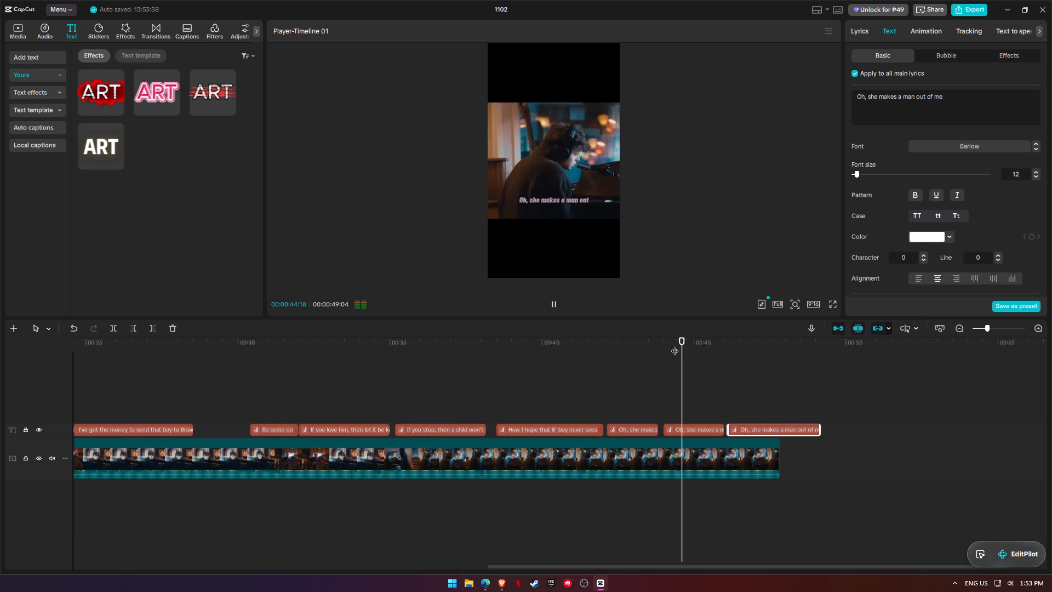
{"action": "key", "text": "space"}
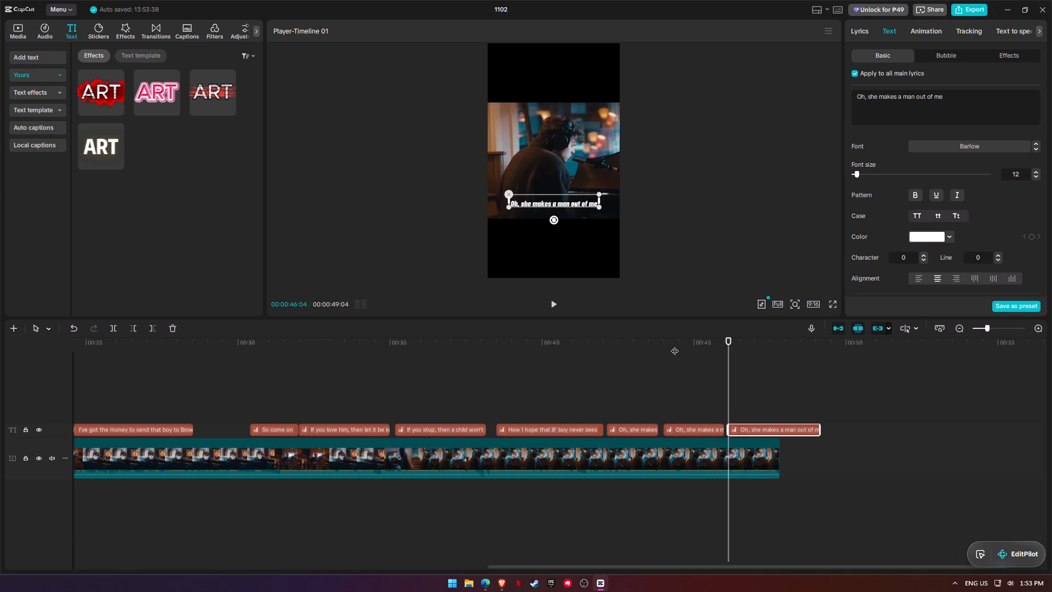
Play to the end of the video and trim the closing lyric to end with the clip at 00:00:47:25.
{"action": "key", "text": "space"}
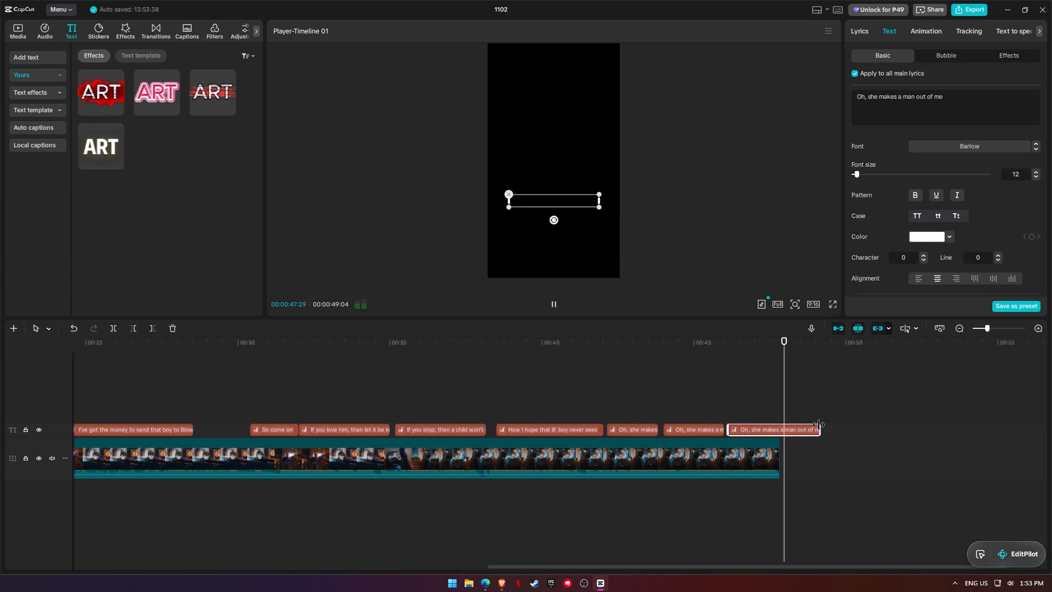
{"action": "key", "text": "space"}
{"action": "left_click_drag", "start_coordinate": [821, 428], "coordinate": [780, 428]}
Look through the closing "Oh, she makes a man out of me" lyric's text effects and play the last lyrics to check them.
{"action": "left_click", "coordinate": [768, 428]}
{"action": "left_click", "coordinate": [928, 32]}
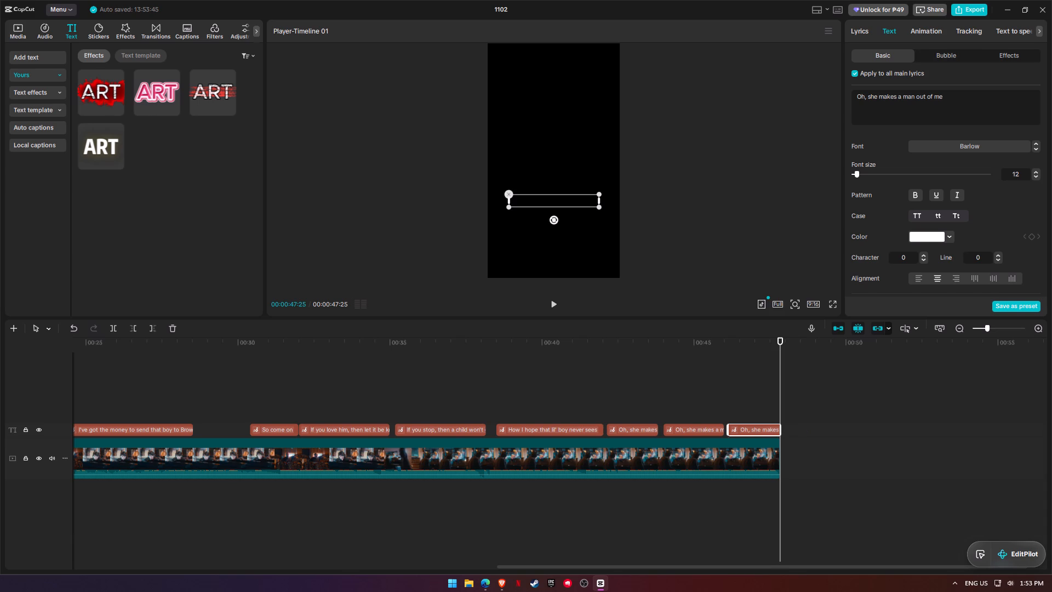
{"action": "left_click", "coordinate": [878, 37]}
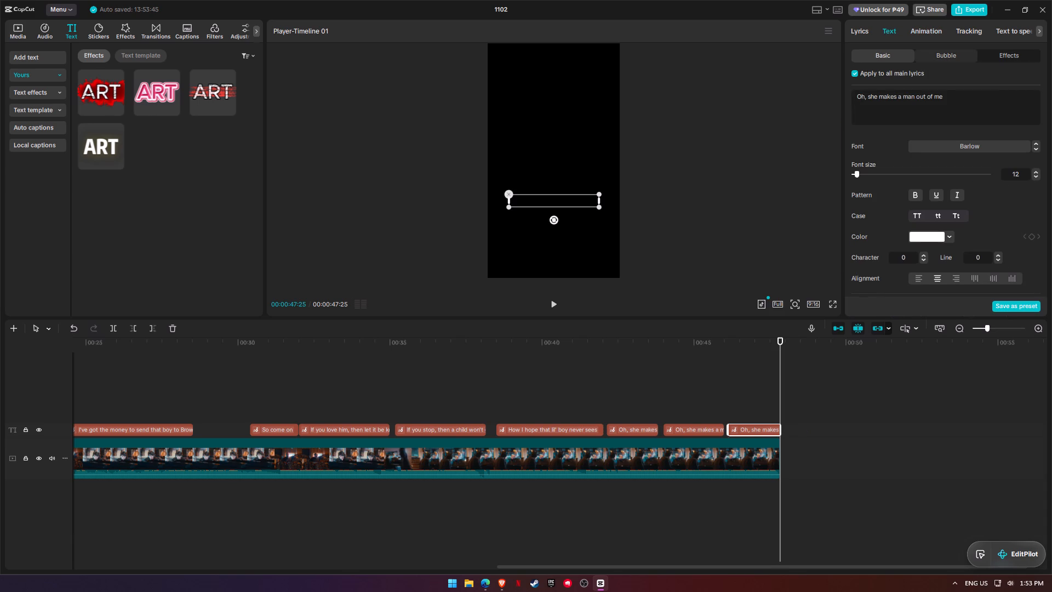
{"action": "left_click", "coordinate": [938, 61]}
{"action": "left_click", "coordinate": [999, 56]}
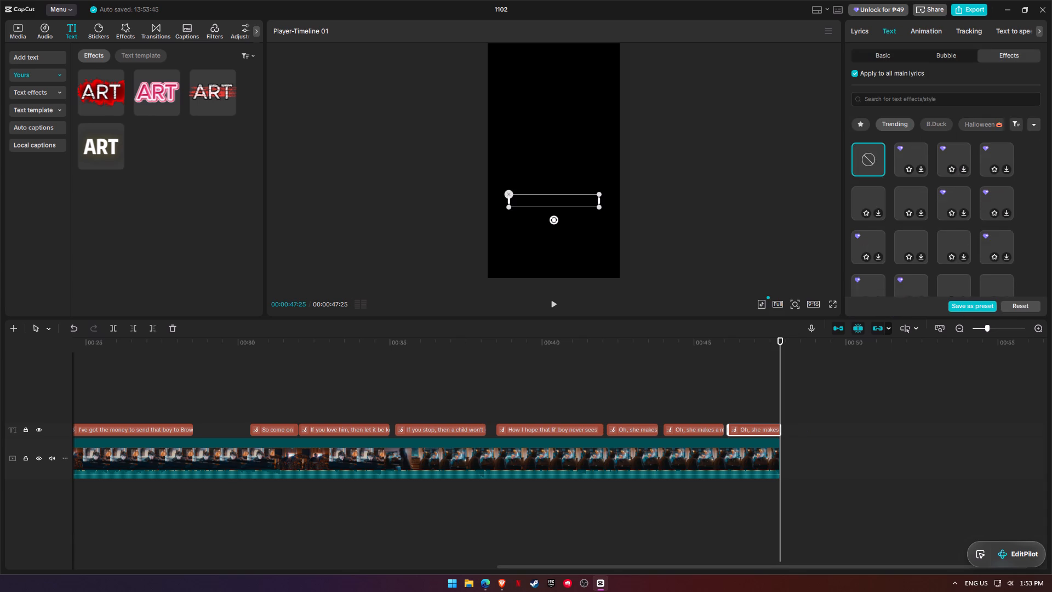
{"action": "left_click", "coordinate": [670, 392]}
{"action": "key", "text": "space"}
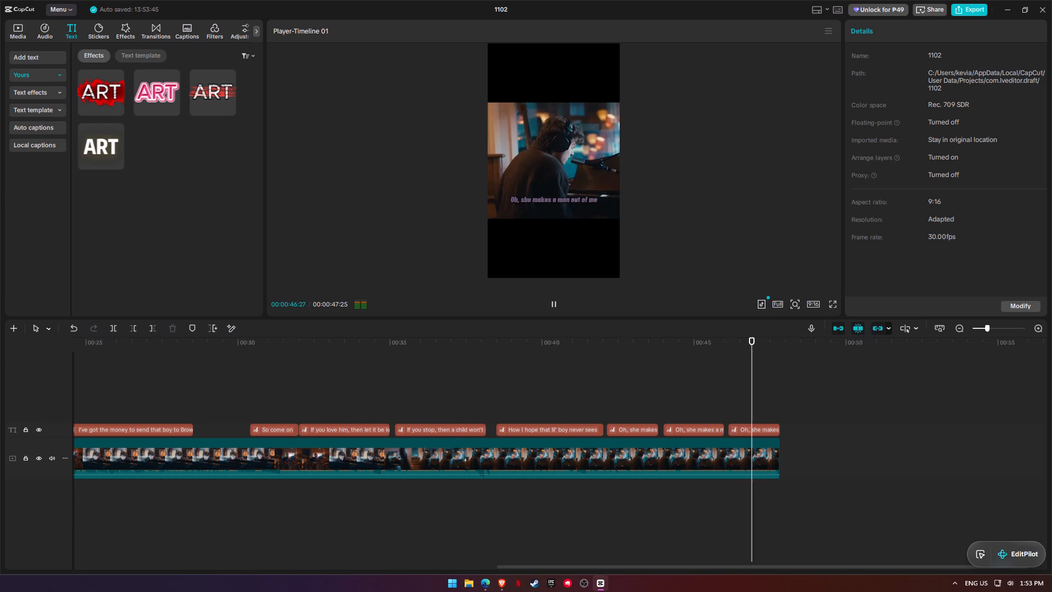
{"action": "key", "text": "space"}
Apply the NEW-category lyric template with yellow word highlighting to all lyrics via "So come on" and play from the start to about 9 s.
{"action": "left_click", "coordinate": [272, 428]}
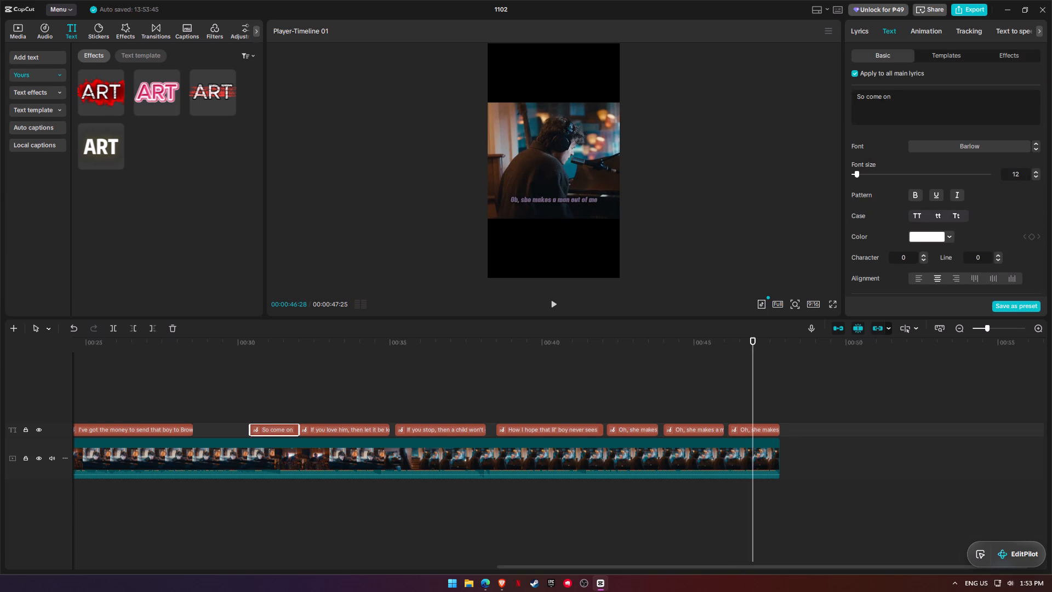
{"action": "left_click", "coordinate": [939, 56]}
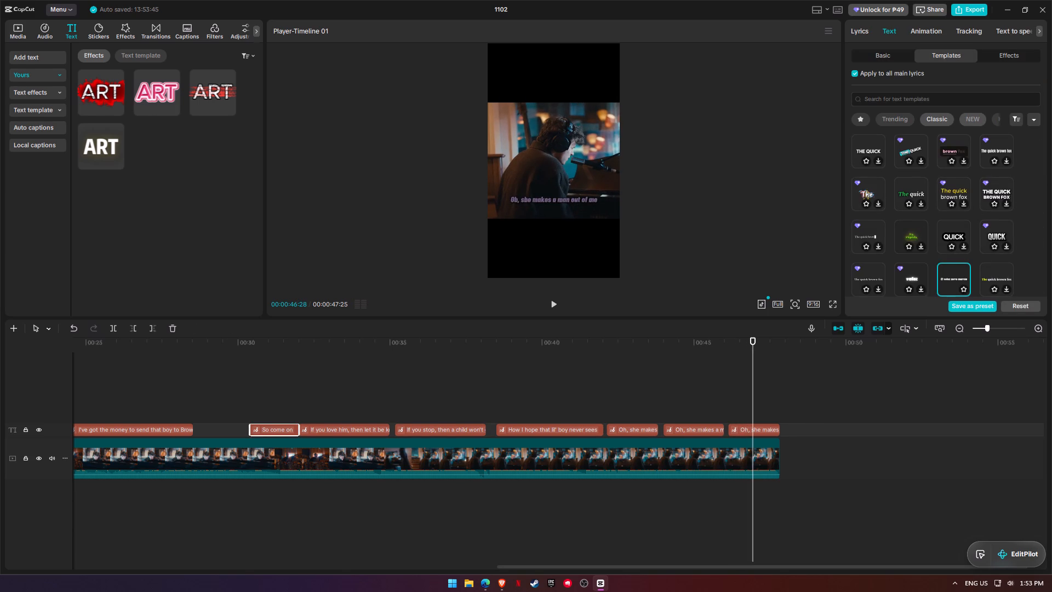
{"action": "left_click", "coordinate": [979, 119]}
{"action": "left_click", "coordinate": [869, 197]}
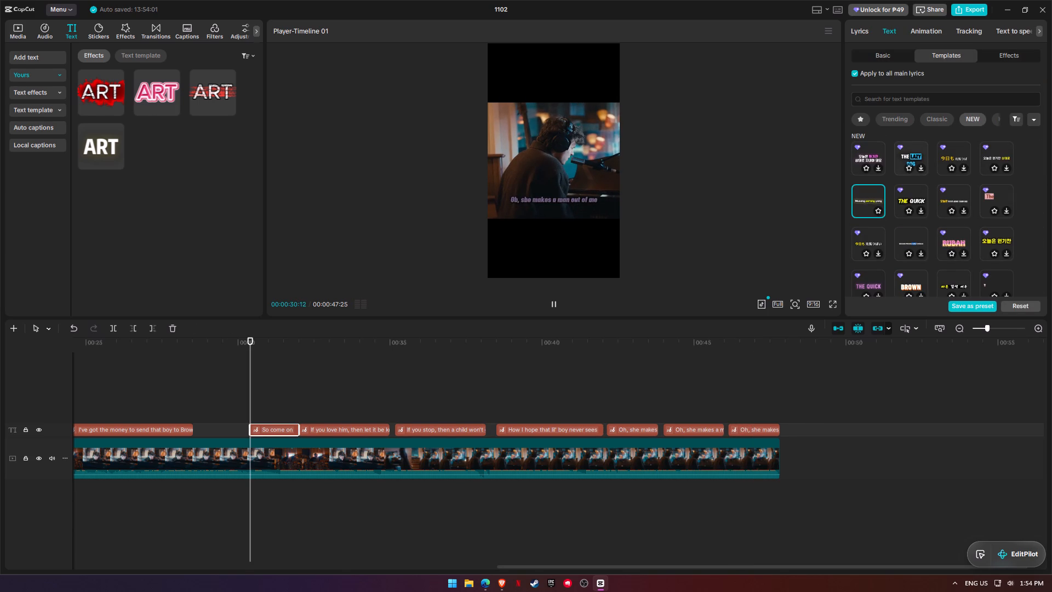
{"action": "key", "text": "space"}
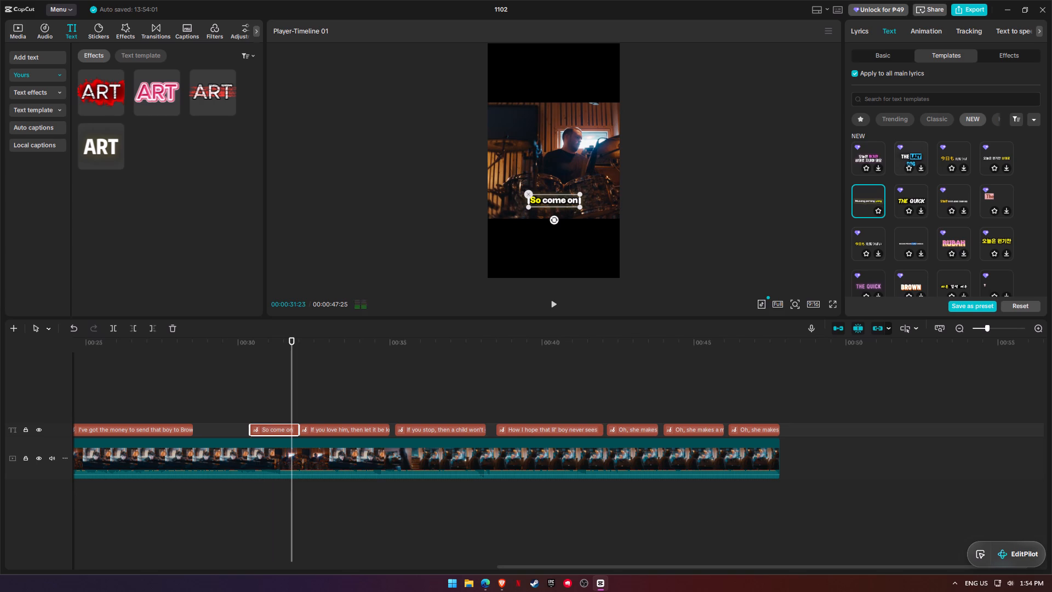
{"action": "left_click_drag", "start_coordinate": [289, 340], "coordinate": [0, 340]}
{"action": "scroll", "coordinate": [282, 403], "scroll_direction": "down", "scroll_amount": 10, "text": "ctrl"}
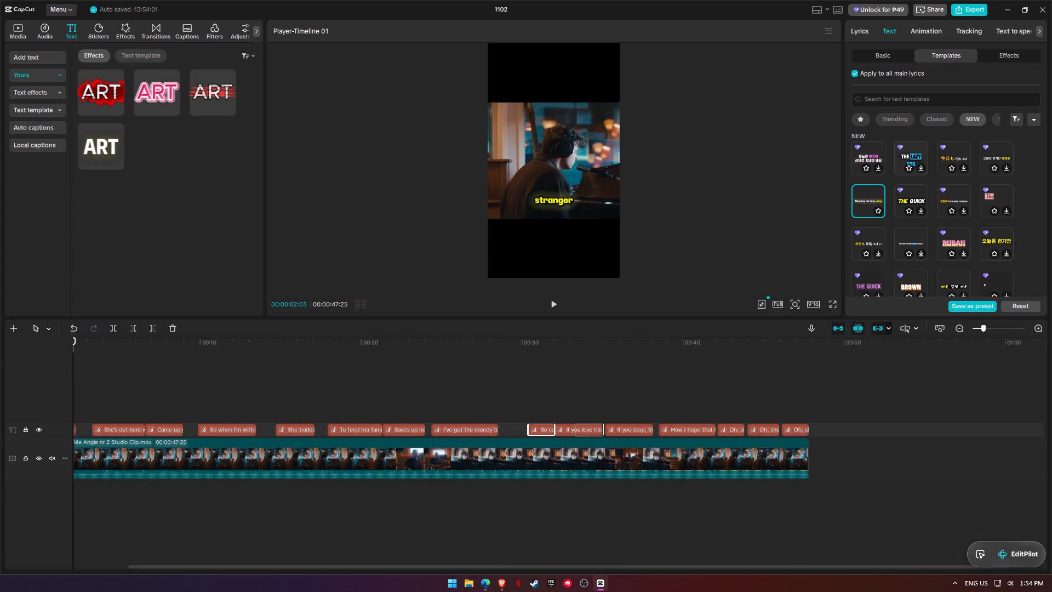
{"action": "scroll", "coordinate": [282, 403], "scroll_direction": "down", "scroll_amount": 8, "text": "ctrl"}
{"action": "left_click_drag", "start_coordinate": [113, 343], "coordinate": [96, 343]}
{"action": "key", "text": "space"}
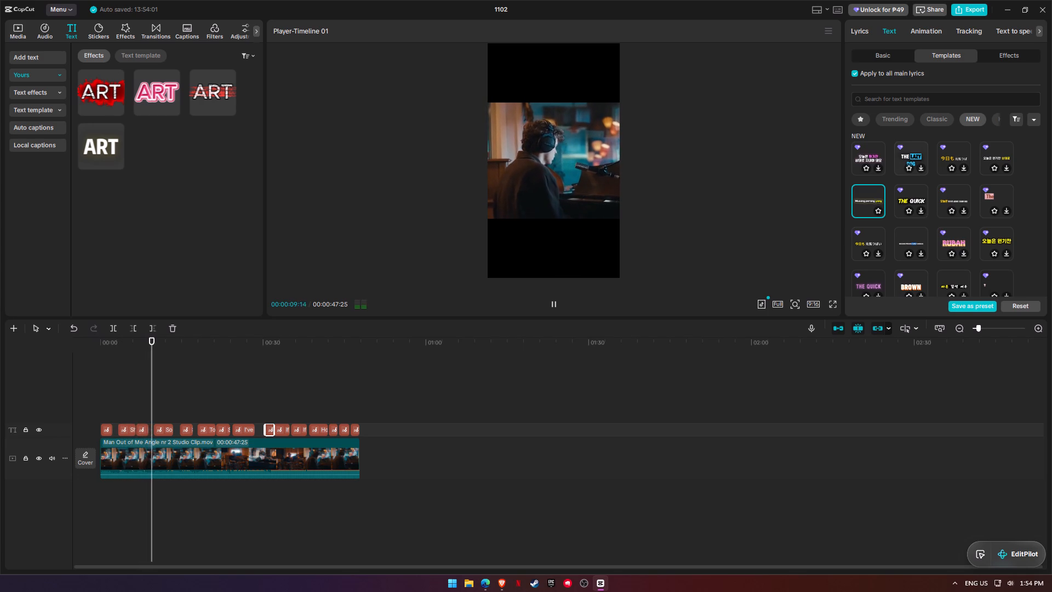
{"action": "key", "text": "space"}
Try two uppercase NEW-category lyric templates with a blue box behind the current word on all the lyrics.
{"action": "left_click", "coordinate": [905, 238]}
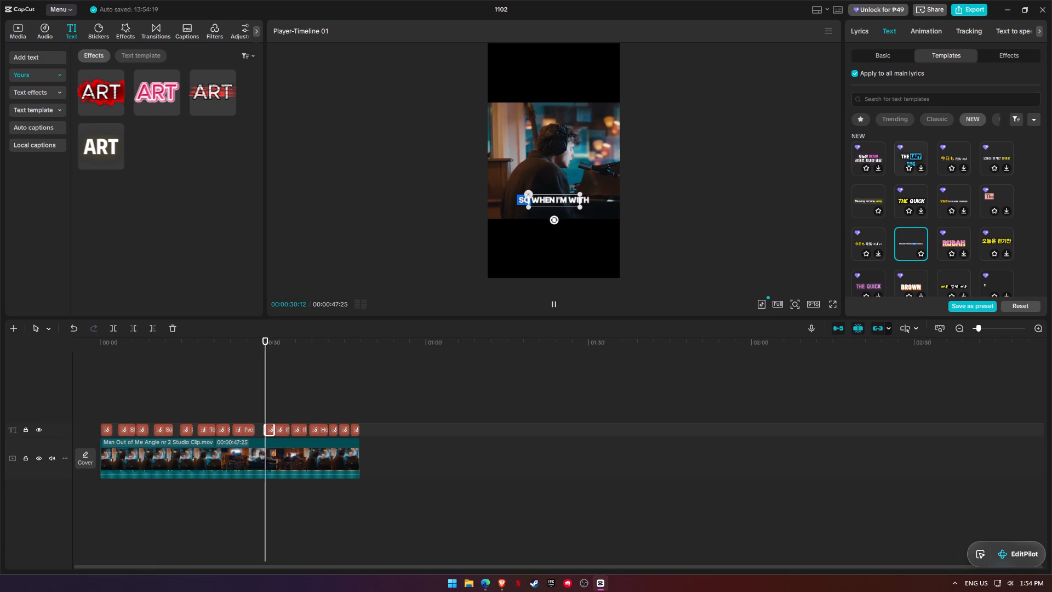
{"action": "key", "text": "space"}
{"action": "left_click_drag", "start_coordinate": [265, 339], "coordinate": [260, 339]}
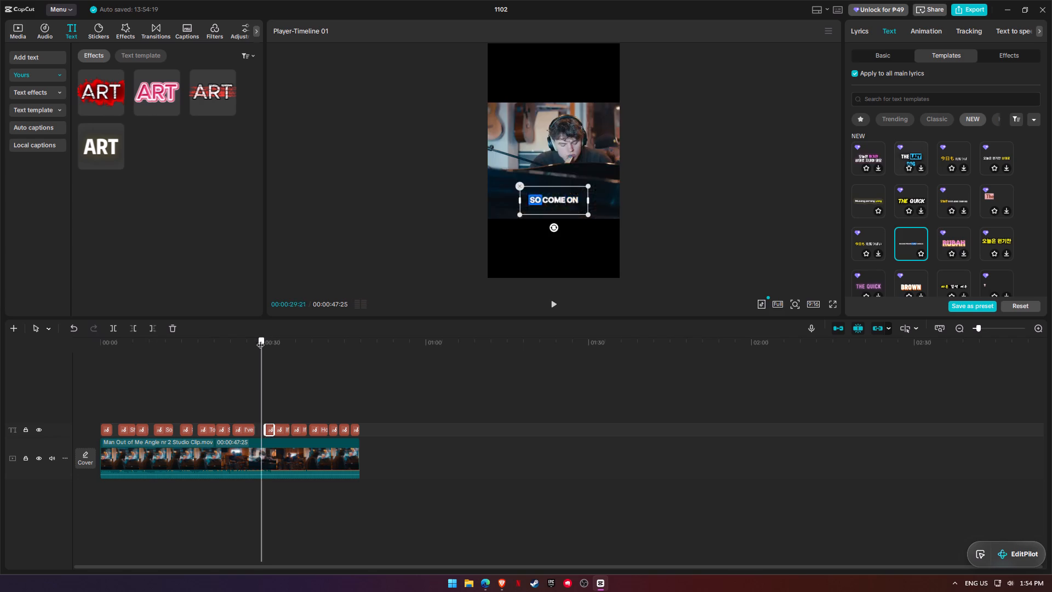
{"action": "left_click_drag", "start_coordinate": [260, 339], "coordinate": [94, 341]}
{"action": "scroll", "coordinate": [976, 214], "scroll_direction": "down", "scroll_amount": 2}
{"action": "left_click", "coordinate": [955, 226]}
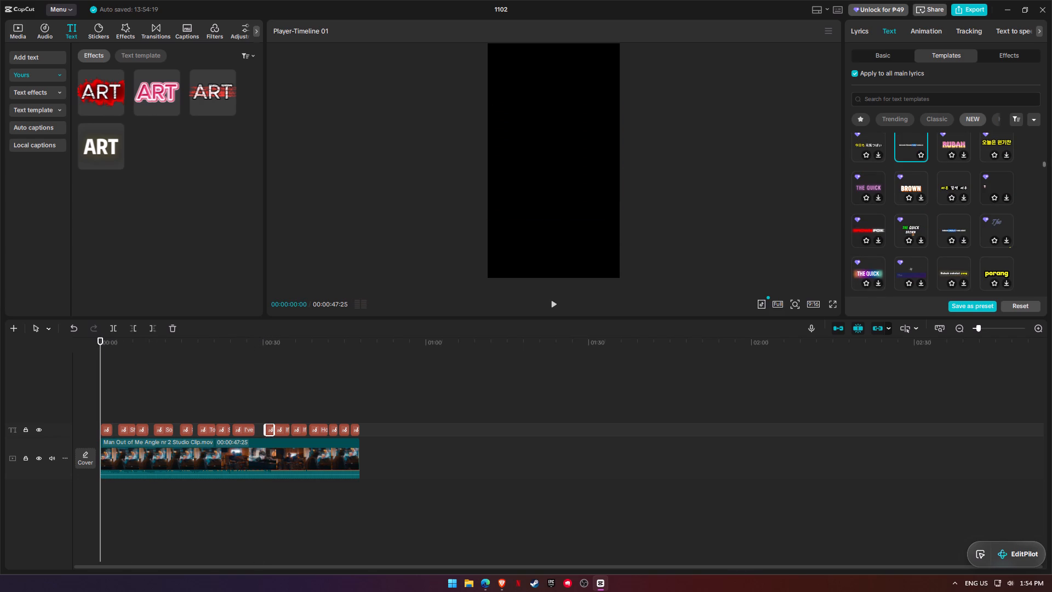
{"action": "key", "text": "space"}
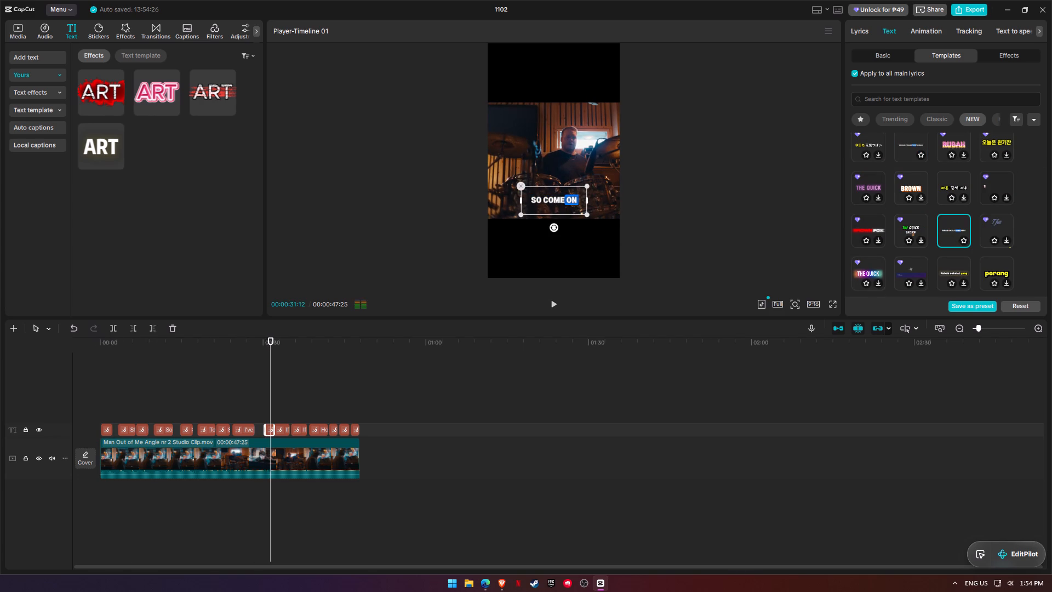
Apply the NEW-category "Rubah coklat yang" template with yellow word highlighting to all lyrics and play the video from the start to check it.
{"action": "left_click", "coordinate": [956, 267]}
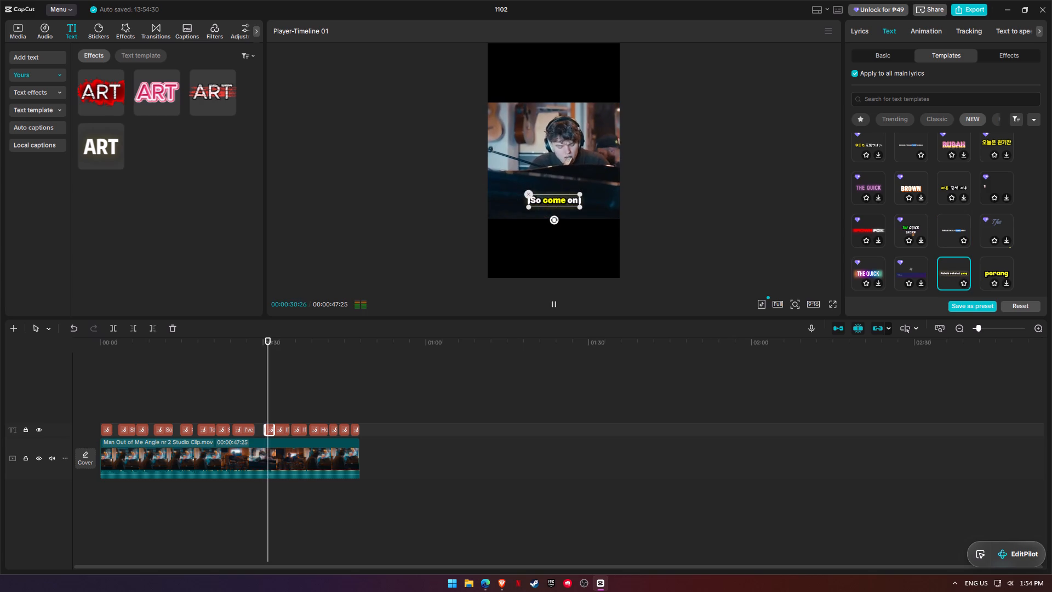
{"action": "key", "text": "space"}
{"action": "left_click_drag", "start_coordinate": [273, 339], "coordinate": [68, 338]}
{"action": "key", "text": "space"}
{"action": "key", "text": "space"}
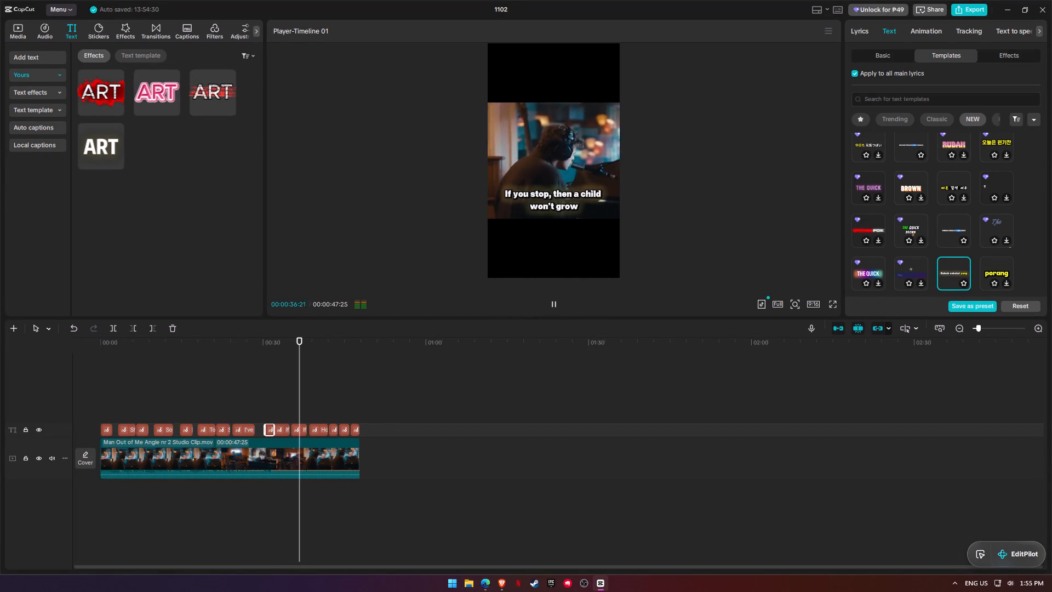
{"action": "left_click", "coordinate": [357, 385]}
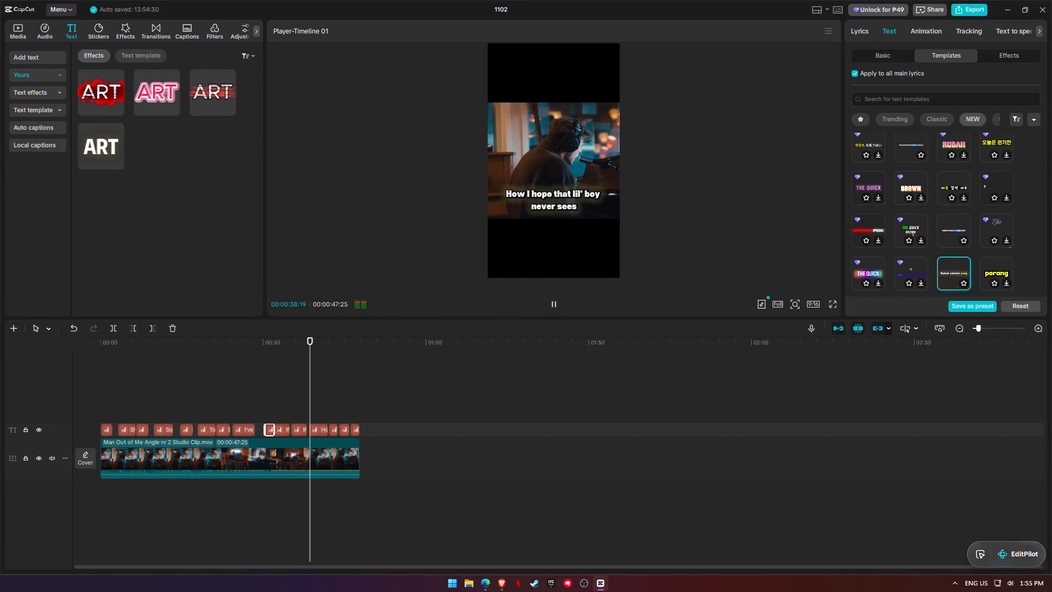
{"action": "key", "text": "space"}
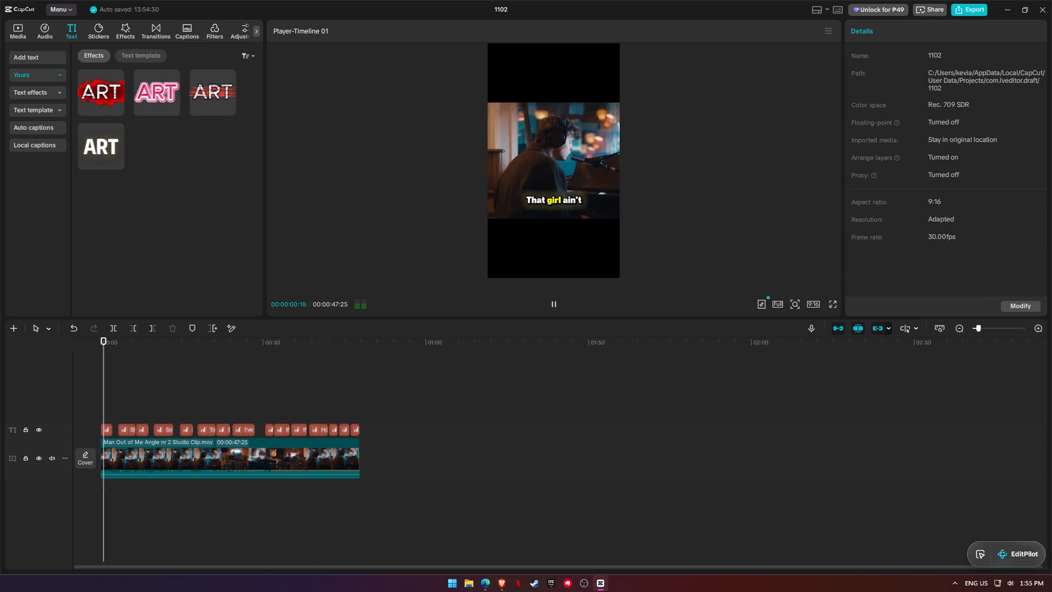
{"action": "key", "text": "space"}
Select all lyrics from "If you love him, then let it be known" to the closing line and examine their shared text settings.
{"action": "scroll", "coordinate": [243, 412], "scroll_direction": "up", "scroll_amount": 18, "text": "alt"}
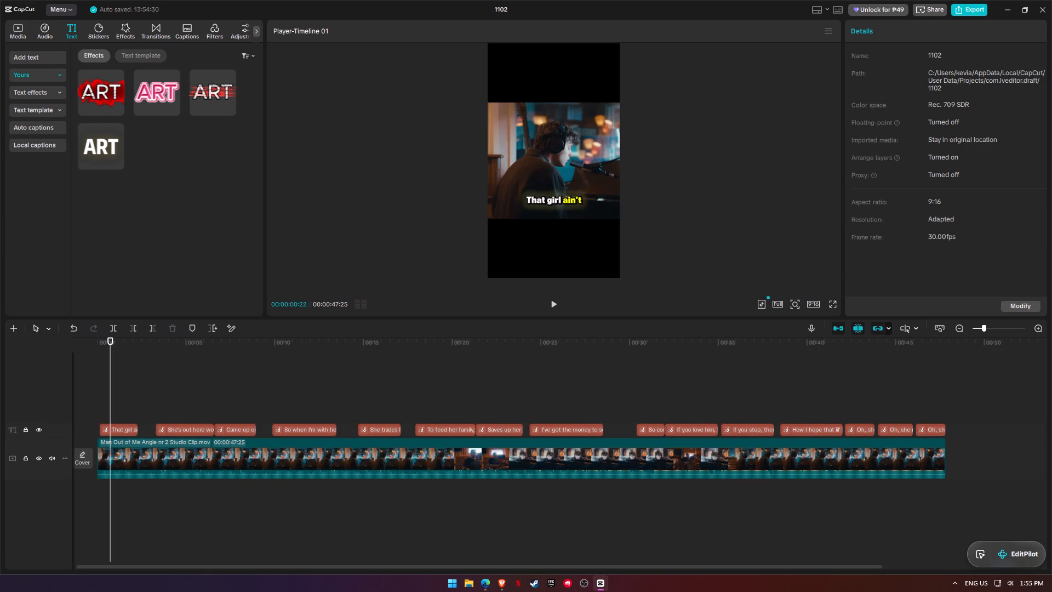
{"action": "left_click", "coordinate": [690, 341]}
{"action": "left_click_drag", "start_coordinate": [681, 388], "coordinate": [821, 415]}
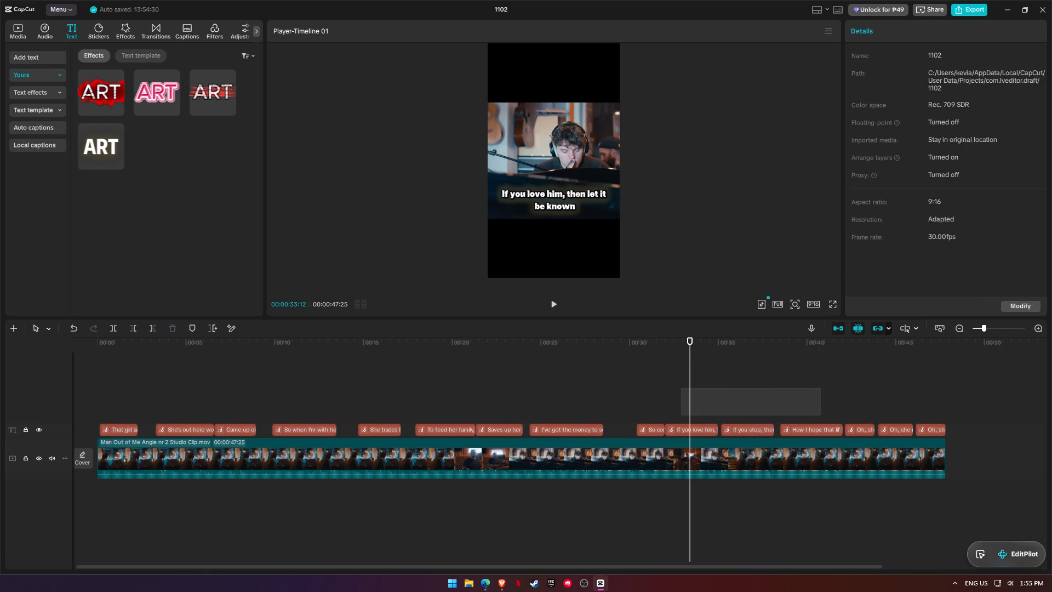
{"action": "left_click_drag", "start_coordinate": [821, 415], "coordinate": [937, 426]}
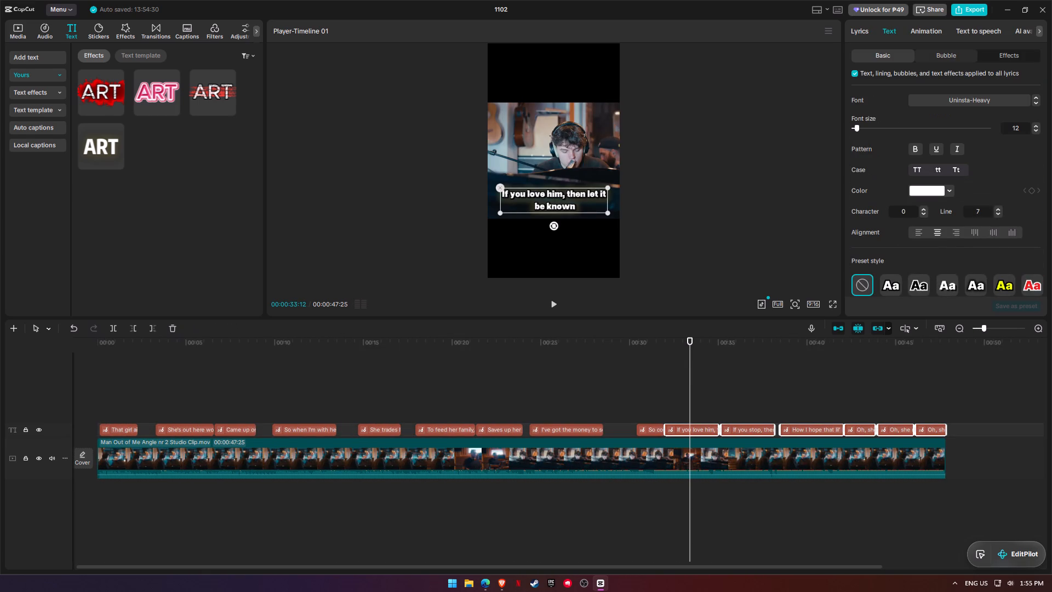
{"action": "scroll", "coordinate": [934, 145], "scroll_direction": "up", "scroll_amount": 6}
{"action": "scroll", "coordinate": [870, 160], "scroll_direction": "down", "scroll_amount": 4}
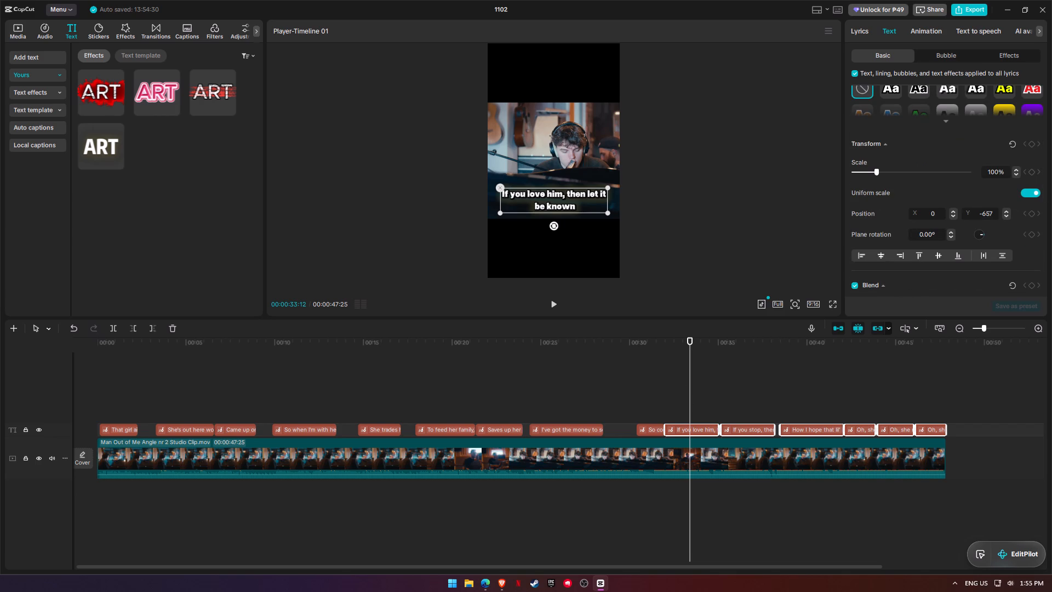
Compare the text options and lyric entries of "So come on" with those of the following lines, starting with "If you love him, then let it be known".
{"action": "left_click", "coordinate": [701, 430]}
{"action": "left_click", "coordinate": [941, 54]}
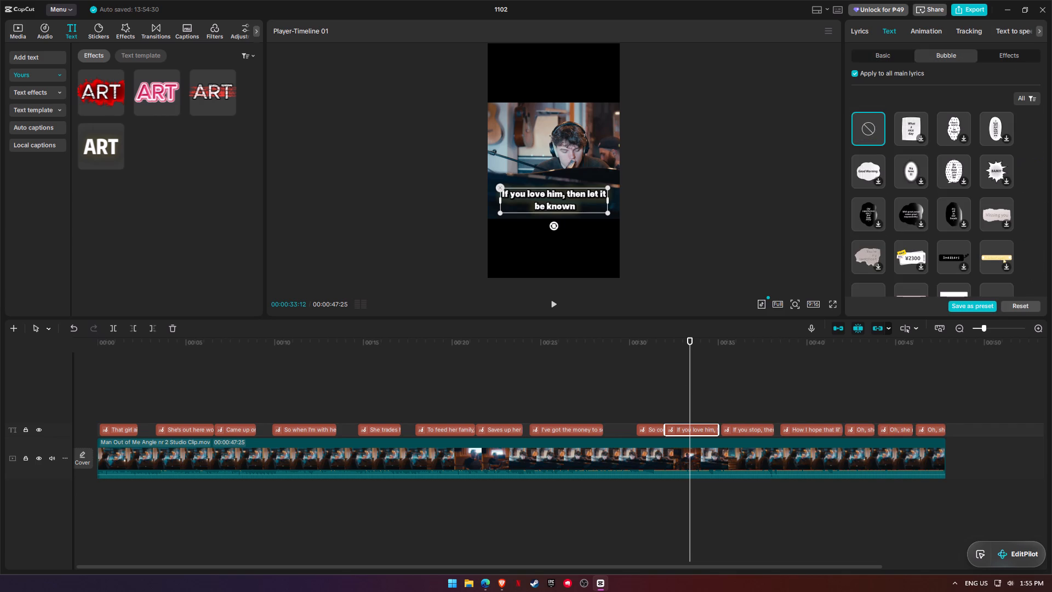
{"action": "left_click", "coordinate": [897, 49]}
{"action": "left_click", "coordinate": [887, 54]}
{"action": "scroll", "coordinate": [914, 152], "scroll_direction": "up", "scroll_amount": 8}
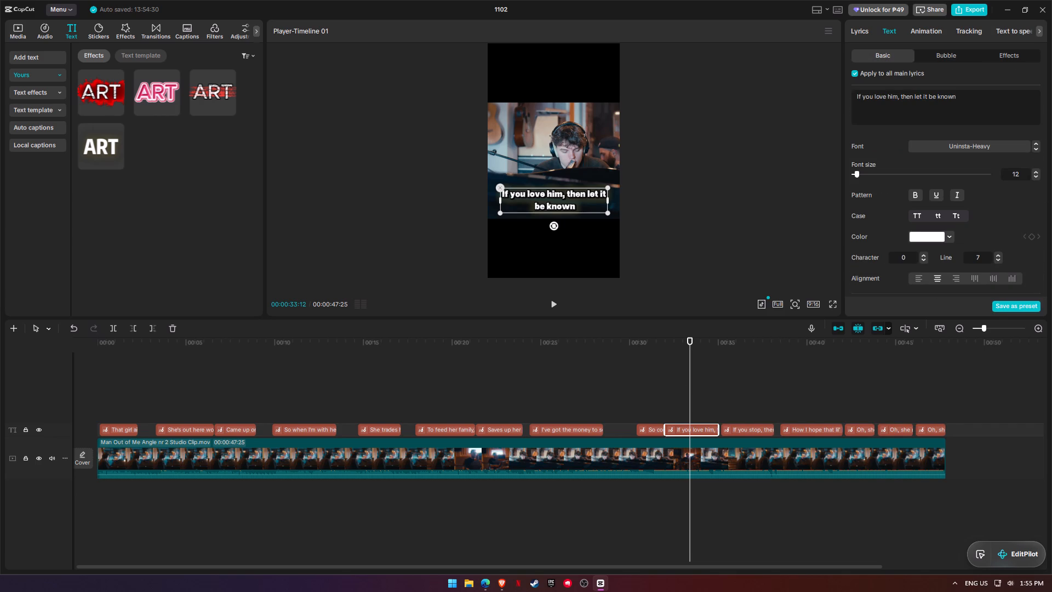
{"action": "left_click", "coordinate": [697, 426]}
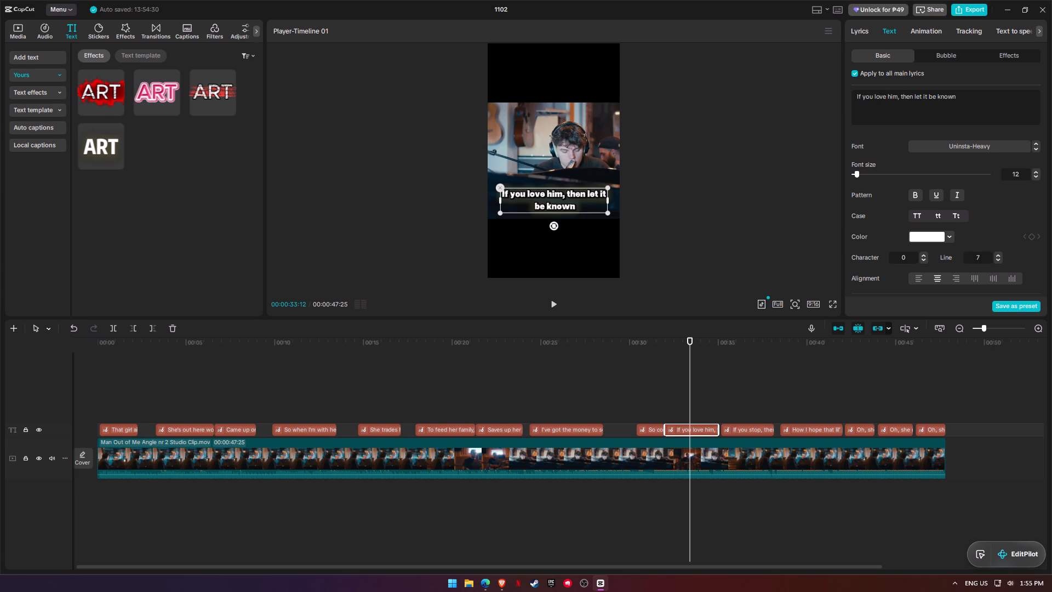
{"action": "left_click", "coordinate": [645, 435]}
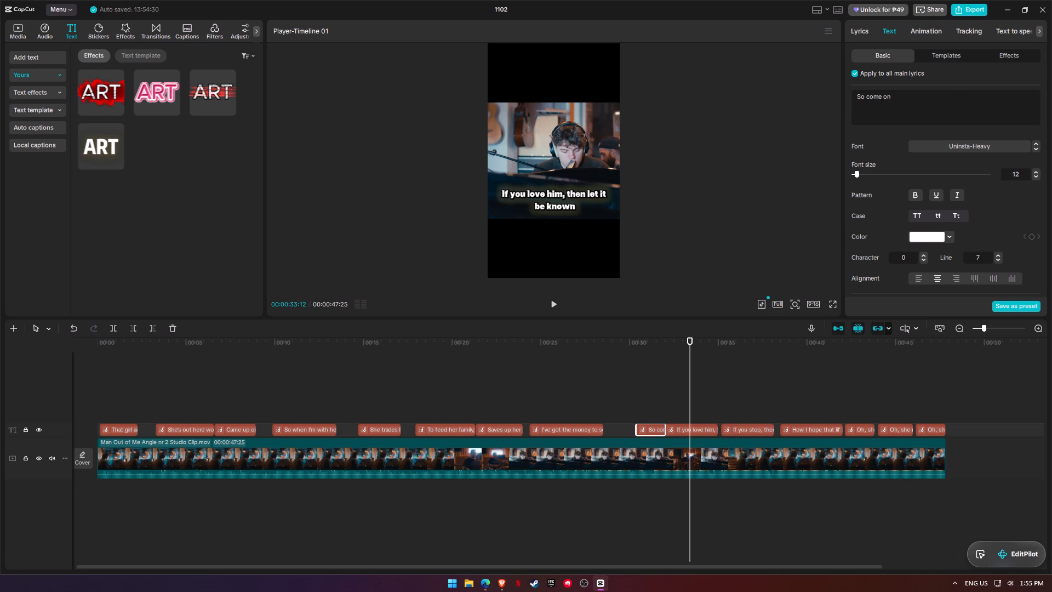
{"action": "left_click", "coordinate": [689, 428]}
{"action": "left_click", "coordinate": [655, 429]}
{"action": "left_click", "coordinate": [854, 33]}
{"action": "left_click", "coordinate": [933, 202]}
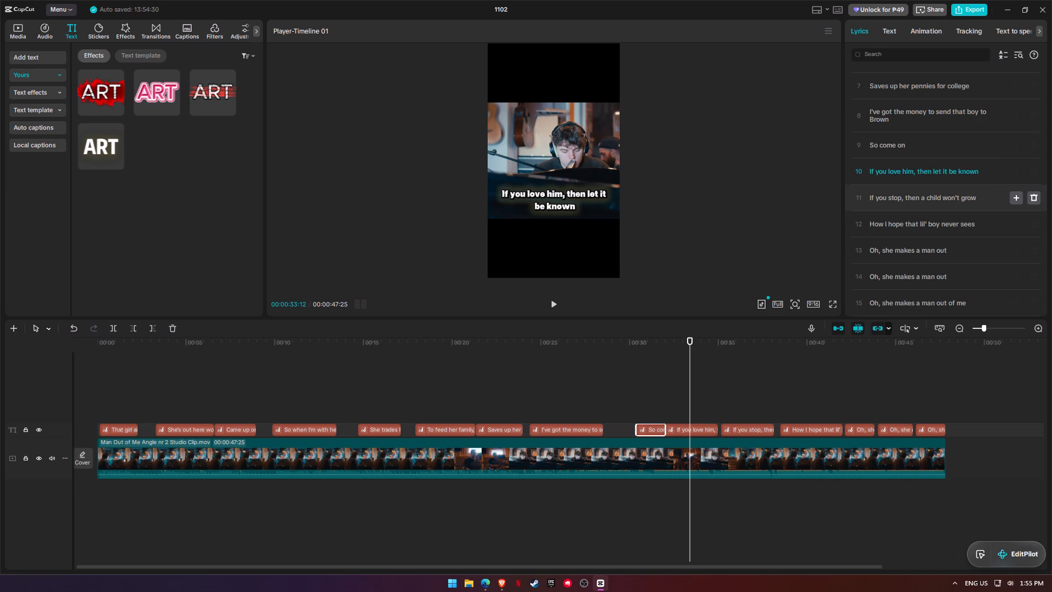
{"action": "left_click", "coordinate": [929, 170]}
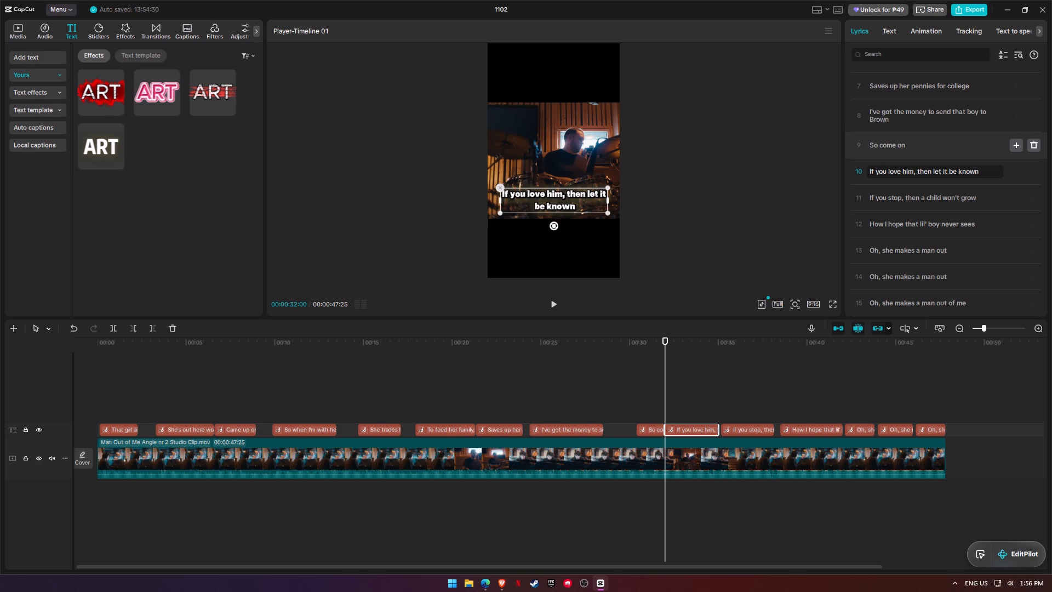
Delete all the lyric clips from the timeline, leaving only the studio video.
{"action": "left_click_drag", "start_coordinate": [991, 404], "coordinate": [78, 431]}
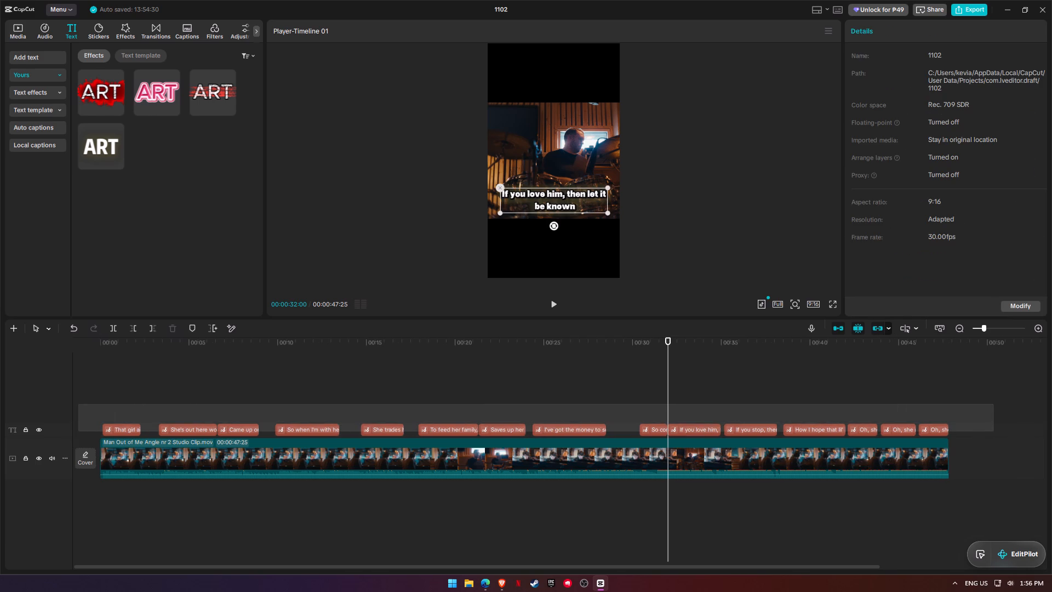
{"action": "left_click_drag", "start_coordinate": [78, 431], "coordinate": [106, 432]}
{"action": "key", "text": "BackSpace"}
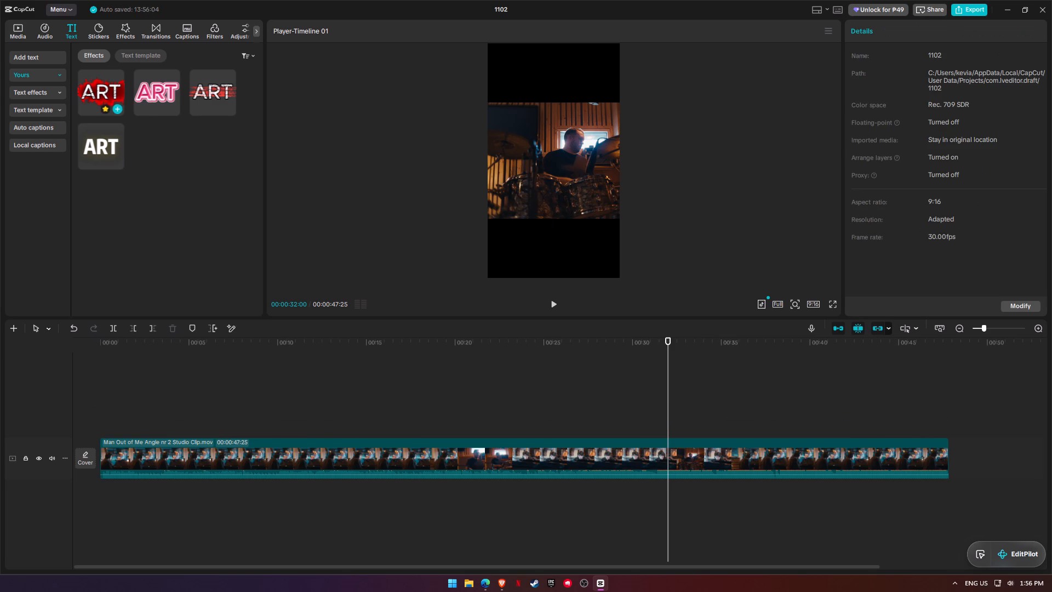
Mark two NEW-category caption templates as favourites: the yellow word-highlight "Musang perang yang" style and the blue-highlight style below it.
{"action": "left_click", "coordinate": [190, 27]}
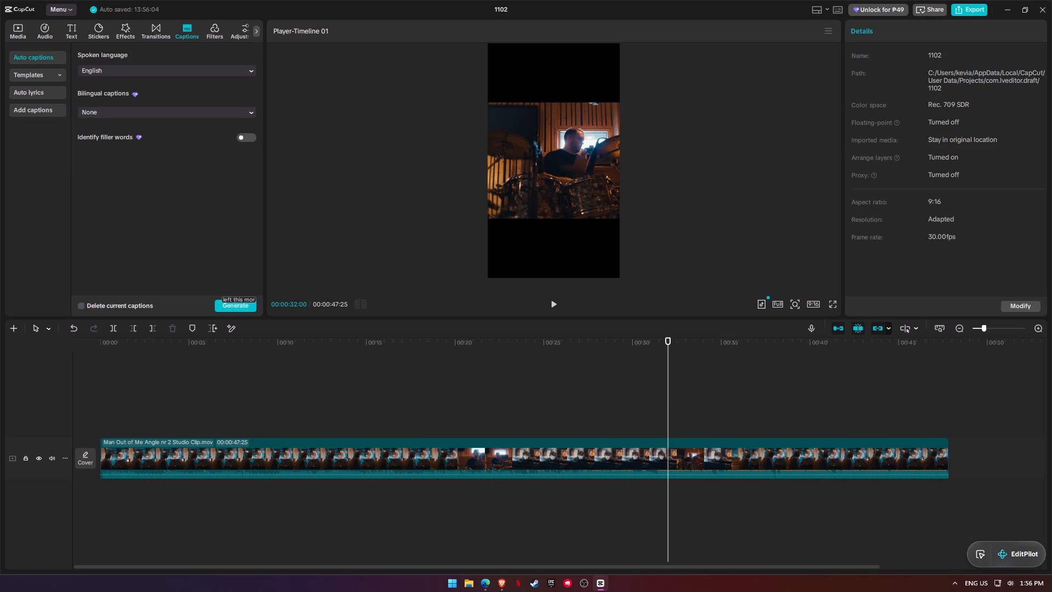
{"action": "left_click", "coordinate": [37, 79]}
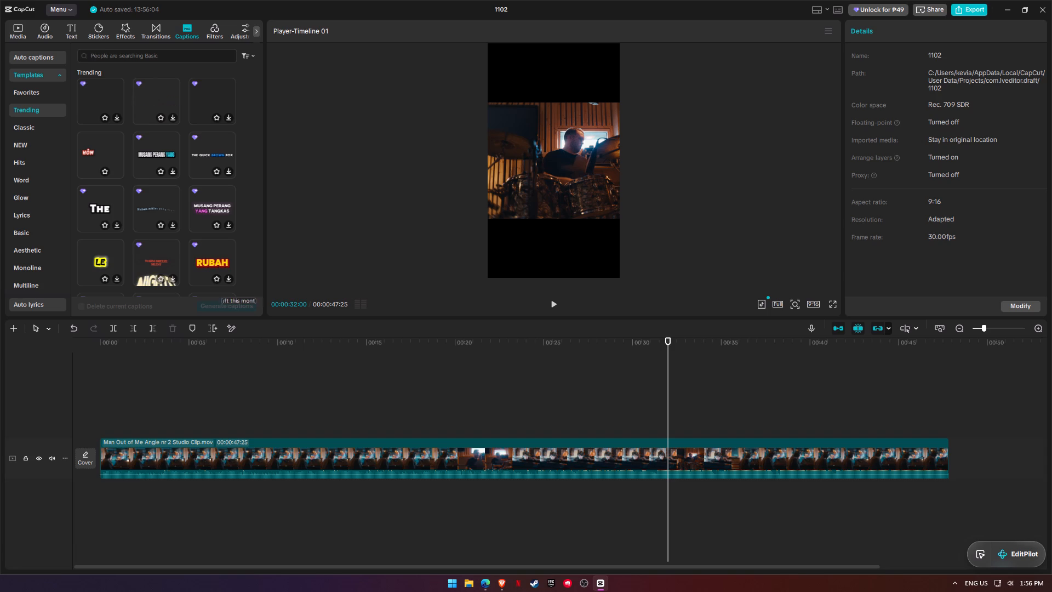
{"action": "left_click", "coordinate": [30, 128]}
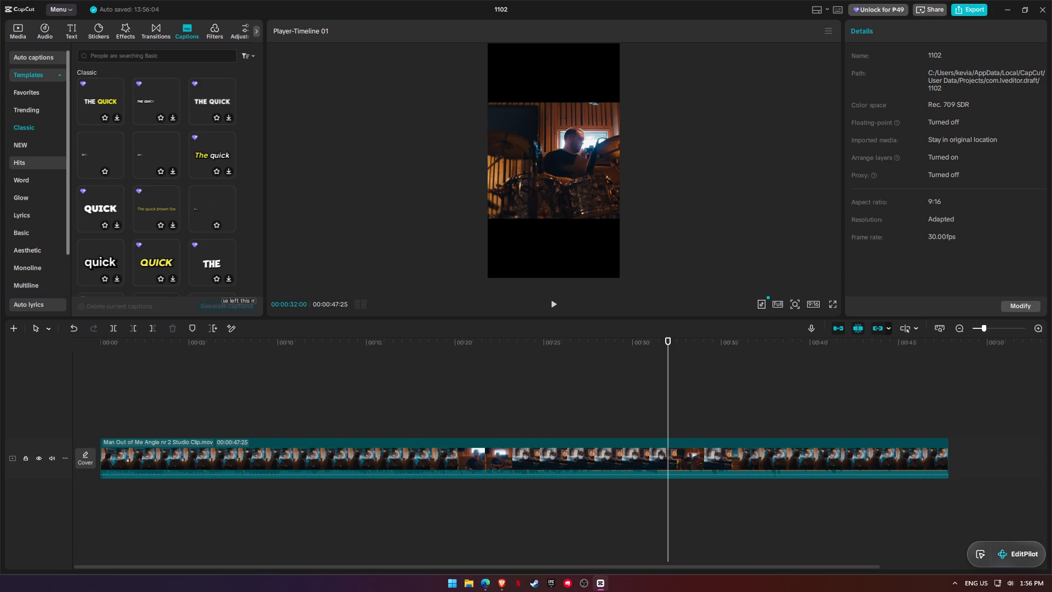
{"action": "left_click", "coordinate": [18, 150]}
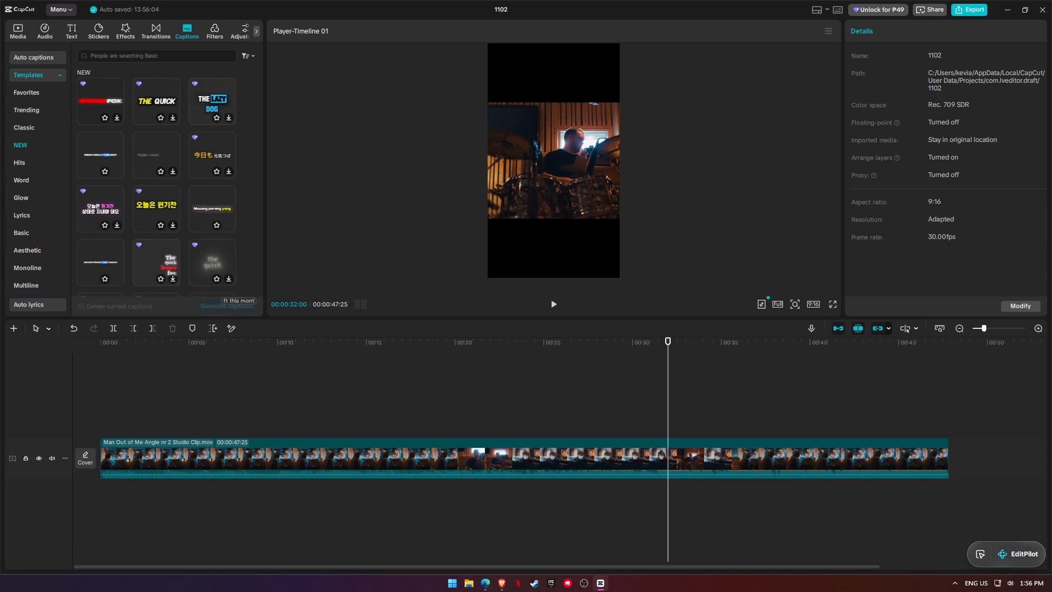
{"action": "left_click", "coordinate": [215, 224]}
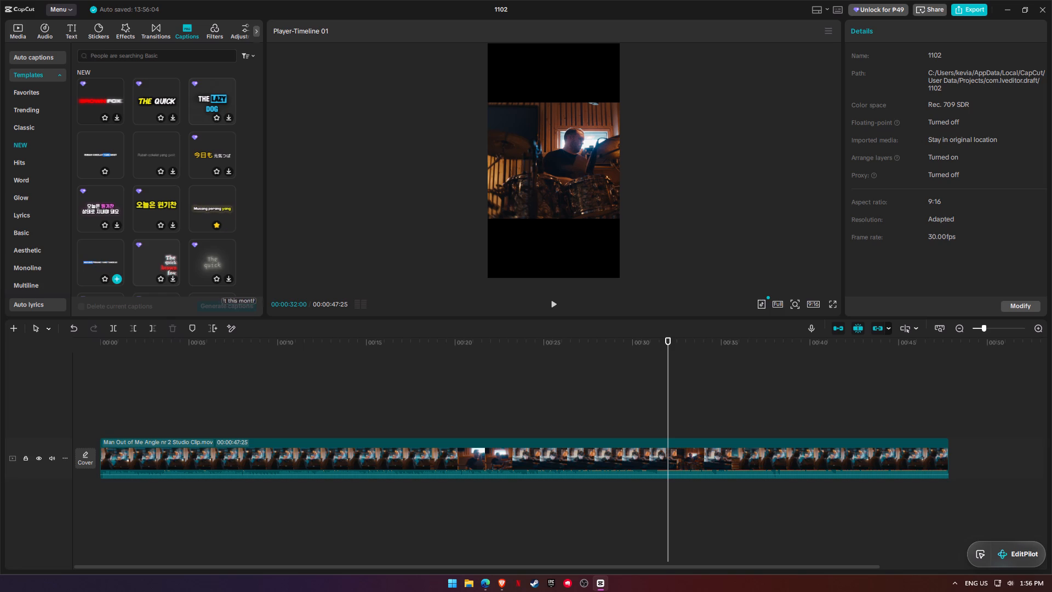
{"action": "left_click", "coordinate": [105, 280]}
Add a caption with the favourited yellow word-highlight template and place it at the very start of the timeline.
{"action": "left_click", "coordinate": [230, 224]}
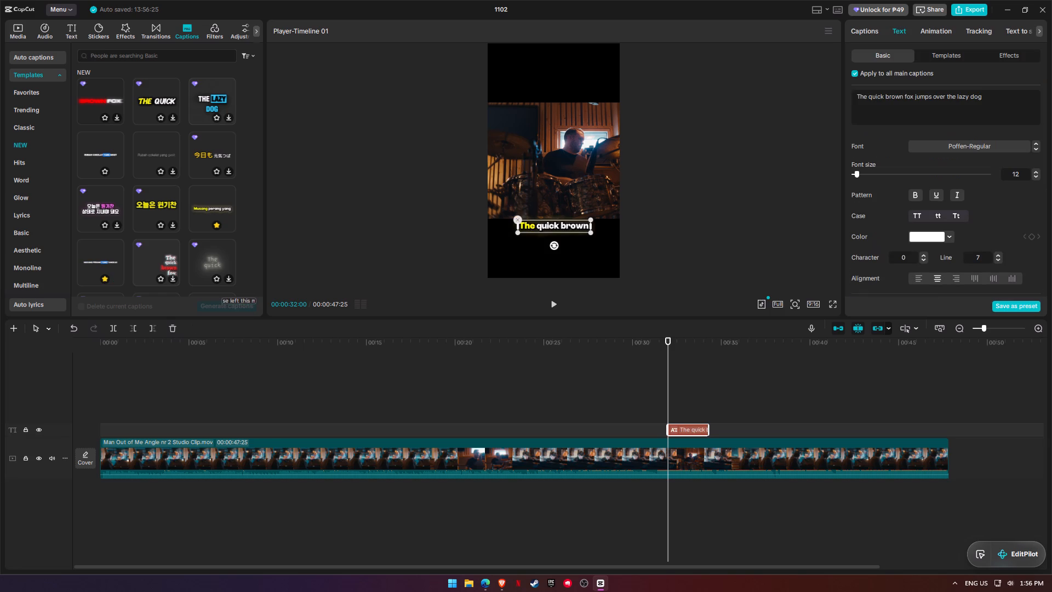
{"action": "left_click_drag", "start_coordinate": [695, 429], "coordinate": [295, 424]}
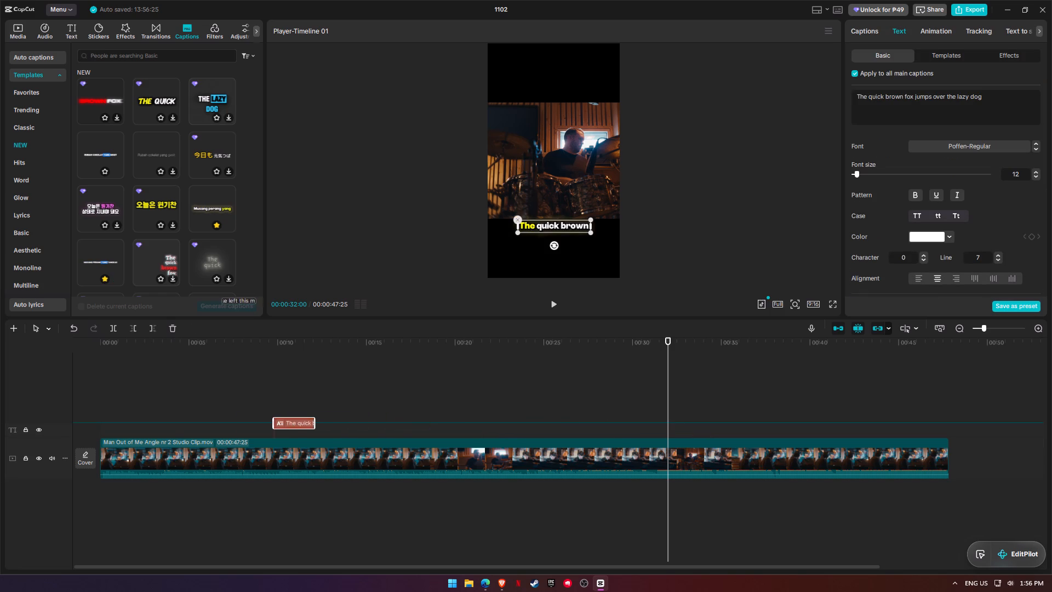
{"action": "left_click_drag", "start_coordinate": [295, 424], "coordinate": [126, 426]}
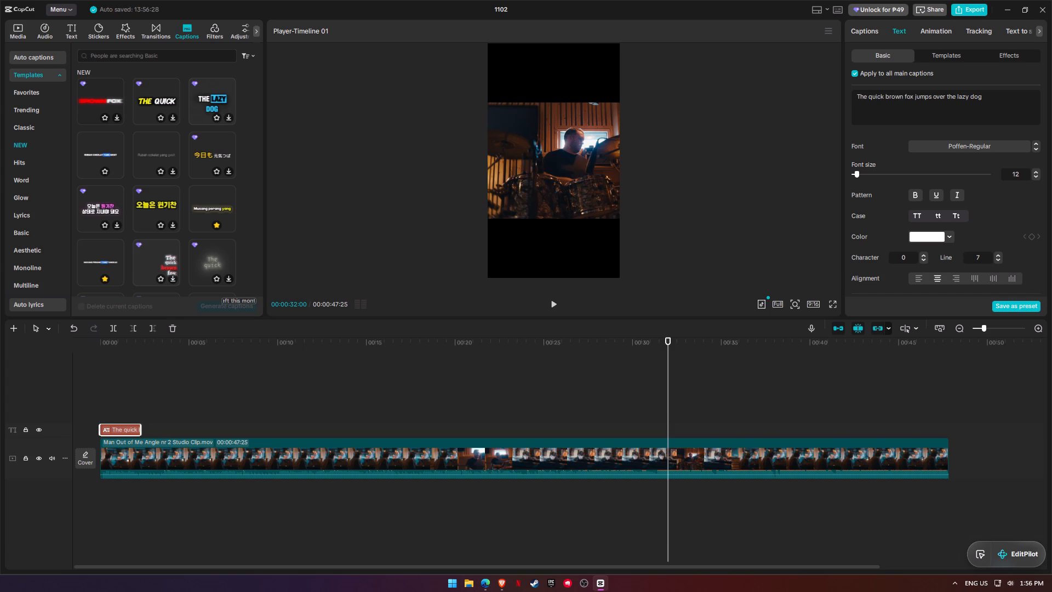
Set the first caption's text to "That girl ain't much of a stranger", copied from the Genius lyrics page.
{"action": "left_click", "coordinate": [867, 29]}
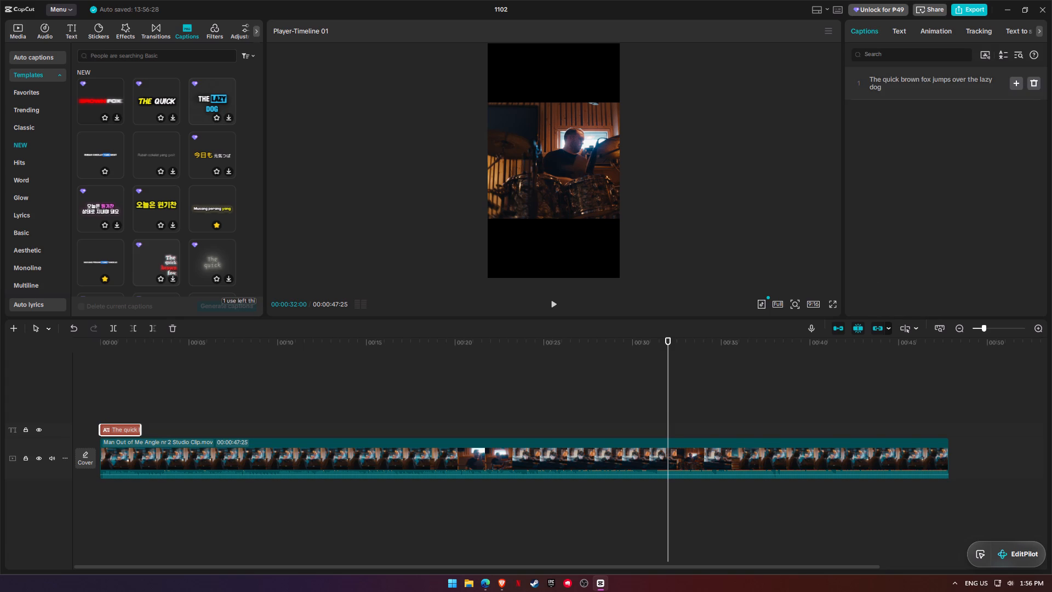
{"action": "left_click", "coordinate": [925, 91]}
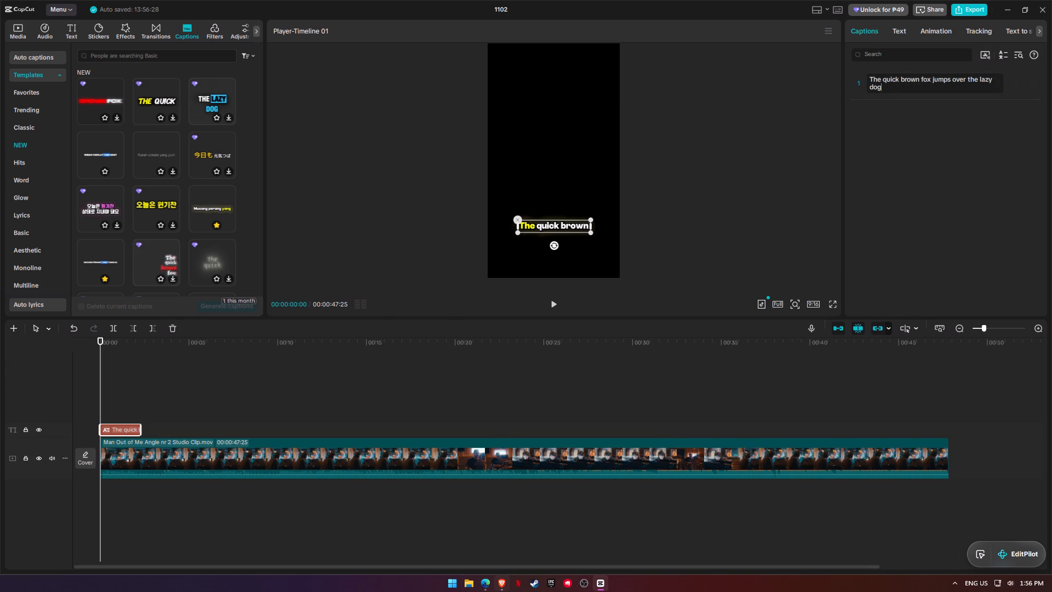
{"action": "left_click", "coordinate": [503, 578]}
{"action": "left_click", "coordinate": [359, 181]}
{"action": "left_click_drag", "start_coordinate": [358, 196], "coordinate": [189, 193]}
{"action": "key", "text": "ctrl+c"}
{"action": "key", "text": "alt+Tab"}
{"action": "left_click", "coordinate": [922, 88]}
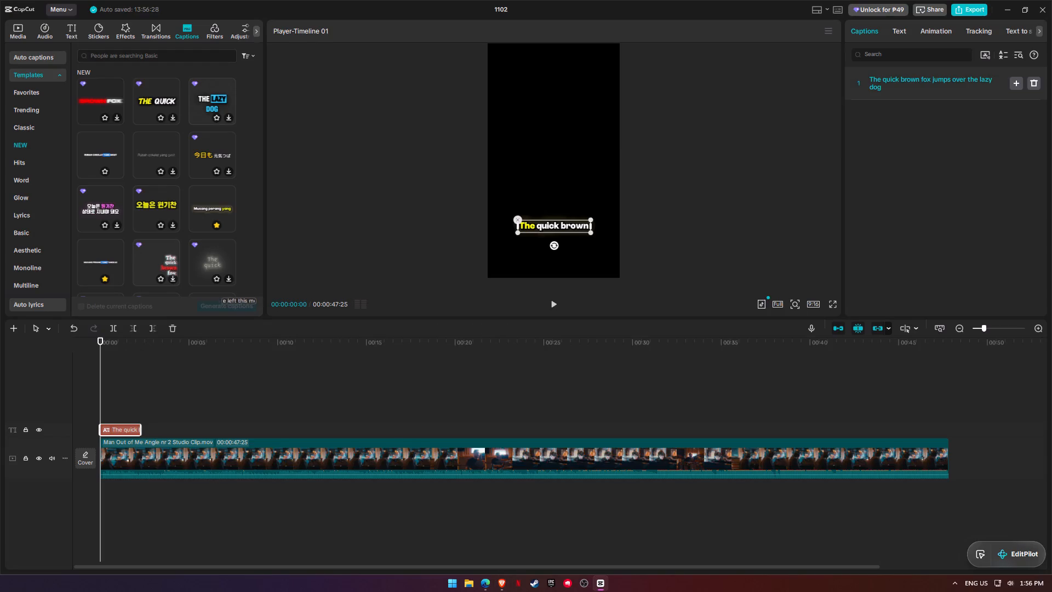
{"action": "key", "text": "ctrl+a"}
{"action": "key", "text": "ctrl+v"}
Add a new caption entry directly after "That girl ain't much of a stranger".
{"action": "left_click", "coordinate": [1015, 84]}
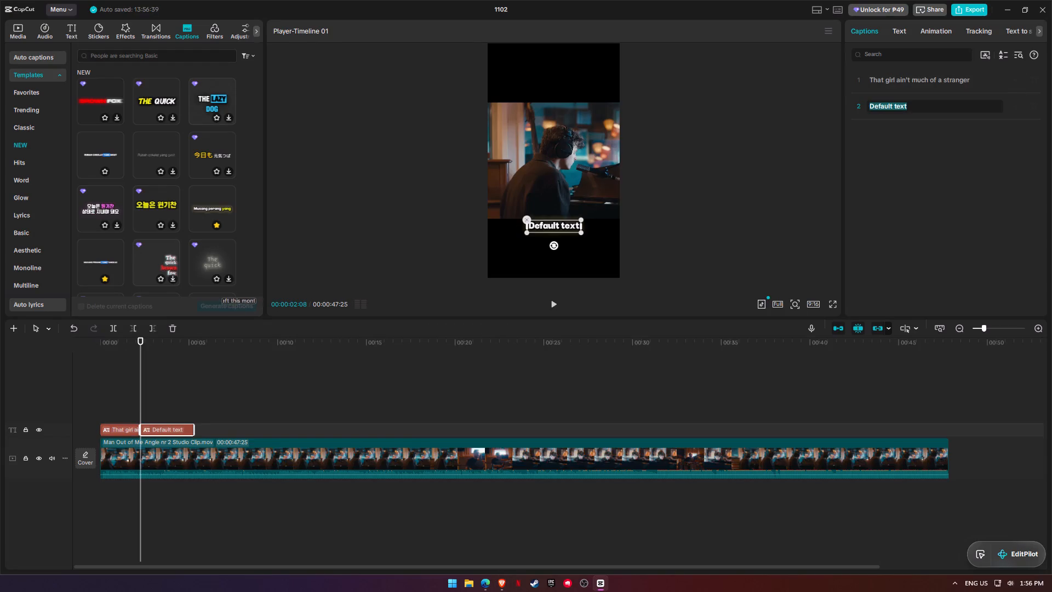
Copy the line "She's out here working, ooh, she works the night until 5" from the Genius lyrics page.
{"action": "key", "text": "alt+Tab"}
{"action": "left_click_drag", "start_coordinate": [473, 202], "coordinate": [208, 201]}
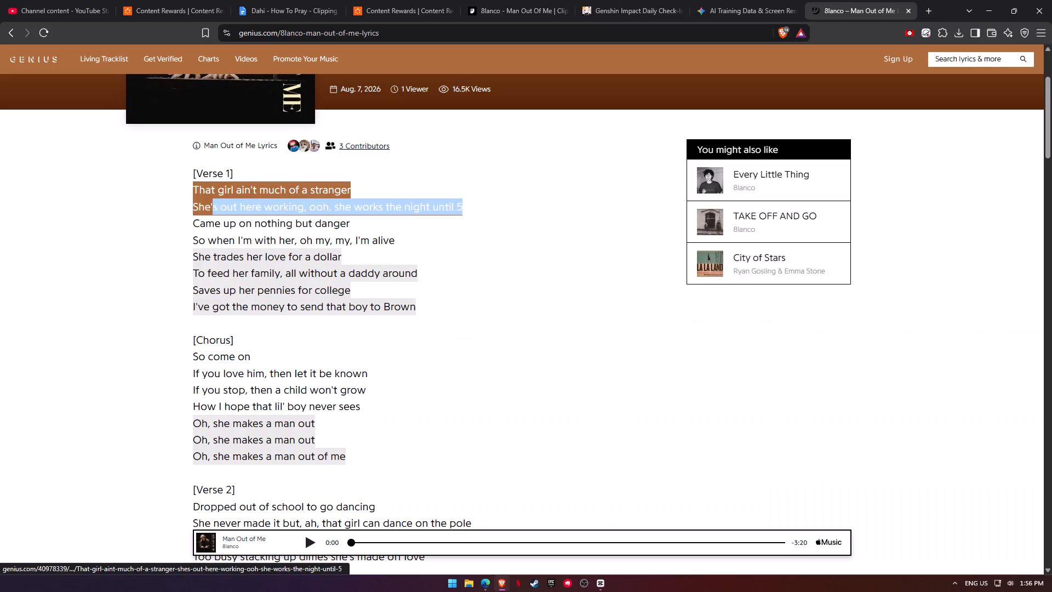
{"action": "left_click_drag", "start_coordinate": [208, 201], "coordinate": [192, 201]}
{"action": "key", "text": "ctrl+c"}
{"action": "key", "text": "alt+Tab"}
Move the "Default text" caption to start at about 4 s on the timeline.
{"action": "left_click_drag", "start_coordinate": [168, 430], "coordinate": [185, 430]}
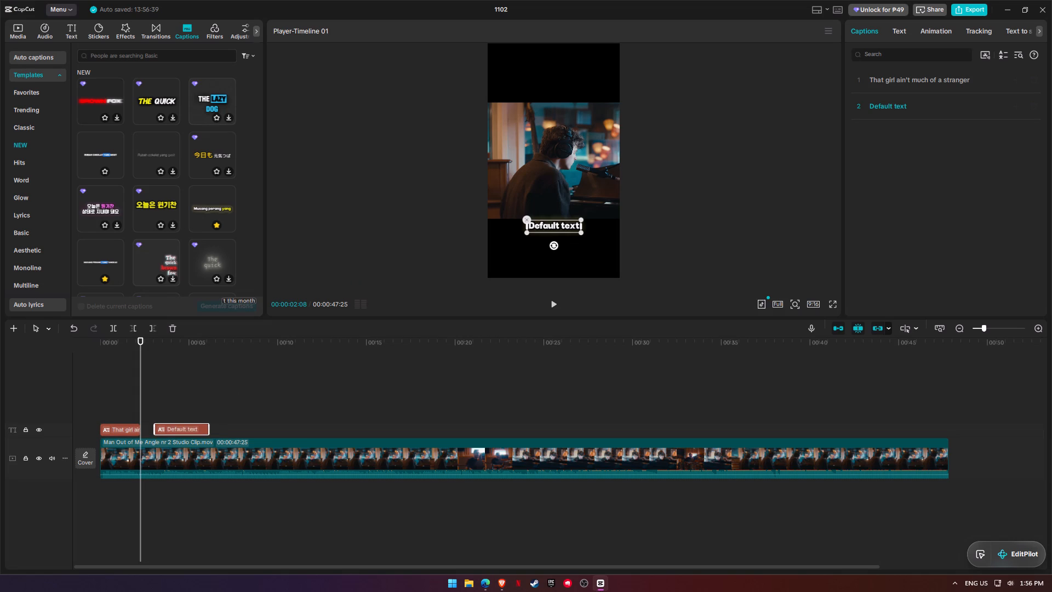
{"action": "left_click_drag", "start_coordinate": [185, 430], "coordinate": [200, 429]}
Shift the "That girl ain't much of a stranger" caption to start at about 0.2 s, checking it against the vocals by playback.
{"action": "left_click_drag", "start_coordinate": [146, 337], "coordinate": [42, 335]}
{"action": "key", "text": "space"}
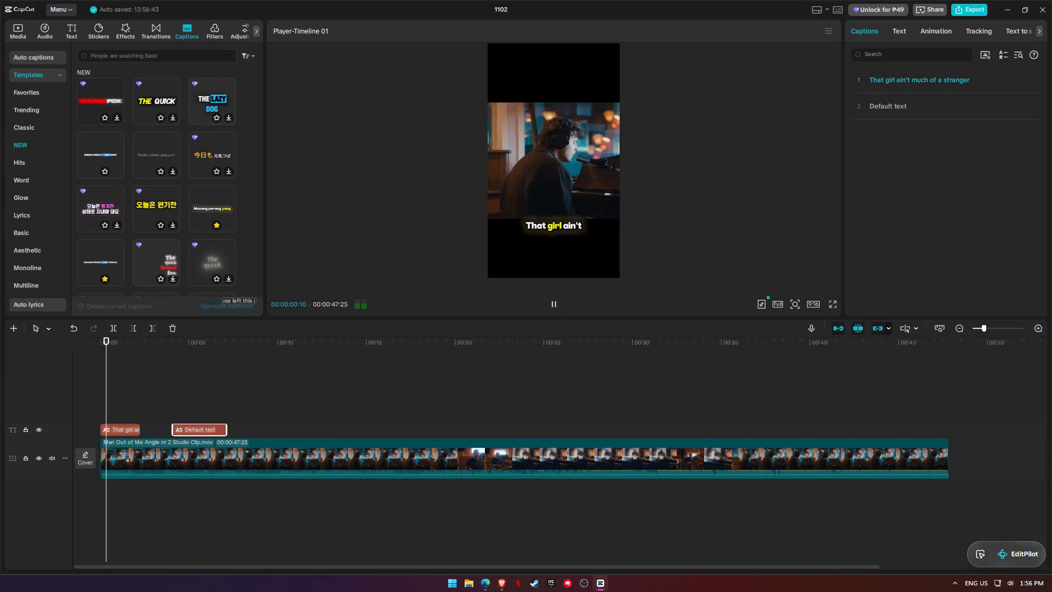
{"action": "key", "text": "space"}
{"action": "left_click_drag", "start_coordinate": [123, 337], "coordinate": [116, 335]}
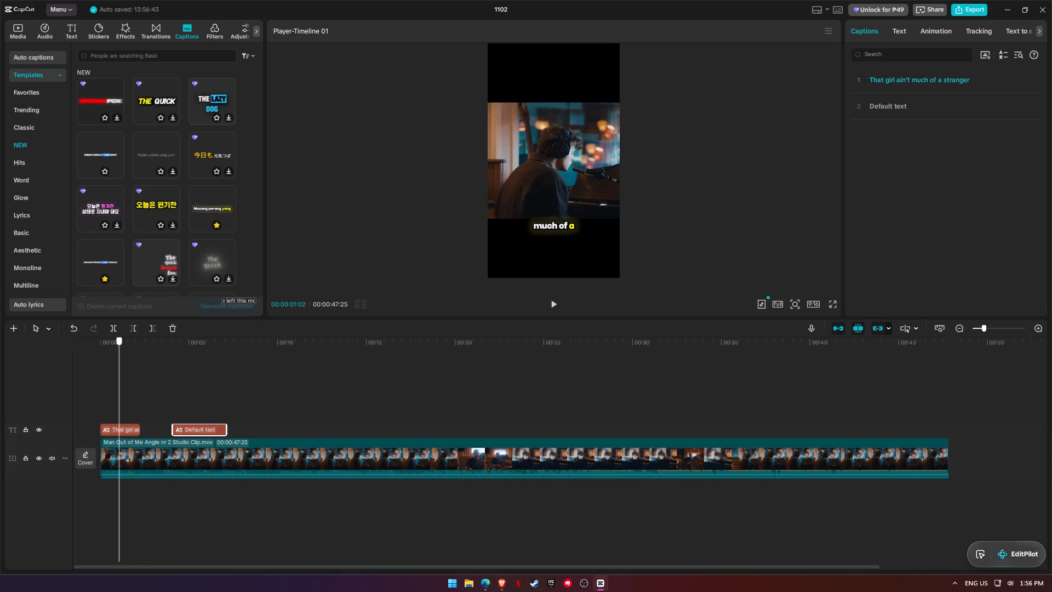
{"action": "left_click_drag", "start_coordinate": [116, 335], "coordinate": [99, 335]}
{"action": "left_click_drag", "start_coordinate": [116, 429], "coordinate": [122, 430]}
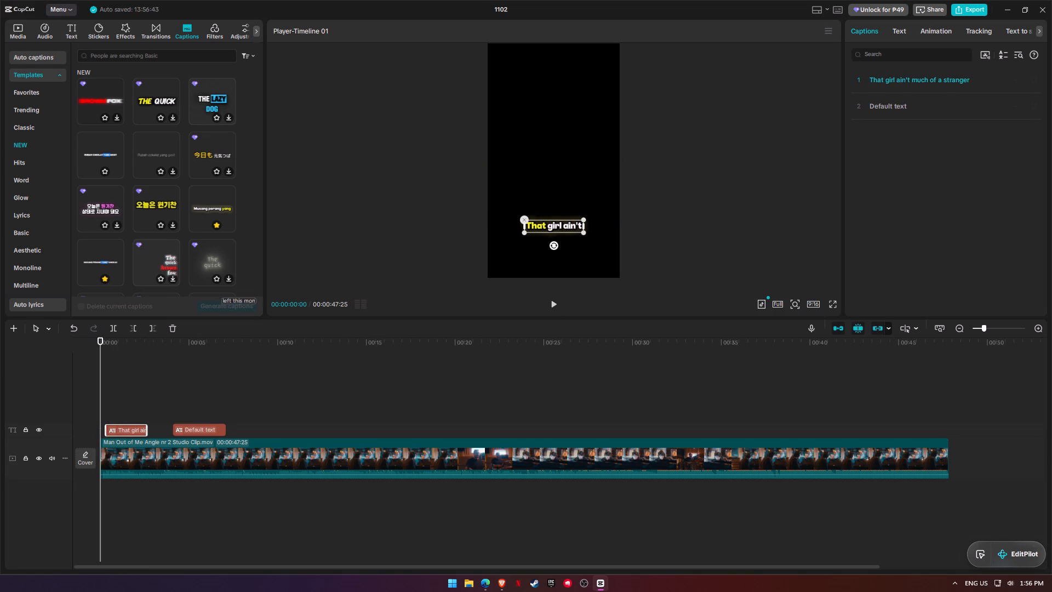
{"action": "left_click_drag", "start_coordinate": [122, 430], "coordinate": [127, 430]}
{"action": "key", "text": "space"}
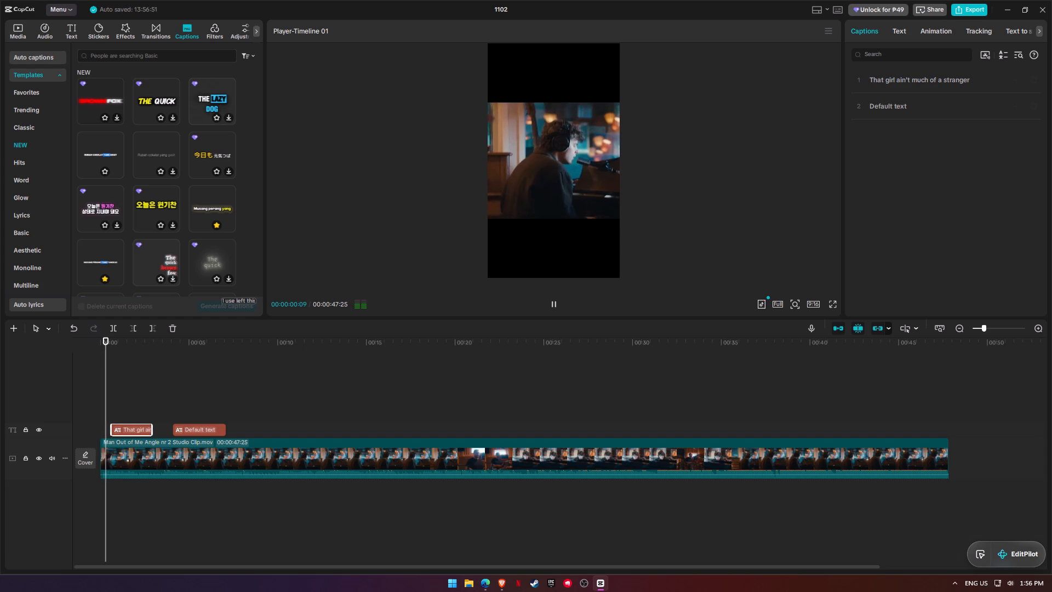
{"action": "key", "text": "space"}
{"action": "key", "text": "space"}
{"action": "key", "text": "space"}
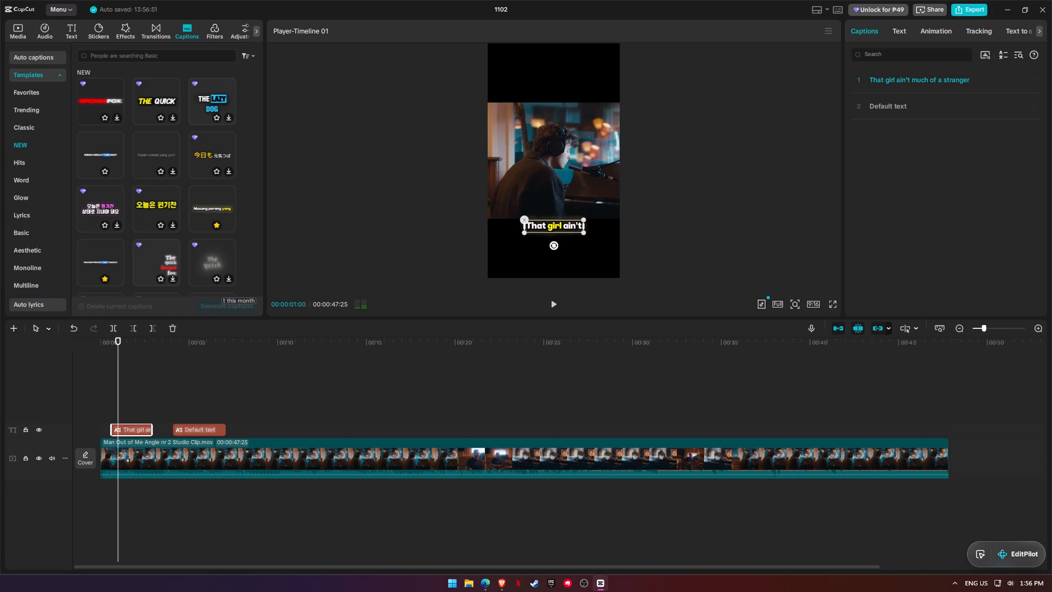
{"action": "left_click_drag", "start_coordinate": [115, 339], "coordinate": [105, 340]}
{"action": "left_click_drag", "start_coordinate": [136, 430], "coordinate": [129, 429]}
{"action": "left_click_drag", "start_coordinate": [106, 340], "coordinate": [89, 339]}
{"action": "key", "text": "space"}
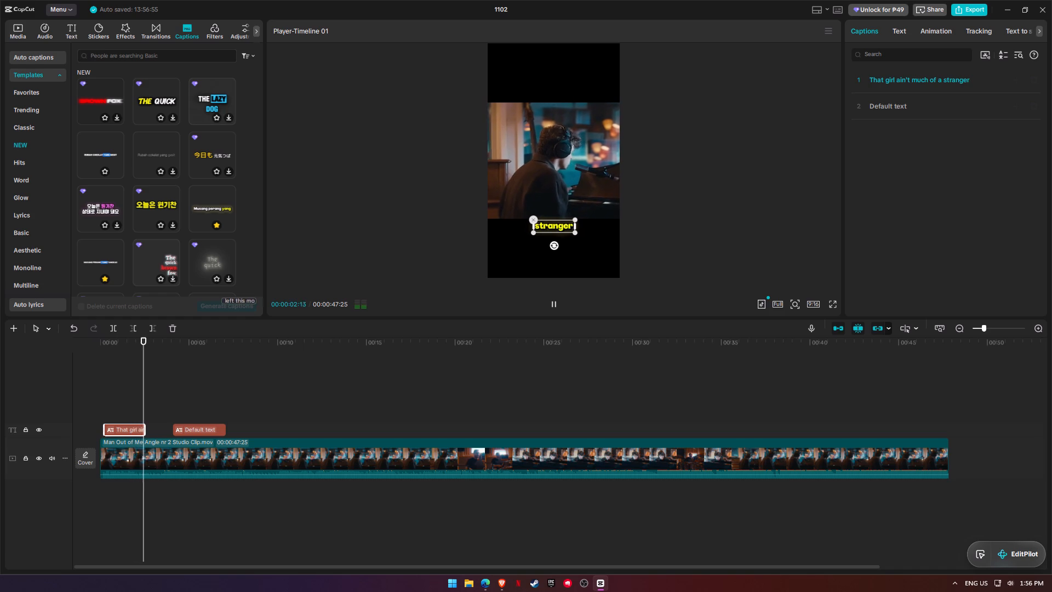
{"action": "key", "text": "space"}
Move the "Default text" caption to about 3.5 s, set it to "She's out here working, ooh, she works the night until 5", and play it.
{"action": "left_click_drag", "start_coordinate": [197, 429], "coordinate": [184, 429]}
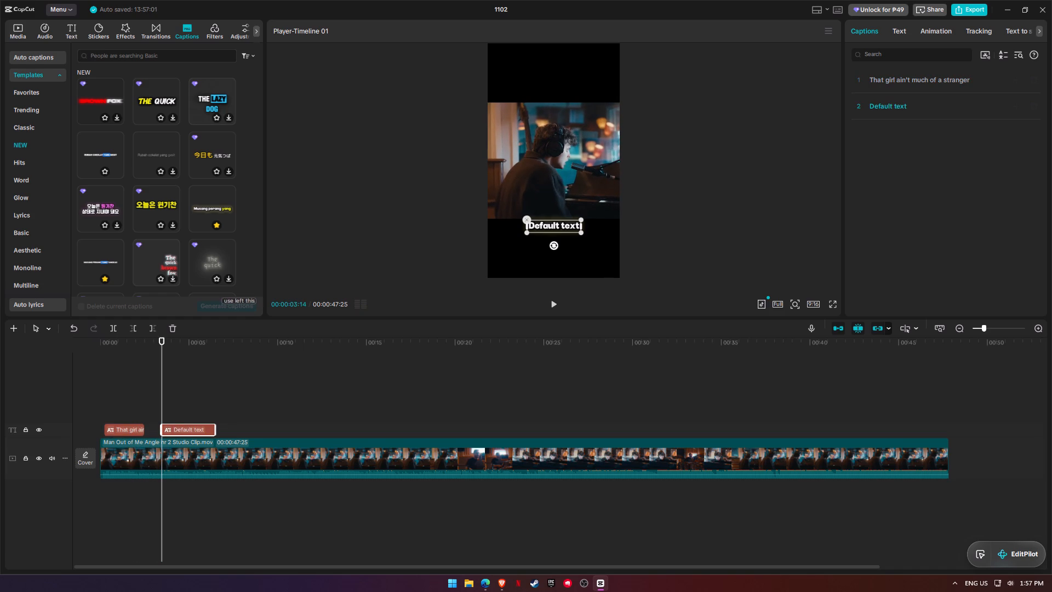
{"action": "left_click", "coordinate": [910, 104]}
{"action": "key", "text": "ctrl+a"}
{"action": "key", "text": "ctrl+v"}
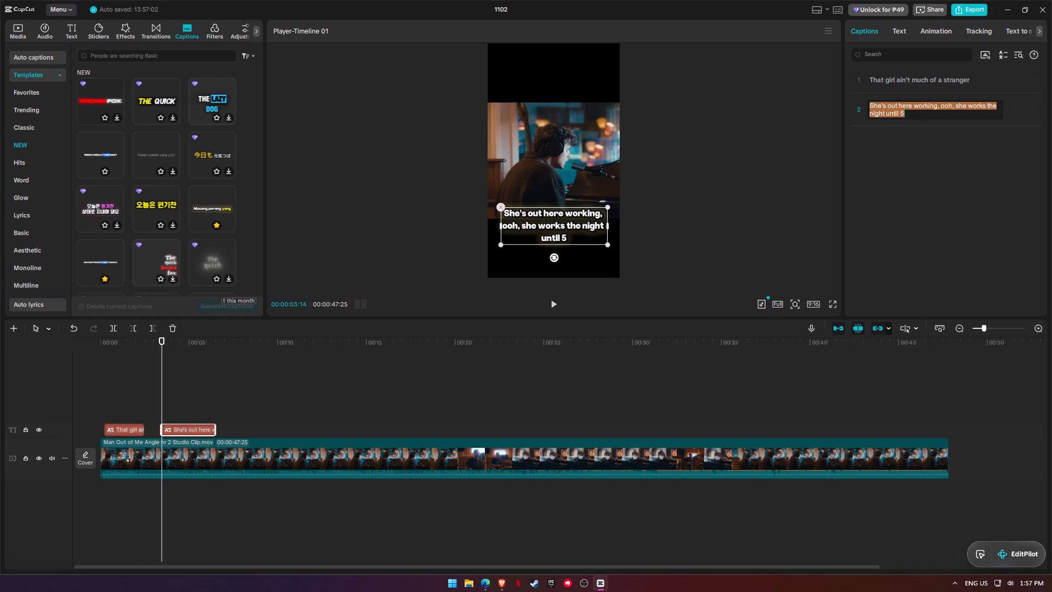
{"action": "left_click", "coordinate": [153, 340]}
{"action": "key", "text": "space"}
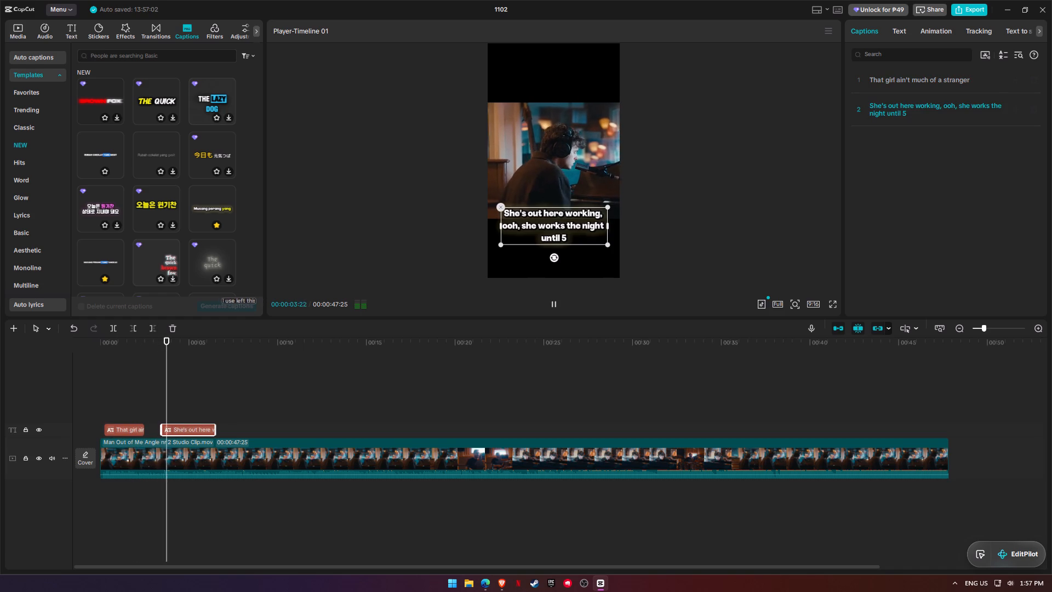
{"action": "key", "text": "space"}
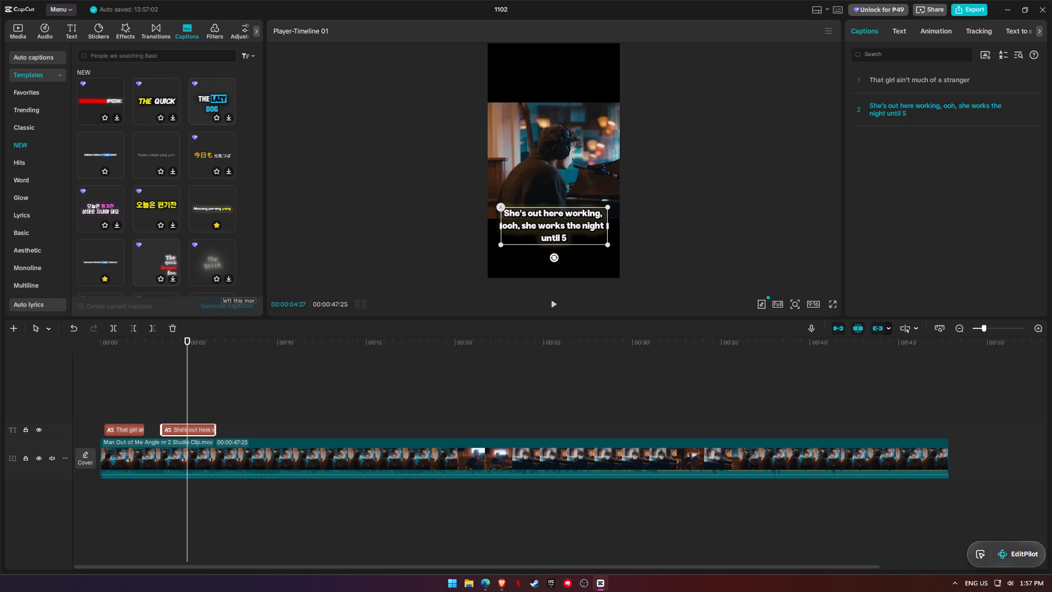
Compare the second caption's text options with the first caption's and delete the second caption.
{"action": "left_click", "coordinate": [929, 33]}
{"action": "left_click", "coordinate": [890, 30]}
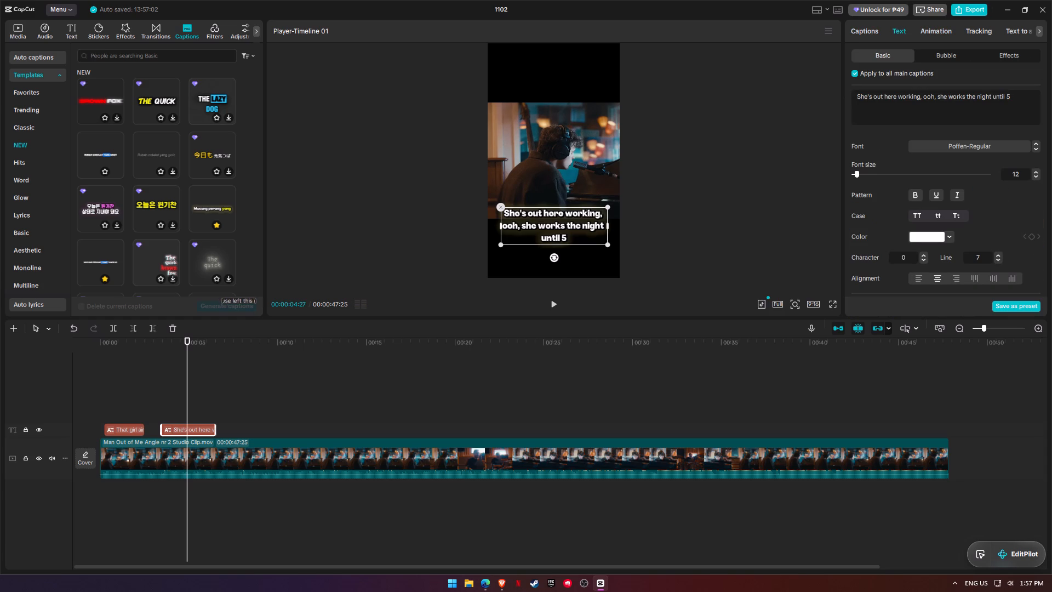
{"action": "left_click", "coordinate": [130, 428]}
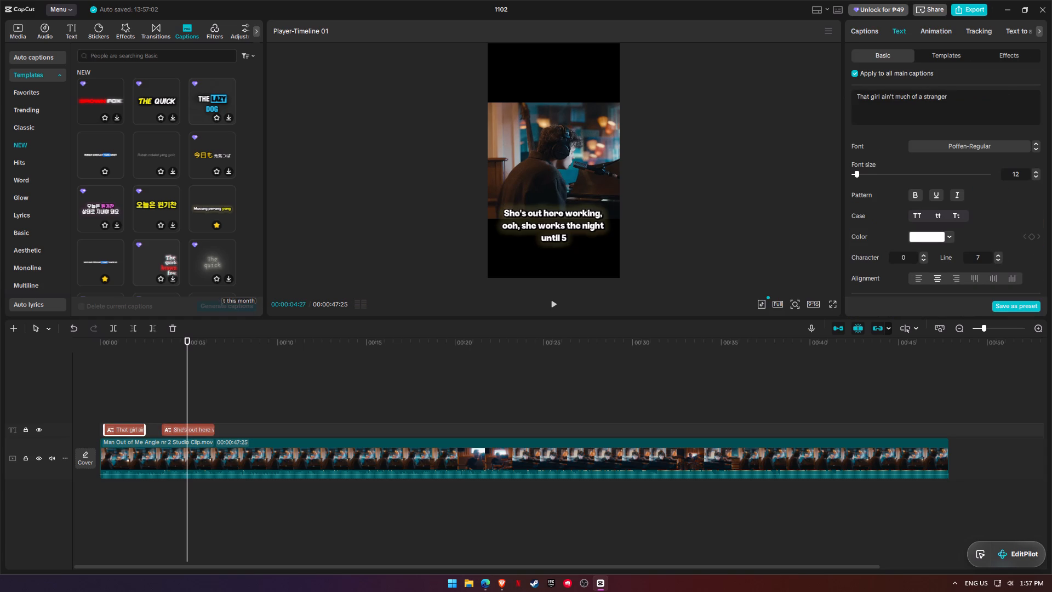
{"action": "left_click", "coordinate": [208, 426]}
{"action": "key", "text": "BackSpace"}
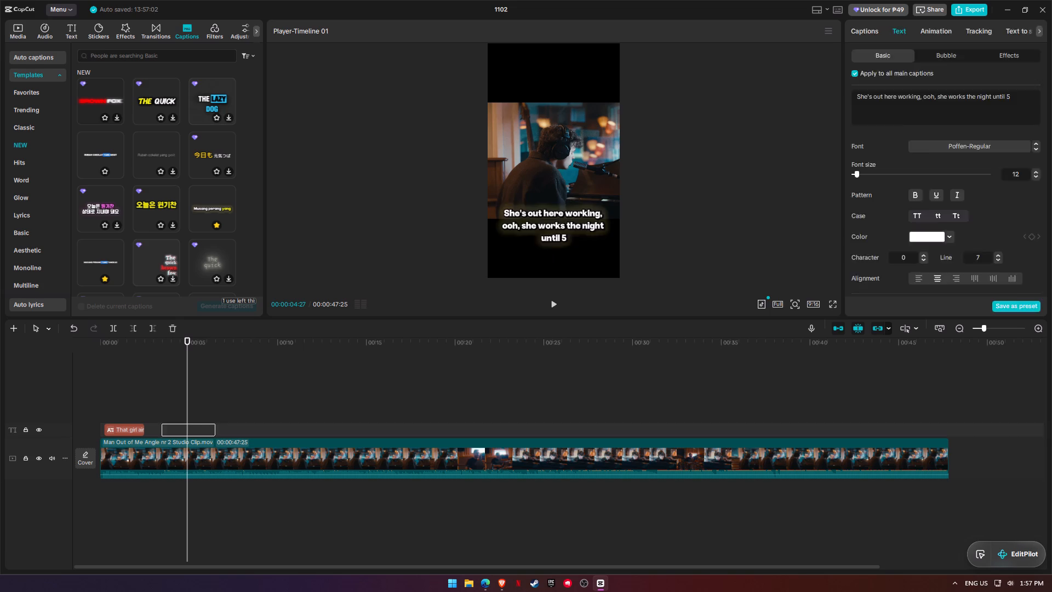
Add another yellow-highlight template caption at about 4.6 s and put the first caption on the same track.
{"action": "left_click", "coordinate": [230, 223]}
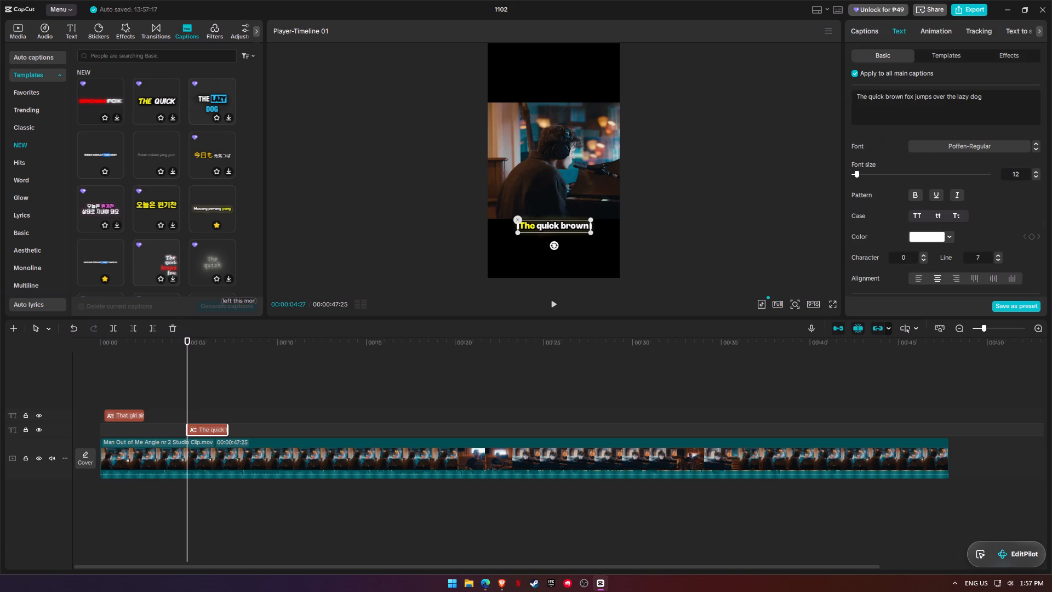
{"action": "left_click_drag", "start_coordinate": [195, 429], "coordinate": [190, 430]}
{"action": "left_click_drag", "start_coordinate": [116, 417], "coordinate": [117, 426]}
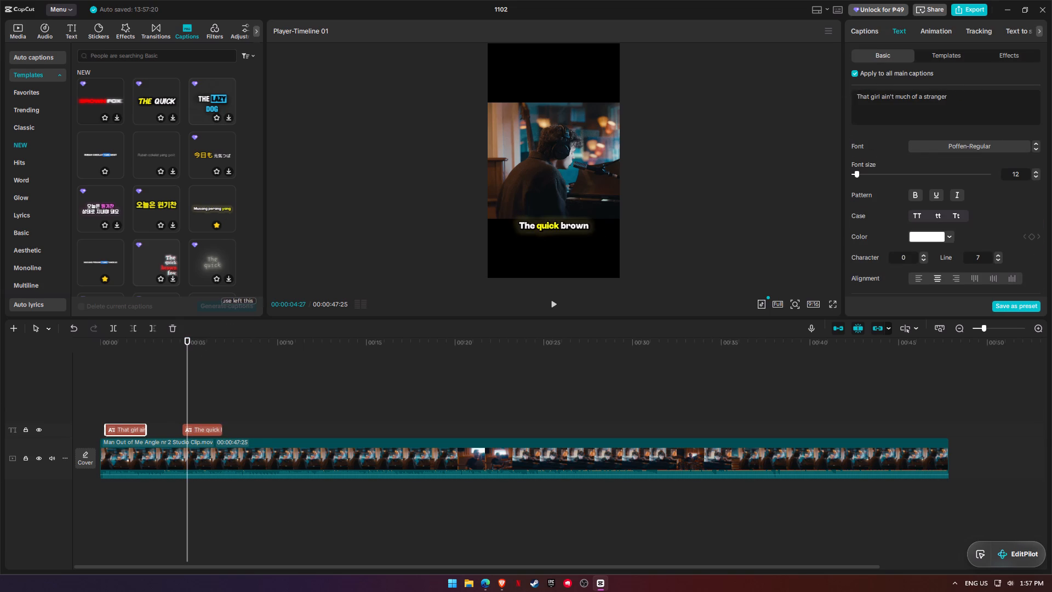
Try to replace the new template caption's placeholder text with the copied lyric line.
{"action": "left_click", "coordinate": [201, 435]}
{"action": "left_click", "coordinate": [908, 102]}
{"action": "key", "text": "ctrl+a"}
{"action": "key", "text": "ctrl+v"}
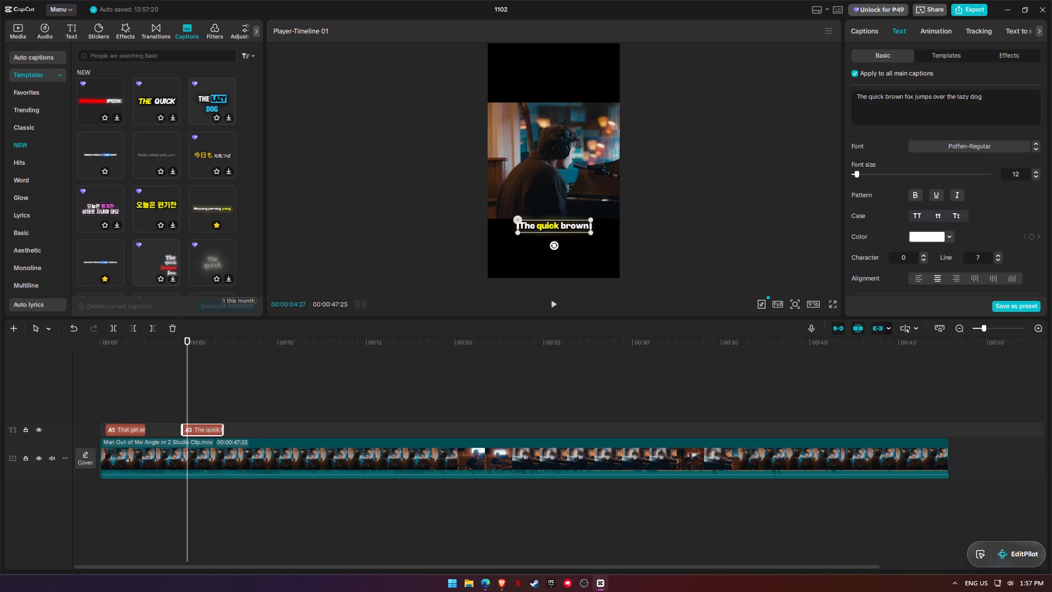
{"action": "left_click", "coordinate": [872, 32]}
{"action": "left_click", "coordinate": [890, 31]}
Add a third yellow-highlight template caption and place it on the same track at about 7.6 s.
{"action": "left_click", "coordinate": [230, 225]}
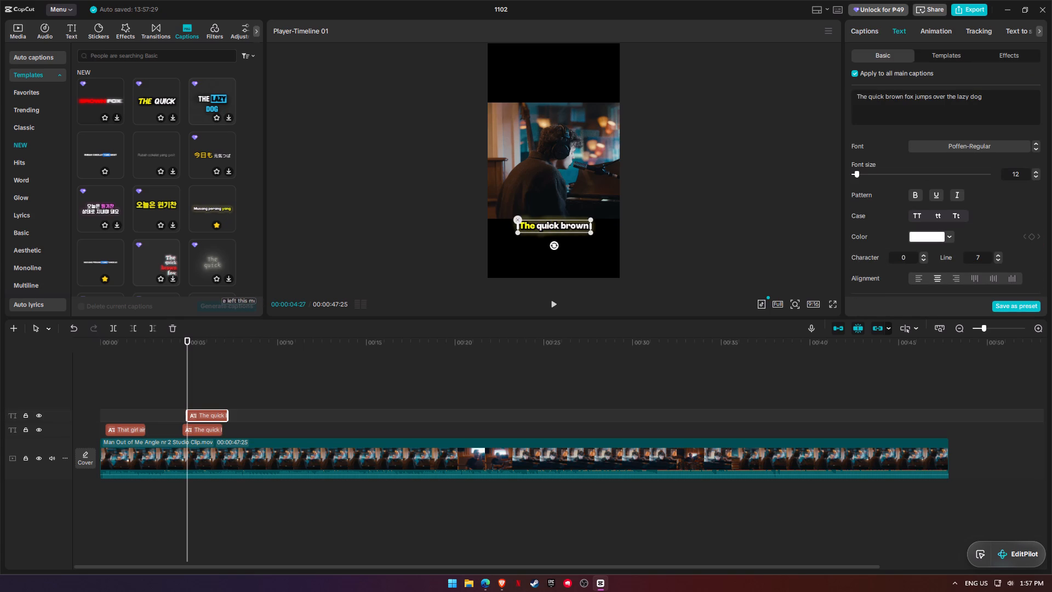
{"action": "left_click_drag", "start_coordinate": [213, 414], "coordinate": [261, 429]}
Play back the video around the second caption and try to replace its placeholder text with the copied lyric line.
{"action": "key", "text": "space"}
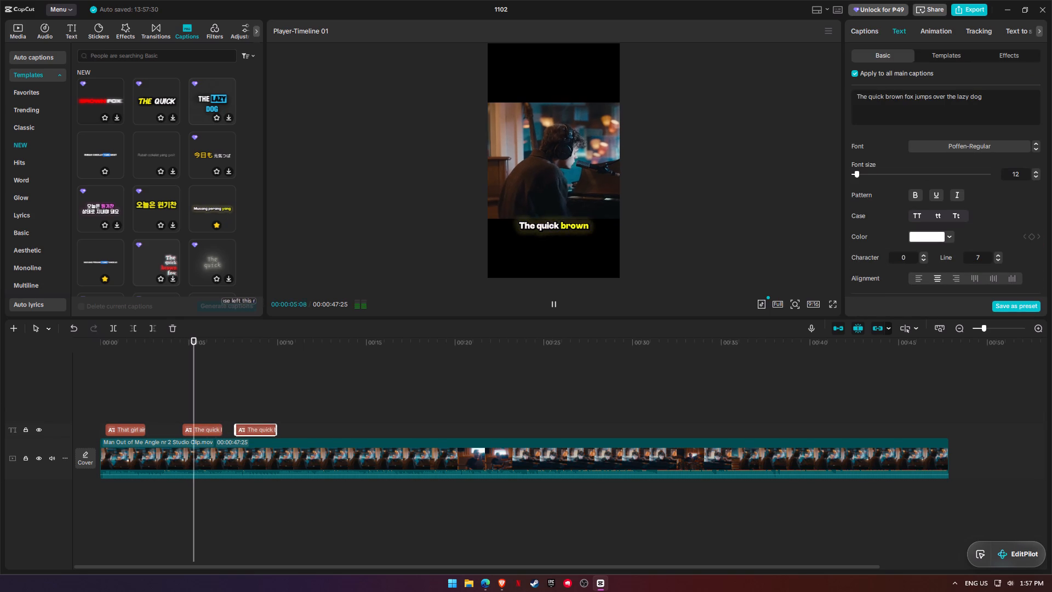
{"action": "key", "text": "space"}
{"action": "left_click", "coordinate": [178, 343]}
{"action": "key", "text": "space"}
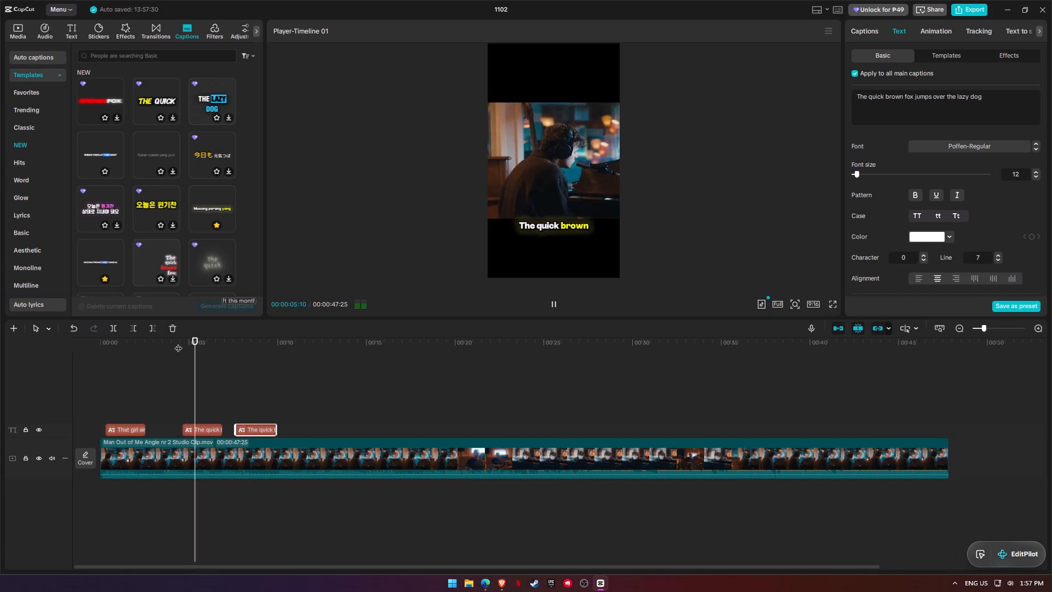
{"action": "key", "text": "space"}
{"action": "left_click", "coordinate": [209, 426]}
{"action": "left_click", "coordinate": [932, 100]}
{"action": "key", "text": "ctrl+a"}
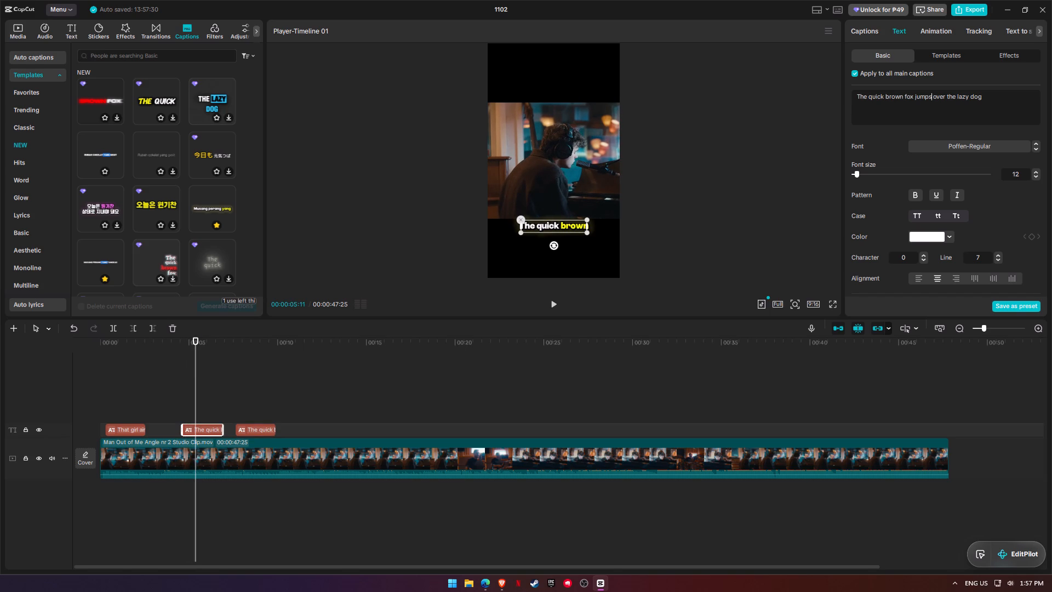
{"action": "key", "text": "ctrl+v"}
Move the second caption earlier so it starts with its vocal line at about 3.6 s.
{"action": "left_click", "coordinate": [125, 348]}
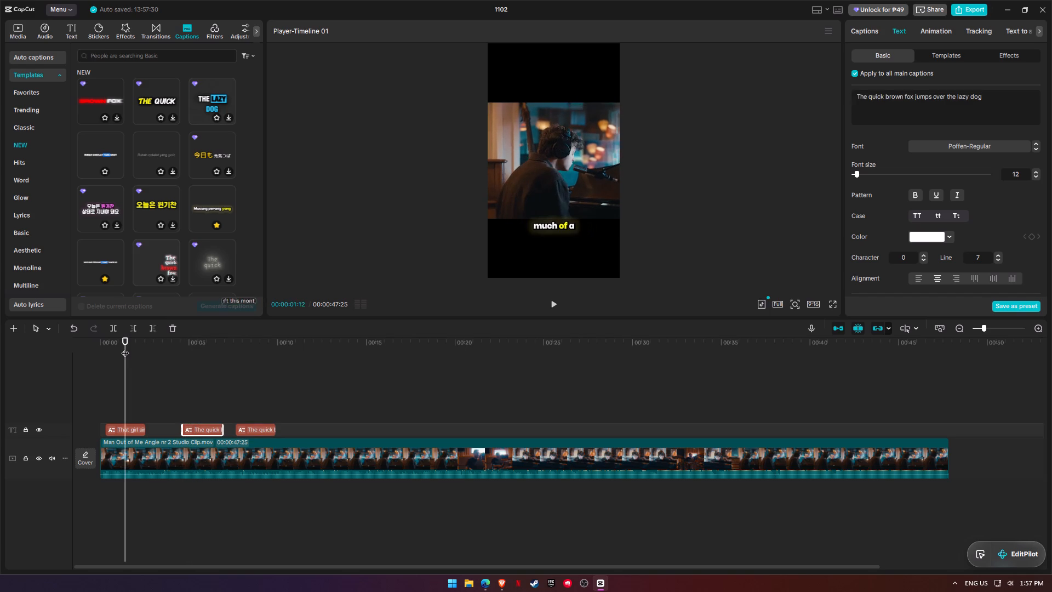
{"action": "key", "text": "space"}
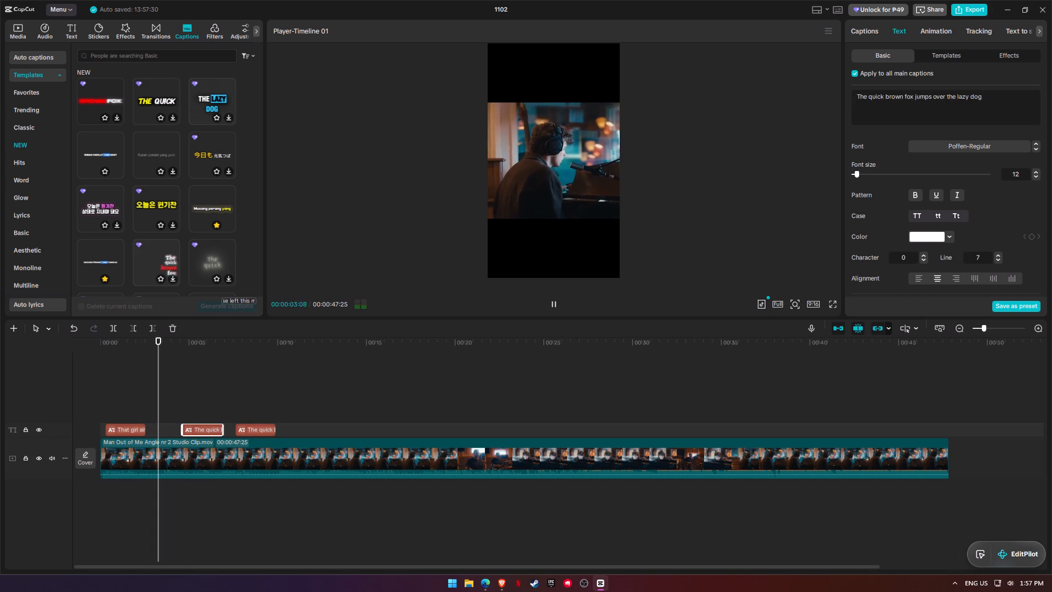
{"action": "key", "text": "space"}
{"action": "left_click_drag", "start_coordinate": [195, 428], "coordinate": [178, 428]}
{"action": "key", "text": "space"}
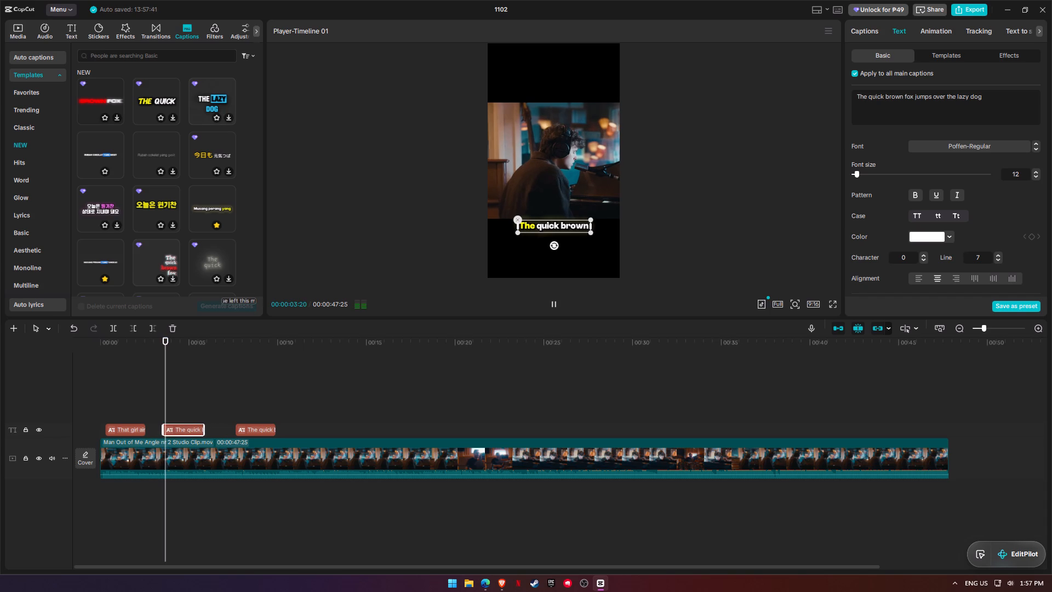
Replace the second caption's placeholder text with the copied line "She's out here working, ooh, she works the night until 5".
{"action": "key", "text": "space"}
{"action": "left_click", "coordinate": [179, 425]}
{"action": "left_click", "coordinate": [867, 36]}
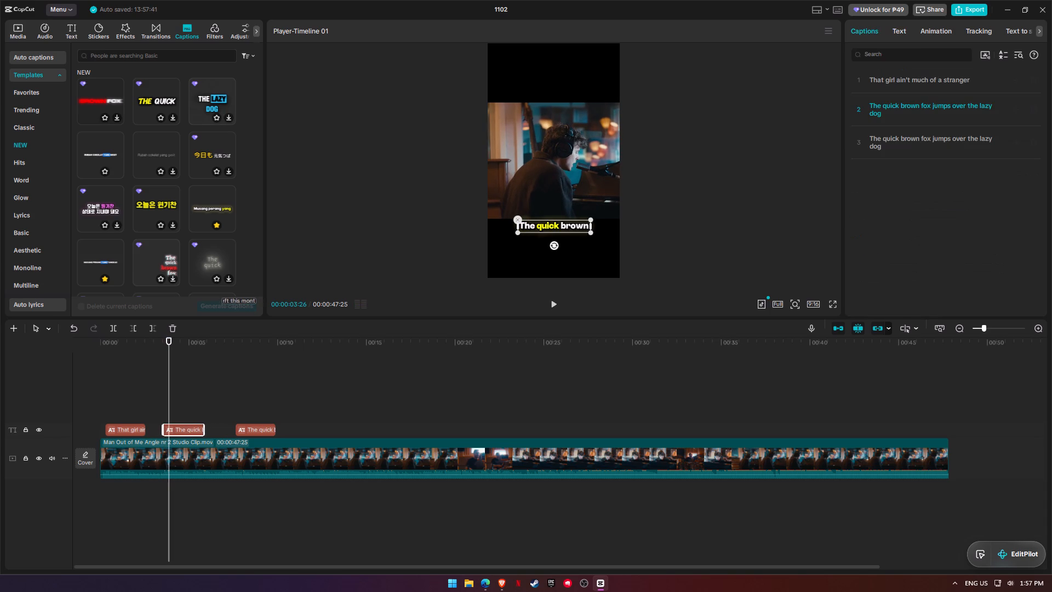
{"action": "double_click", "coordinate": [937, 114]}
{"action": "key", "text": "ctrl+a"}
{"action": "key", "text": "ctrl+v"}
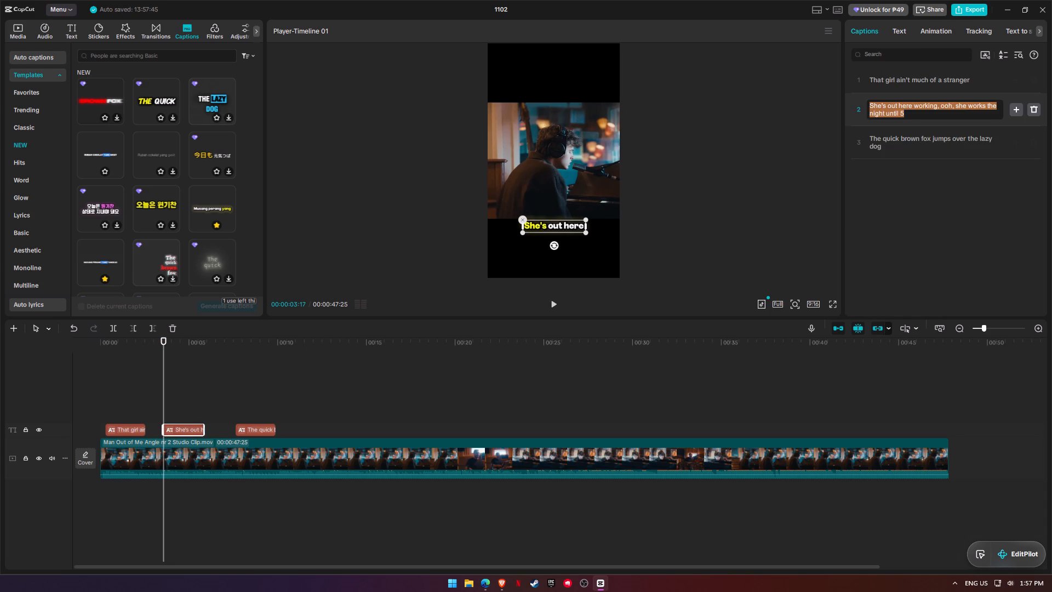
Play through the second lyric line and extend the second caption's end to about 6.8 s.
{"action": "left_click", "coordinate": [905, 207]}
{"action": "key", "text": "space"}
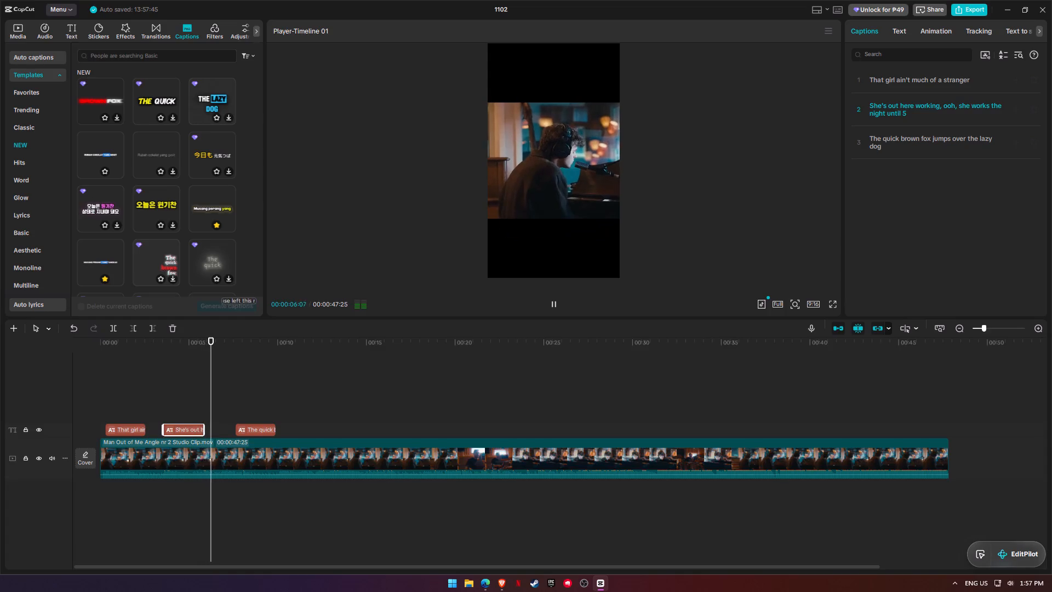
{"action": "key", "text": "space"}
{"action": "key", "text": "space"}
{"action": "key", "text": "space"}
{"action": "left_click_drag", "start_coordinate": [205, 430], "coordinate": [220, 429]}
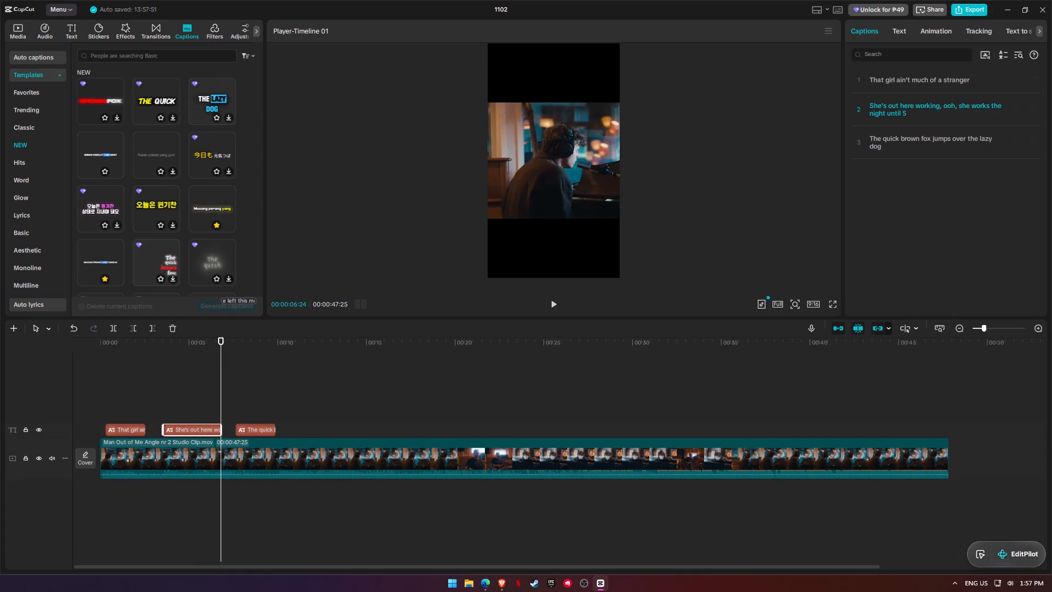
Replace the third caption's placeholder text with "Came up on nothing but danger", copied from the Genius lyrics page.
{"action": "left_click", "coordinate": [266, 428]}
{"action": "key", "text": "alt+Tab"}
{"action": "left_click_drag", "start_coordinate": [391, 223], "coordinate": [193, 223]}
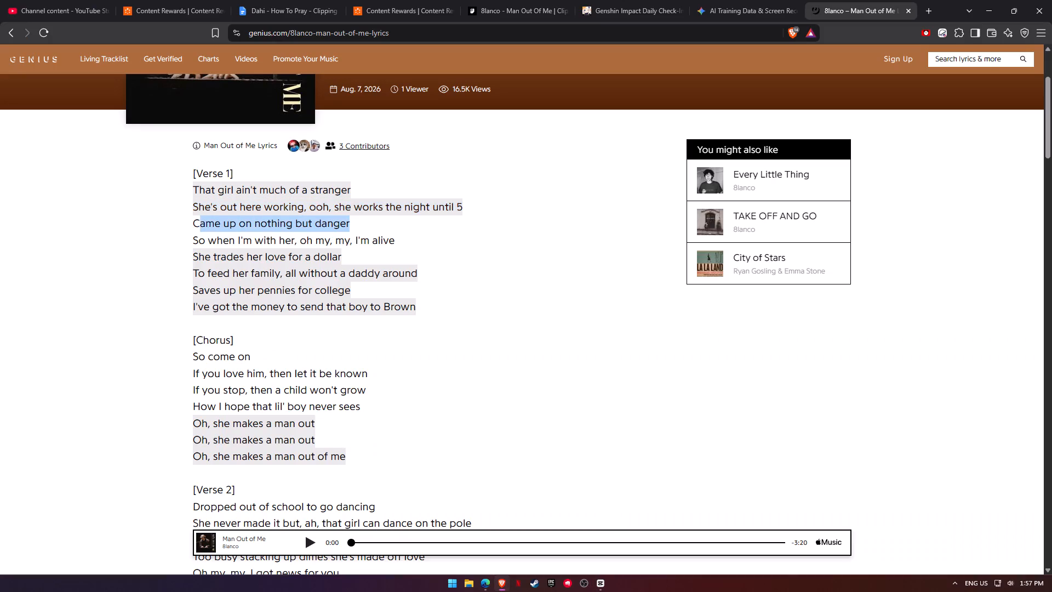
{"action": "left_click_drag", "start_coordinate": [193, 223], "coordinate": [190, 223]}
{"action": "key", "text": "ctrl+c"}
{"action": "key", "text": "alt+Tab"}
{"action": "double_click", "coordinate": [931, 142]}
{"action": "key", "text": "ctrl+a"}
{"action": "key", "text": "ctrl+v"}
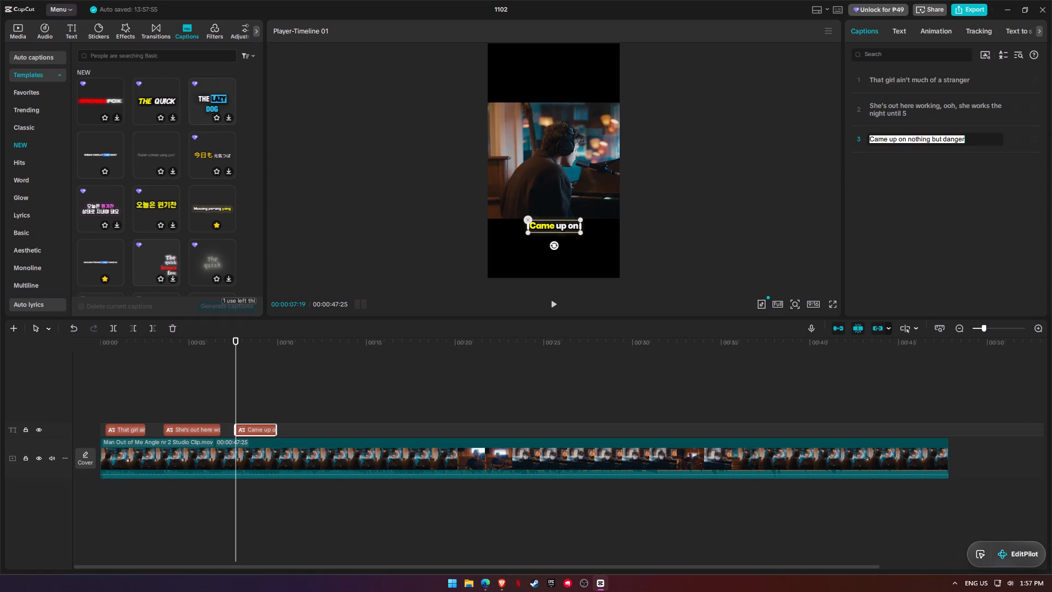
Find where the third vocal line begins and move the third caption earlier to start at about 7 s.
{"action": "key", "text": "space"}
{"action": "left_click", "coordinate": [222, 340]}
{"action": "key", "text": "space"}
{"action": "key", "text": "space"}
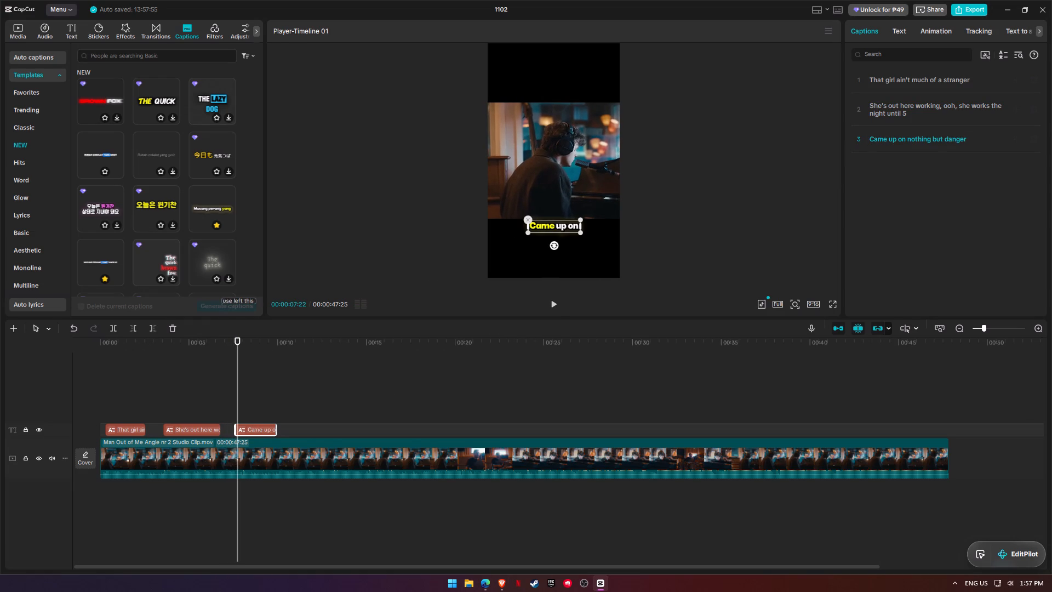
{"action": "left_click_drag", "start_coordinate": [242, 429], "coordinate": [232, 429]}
Play back the second and third captions against the vocals and check the second caption's word timing and text.
{"action": "left_click", "coordinate": [205, 338]}
{"action": "key", "text": "space"}
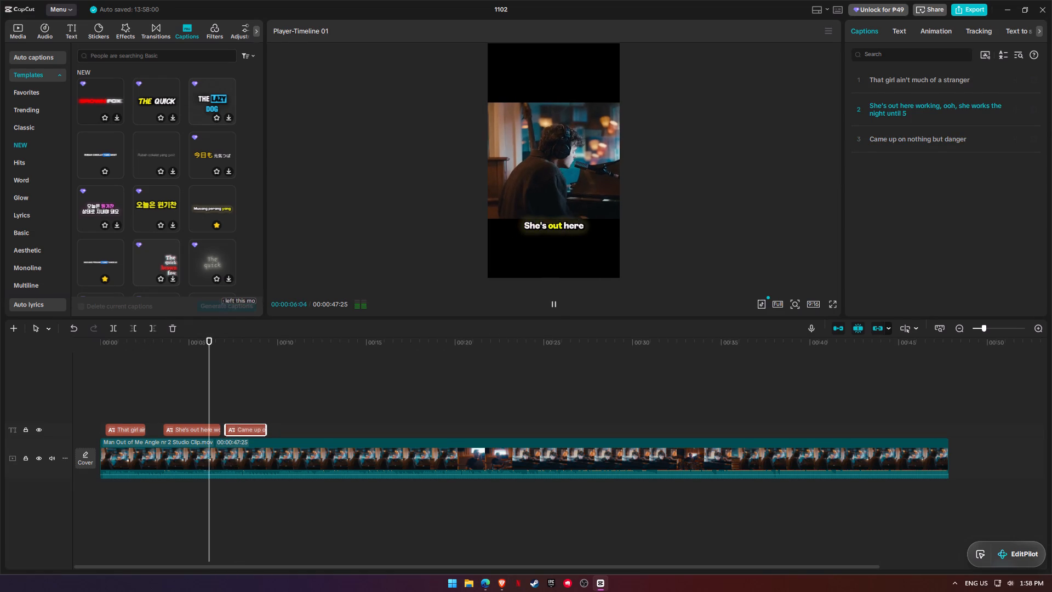
{"action": "key", "text": "space"}
{"action": "left_click", "coordinate": [174, 335]}
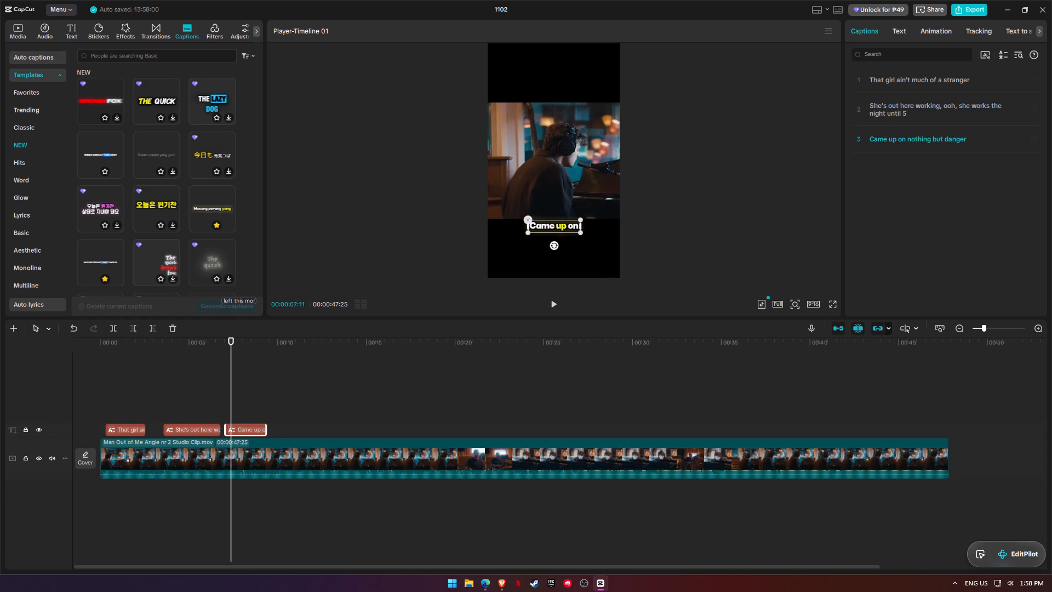
{"action": "left_click", "coordinate": [163, 346]}
{"action": "key", "text": "space"}
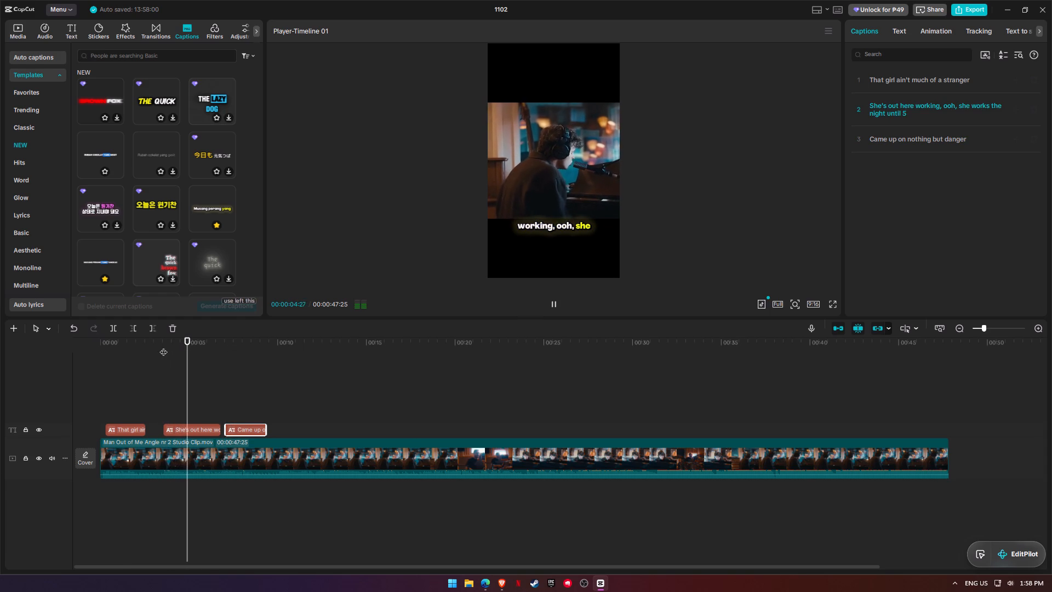
{"action": "key", "text": "space"}
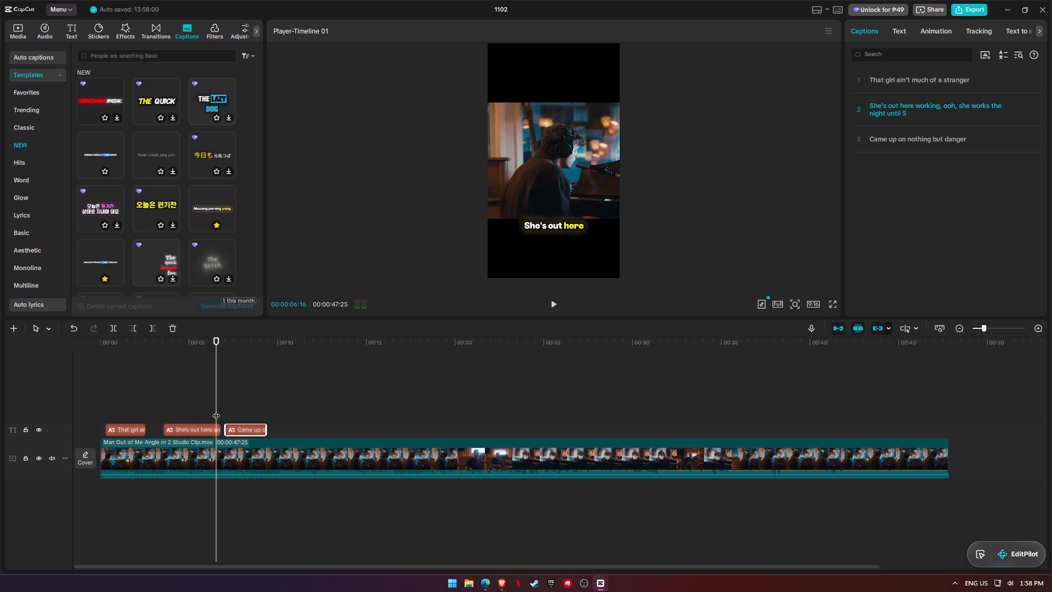
{"action": "left_click", "coordinate": [910, 109]}
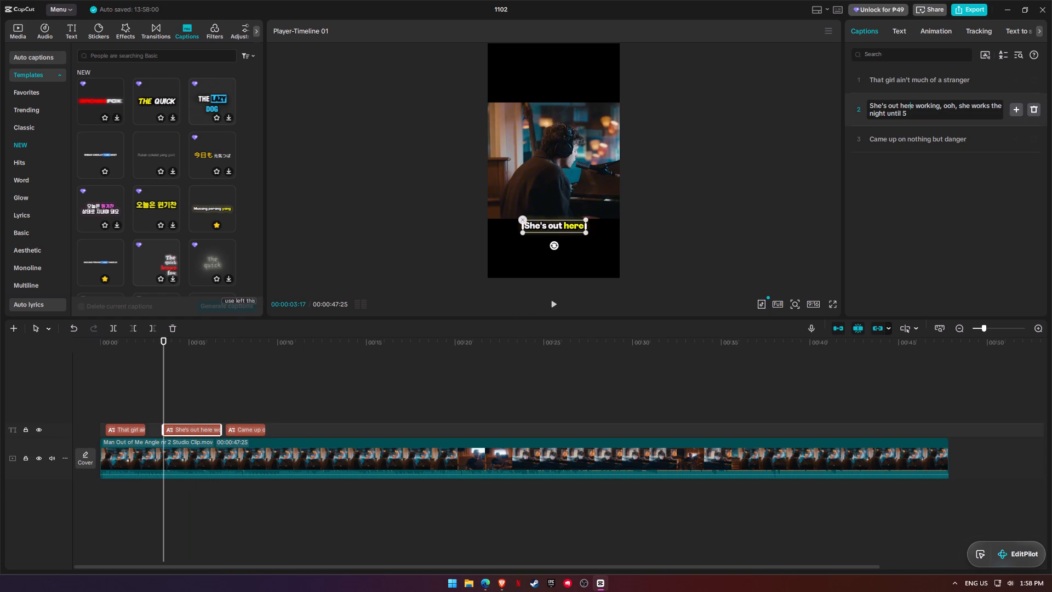
{"action": "left_click", "coordinate": [922, 113]}
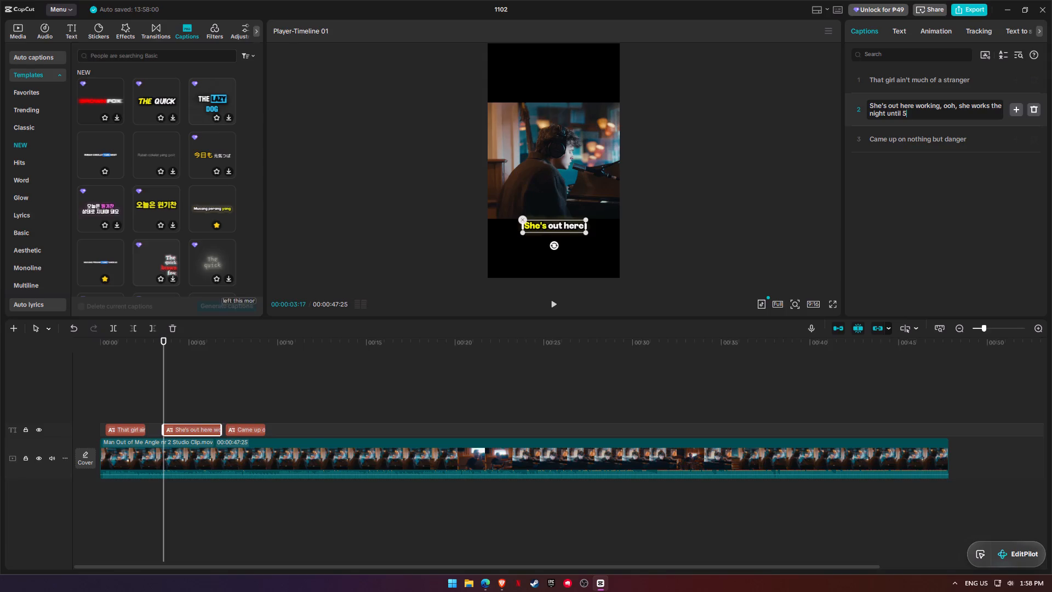
Delete the second and third captions from the timeline, keeping only the first caption.
{"action": "left_click", "coordinate": [204, 428]}
{"action": "key", "text": "BackSpace"}
{"action": "left_click", "coordinate": [233, 431]}
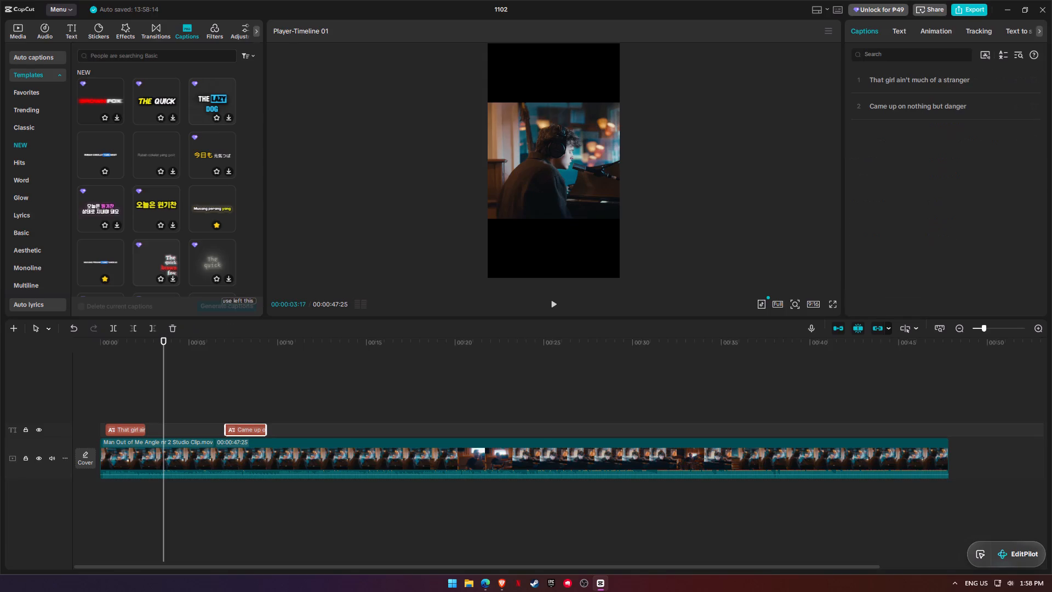
{"action": "key", "text": "BackSpace"}
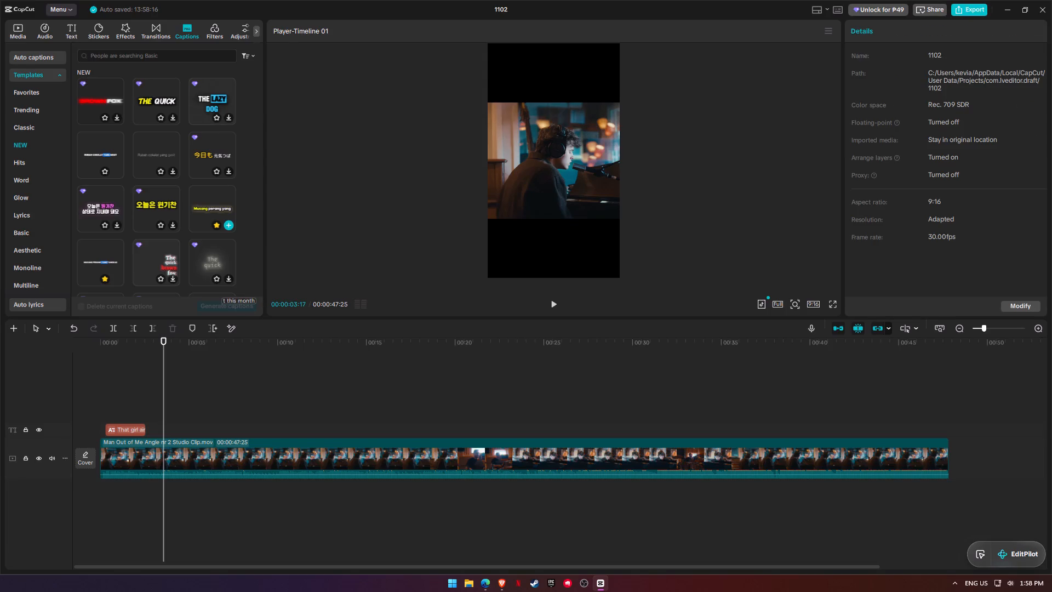
Add a yellow-highlight template caption at about 3.6 s with the copied Genius lyric "She's out here working, ooh, she works the night until 5".
{"action": "left_click", "coordinate": [231, 226]}
{"action": "key", "text": "alt+Tab"}
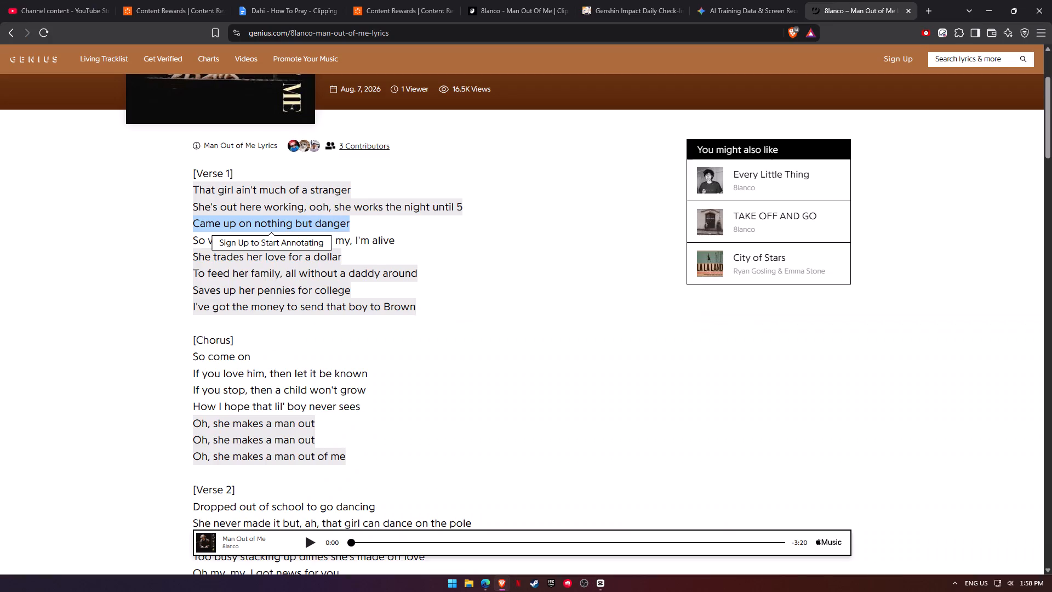
{"action": "left_click_drag", "start_coordinate": [479, 217], "coordinate": [266, 207]}
{"action": "left_click", "coordinate": [518, 204]}
{"action": "left_click_drag", "start_coordinate": [474, 201], "coordinate": [189, 202]}
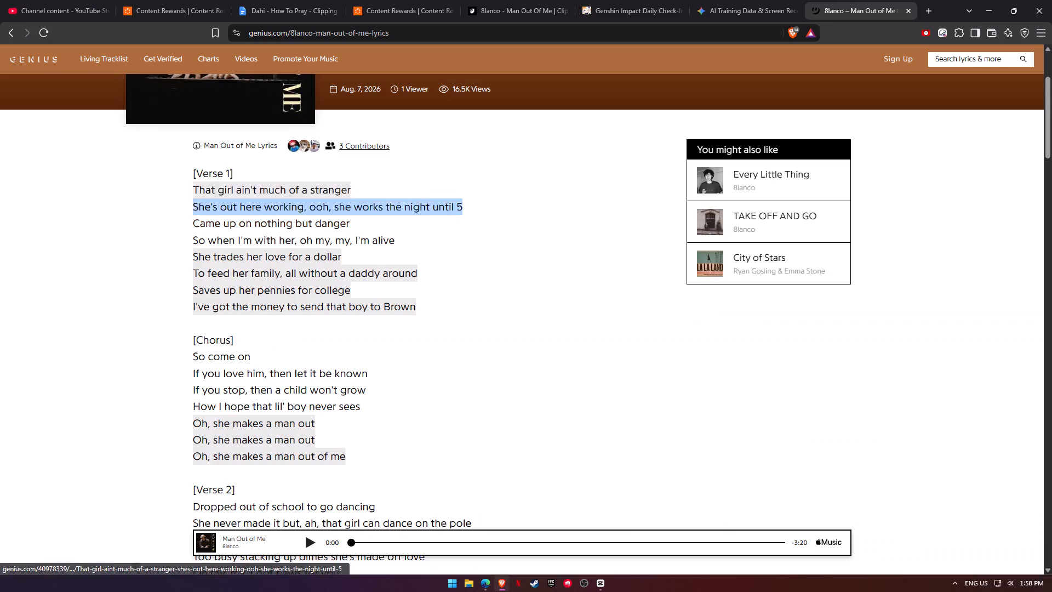
{"action": "key", "text": "ctrl+c"}
{"action": "key", "text": "alt+Tab"}
{"action": "left_click", "coordinate": [920, 113]}
{"action": "key", "text": "ctrl+a"}
{"action": "key", "text": "ctrl+v"}
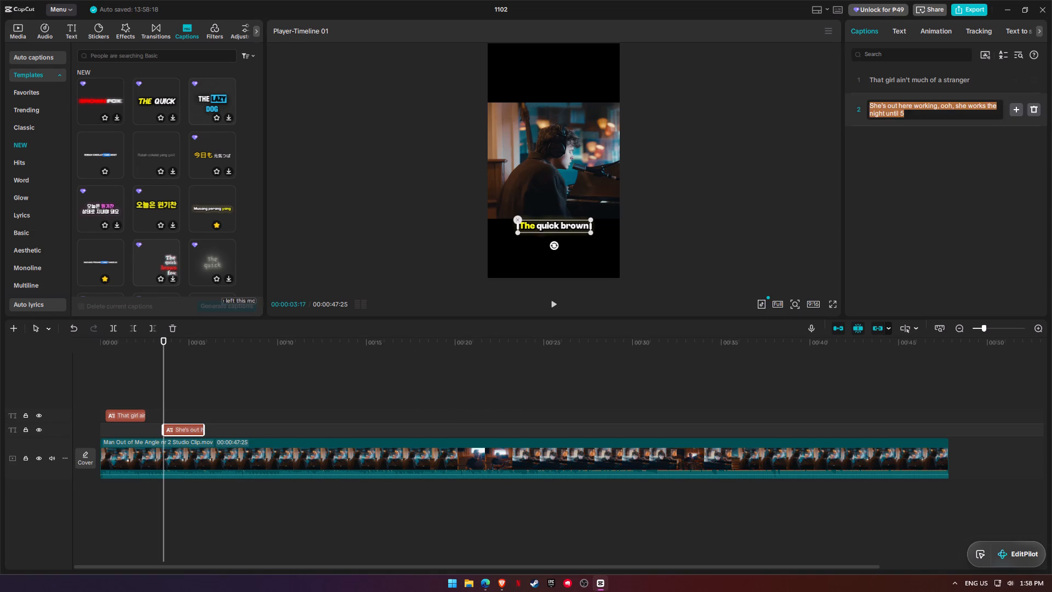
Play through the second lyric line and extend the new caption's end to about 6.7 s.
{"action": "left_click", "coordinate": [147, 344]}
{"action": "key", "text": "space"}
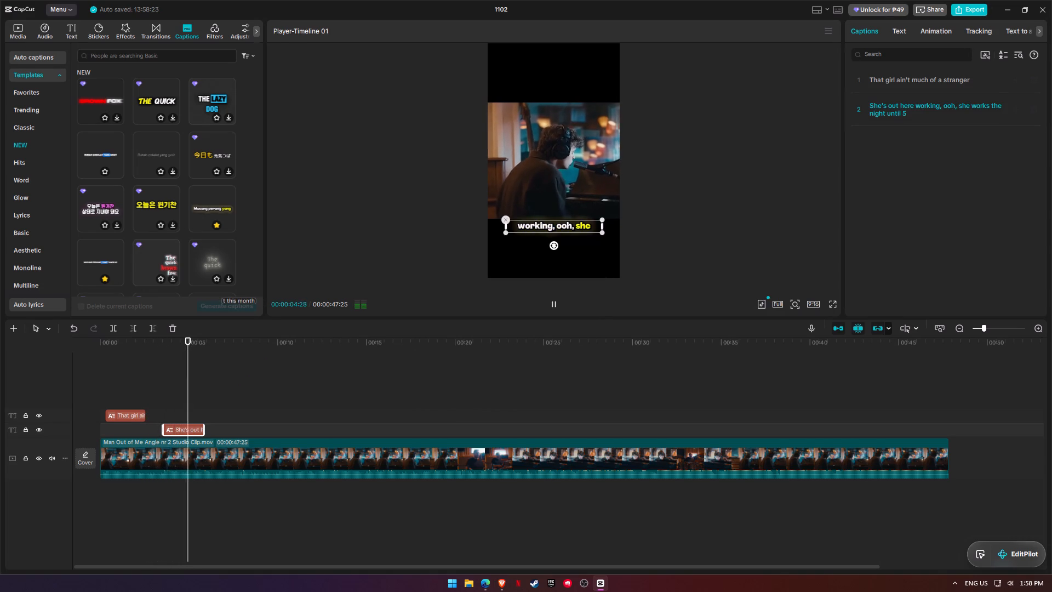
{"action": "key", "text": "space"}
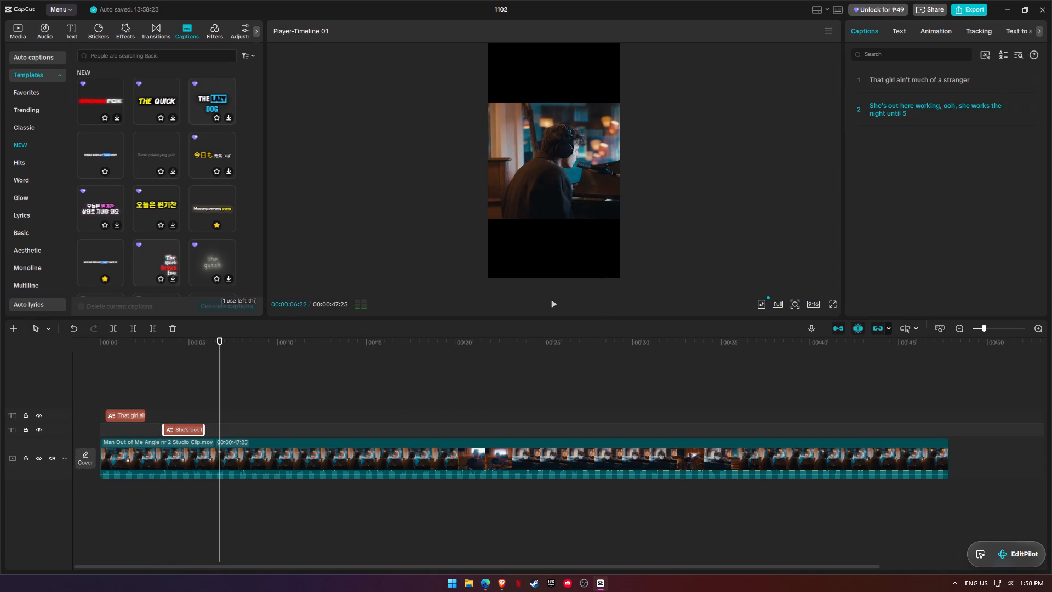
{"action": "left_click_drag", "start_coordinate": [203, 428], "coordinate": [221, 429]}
Play back the extended second caption to check its word highlighting against the vocals.
{"action": "left_click", "coordinate": [178, 340]}
{"action": "key", "text": "space"}
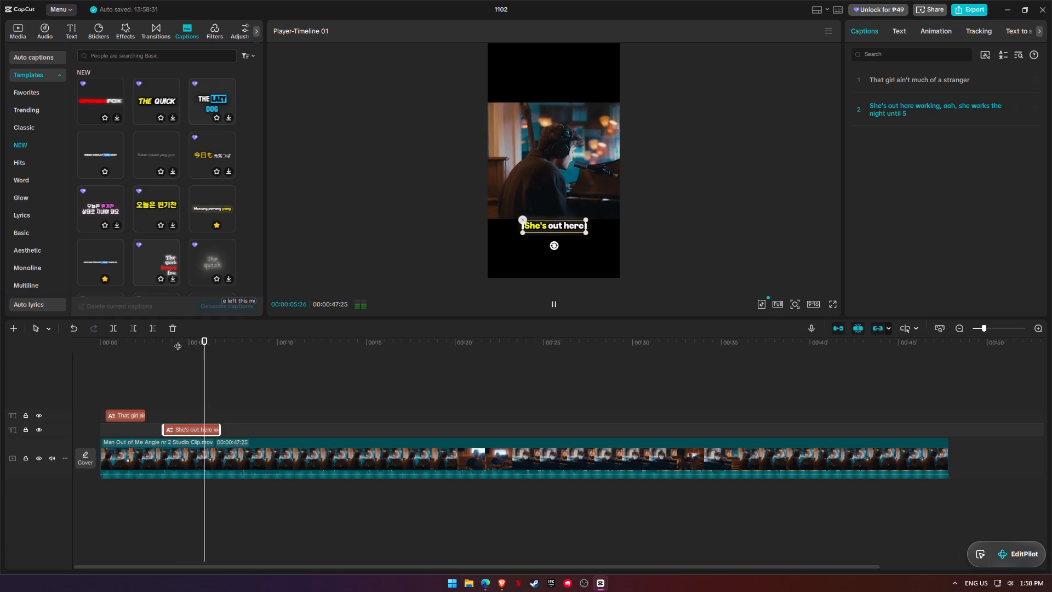
{"action": "key", "text": "space"}
{"action": "left_click", "coordinate": [170, 345]}
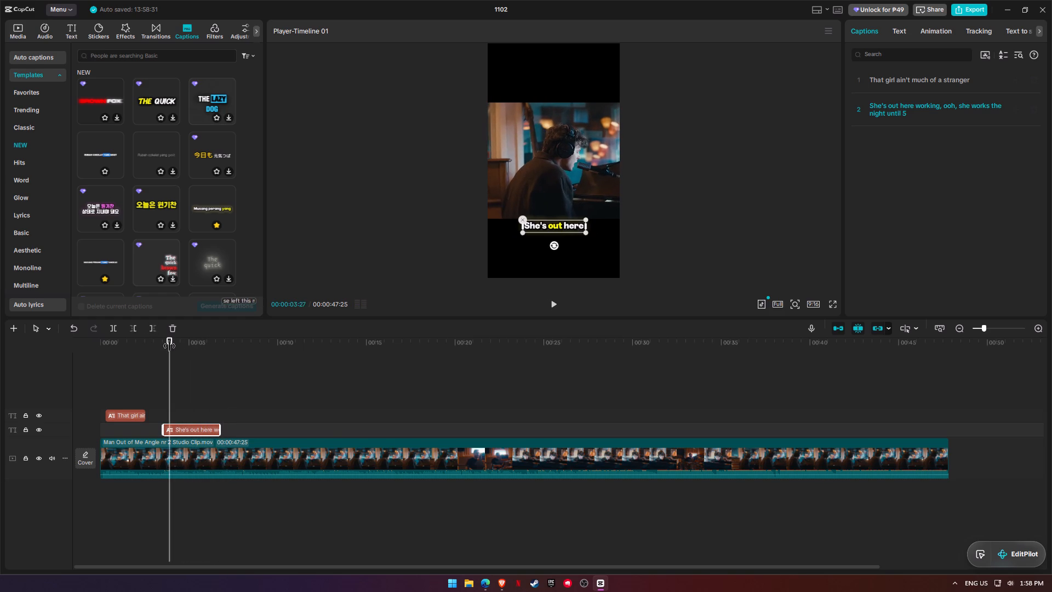
{"action": "key", "text": "space"}
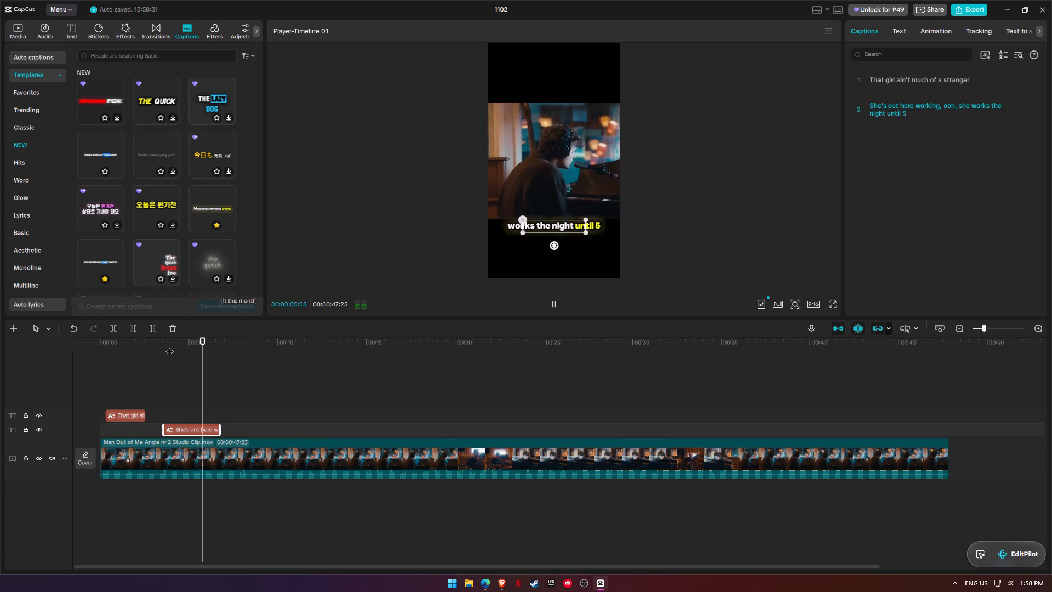
{"action": "key", "text": "space"}
{"action": "key", "text": "space"}
{"action": "key", "text": "space"}
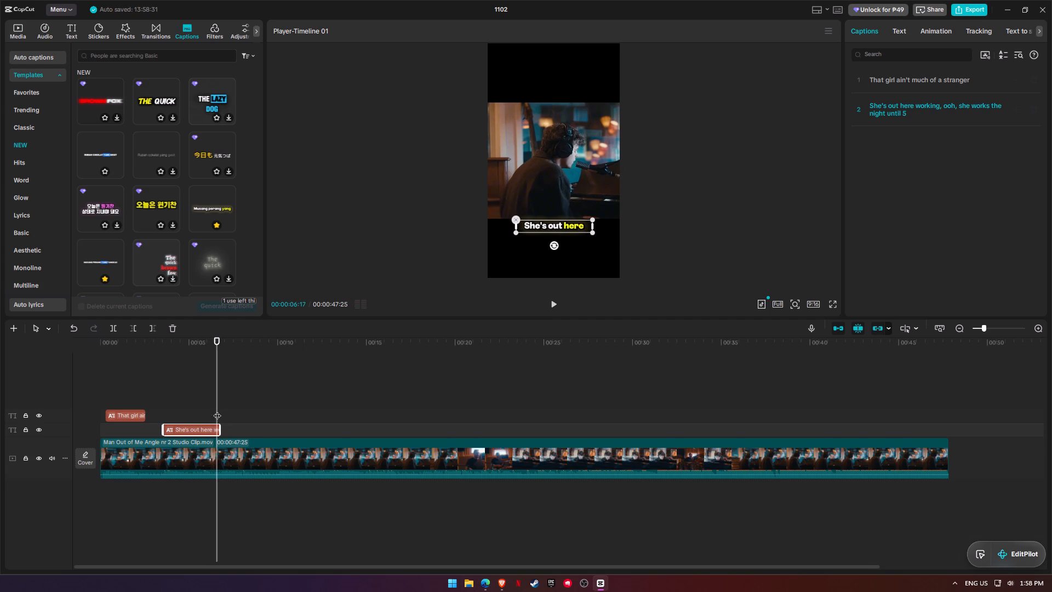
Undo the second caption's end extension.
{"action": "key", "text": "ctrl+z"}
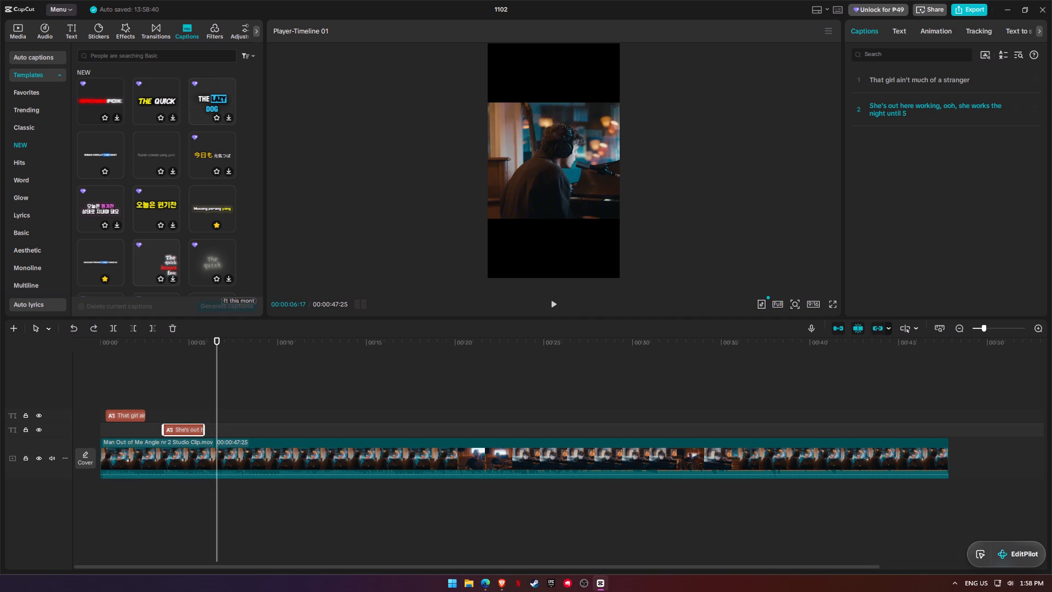
Stretch the second caption from its start, shift it to span about 3.6 s to 6.2 s, and play it back.
{"action": "left_click", "coordinate": [149, 346]}
{"action": "left_click", "coordinate": [159, 433]}
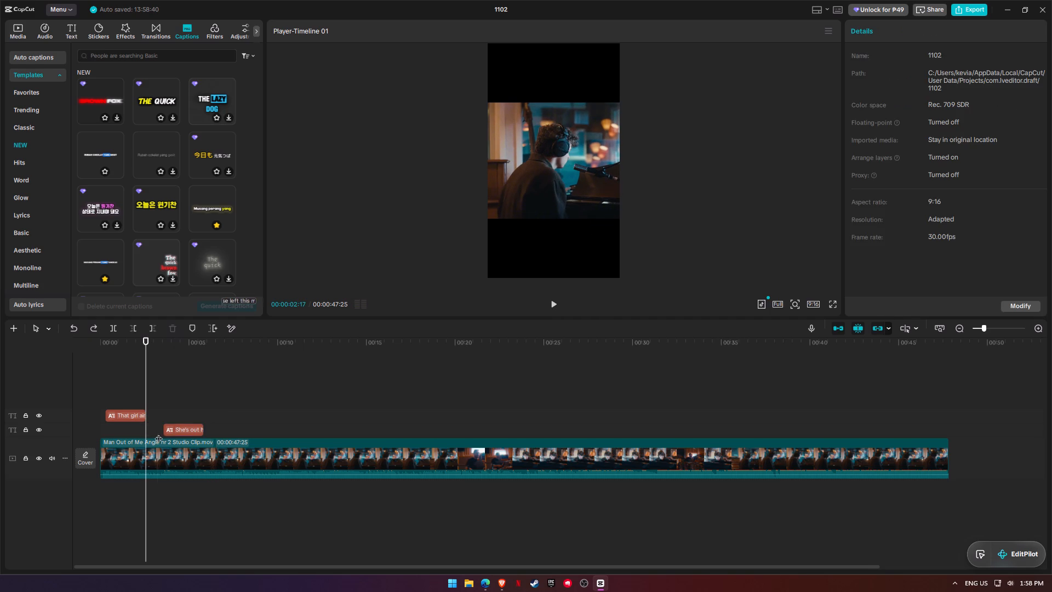
{"action": "left_click_drag", "start_coordinate": [165, 430], "coordinate": [157, 428]}
{"action": "left_click_drag", "start_coordinate": [175, 428], "coordinate": [182, 428]}
{"action": "key", "text": "space"}
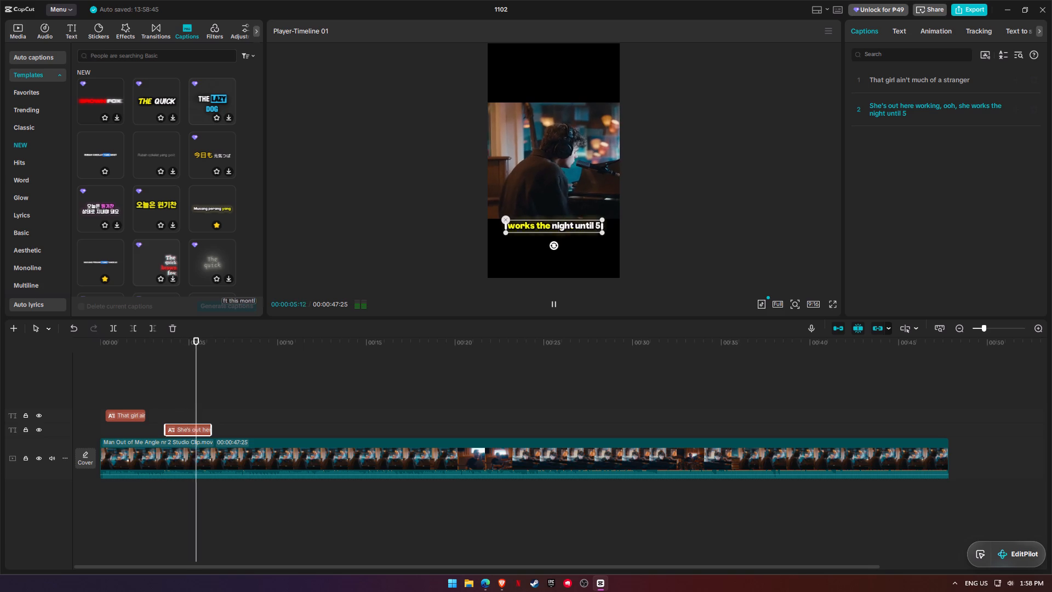
Stop playback and delete both template captions from the timeline.
{"action": "key", "text": "space"}
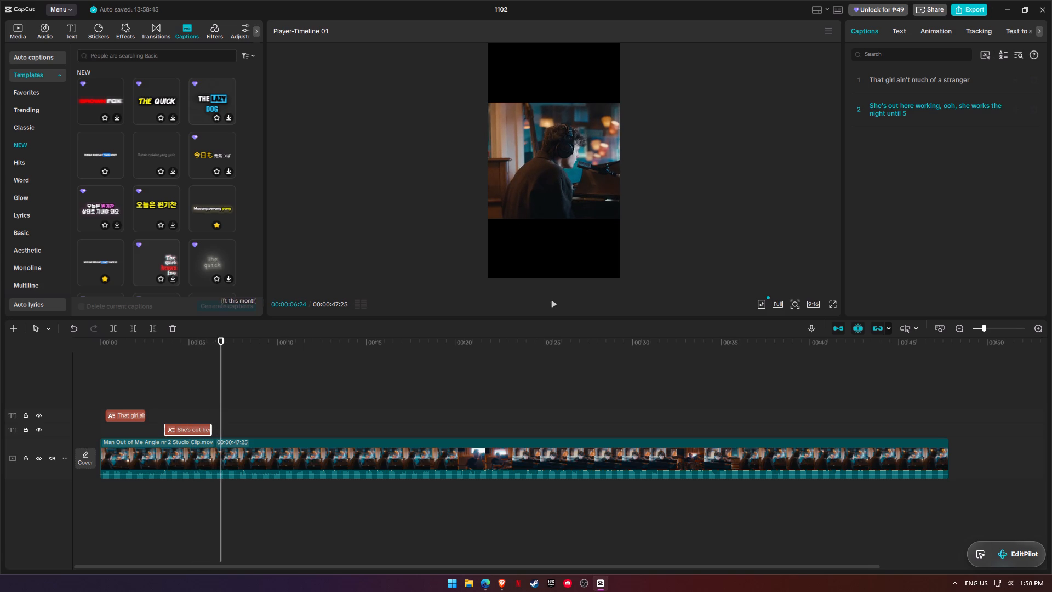
{"action": "left_click_drag", "start_coordinate": [249, 384], "coordinate": [134, 430]}
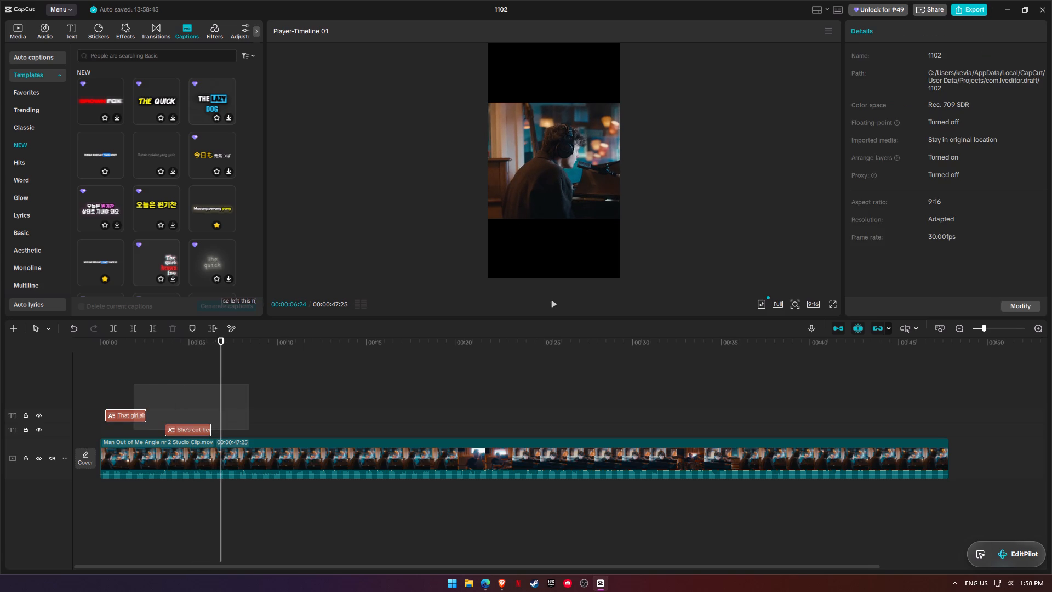
{"action": "left_click_drag", "start_coordinate": [134, 430], "coordinate": [133, 431]}
{"action": "key", "text": "BackSpace"}
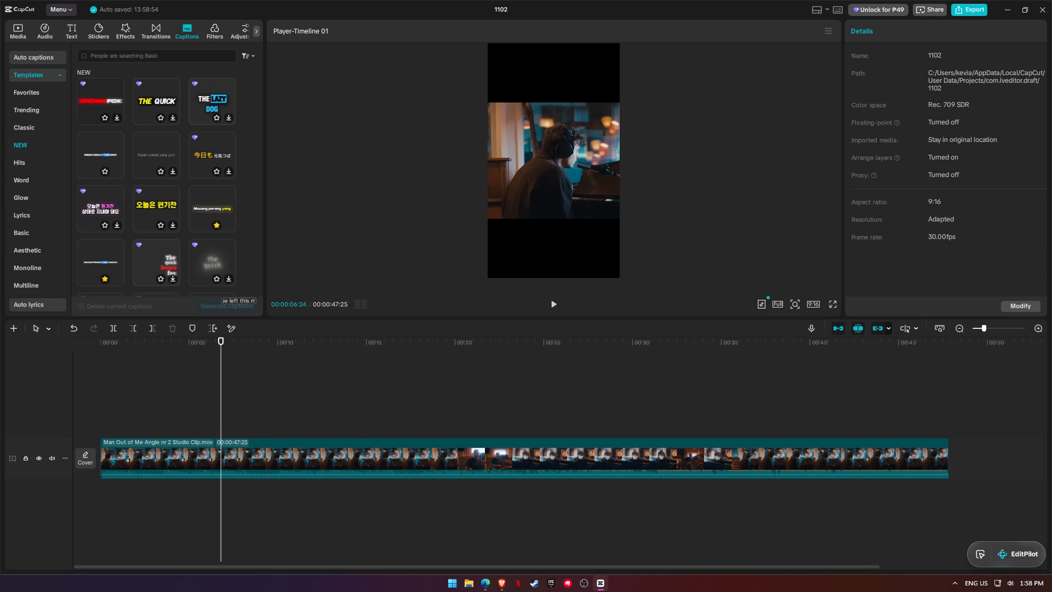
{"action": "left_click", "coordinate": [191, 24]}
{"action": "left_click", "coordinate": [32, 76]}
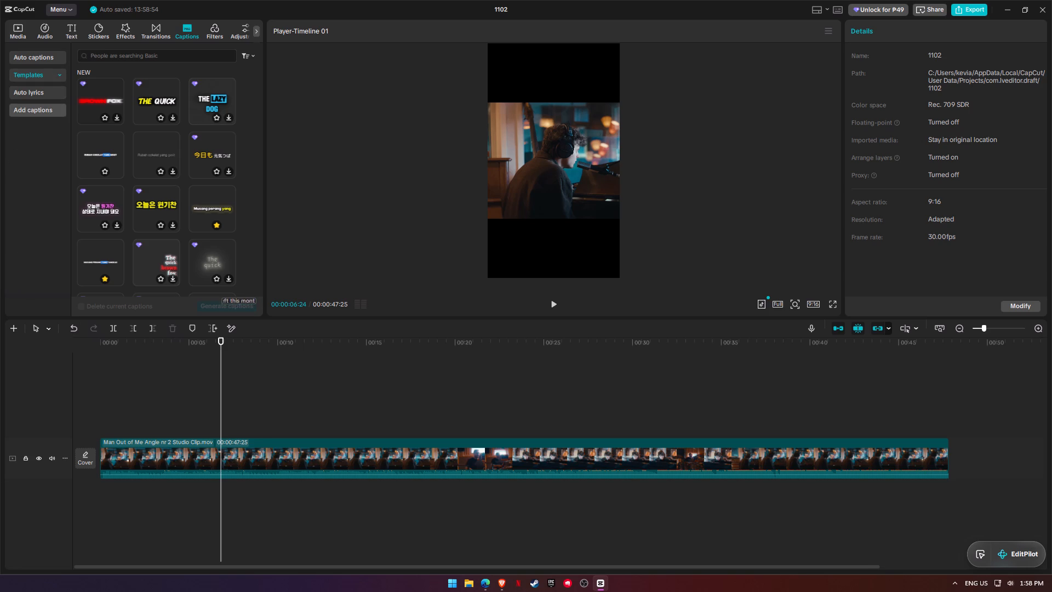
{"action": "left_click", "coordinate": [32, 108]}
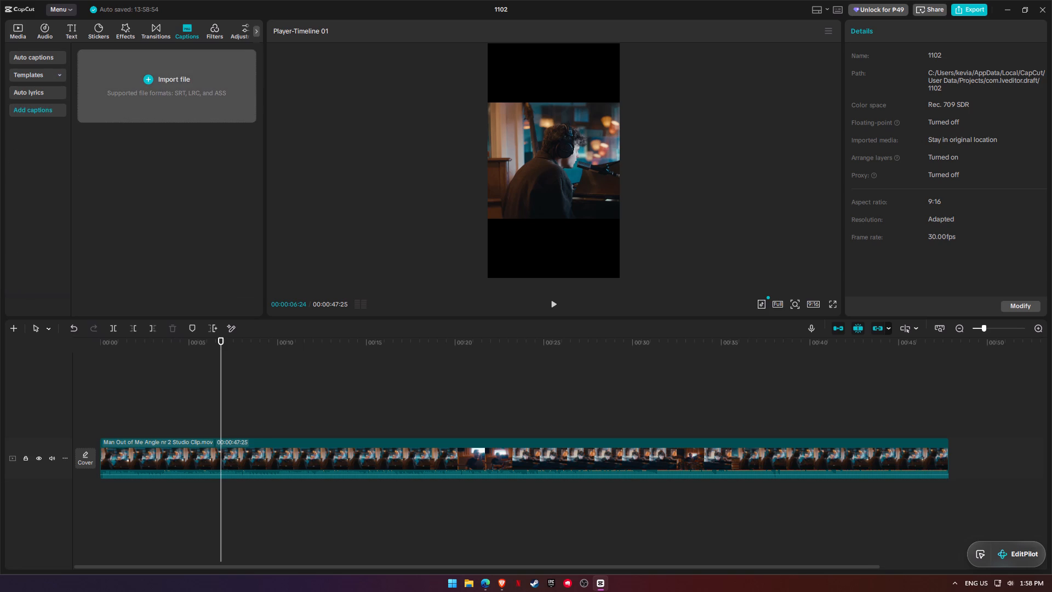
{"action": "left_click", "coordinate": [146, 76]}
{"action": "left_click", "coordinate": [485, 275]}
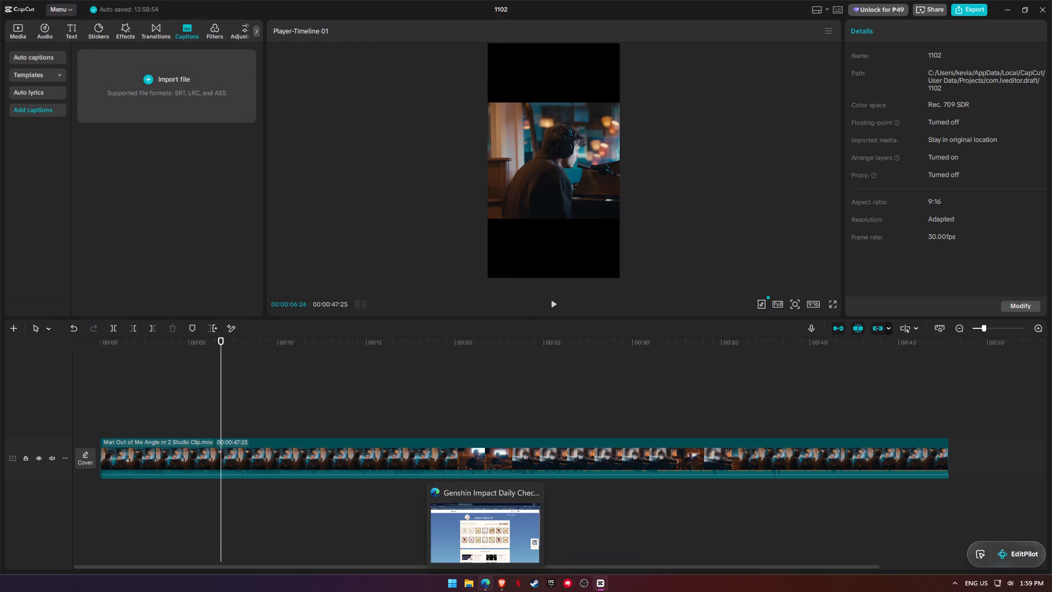
Copy the first verse and chorus from the Genius lyrics page in the browser into a new Notepad document.
{"action": "left_click", "coordinate": [494, 577]}
{"action": "left_click", "coordinate": [364, 449]}
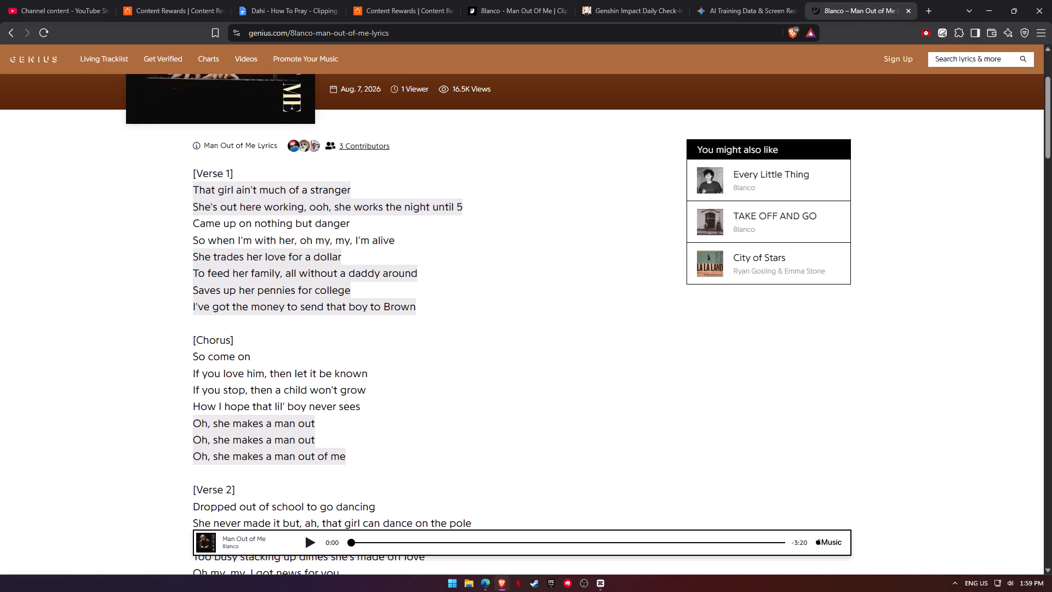
{"action": "left_click_drag", "start_coordinate": [365, 463], "coordinate": [189, 191]}
{"action": "key", "text": "ctrl+c"}
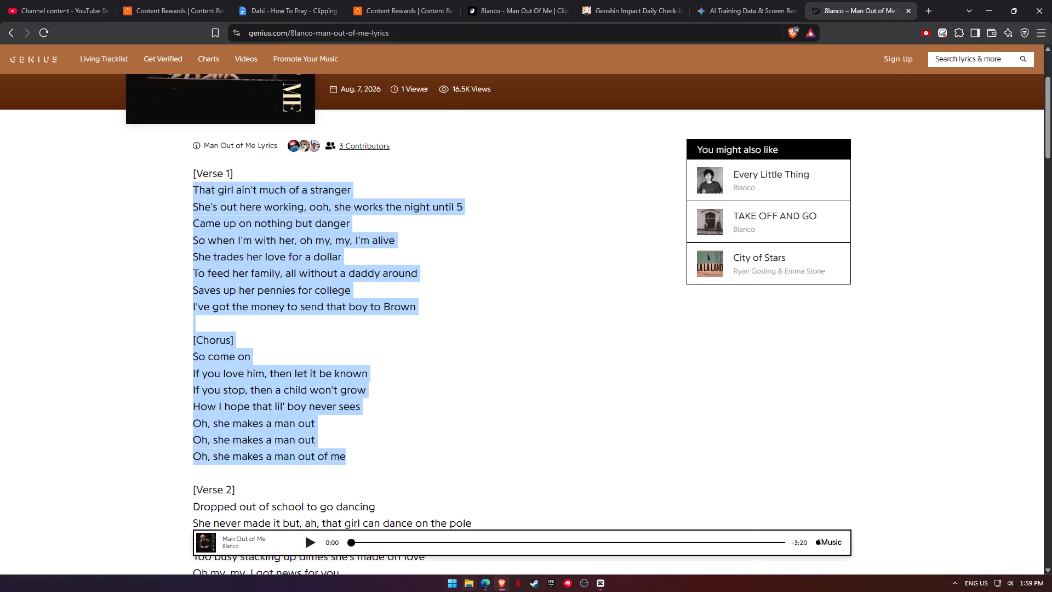
{"action": "left_click", "coordinate": [455, 587]}
{"action": "left_click", "coordinate": [494, 232]}
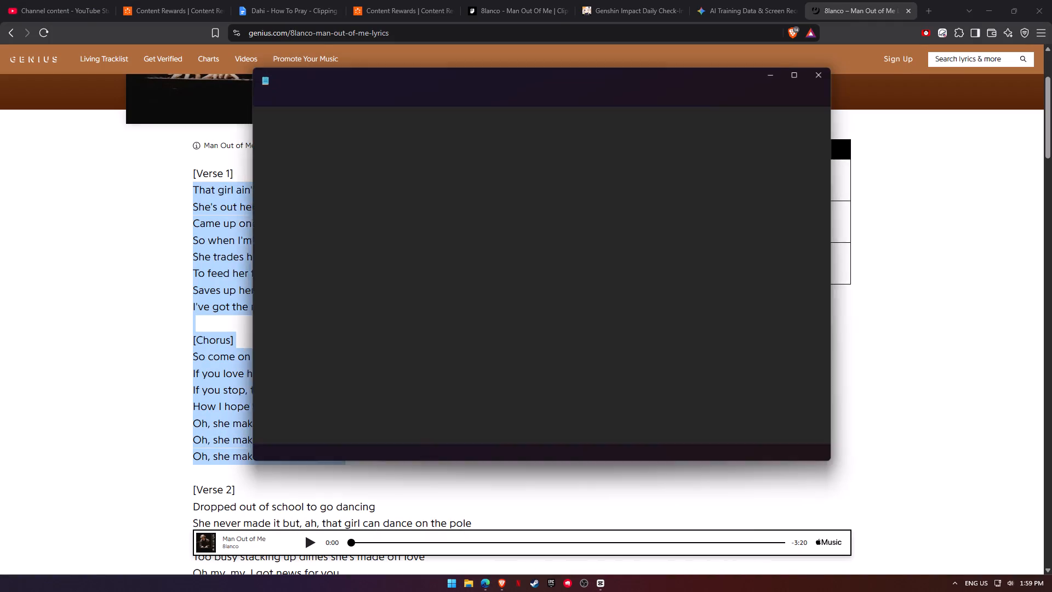
{"action": "left_click", "coordinate": [677, 73]}
{"action": "left_click", "coordinate": [436, 259]}
{"action": "key", "text": "ctrl+v"}
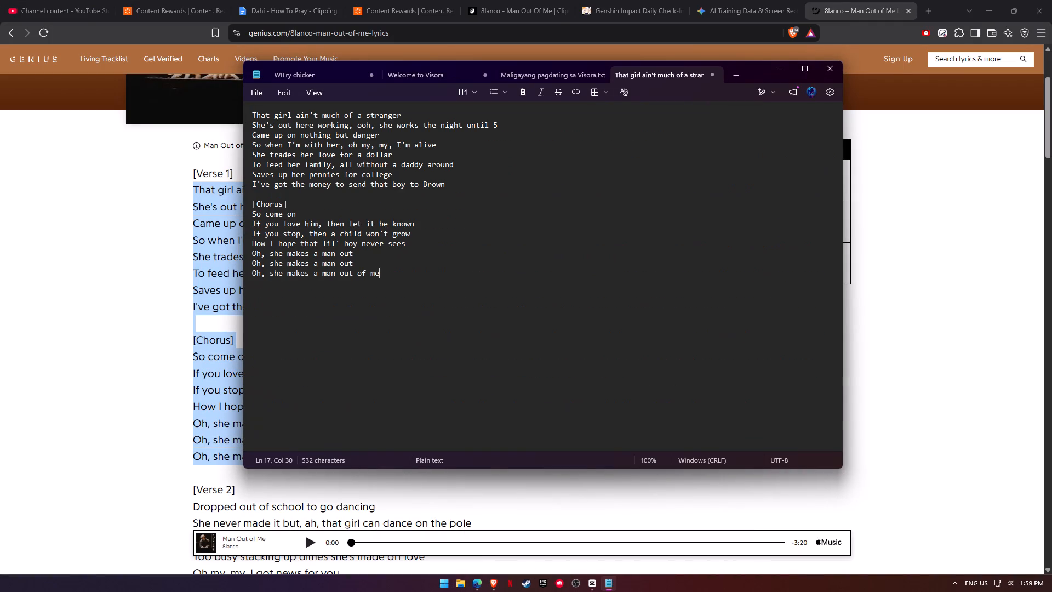
Remove the [Chorus] heading line from the pasted lyrics.
{"action": "left_click_drag", "start_coordinate": [304, 205], "coordinate": [237, 201]}
{"action": "key", "text": "BackSpace"}
{"action": "key", "text": "BackSpace"}
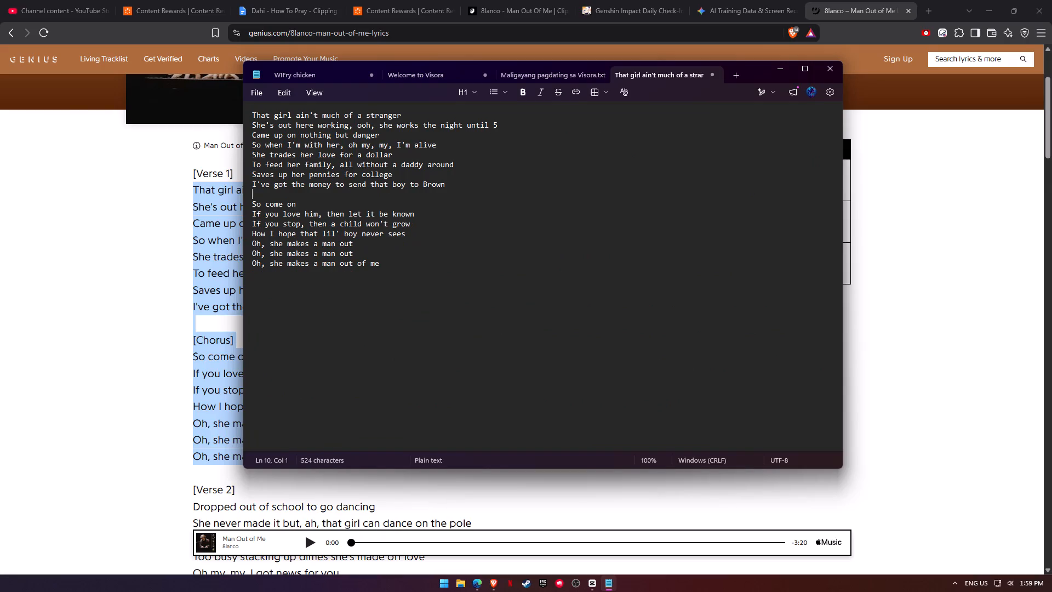
Start saving the lyrics document in Documents, naming it "man out of me" with the file type set to All files.
{"action": "key", "text": "ctrl+s"}
{"action": "key", "text": "alt+Tab"}
{"action": "key", "text": "alt+Tab"}
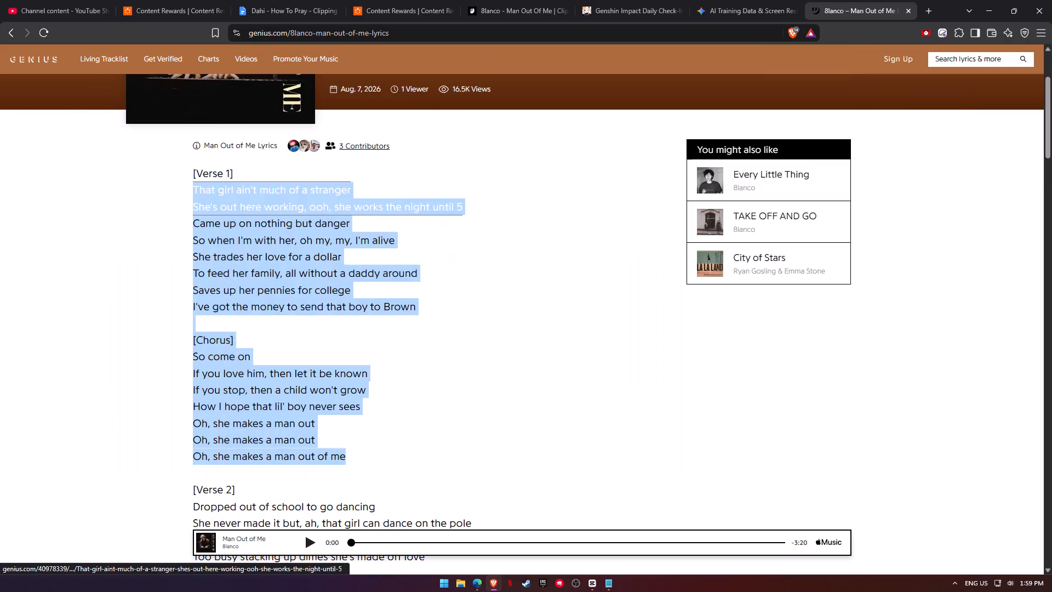
{"action": "key", "text": "alt+Tab"}
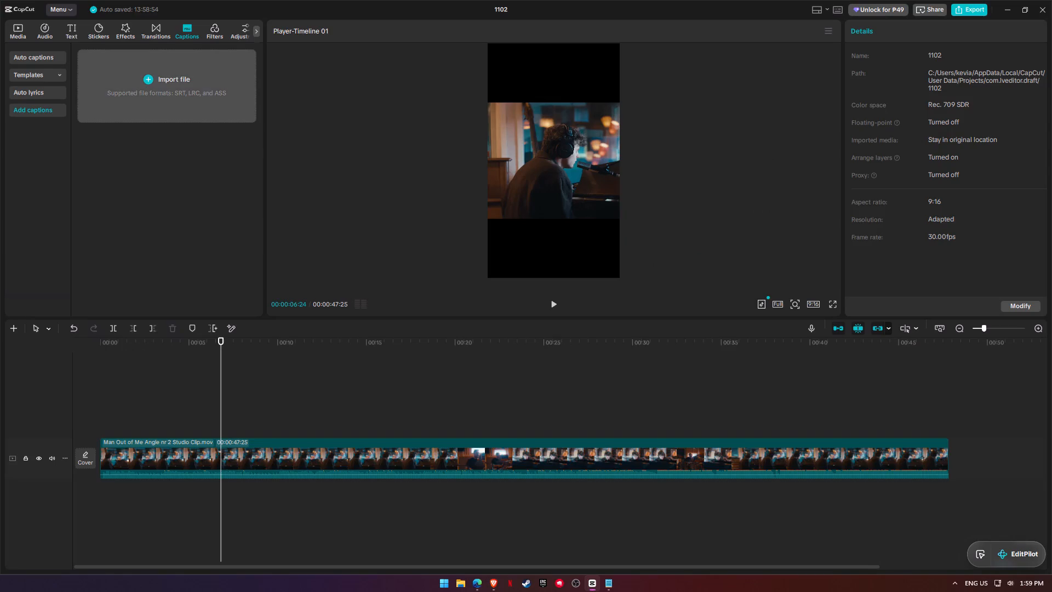
{"action": "key", "text": "alt+Tab"}
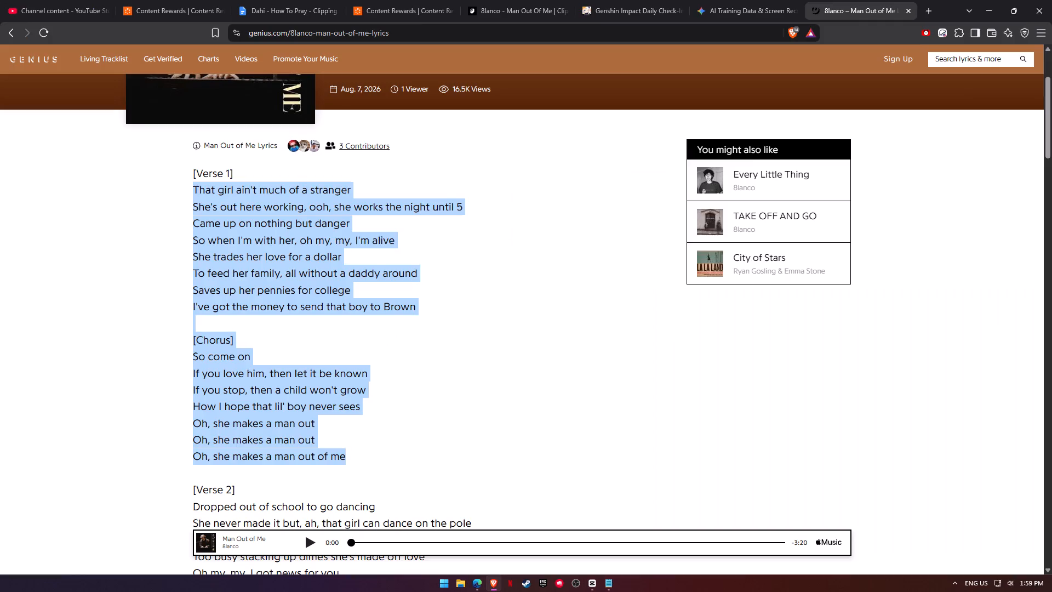
{"action": "key", "text": "alt+Tab"}
{"action": "key", "text": "alt+Tab"}
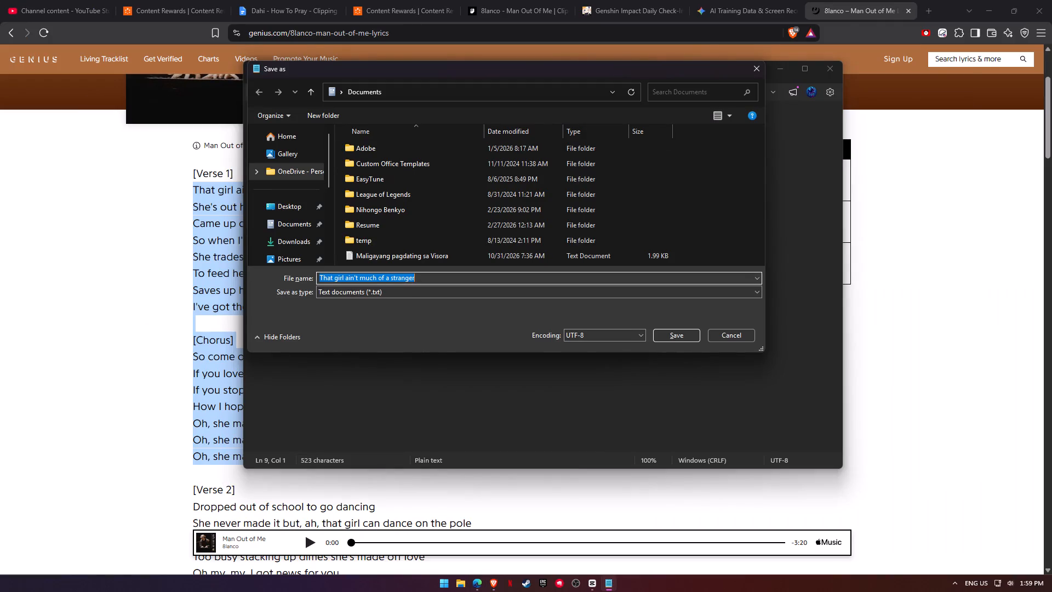
{"action": "type", "text": "man out of me"}
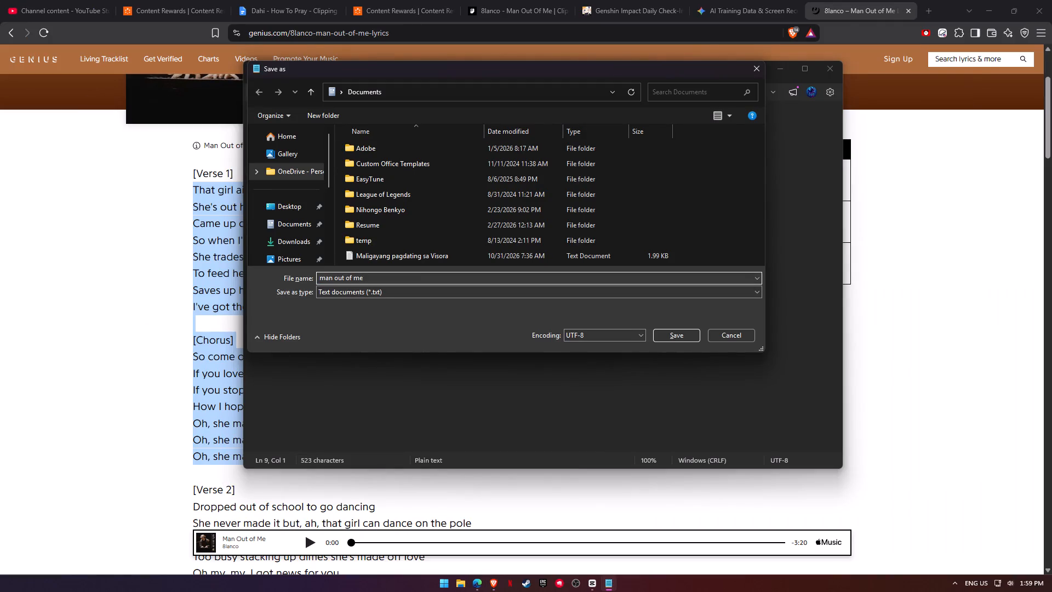
{"action": "key", "text": "alt+Tab"}
{"action": "key", "text": "alt+Tab"}
{"action": "left_click", "coordinate": [423, 295]}
{"action": "left_click", "coordinate": [394, 312]}
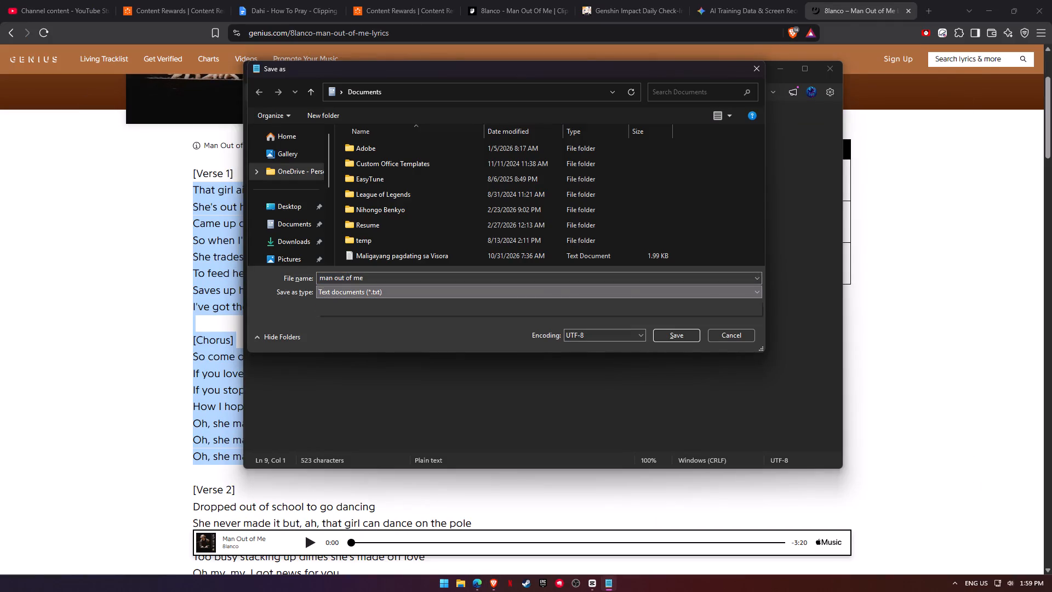
Add the .srt extension to make the file name "man out of me.srt" and save the lyrics file.
{"action": "double_click", "coordinate": [399, 280]}
{"action": "type", "text": "/srt"}
{"action": "key", "text": "alt+Tab"}
{"action": "key", "text": "alt+Tab"}
{"action": "key", "text": "alt+Tab"}
{"action": "key", "text": "alt+Tab"}
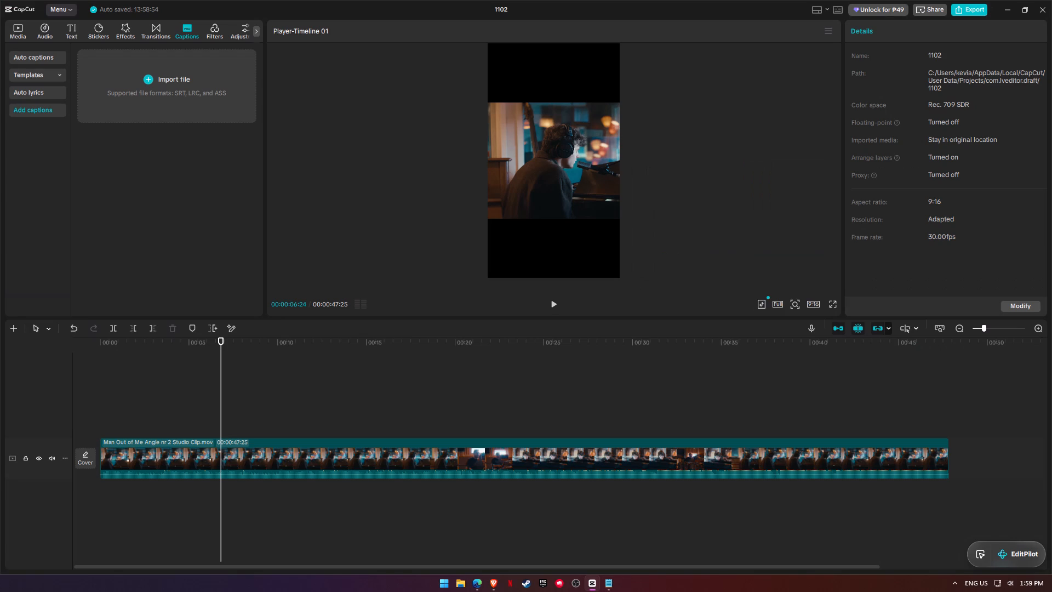
{"action": "key", "text": "alt+Tab"}
{"action": "key", "text": "Right"}
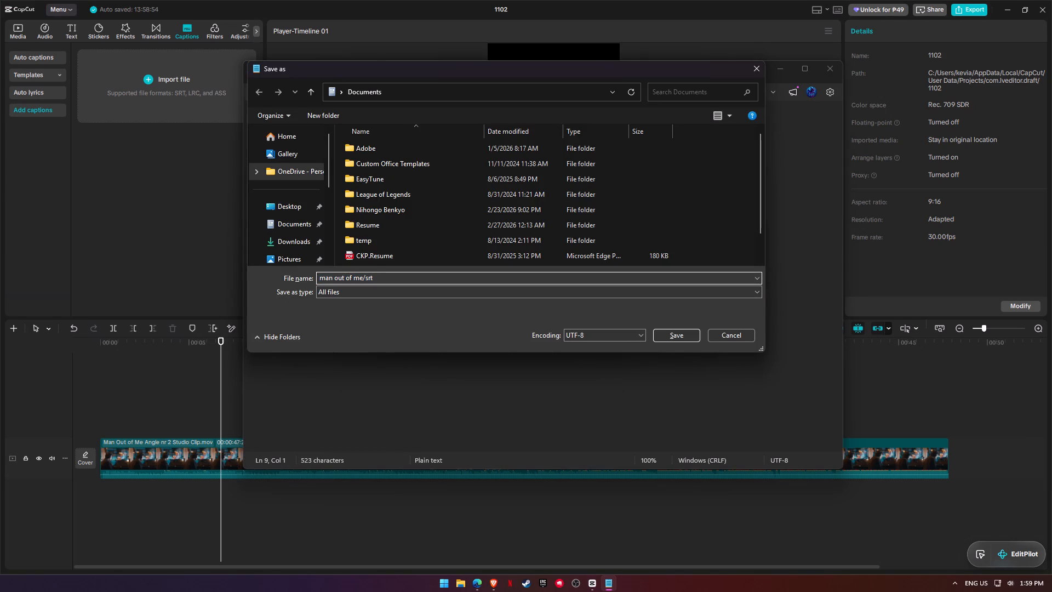
{"action": "key", "text": "BackSpace"}
{"action": "key", "text": "BackSpace"}
{"action": "key", "text": "BackSpace"}
{"action": "key", "text": "BackSpace"}
{"action": "type", "text": ".srt"}
{"action": "left_click", "coordinate": [676, 327]}
{"action": "left_click", "coordinate": [678, 337]}
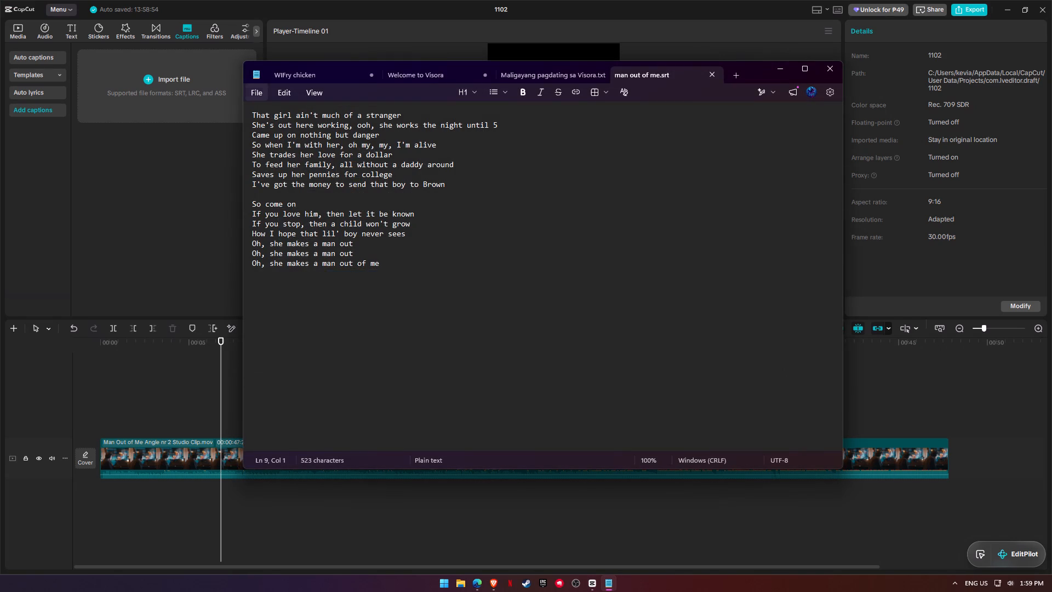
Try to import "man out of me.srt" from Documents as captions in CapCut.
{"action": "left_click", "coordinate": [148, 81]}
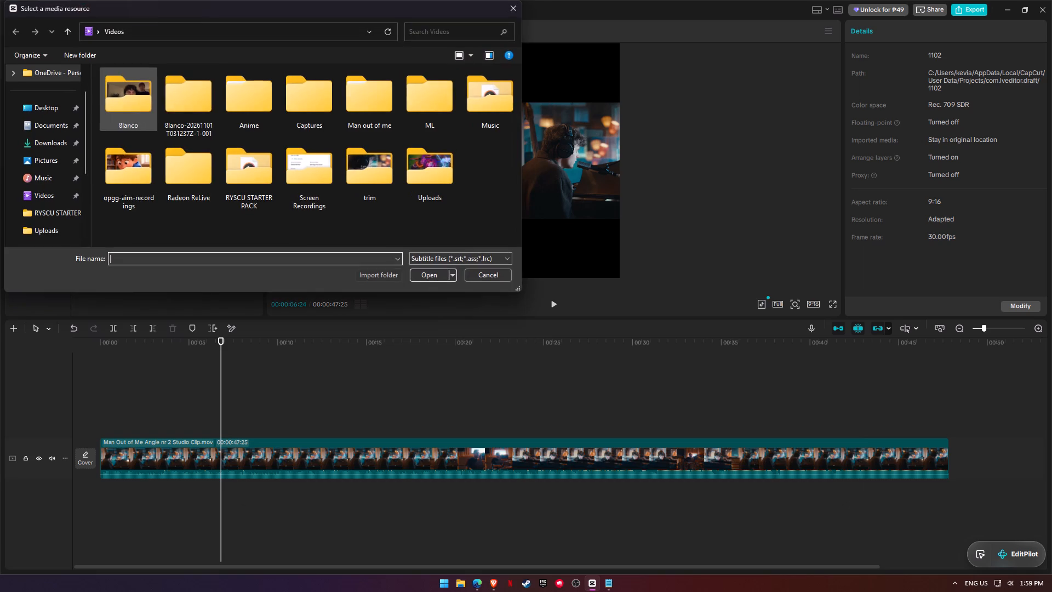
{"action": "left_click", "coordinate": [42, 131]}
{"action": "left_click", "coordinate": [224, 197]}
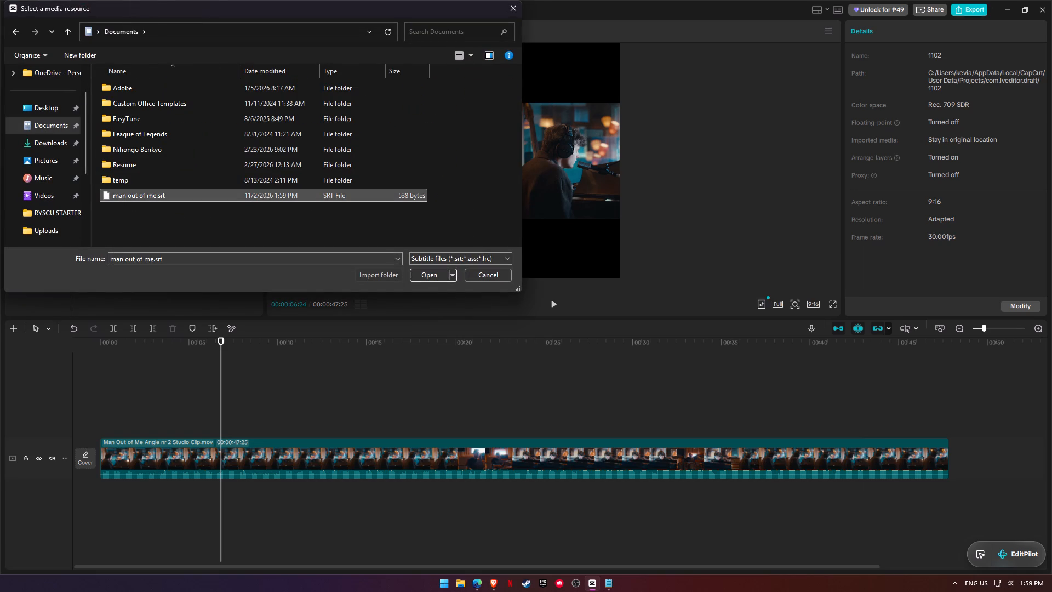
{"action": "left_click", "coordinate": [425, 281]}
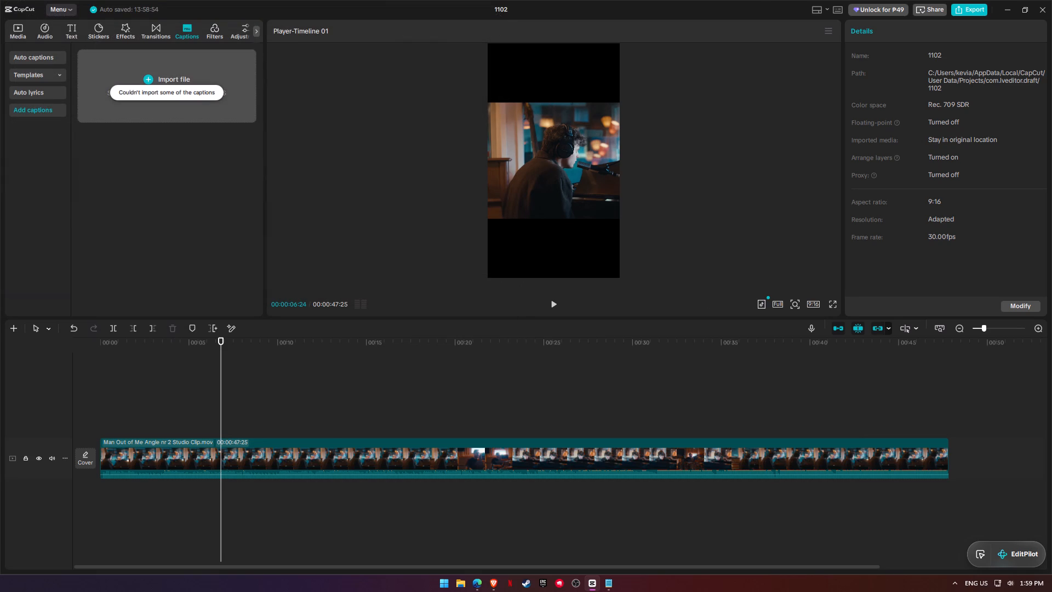
Generate English auto lyrics for the clip and play back the first line from the start.
{"action": "left_click", "coordinate": [43, 91]}
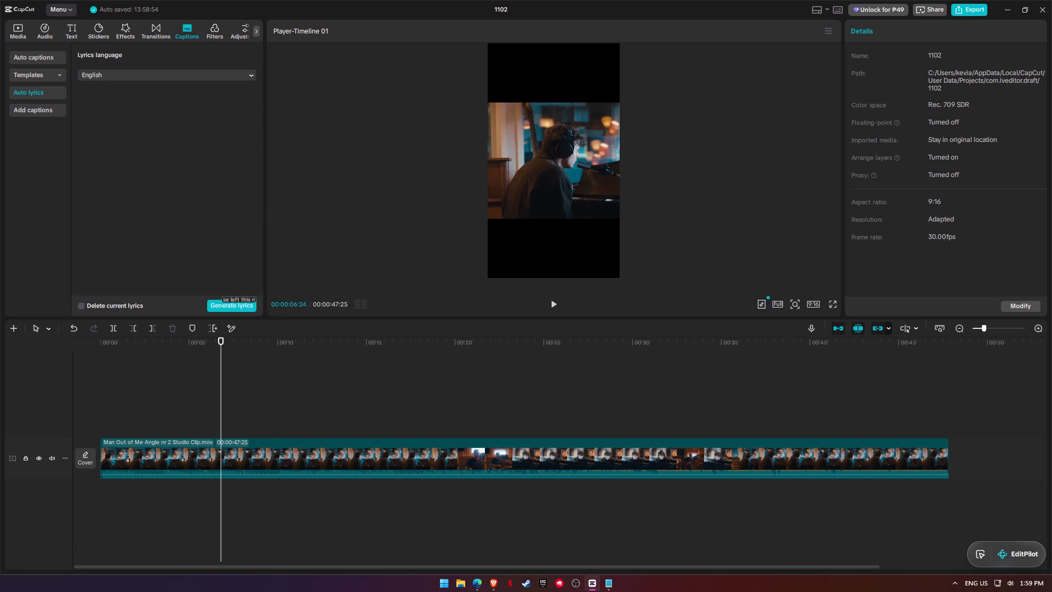
{"action": "left_click", "coordinate": [228, 307]}
{"action": "left_click", "coordinate": [106, 349]}
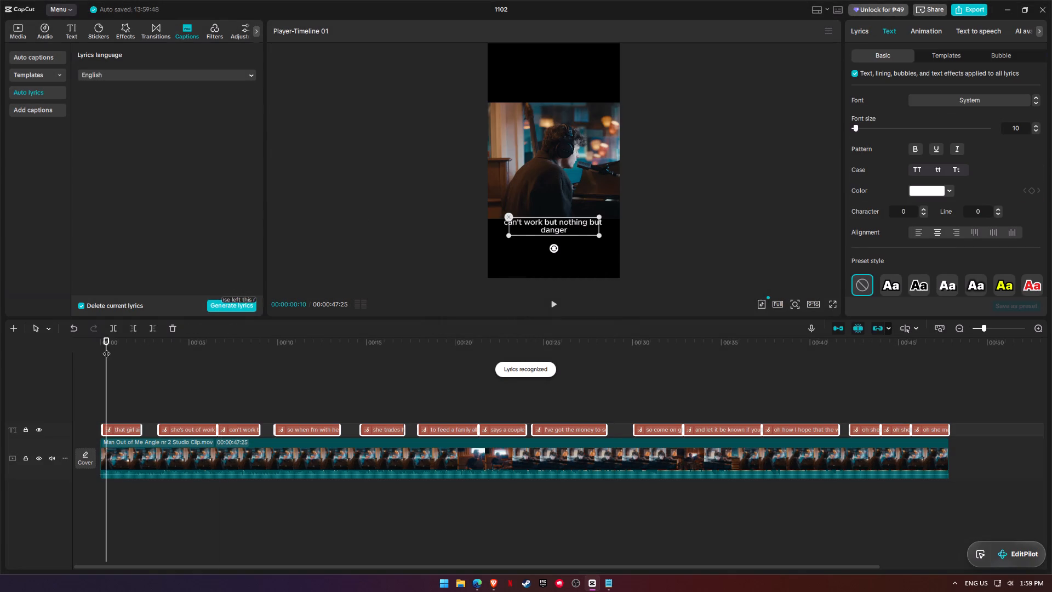
{"action": "left_click_drag", "start_coordinate": [106, 341], "coordinate": [101, 340]}
{"action": "key", "text": "space"}
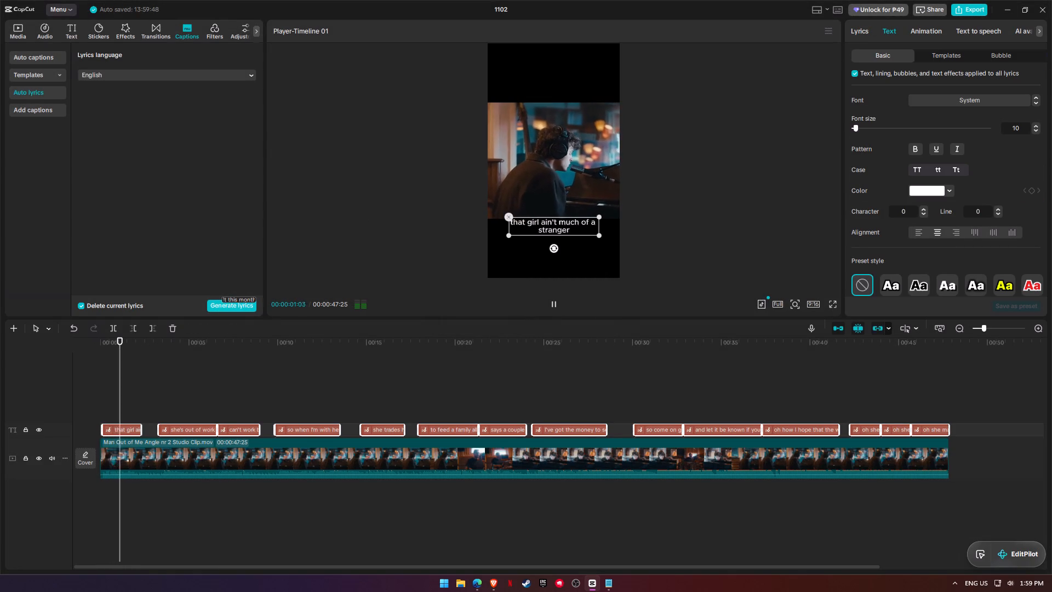
{"action": "key", "text": "space"}
Move the lyrics up onto the bottom of the video picture and apply the favorited yellow-highlight template to all main lyrics.
{"action": "left_click", "coordinate": [130, 428]}
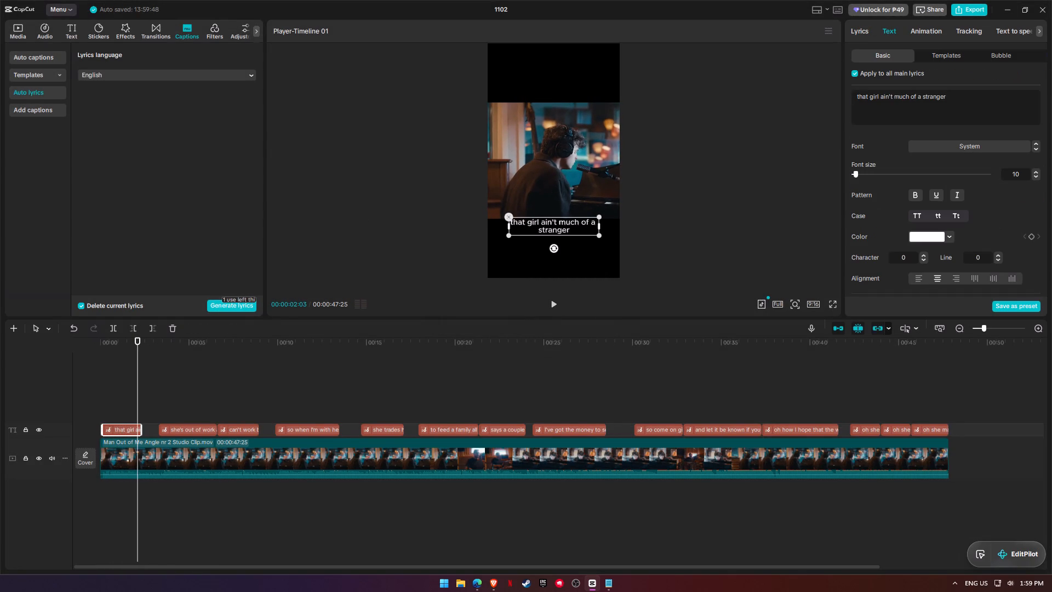
{"action": "left_click_drag", "start_coordinate": [575, 226], "coordinate": [576, 208]}
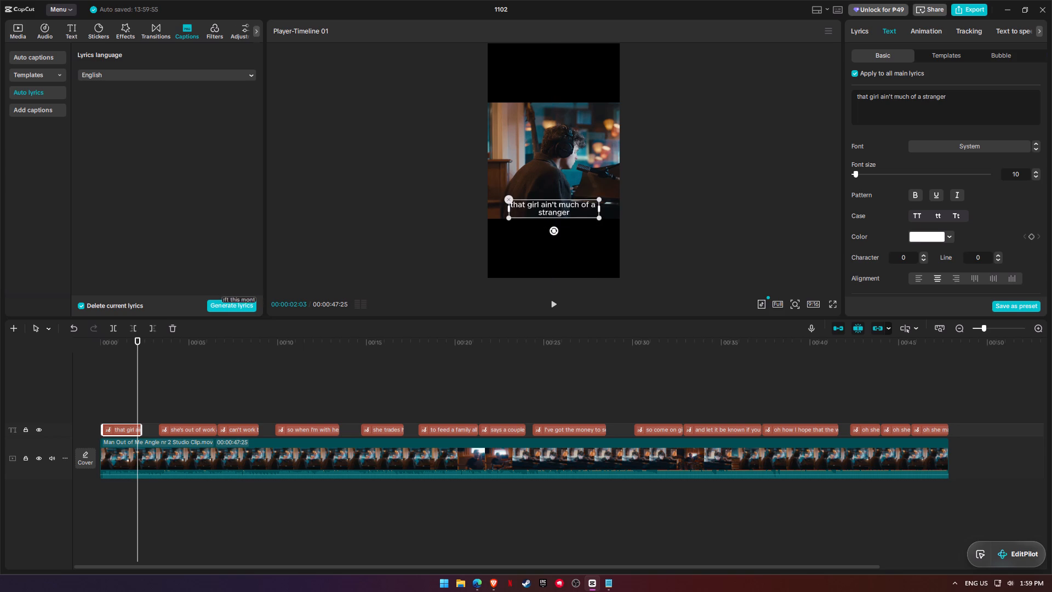
{"action": "left_click", "coordinate": [959, 59]}
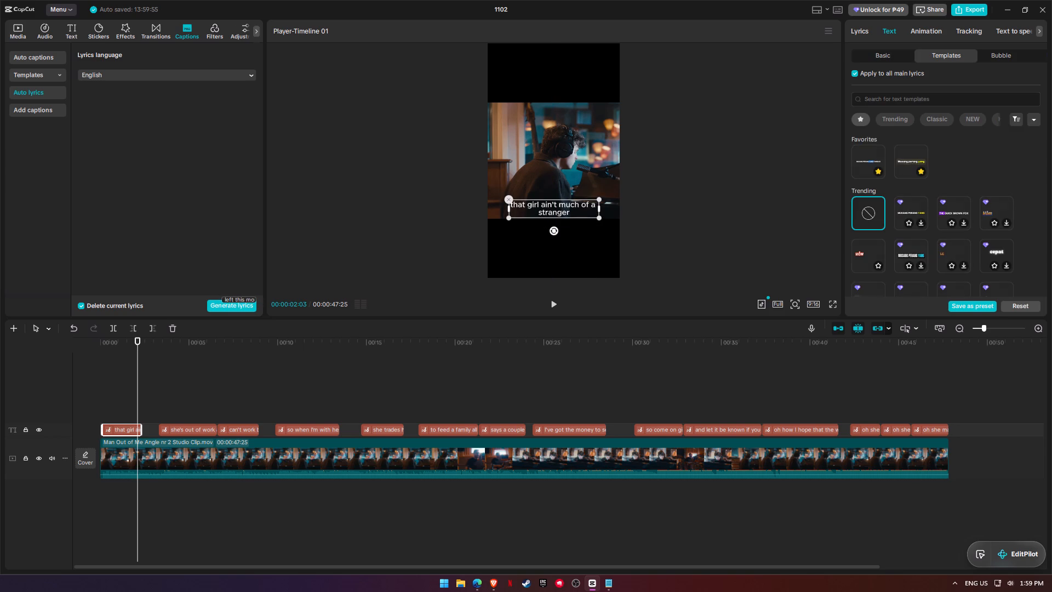
{"action": "left_click", "coordinate": [899, 166]}
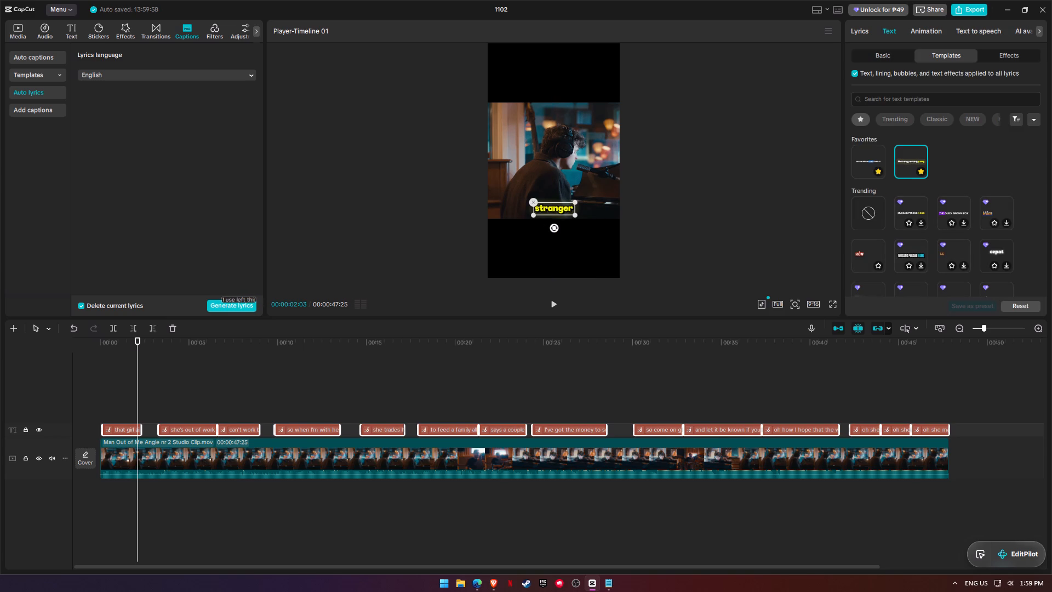
Play back the opening lines, and replace lyric line 2 with "She's out here working, ooh, she works the night until 5" from the lyrics file.
{"action": "left_click_drag", "start_coordinate": [139, 338], "coordinate": [51, 338]}
{"action": "key", "text": "space"}
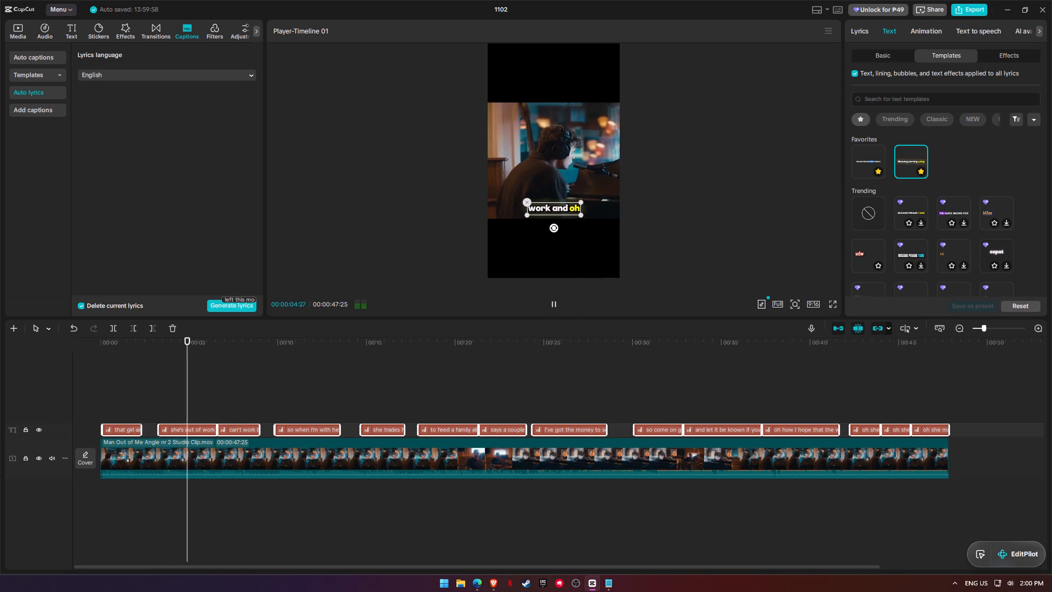
{"action": "key", "text": "space"}
{"action": "left_click", "coordinate": [610, 580]}
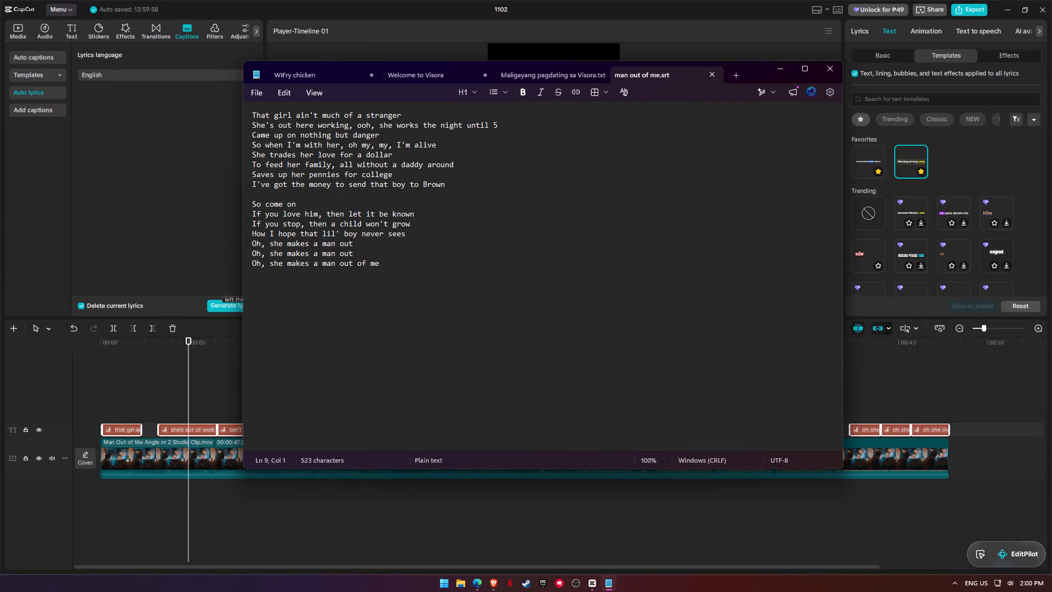
{"action": "left_click_drag", "start_coordinate": [504, 126], "coordinate": [238, 129]}
{"action": "key", "text": "ctrl+c"}
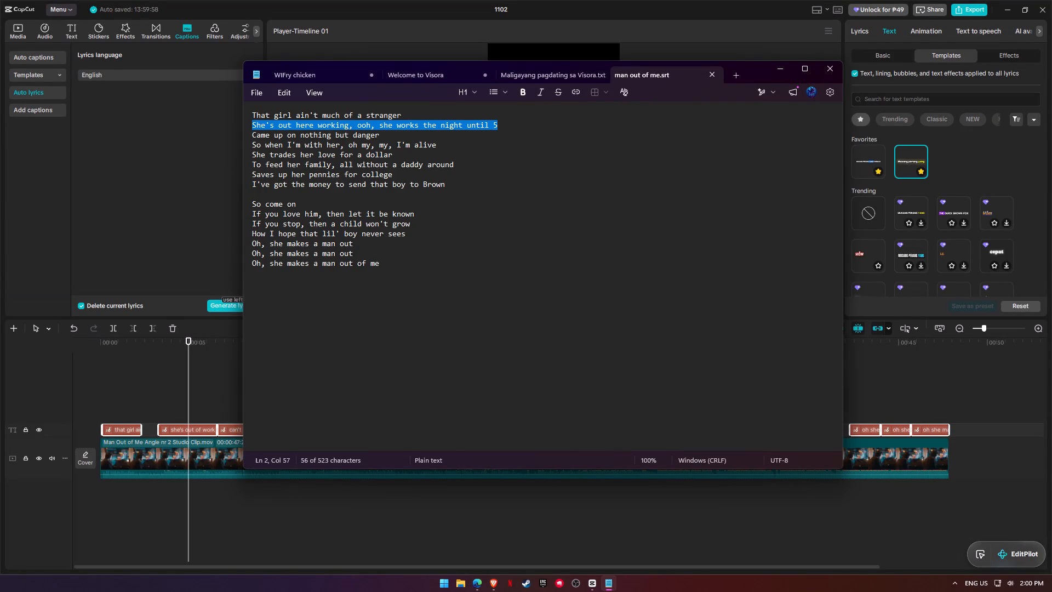
{"action": "left_click", "coordinate": [195, 425]}
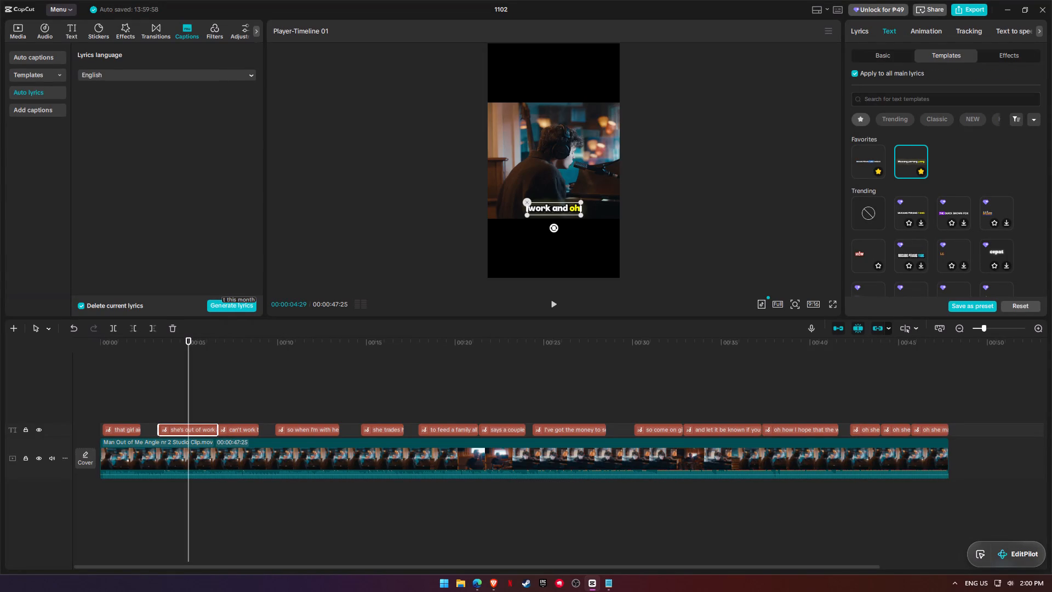
{"action": "left_click", "coordinate": [857, 27]}
{"action": "left_click", "coordinate": [934, 112]}
{"action": "key", "text": "ctrl+a"}
{"action": "key", "text": "ctrl+v"}
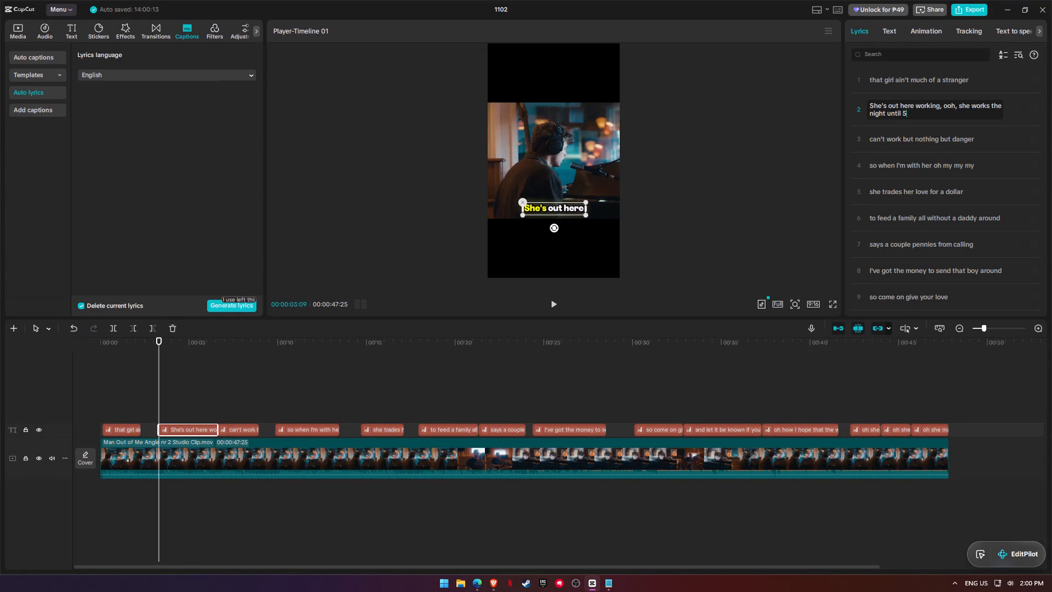
Replace lyric line 3 with "Came up on nothing but danger" copied from the lyrics file.
{"action": "key", "text": "alt+Tab"}
{"action": "left_click_drag", "start_coordinate": [404, 124], "coordinate": [267, 126]}
{"action": "left_click_drag", "start_coordinate": [401, 129], "coordinate": [336, 129]}
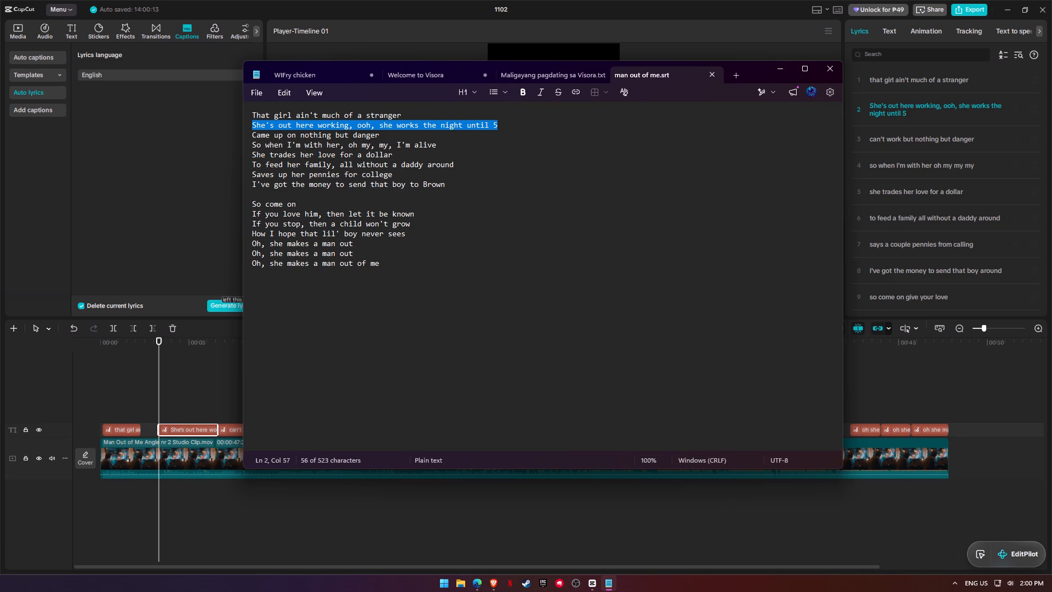
{"action": "left_click_drag", "start_coordinate": [336, 129], "coordinate": [262, 129]}
{"action": "left_click", "coordinate": [374, 134]}
{"action": "left_click_drag", "start_coordinate": [386, 134], "coordinate": [262, 139]}
{"action": "left_click", "coordinate": [391, 137]}
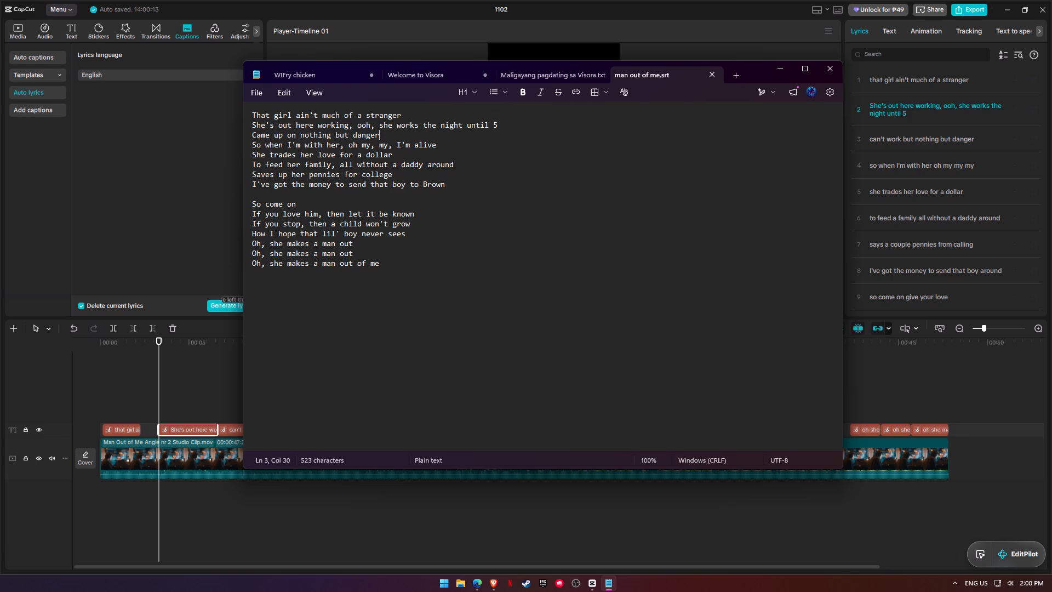
{"action": "left_click_drag", "start_coordinate": [392, 136], "coordinate": [235, 134]}
{"action": "key", "text": "ctrl+c"}
{"action": "left_click", "coordinate": [918, 123]}
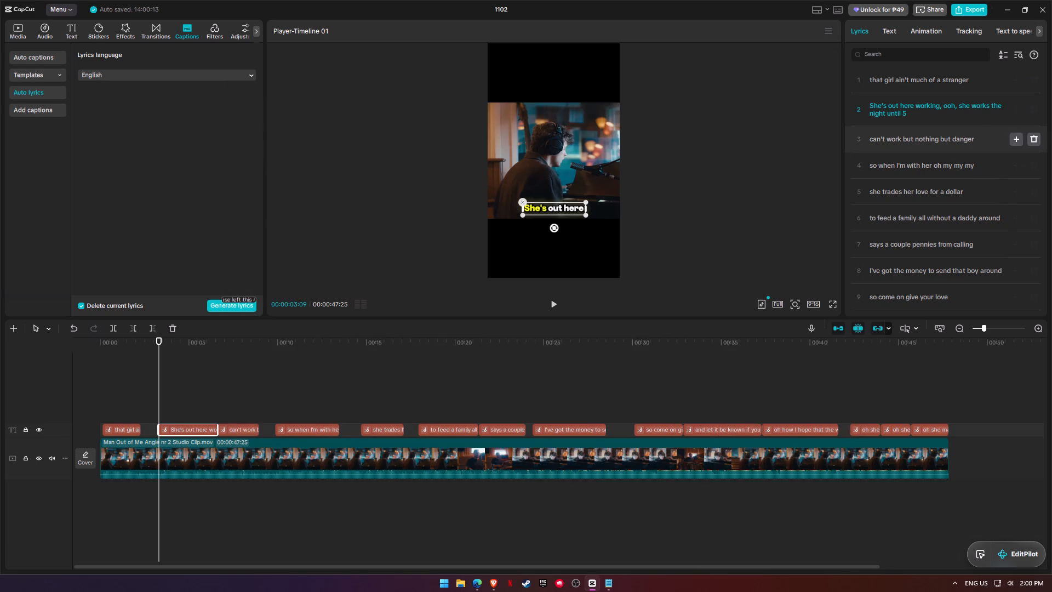
{"action": "left_click", "coordinate": [918, 135]}
{"action": "key", "text": "ctrl+a"}
{"action": "key", "text": "ctrl+v"}
Replace lyric line 4 with "So when I'm with her, oh my, my, I'm alive" copied from the lyrics file.
{"action": "key", "text": "alt+Tab"}
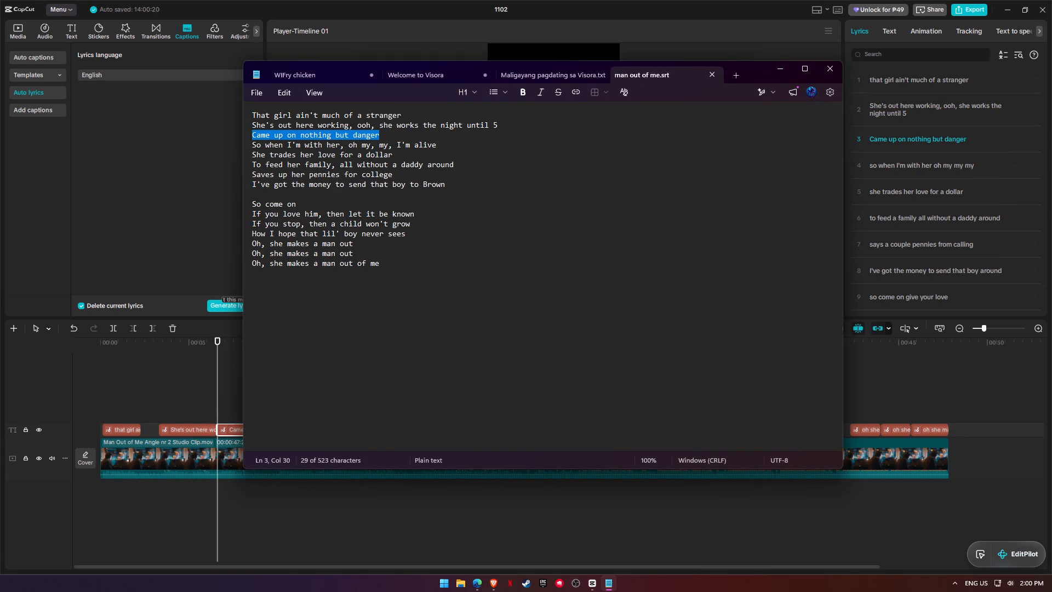
{"action": "left_click_drag", "start_coordinate": [453, 141], "coordinate": [243, 143]}
{"action": "key", "text": "ctrl+c"}
{"action": "left_click", "coordinate": [933, 160]}
{"action": "key", "text": "ctrl+a"}
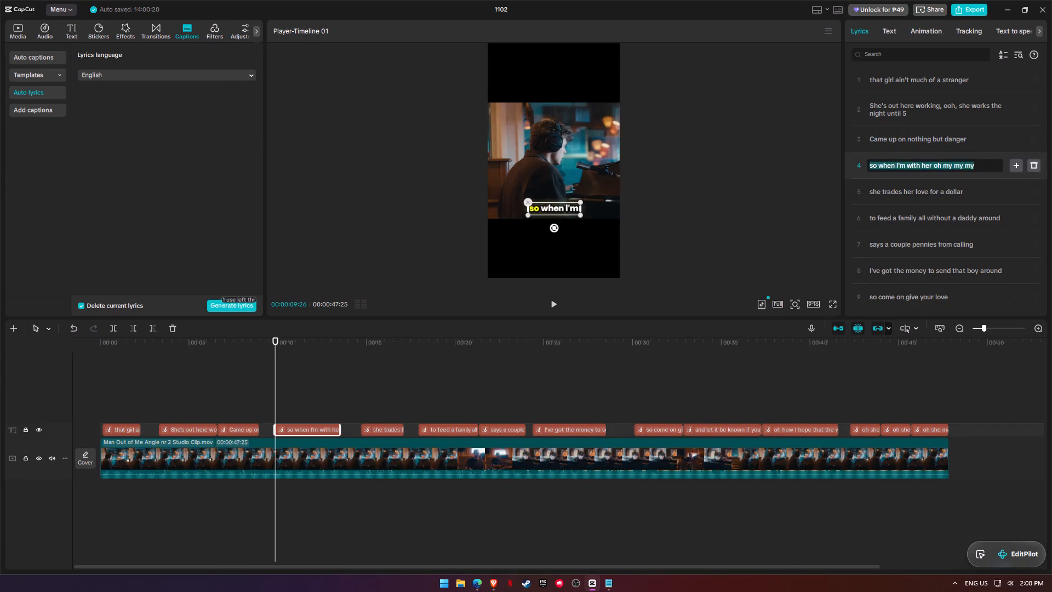
{"action": "key", "text": "ctrl+v"}
Replace lyric line 5 with "She trades her love for a dollar" copied from the lyrics file.
{"action": "key", "text": "alt+Tab"}
{"action": "left_click_drag", "start_coordinate": [411, 156], "coordinate": [274, 156]}
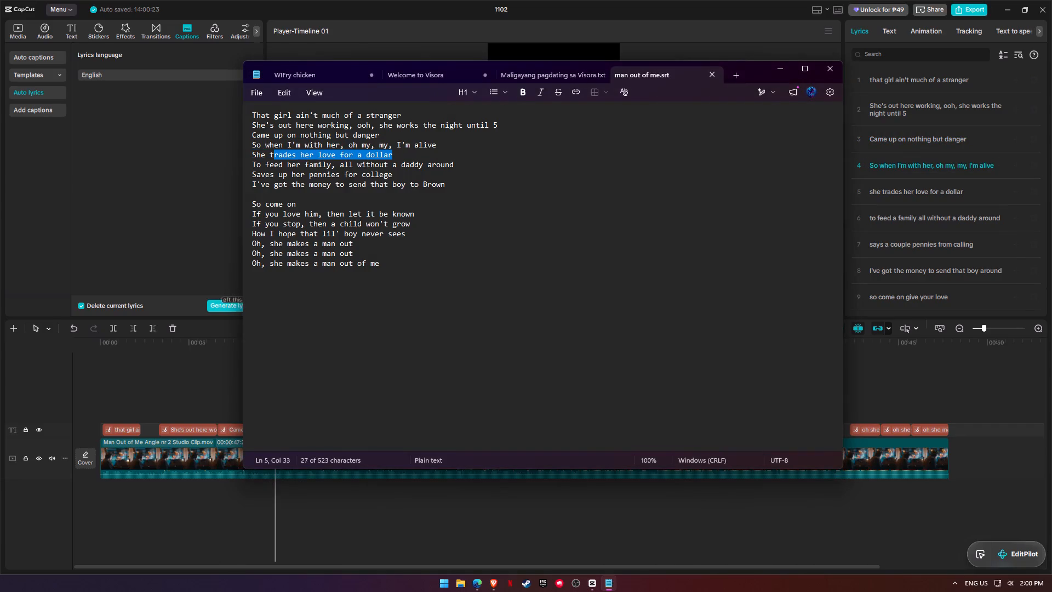
{"action": "left_click_drag", "start_coordinate": [274, 156], "coordinate": [233, 156]}
{"action": "key", "text": "ctrl+c"}
{"action": "left_click", "coordinate": [930, 202]}
{"action": "left_click", "coordinate": [927, 191]}
{"action": "key", "text": "ctrl+a"}
{"action": "key", "text": "ctrl+v"}
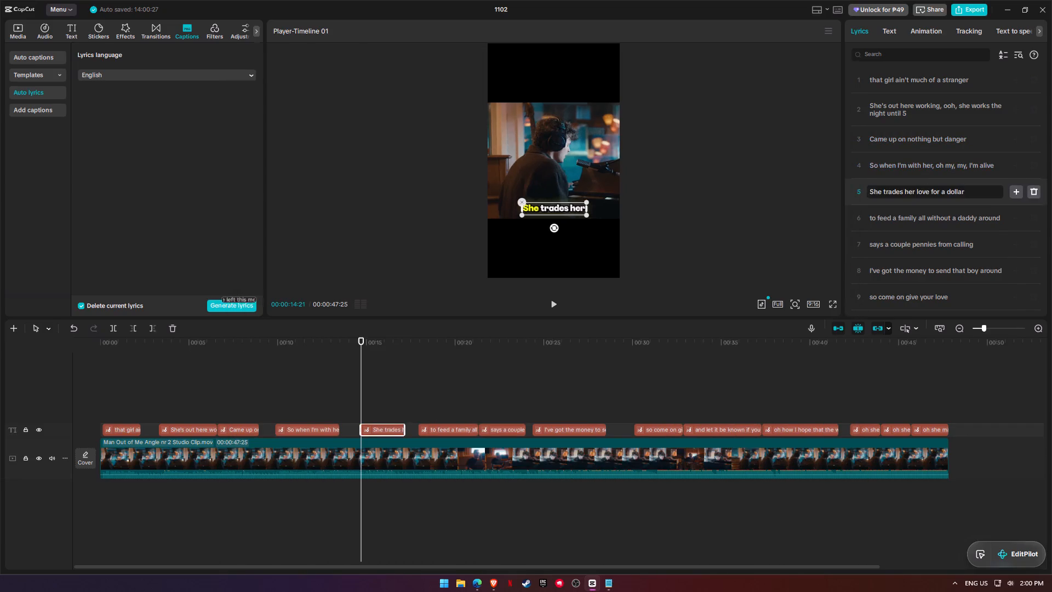
Replace lyric line 6 with "To feed her family, all without a daddy around" copied from the lyrics file.
{"action": "key", "text": "alt+Tab"}
{"action": "left_click", "coordinate": [453, 159]}
{"action": "left_click_drag", "start_coordinate": [456, 164], "coordinate": [244, 163]}
{"action": "key", "text": "ctrl+c"}
{"action": "key", "text": "alt+Tab"}
{"action": "left_click", "coordinate": [918, 218]}
{"action": "key", "text": "ctrl+a"}
{"action": "key", "text": "ctrl+v"}
Replace lyric line 7 with "Saves up her pennies for college" copied from the lyrics file.
{"action": "key", "text": "alt+Tab"}
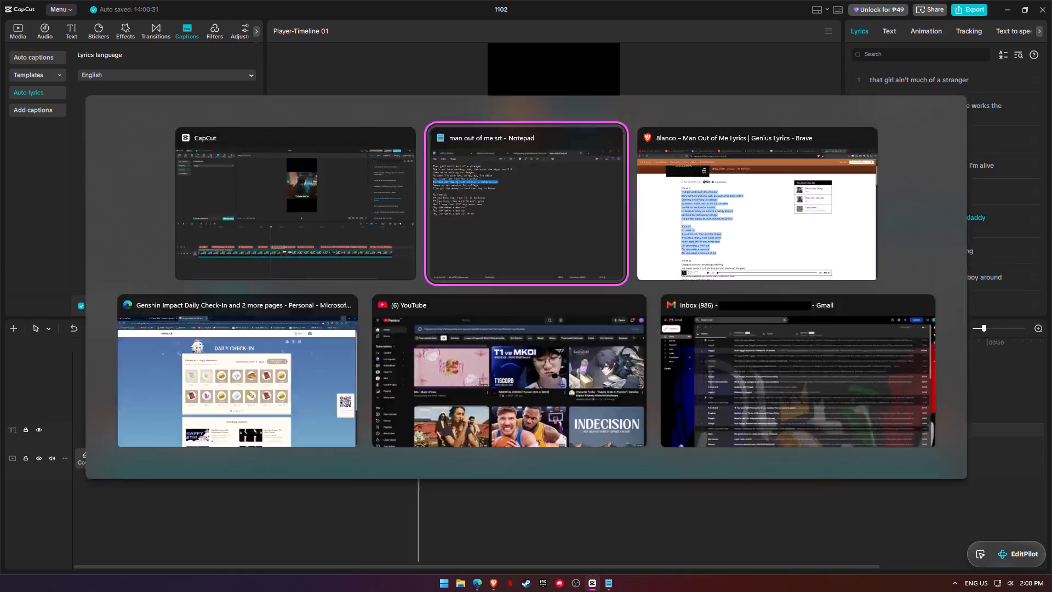
{"action": "left_click_drag", "start_coordinate": [398, 170], "coordinate": [238, 170]}
{"action": "key", "text": "ctrl+c"}
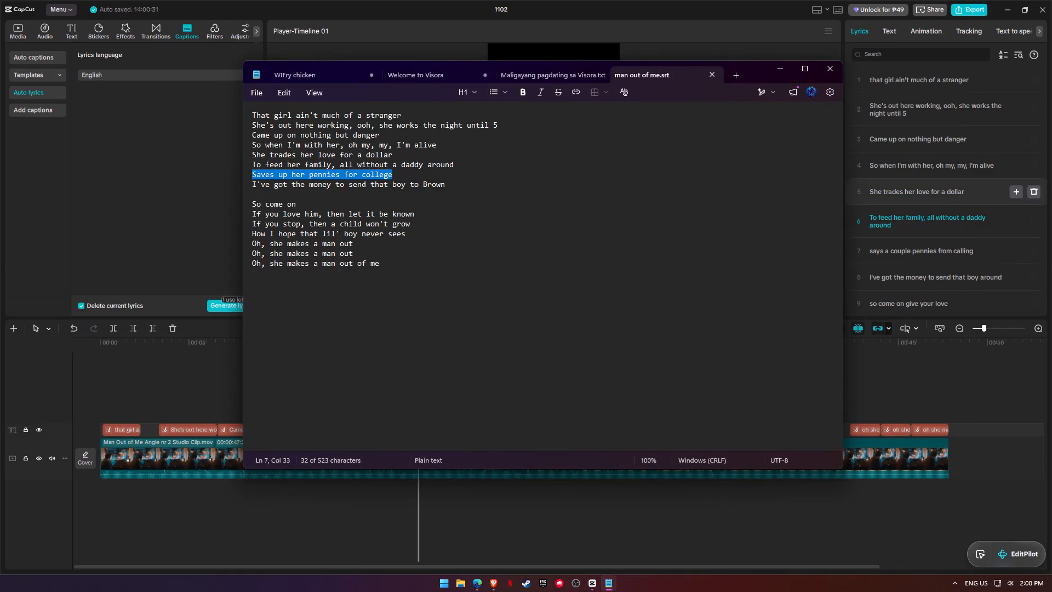
{"action": "left_click", "coordinate": [899, 256]}
{"action": "left_click", "coordinate": [901, 255]}
{"action": "key", "text": "ctrl+a"}
{"action": "key", "text": "ctrl+v"}
Replace lyric line 8 with "I've got the money to send that boy to Brown" copied from the lyrics file.
{"action": "key", "text": "alt+Tab"}
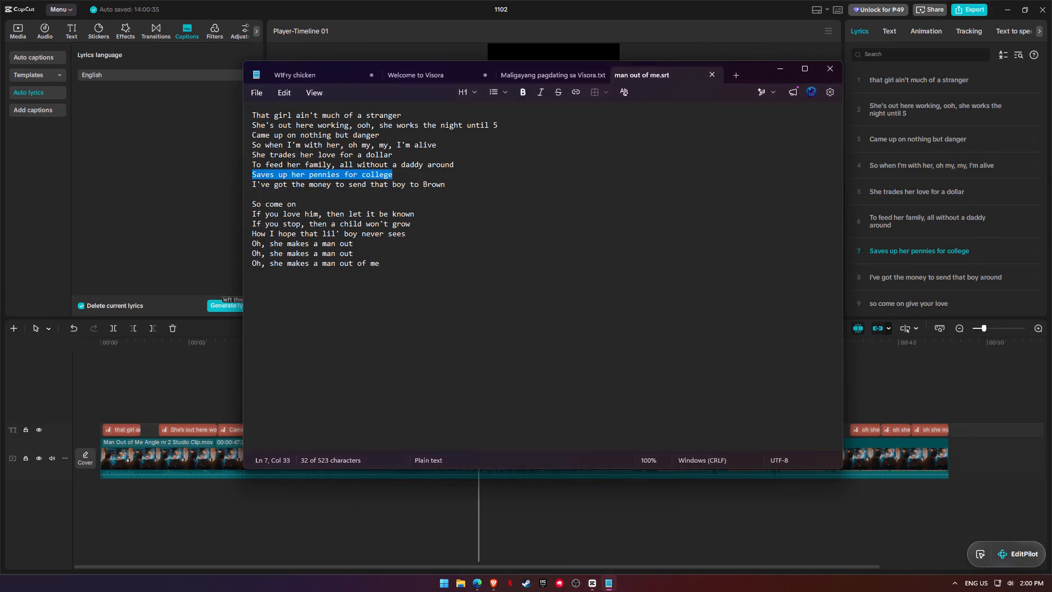
{"action": "left_click_drag", "start_coordinate": [470, 183], "coordinate": [249, 184]}
{"action": "key", "text": "ctrl+c"}
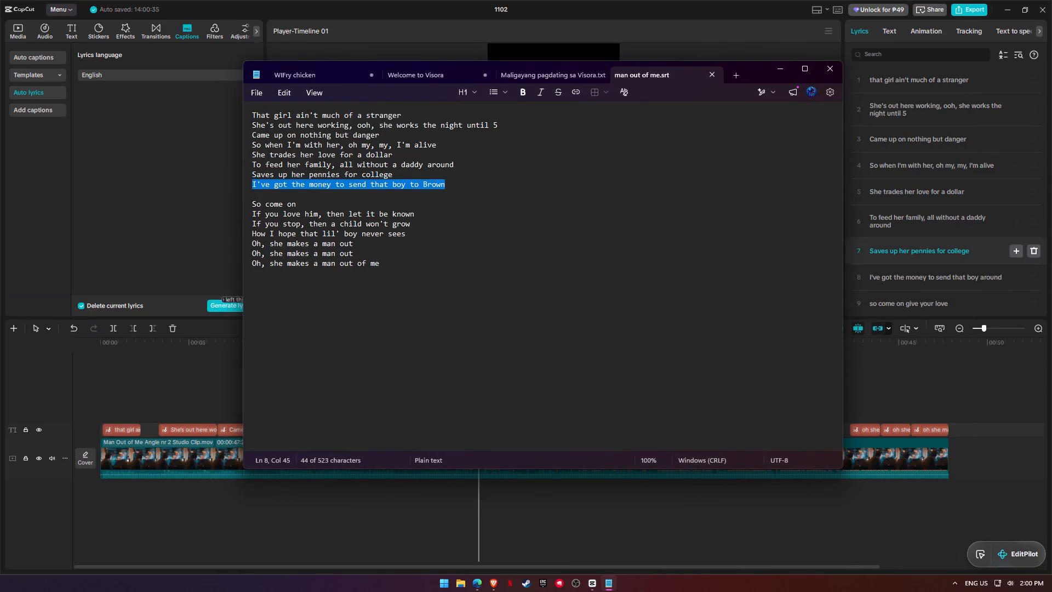
{"action": "key", "text": "alt+Tab"}
{"action": "left_click", "coordinate": [929, 276]}
{"action": "key", "text": "ctrl+a"}
{"action": "key", "text": "ctrl+v"}
Replace lyric line 9 with "So come on" copied from the lyrics file.
{"action": "key", "text": "alt+Tab"}
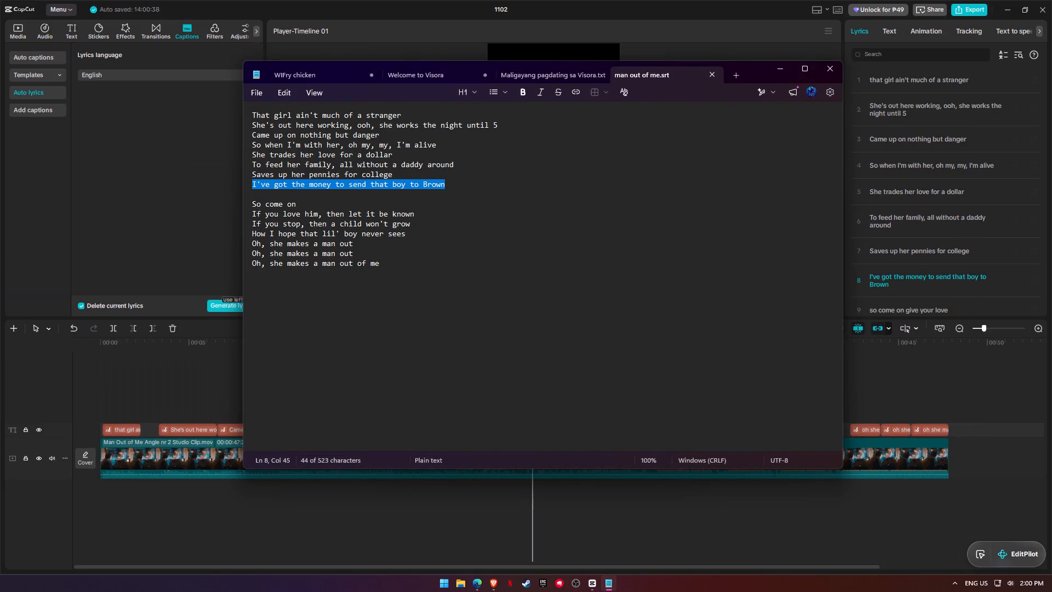
{"action": "left_click_drag", "start_coordinate": [310, 205], "coordinate": [216, 205]}
{"action": "key", "text": "ctrl+c"}
{"action": "left_click", "coordinate": [930, 305]}
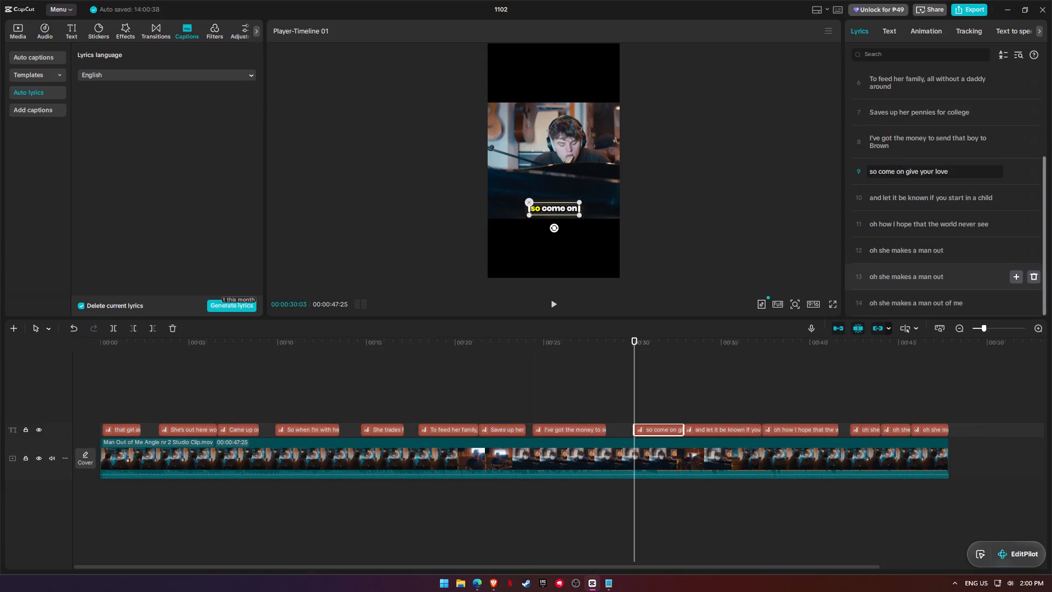
{"action": "left_click", "coordinate": [954, 169]}
{"action": "key", "text": "ctrl+a"}
{"action": "key", "text": "ctrl+v"}
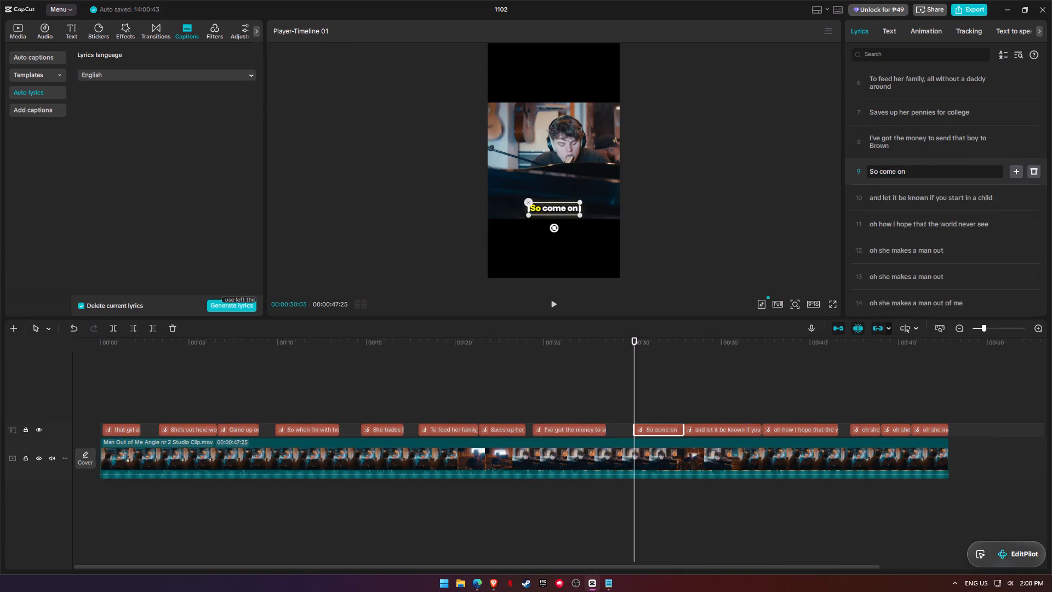
Replace lyric line 10 with "If you love him, then let it be known" copied from the lyrics file.
{"action": "key", "text": "alt+Tab"}
{"action": "left_click_drag", "start_coordinate": [419, 214], "coordinate": [258, 213]}
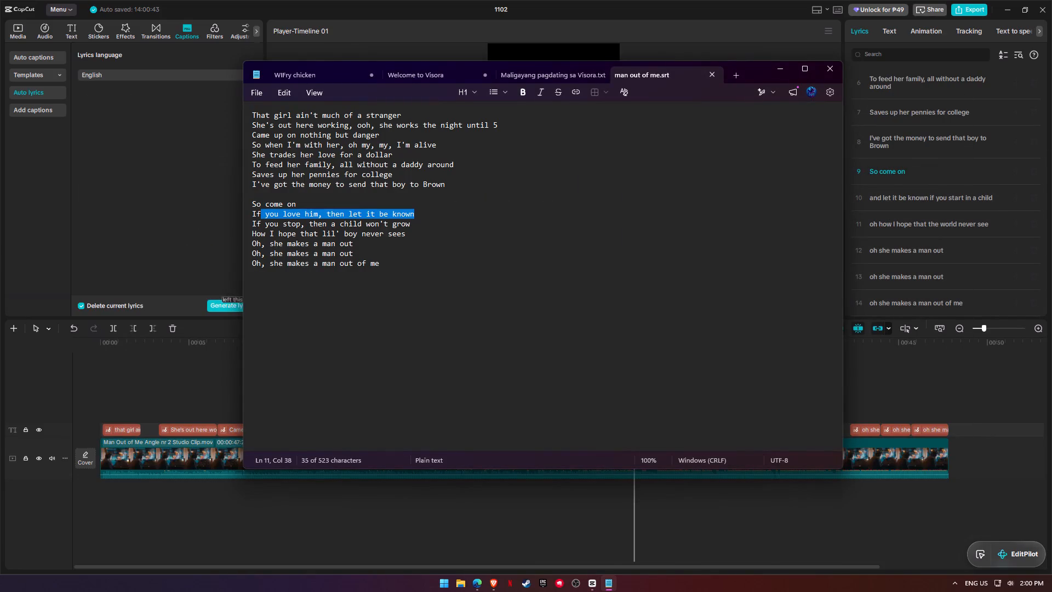
{"action": "left_click_drag", "start_coordinate": [258, 213], "coordinate": [249, 213]}
{"action": "key", "text": "ctrl+c"}
{"action": "left_click", "coordinate": [936, 184]}
{"action": "left_click", "coordinate": [928, 193]}
{"action": "key", "text": "ctrl+a"}
{"action": "key", "text": "ctrl+v"}
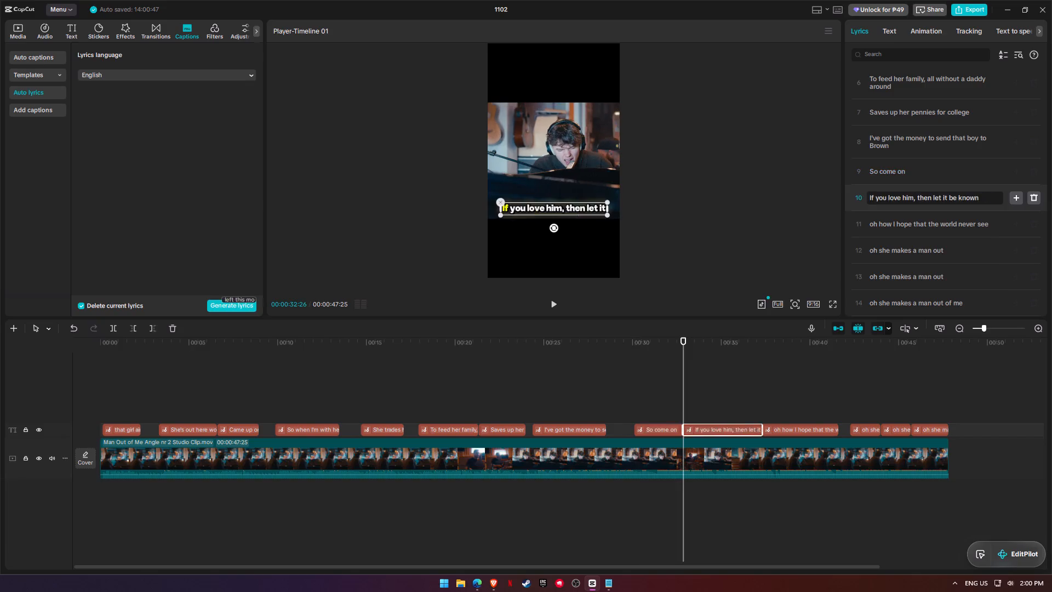
Replace lyric line 11 with "If you stop, then a child won't grow" copied from the lyrics file.
{"action": "key", "text": "alt+Tab"}
{"action": "left_click_drag", "start_coordinate": [429, 221], "coordinate": [252, 223]}
{"action": "key", "text": "ctrl+c"}
{"action": "left_click", "coordinate": [928, 226]}
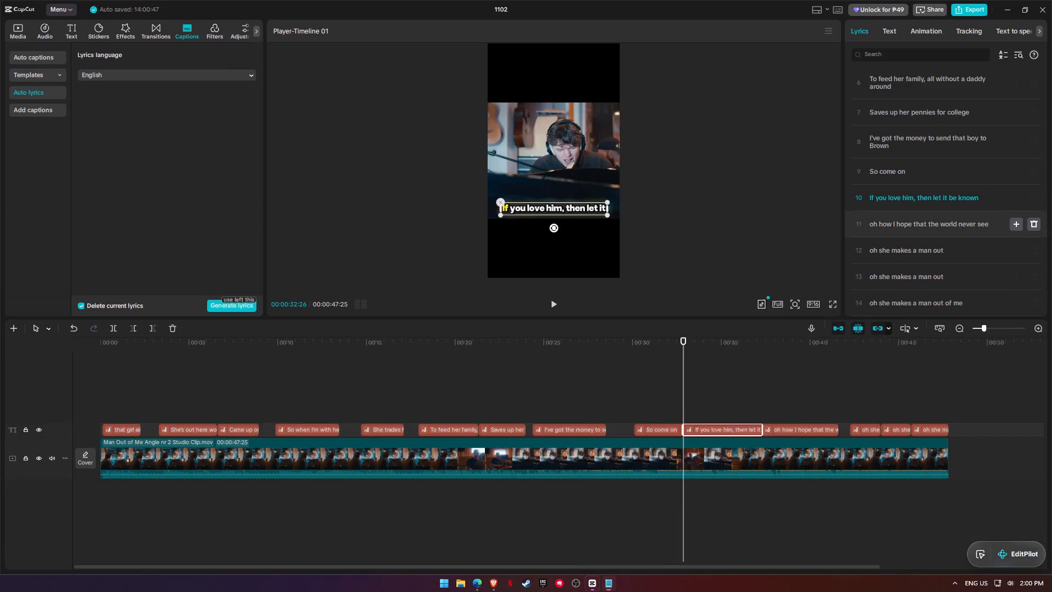
{"action": "left_click", "coordinate": [928, 226]}
{"action": "key", "text": "ctrl+a"}
{"action": "key", "text": "ctrl+v"}
Replace lyric line 12 with "How I hope that lil' boy never sees" copied from the lyrics file.
{"action": "key", "text": "alt+Tab"}
{"action": "left_click_drag", "start_coordinate": [419, 232], "coordinate": [321, 233]}
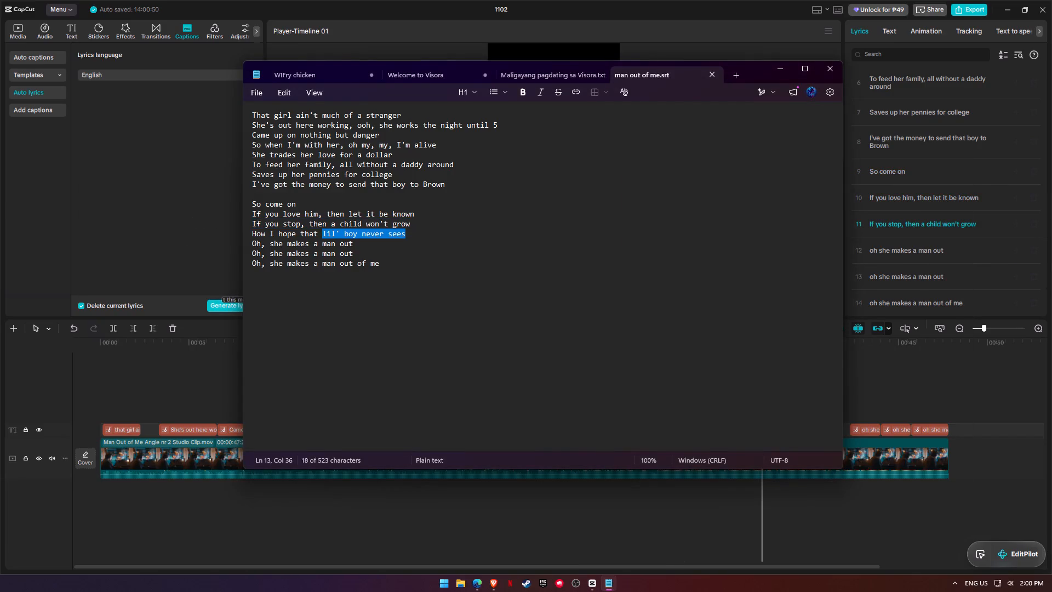
{"action": "left_click_drag", "start_coordinate": [321, 233], "coordinate": [239, 234]}
{"action": "key", "text": "ctrl+c"}
{"action": "left_click", "coordinate": [911, 253]}
{"action": "key", "text": "ctrl+a"}
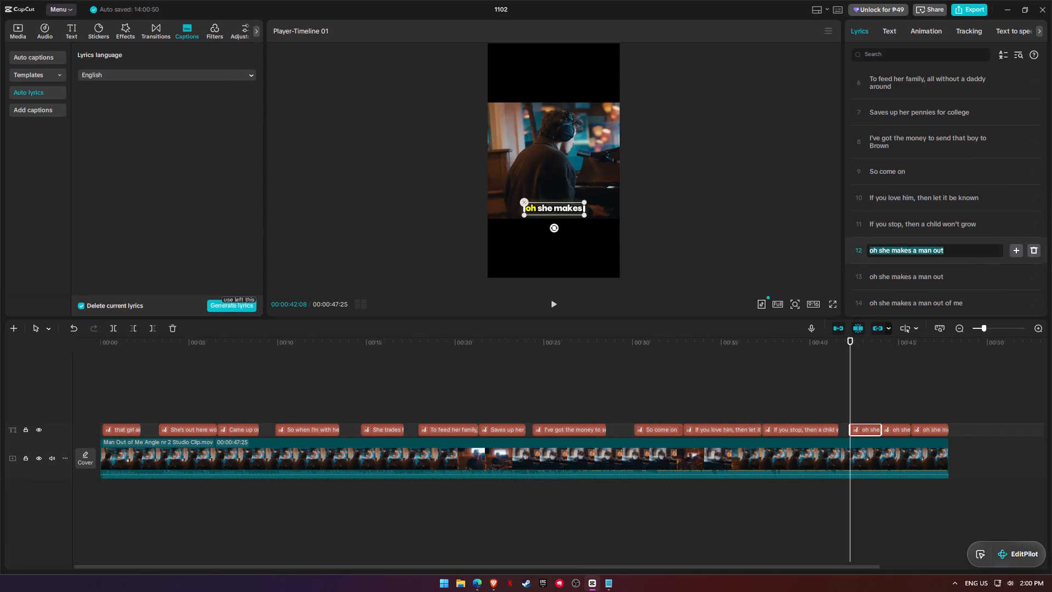
{"action": "key", "text": "ctrl+v"}
Replace lyric line 13 with the first "Oh, she makes a man out" line from the lyrics file.
{"action": "key", "text": "alt+Tab"}
{"action": "left_click_drag", "start_coordinate": [356, 240], "coordinate": [231, 240]}
{"action": "key", "text": "ctrl+c"}
{"action": "left_click", "coordinate": [911, 277]}
{"action": "key", "text": "ctrl+a"}
{"action": "key", "text": "ctrl+v"}
Replace lyric line 14 with the second "Oh, she makes a man out" line from the lyrics file.
{"action": "key", "text": "alt+Tab"}
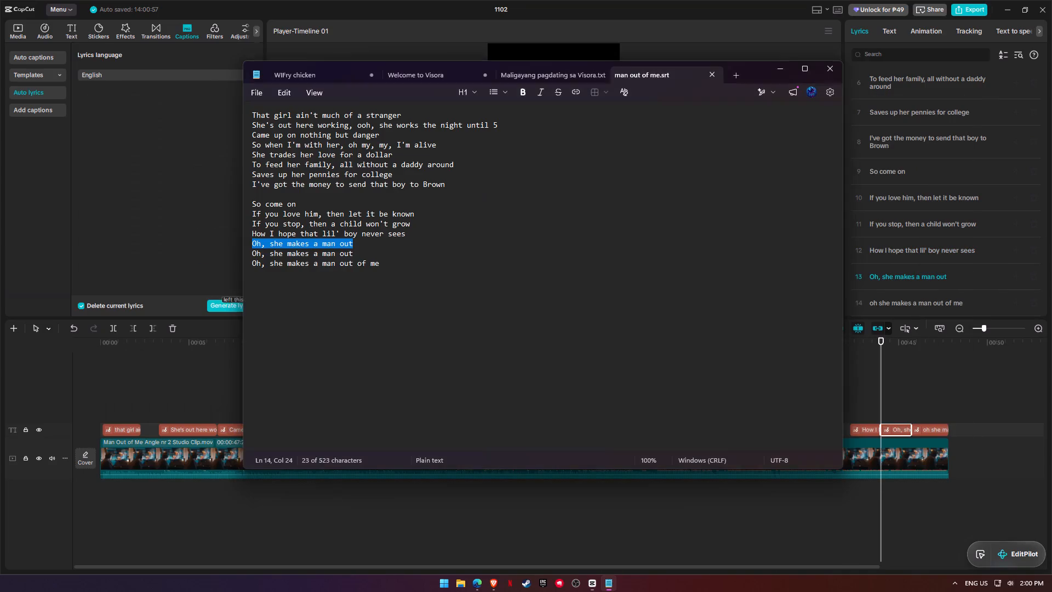
{"action": "left_click_drag", "start_coordinate": [382, 251], "coordinate": [232, 253]}
{"action": "key", "text": "ctrl+c"}
{"action": "left_click", "coordinate": [936, 295]}
{"action": "left_click", "coordinate": [934, 299]}
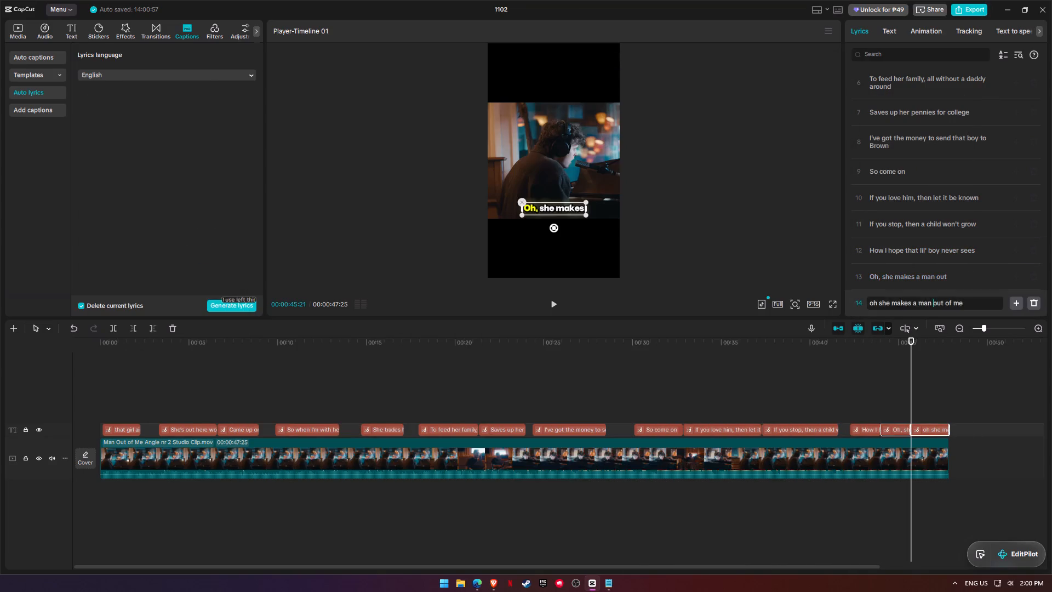
{"action": "key", "text": "ctrl+a"}
{"action": "key", "text": "ctrl+v"}
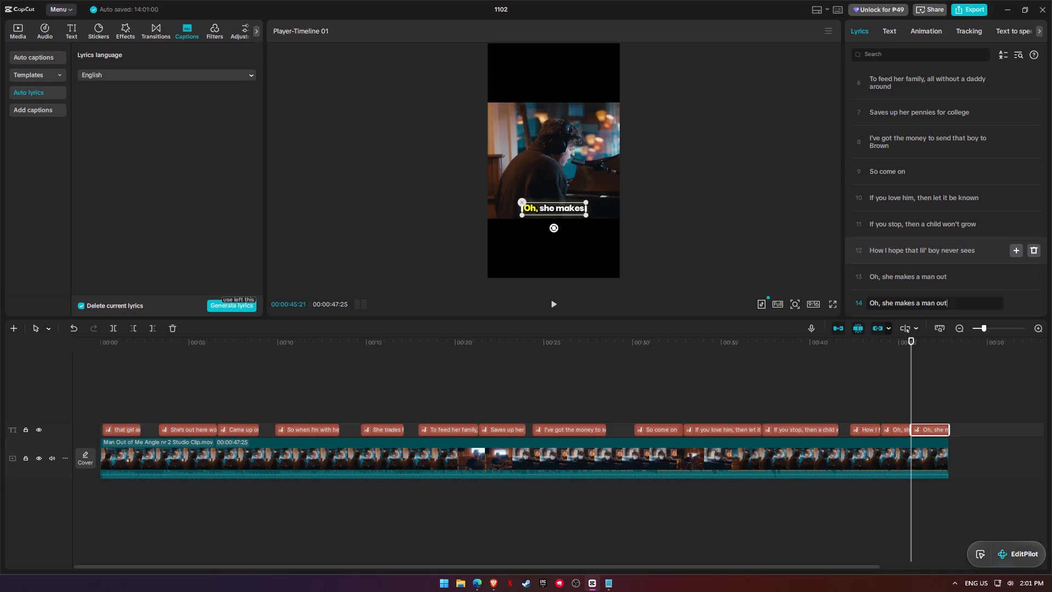
Add a lyric line 15 after the last one, reading "Oh, she makes a man out of me" from the lyrics file.
{"action": "scroll", "coordinate": [928, 275], "scroll_direction": "down", "scroll_amount": 1}
{"action": "key", "text": "alt+Tab"}
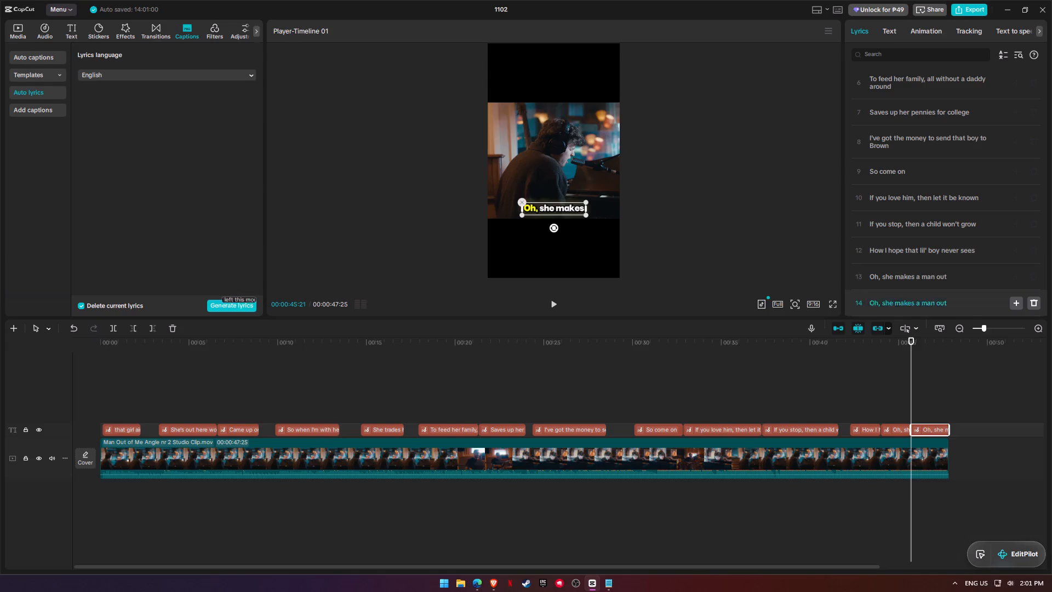
{"action": "left_click_drag", "start_coordinate": [396, 269], "coordinate": [216, 267]}
{"action": "key", "text": "ctrl+c"}
{"action": "key", "text": "alt+Tab"}
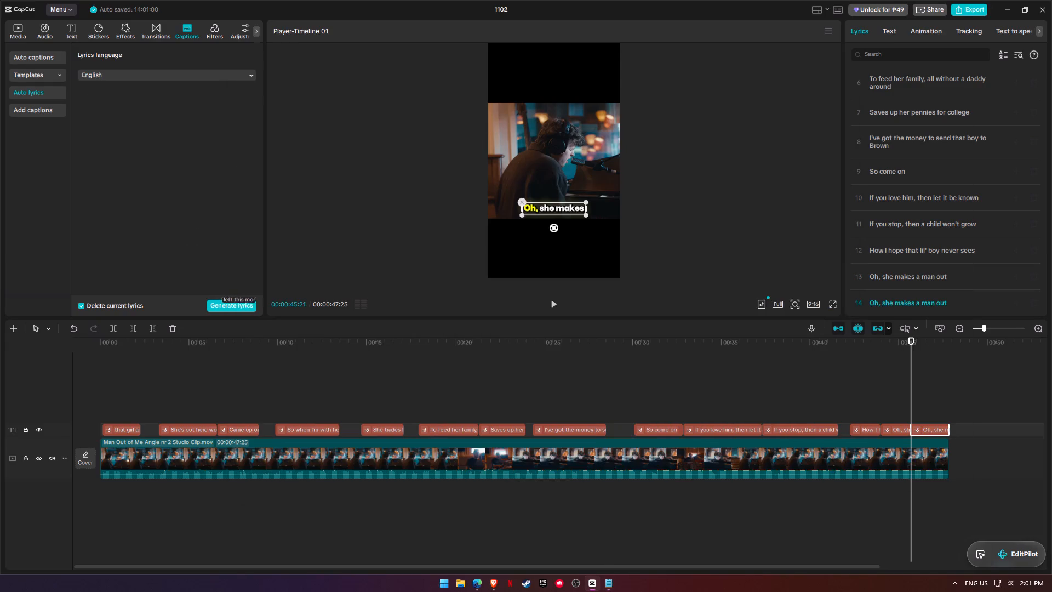
{"action": "left_click", "coordinate": [1014, 305]}
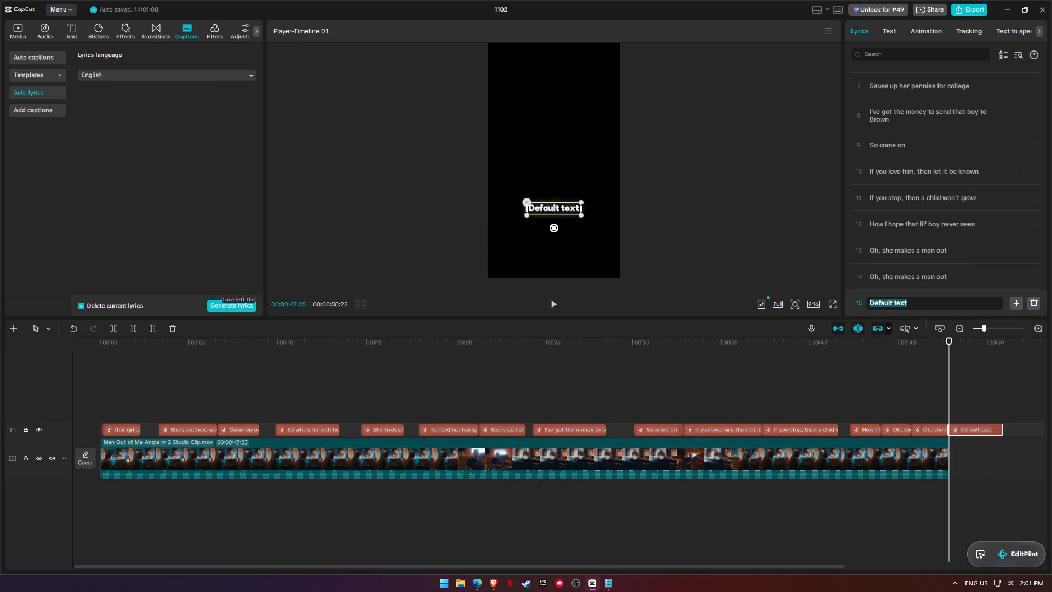
{"action": "key", "text": "ctrl+v"}
Retime lyric line 8, "I've got the money to send that boy to Brown", to the vocals, spanning about 24.6 to 28.9 s.
{"action": "left_click", "coordinate": [611, 349]}
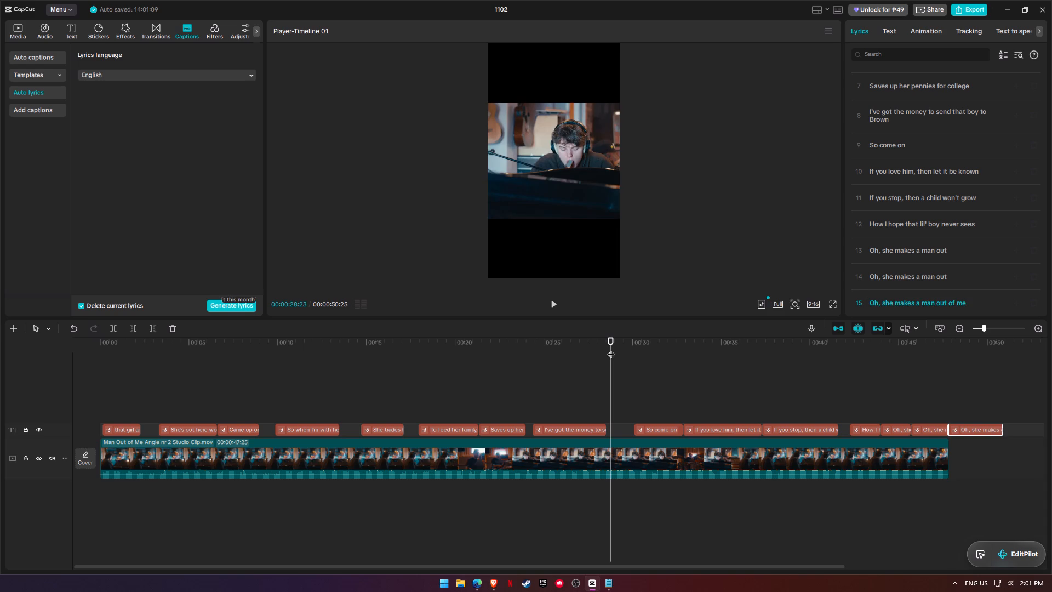
{"action": "key", "text": "space"}
{"action": "key", "text": "space"}
{"action": "left_click", "coordinate": [533, 349]}
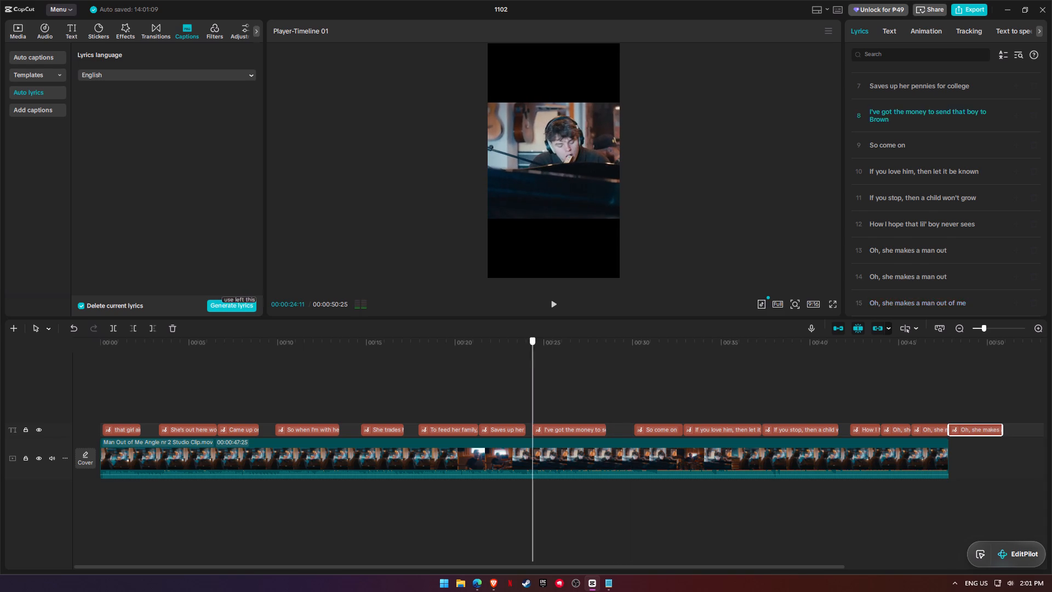
{"action": "key", "text": "space"}
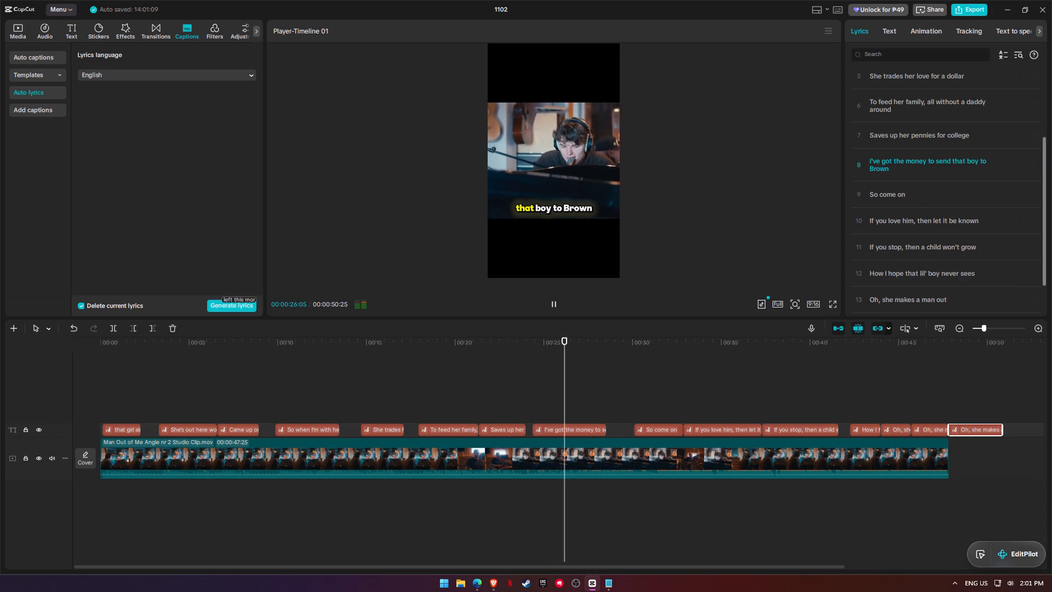
{"action": "left_click_drag", "start_coordinate": [602, 429], "coordinate": [608, 428]}
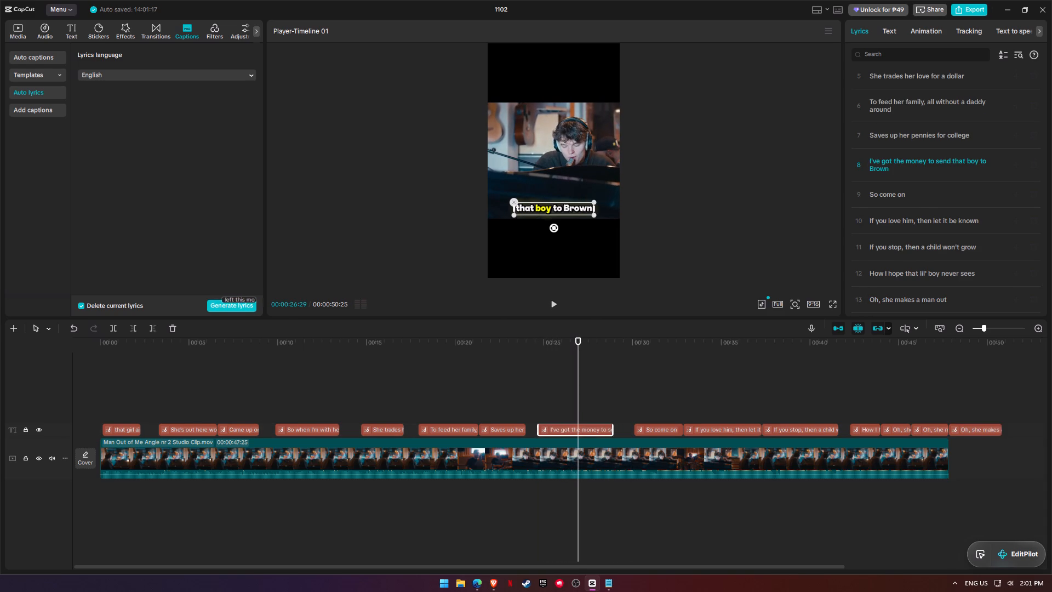
{"action": "left_click", "coordinate": [529, 344]}
{"action": "key", "text": "space"}
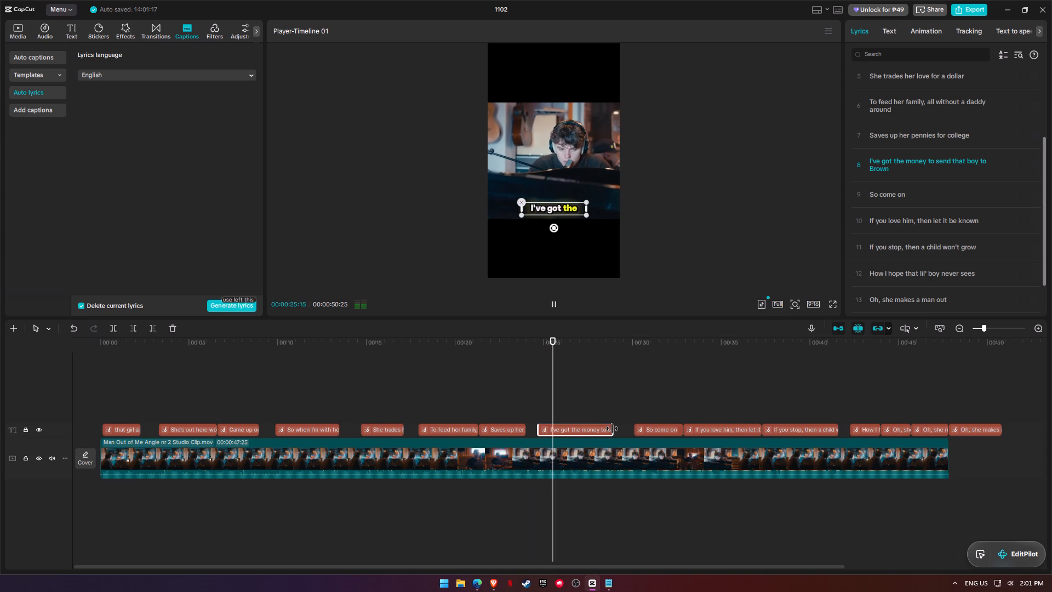
{"action": "left_click_drag", "start_coordinate": [612, 429], "coordinate": [619, 430]}
{"action": "key", "text": "space"}
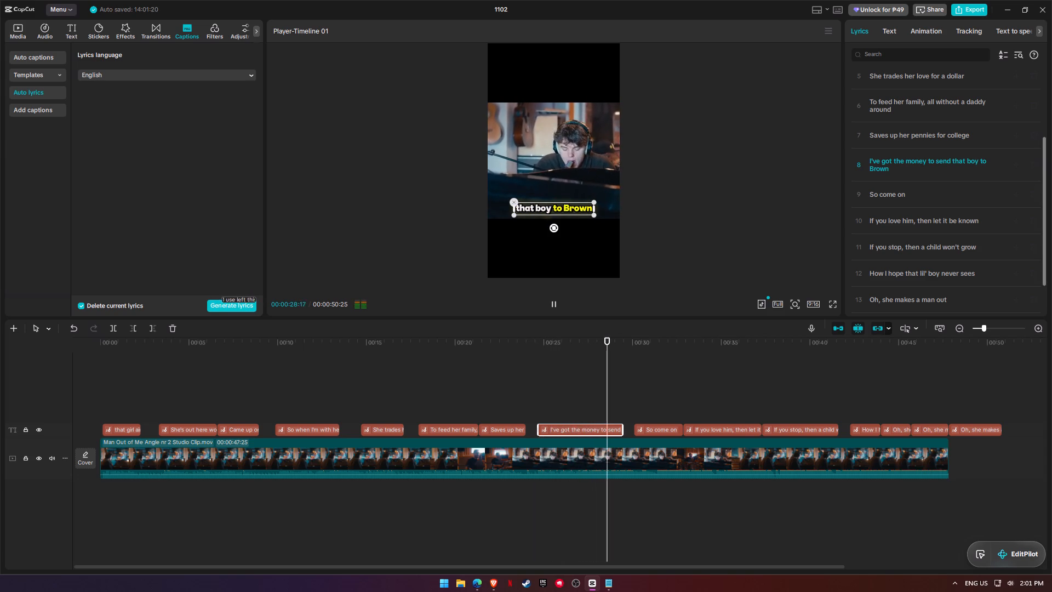
{"action": "key", "text": "space"}
{"action": "left_click_drag", "start_coordinate": [622, 432], "coordinate": [617, 430]}
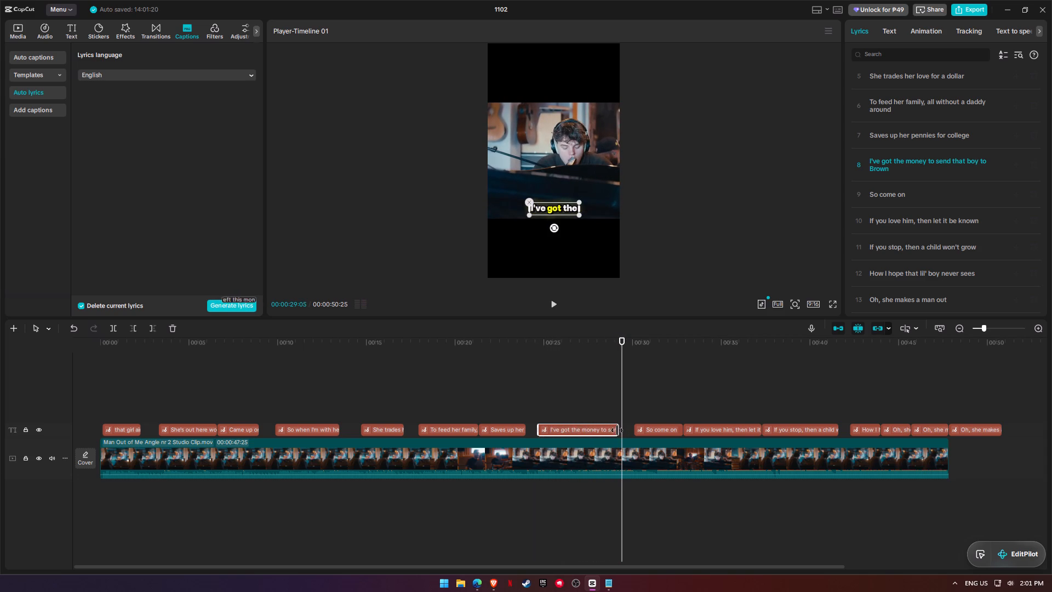
{"action": "left_click_drag", "start_coordinate": [617, 430], "coordinate": [611, 430]}
{"action": "left_click", "coordinate": [579, 348]}
{"action": "key", "text": "space"}
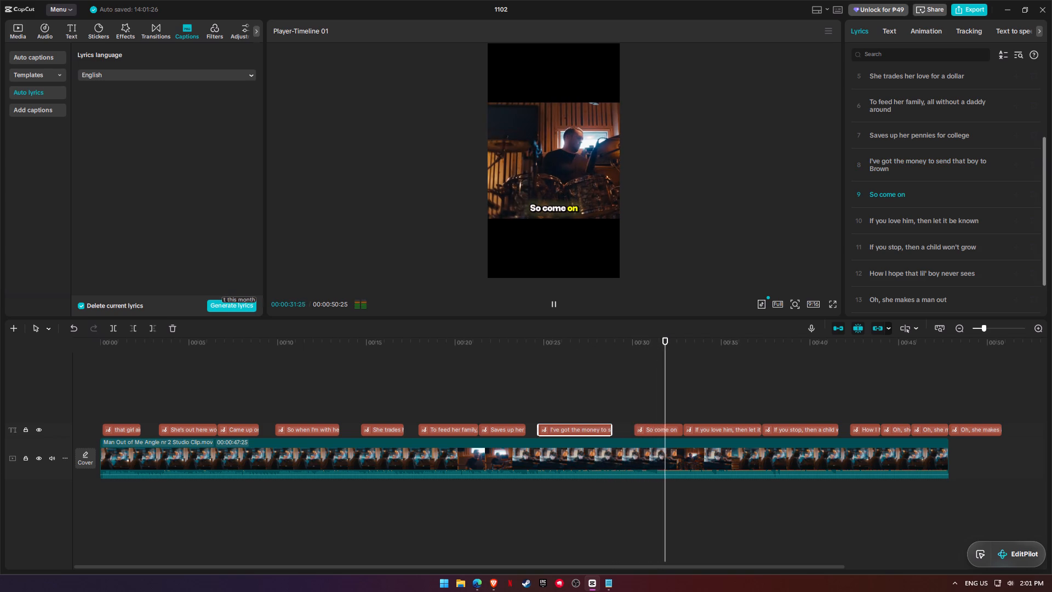
Trim the end of the "So come on" lyric clip to about 32 s.
{"action": "key", "text": "space"}
{"action": "left_click_drag", "start_coordinate": [681, 432], "coordinate": [668, 435]}
Move "If you love him, then let it be known" earlier to start at about 32.3 s and trim its end to about 35 s.
{"action": "left_click_drag", "start_coordinate": [700, 429], "coordinate": [690, 429]}
{"action": "key", "text": "space"}
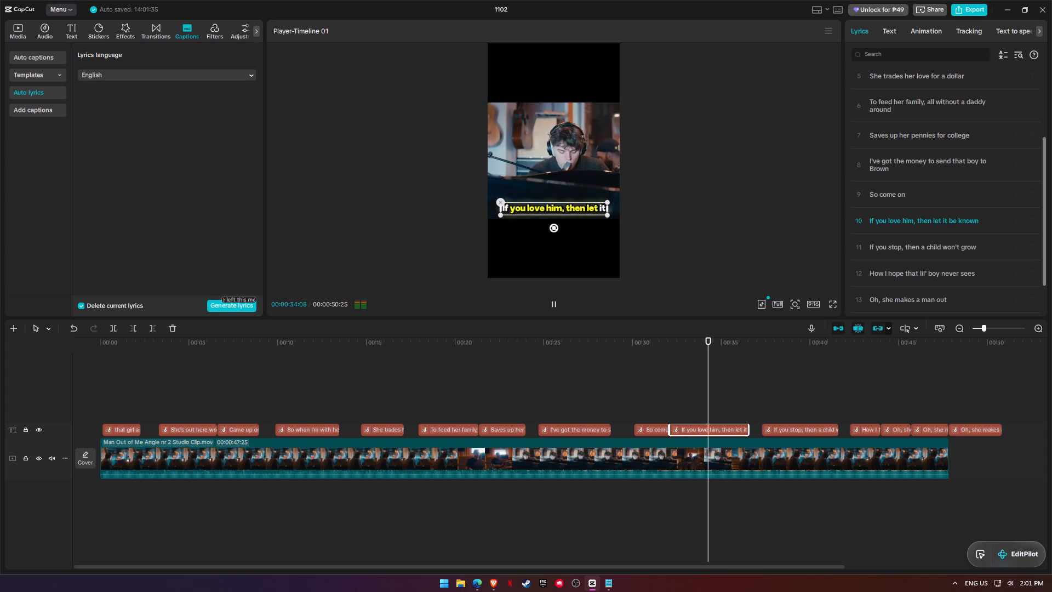
{"action": "key", "text": "space"}
{"action": "left_click_drag", "start_coordinate": [699, 430], "coordinate": [706, 431]}
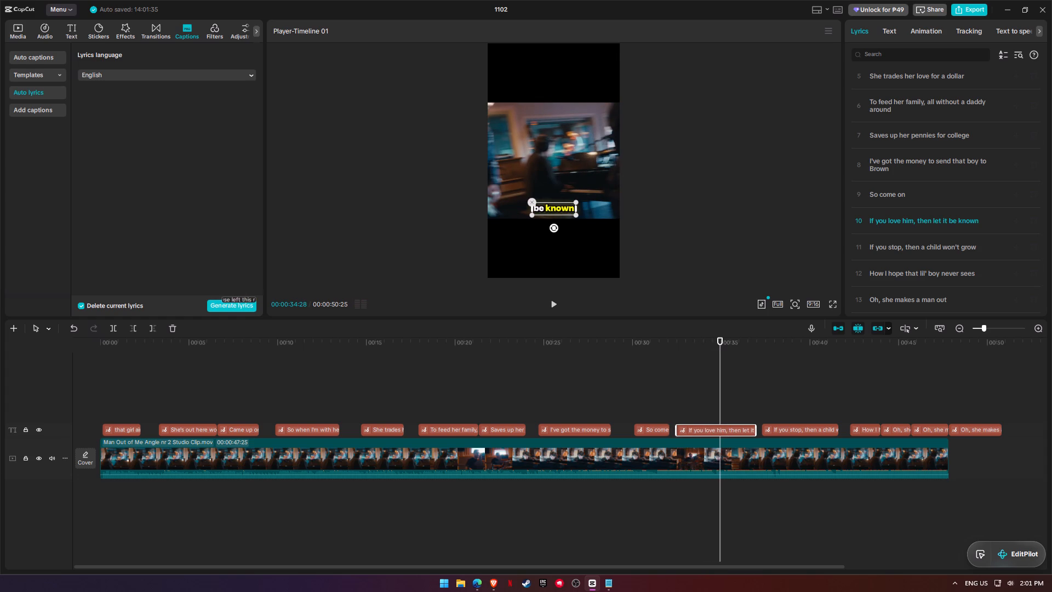
{"action": "left_click_drag", "start_coordinate": [706, 431], "coordinate": [705, 430]}
{"action": "left_click", "coordinate": [659, 344]}
{"action": "key", "text": "space"}
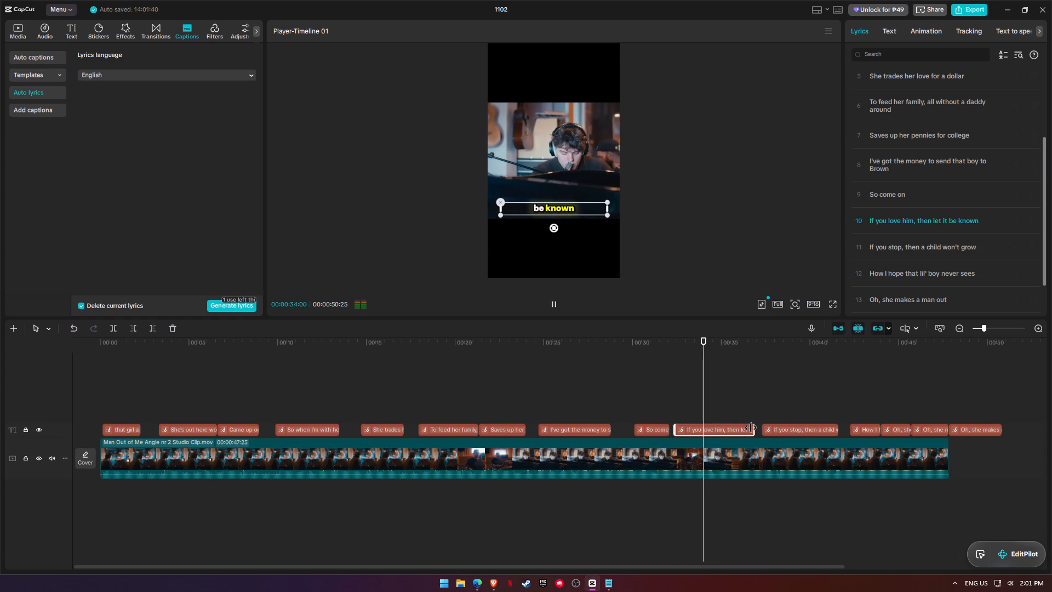
{"action": "key", "text": "space"}
{"action": "left_click_drag", "start_coordinate": [751, 429], "coordinate": [722, 430]}
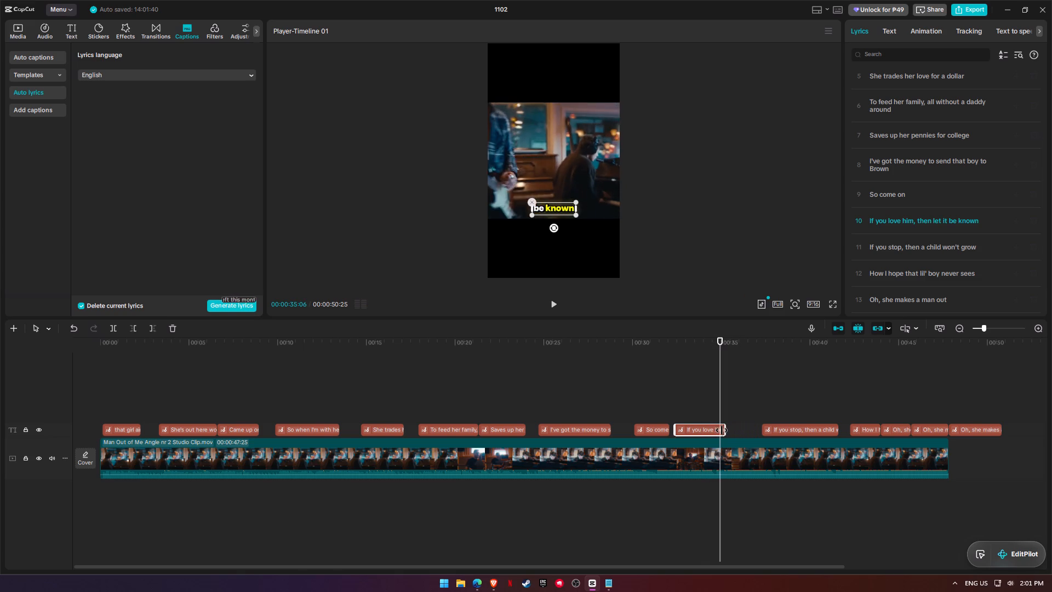
{"action": "left_click_drag", "start_coordinate": [722, 430], "coordinate": [719, 430]}
{"action": "left_click", "coordinate": [656, 349]}
{"action": "key", "text": "space"}
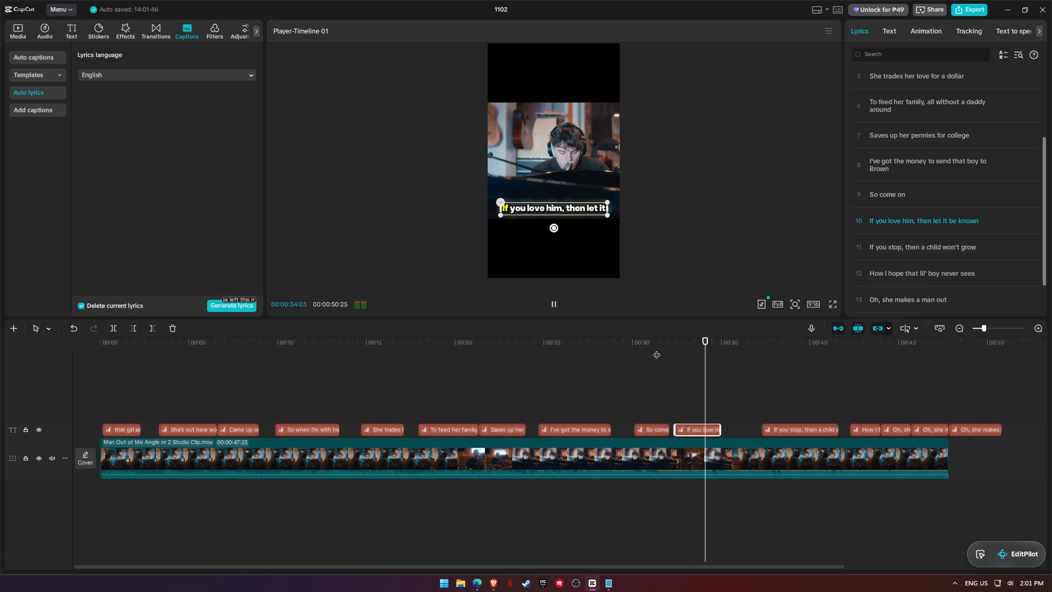
Move "If you stop, then a child won't grow" earlier to about 35.6 s and trim its end to about 38.4 s.
{"action": "key", "text": "space"}
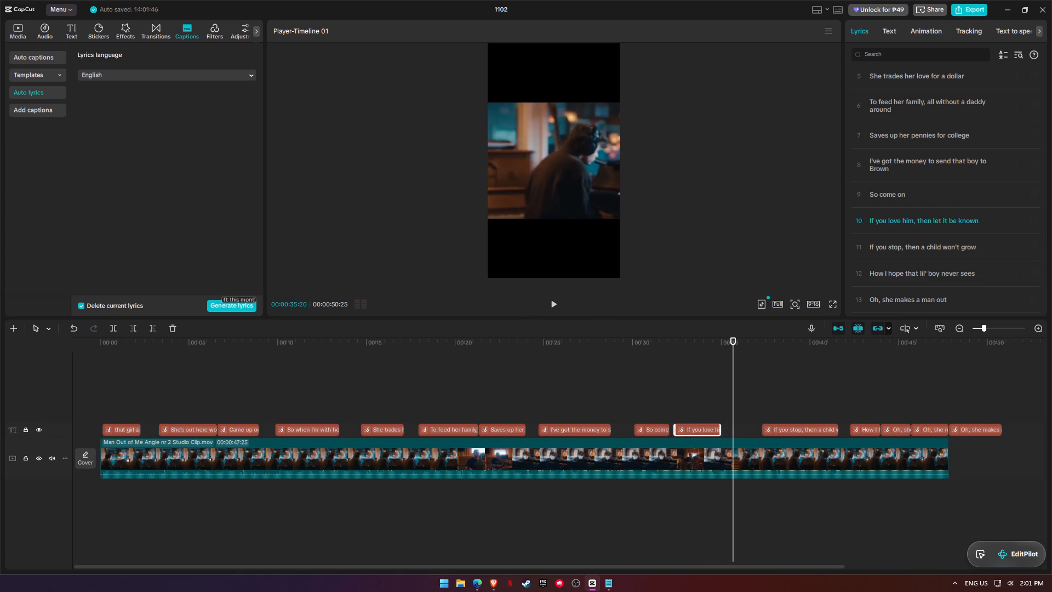
{"action": "left_click_drag", "start_coordinate": [774, 430], "coordinate": [745, 432]}
{"action": "key", "text": "space"}
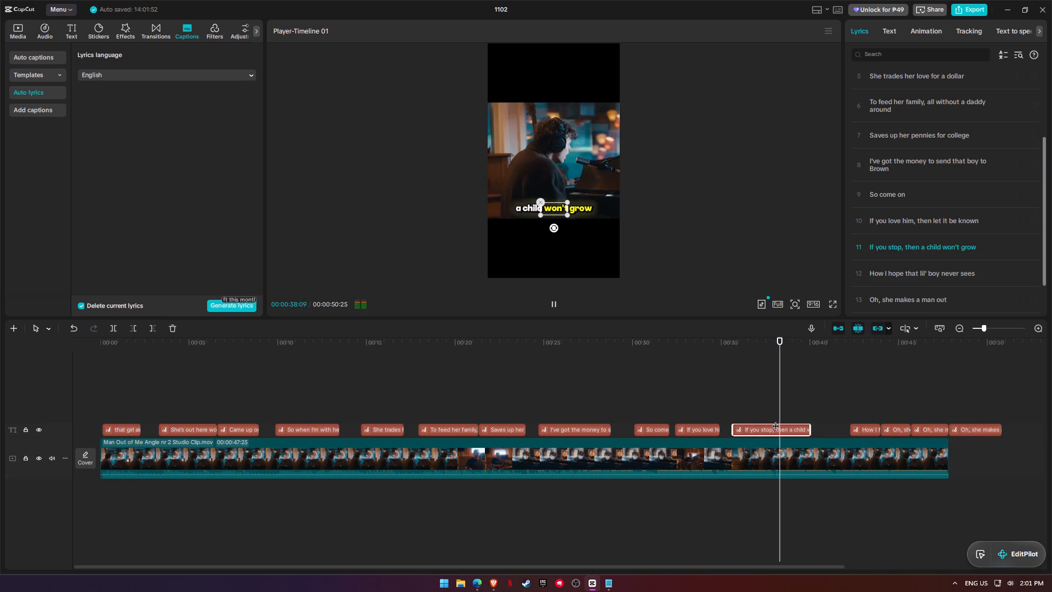
{"action": "key", "text": "space"}
{"action": "left_click_drag", "start_coordinate": [808, 430], "coordinate": [782, 430]}
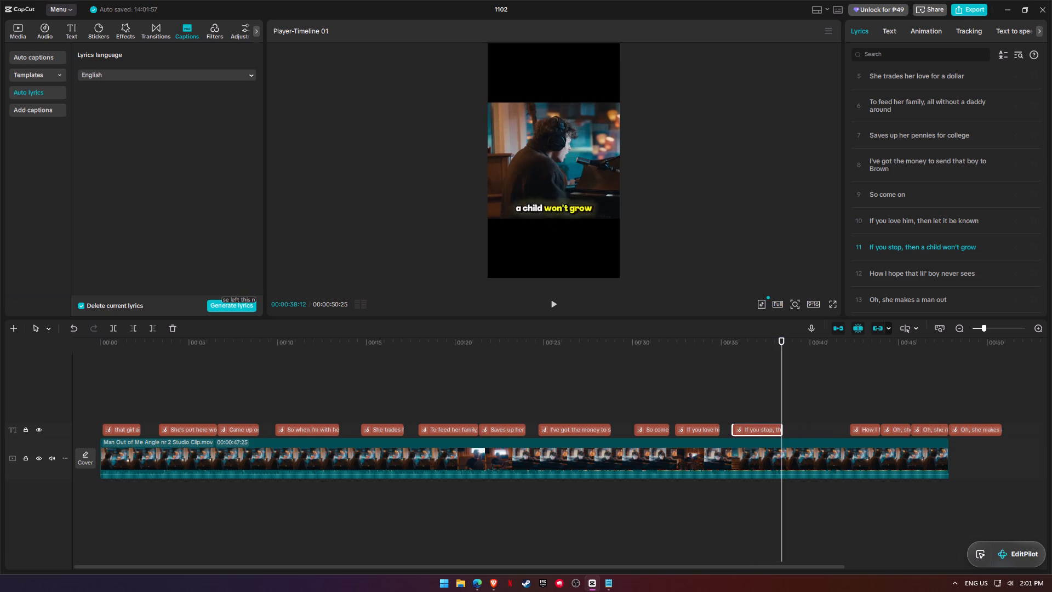
Move "How I hope that lil' boy never sees" earlier to about 38.7 s and extend its end to about 41.2 s.
{"action": "left_click_drag", "start_coordinate": [868, 428], "coordinate": [807, 429]}
{"action": "key", "text": "space"}
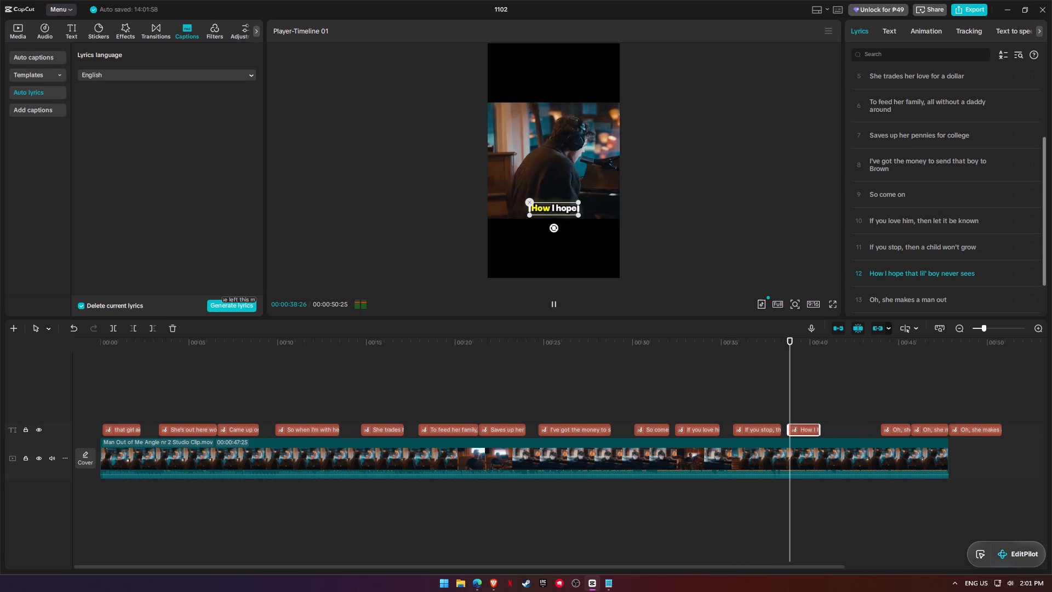
{"action": "key", "text": "space"}
{"action": "left_click_drag", "start_coordinate": [819, 428], "coordinate": [828, 428]}
{"action": "key", "text": "space"}
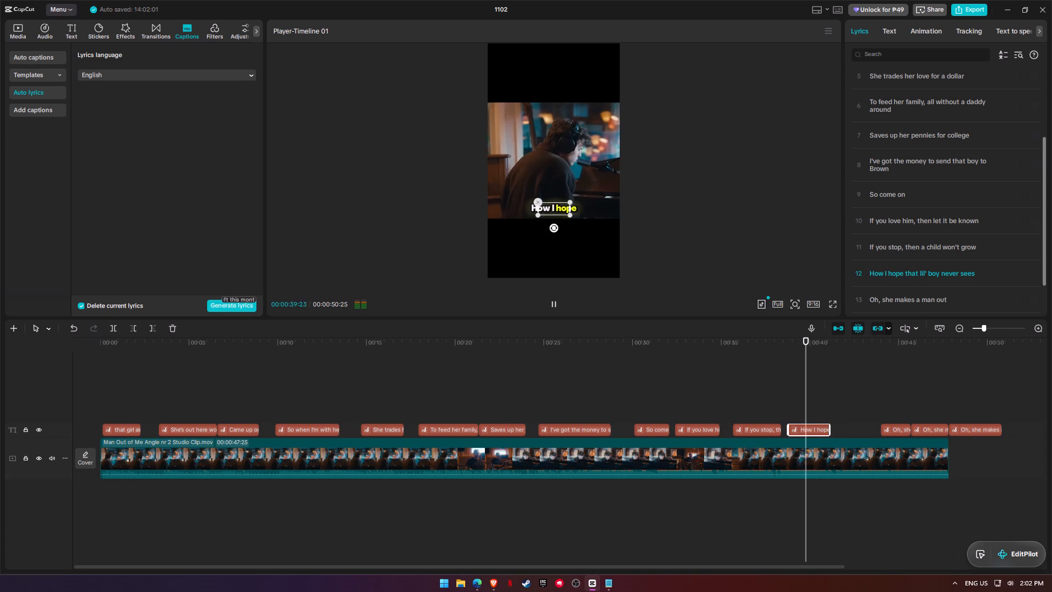
{"action": "key", "text": "space"}
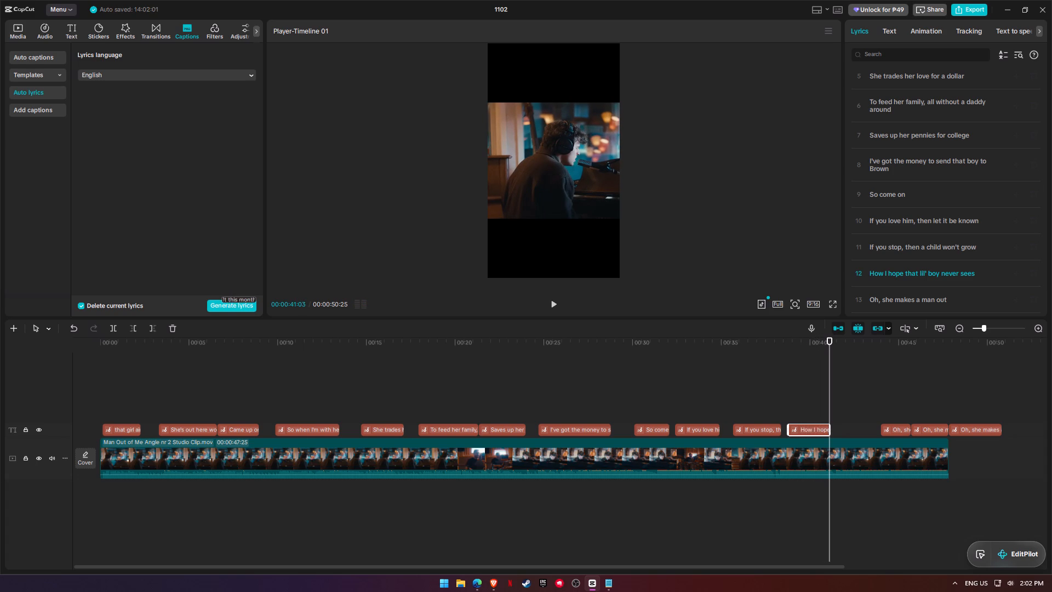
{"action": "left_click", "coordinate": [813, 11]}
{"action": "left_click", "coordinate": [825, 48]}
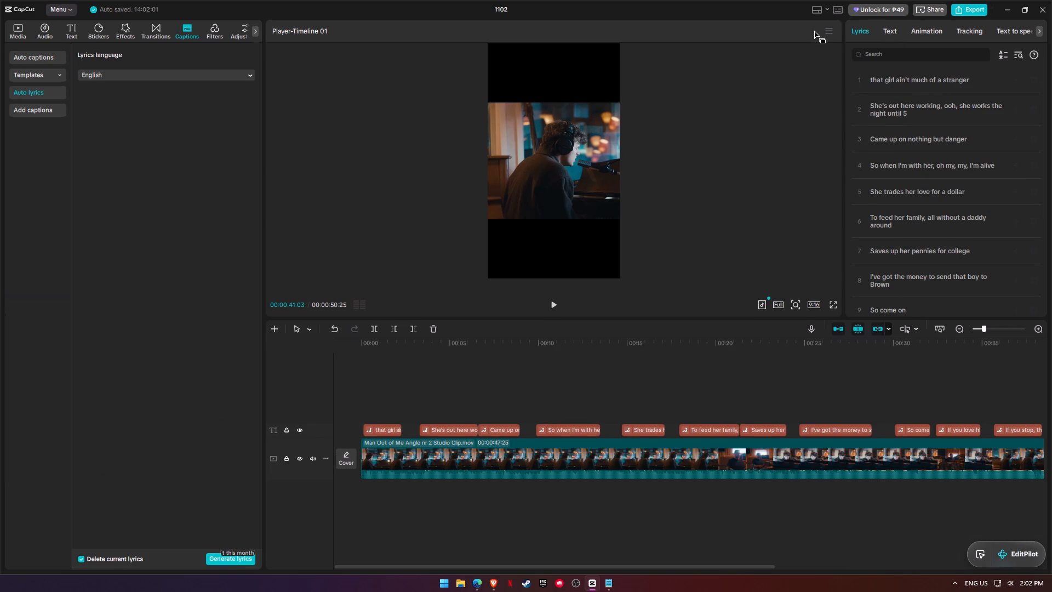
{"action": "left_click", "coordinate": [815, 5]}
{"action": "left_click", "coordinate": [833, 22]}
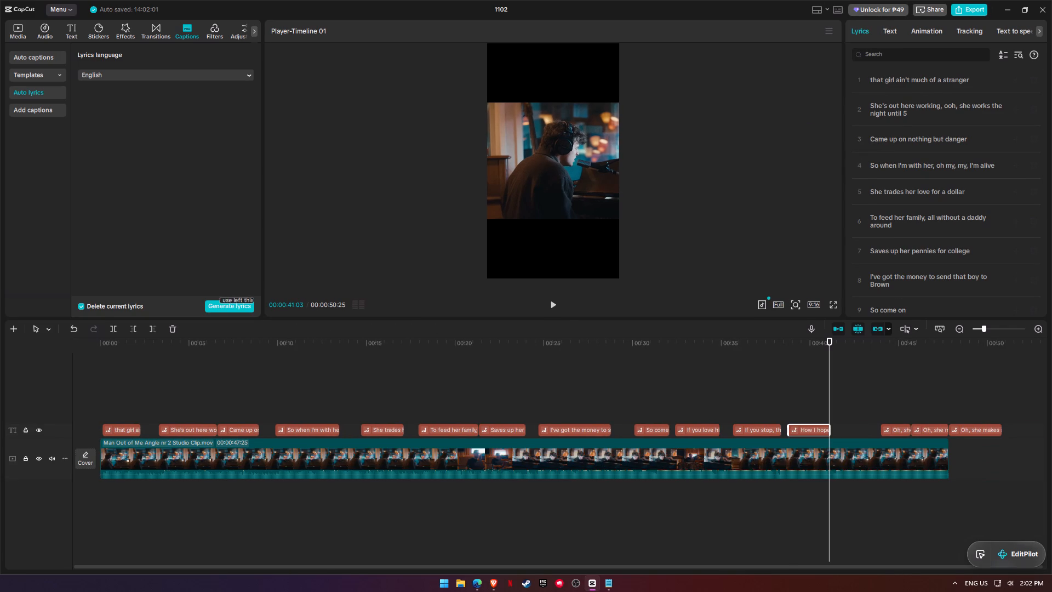
Move lyric lines 13, 14 and 15 earlier to about 41.4, 43.4 and 45.8 s, trimming line 15 to the video's end.
{"action": "left_click", "coordinate": [788, 341]}
{"action": "key", "text": "space"}
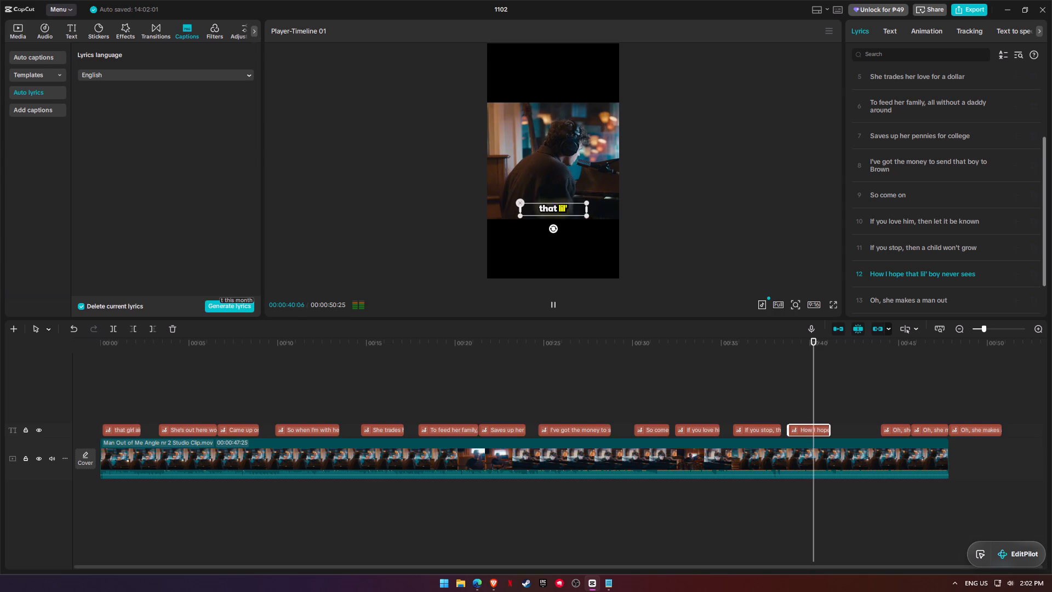
{"action": "key", "text": "space"}
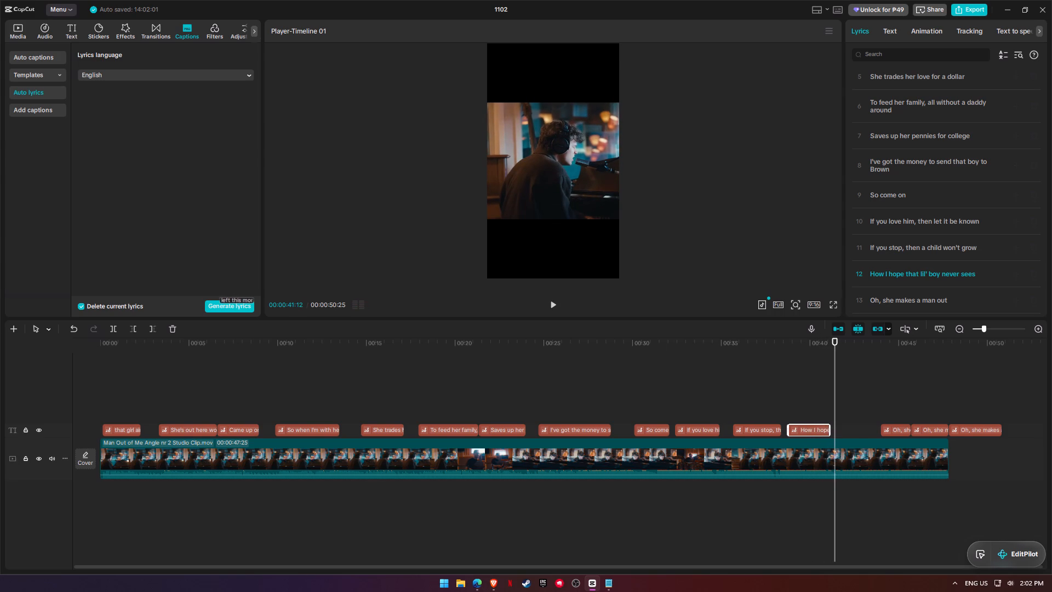
{"action": "left_click_drag", "start_coordinate": [898, 430], "coordinate": [854, 428]}
{"action": "left_click_drag", "start_coordinate": [934, 429], "coordinate": [893, 429]}
{"action": "left_click_drag", "start_coordinate": [983, 426], "coordinate": [948, 426]}
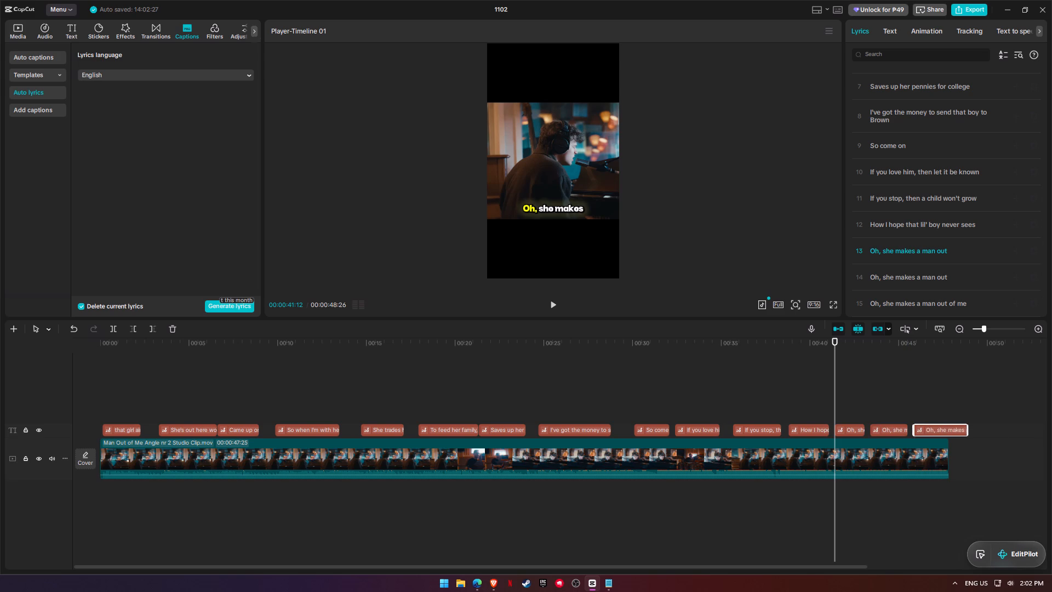
{"action": "left_click_drag", "start_coordinate": [967, 432], "coordinate": [948, 432]}
{"action": "key", "text": "space"}
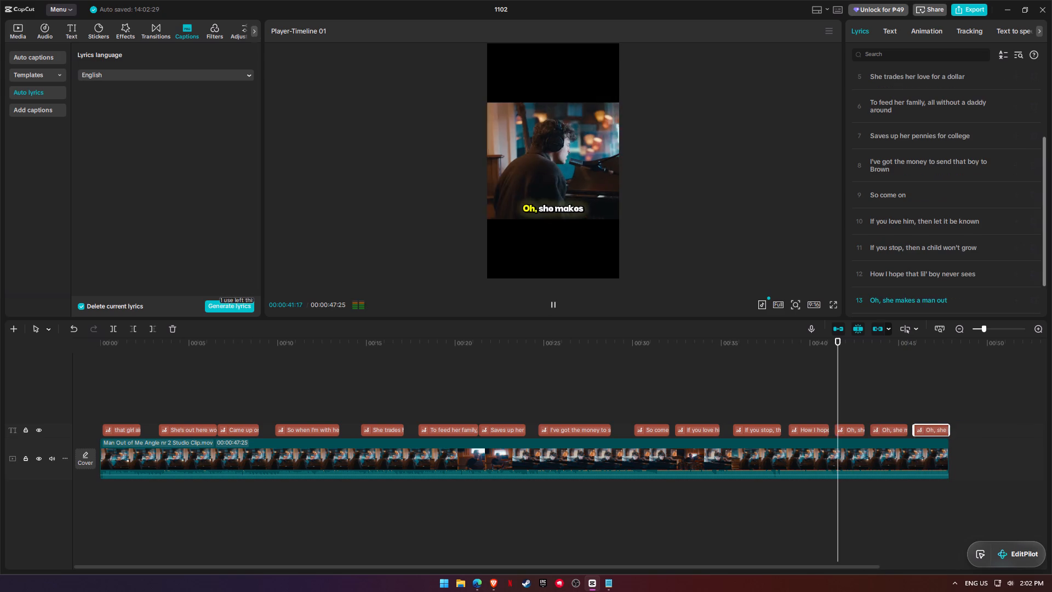
{"action": "key", "text": "space"}
Shift the first "Oh, she makes a man out" clip slightly and trim its start to about 42.1 s to match the vocals.
{"action": "left_click", "coordinate": [794, 341]}
{"action": "key", "text": "space"}
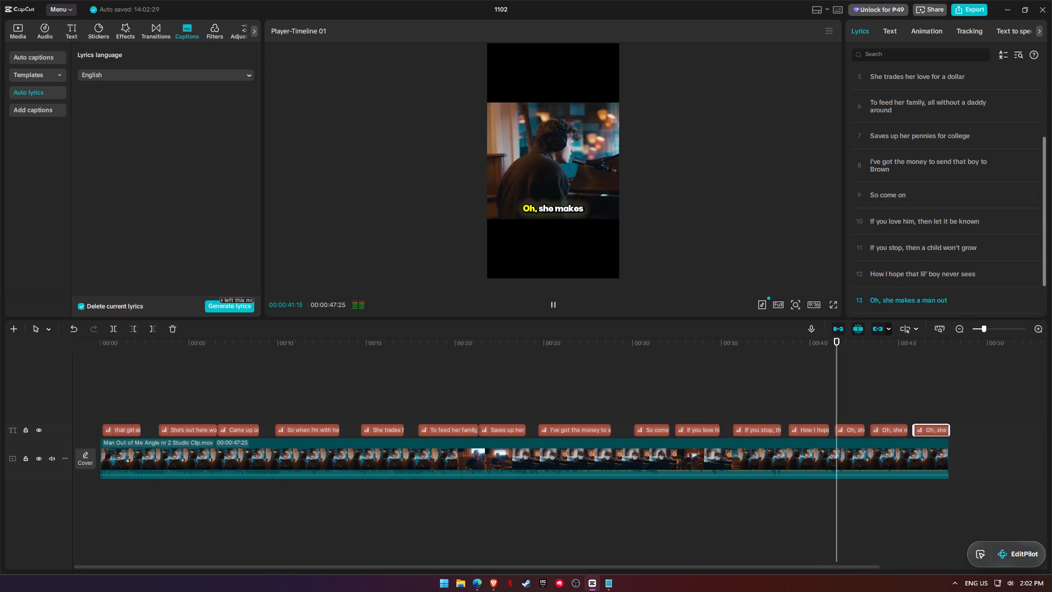
{"action": "key", "text": "space"}
{"action": "left_click_drag", "start_coordinate": [851, 431], "coordinate": [859, 431]}
{"action": "key", "text": "space"}
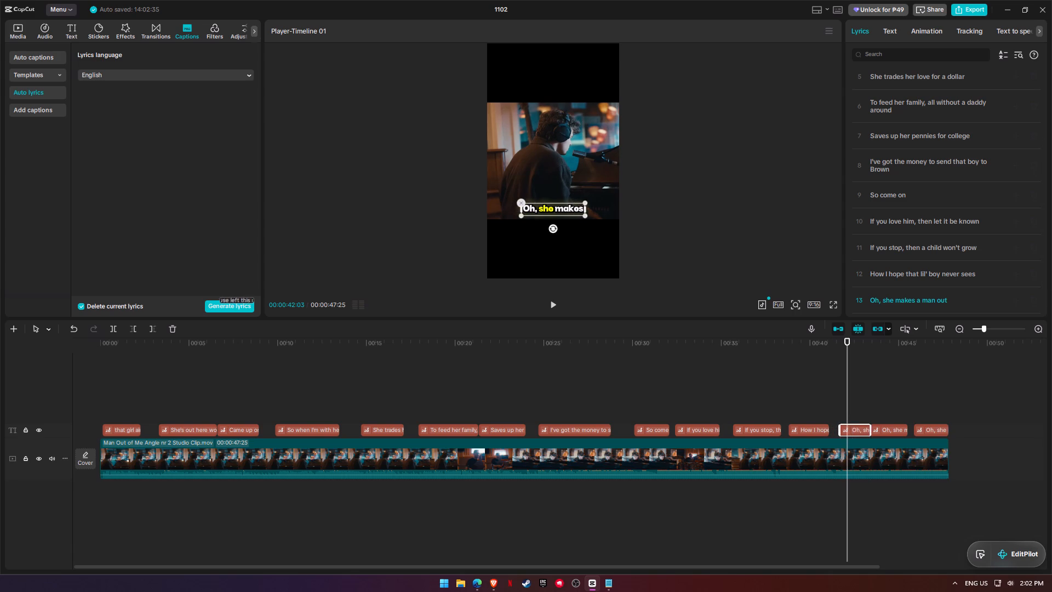
{"action": "key", "text": "space"}
{"action": "left_click_drag", "start_coordinate": [843, 435], "coordinate": [847, 435]}
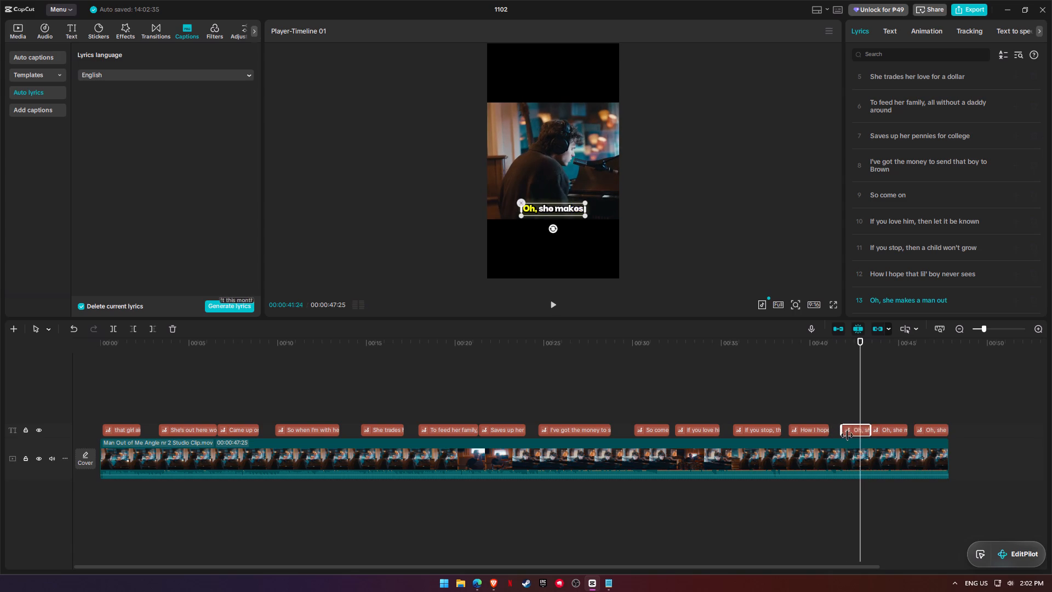
{"action": "left_click_drag", "start_coordinate": [847, 435], "coordinate": [851, 435]}
{"action": "key", "text": "space"}
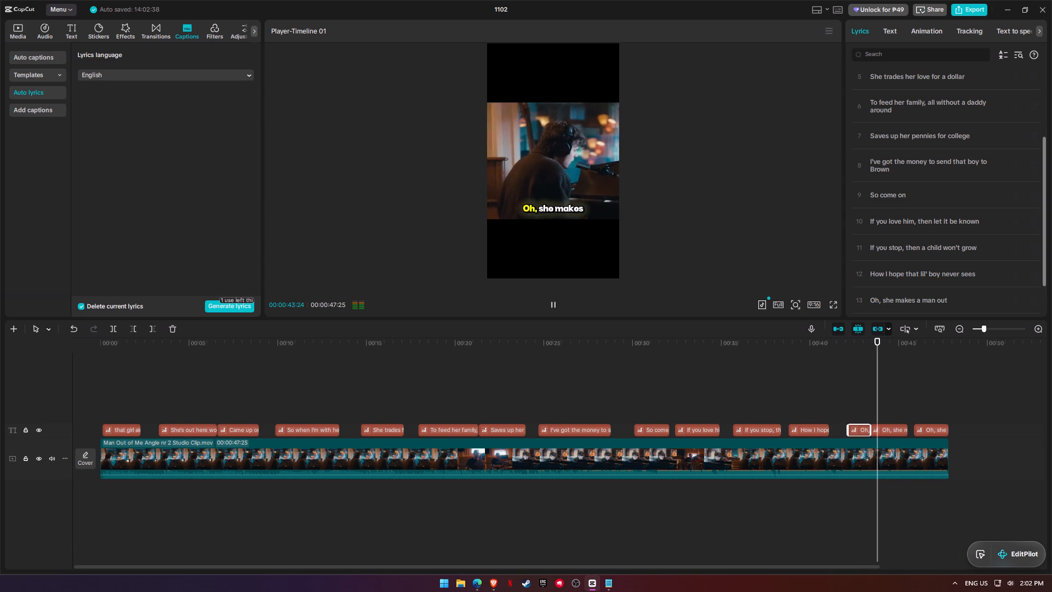
Trim the start of the second "Oh, she makes a man out" clip to about 44.2 s.
{"action": "key", "text": "space"}
{"action": "left_click", "coordinate": [887, 430]}
{"action": "left_click_drag", "start_coordinate": [870, 428], "coordinate": [881, 428]}
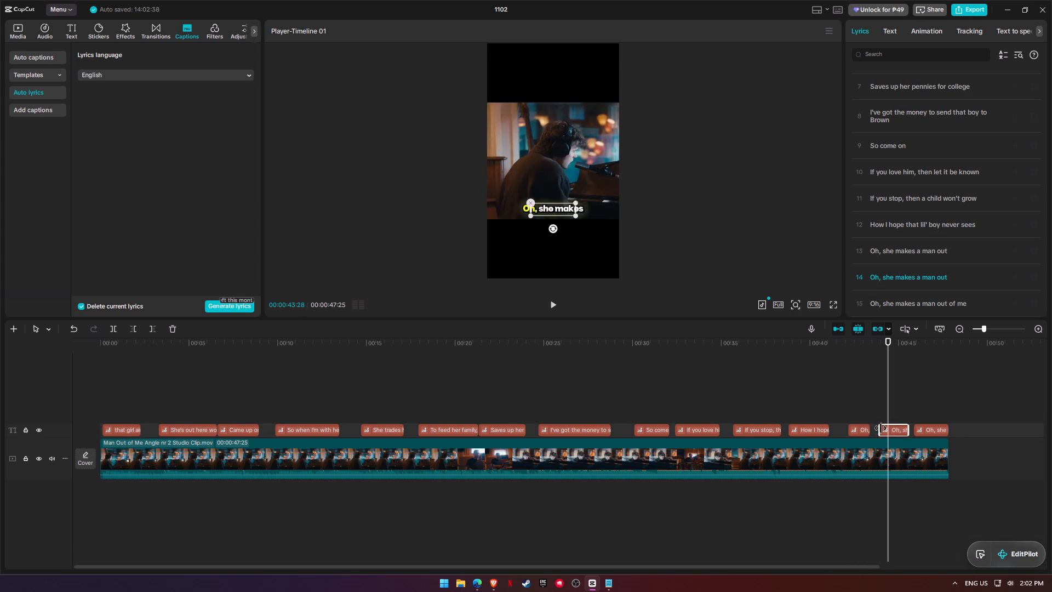
{"action": "left_click_drag", "start_coordinate": [881, 428], "coordinate": [885, 428]}
Extend the end of the first "Oh, she makes a man out" clip to about 43.9 s and replay the passage.
{"action": "left_click_drag", "start_coordinate": [868, 432], "coordinate": [873, 430]}
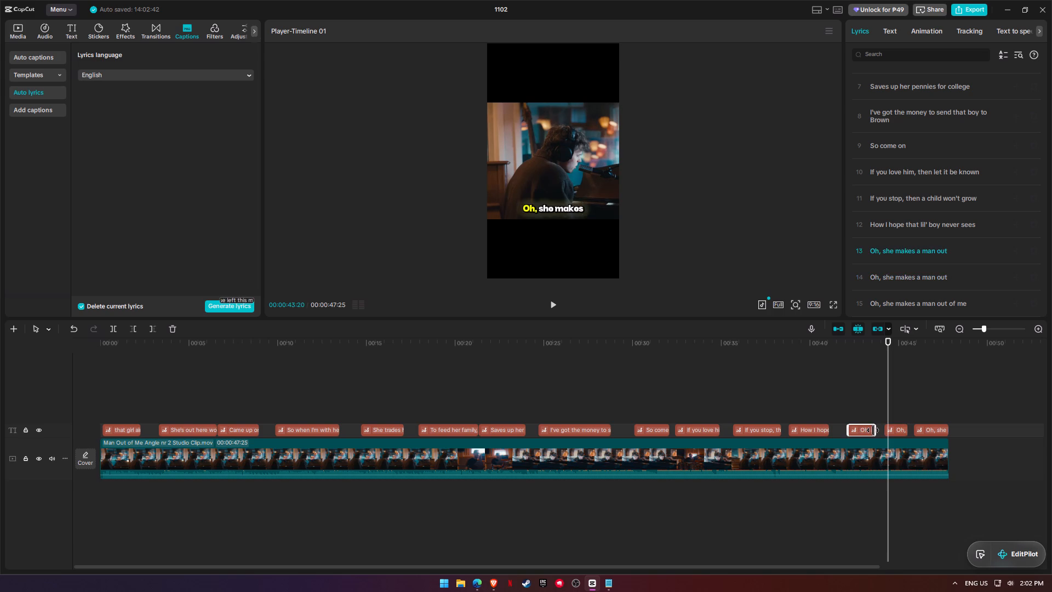
{"action": "left_click_drag", "start_coordinate": [873, 430], "coordinate": [876, 430]}
{"action": "left_click", "coordinate": [836, 350]}
{"action": "key", "text": "space"}
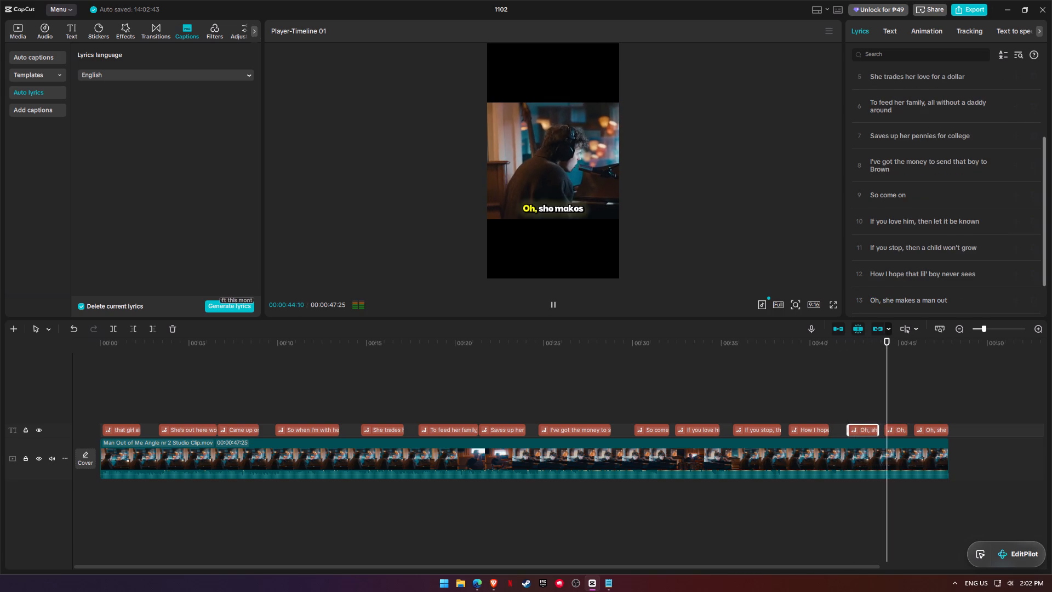
Retime the final "Oh, she makes a man out of me" clip to run from about 45.6 s to the video's end.
{"action": "key", "text": "space"}
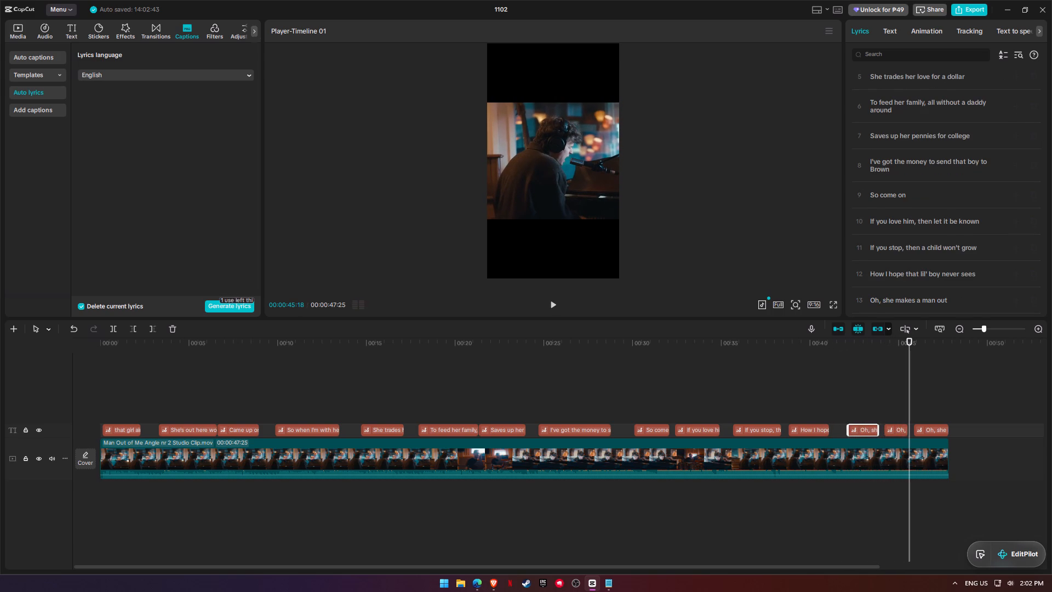
{"action": "left_click_drag", "start_coordinate": [923, 430], "coordinate": [918, 431]}
{"action": "key", "text": "space"}
{"action": "left_click", "coordinate": [946, 427]}
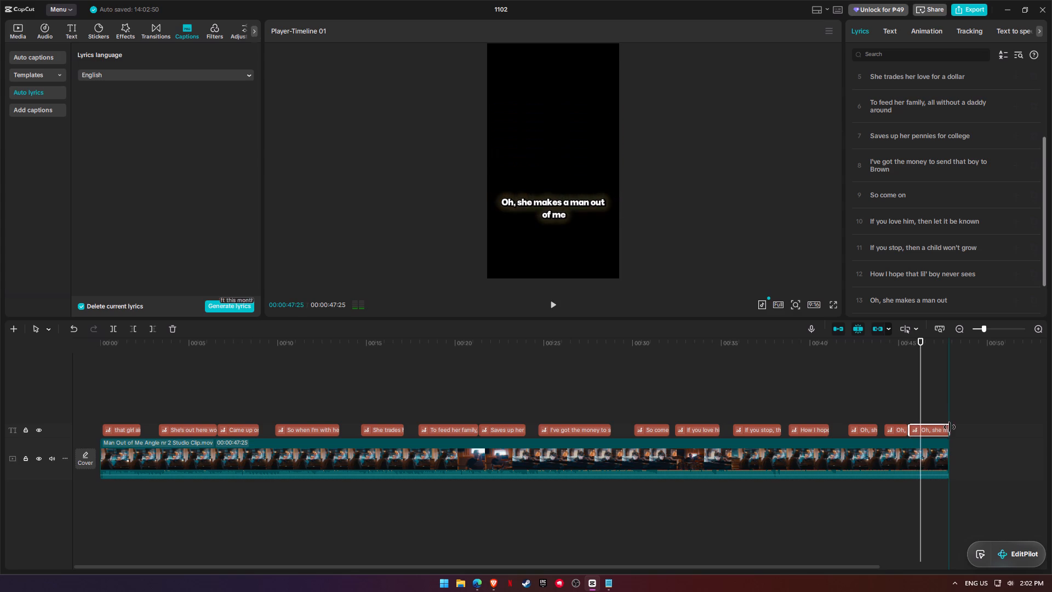
{"action": "key", "text": "space"}
{"action": "key", "text": "space"}
{"action": "left_click", "coordinate": [906, 345]}
{"action": "key", "text": "space"}
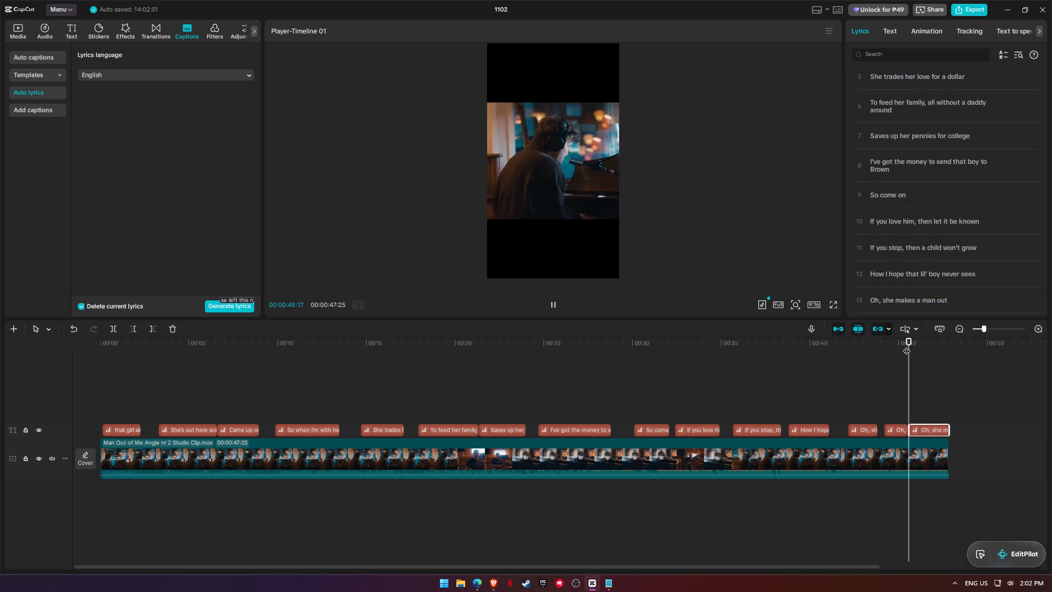
Replay the second "Oh, she makes a man out" passage from about 43.8 s to check its timing.
{"action": "key", "text": "space"}
{"action": "left_click", "coordinate": [878, 344]}
{"action": "key", "text": "space"}
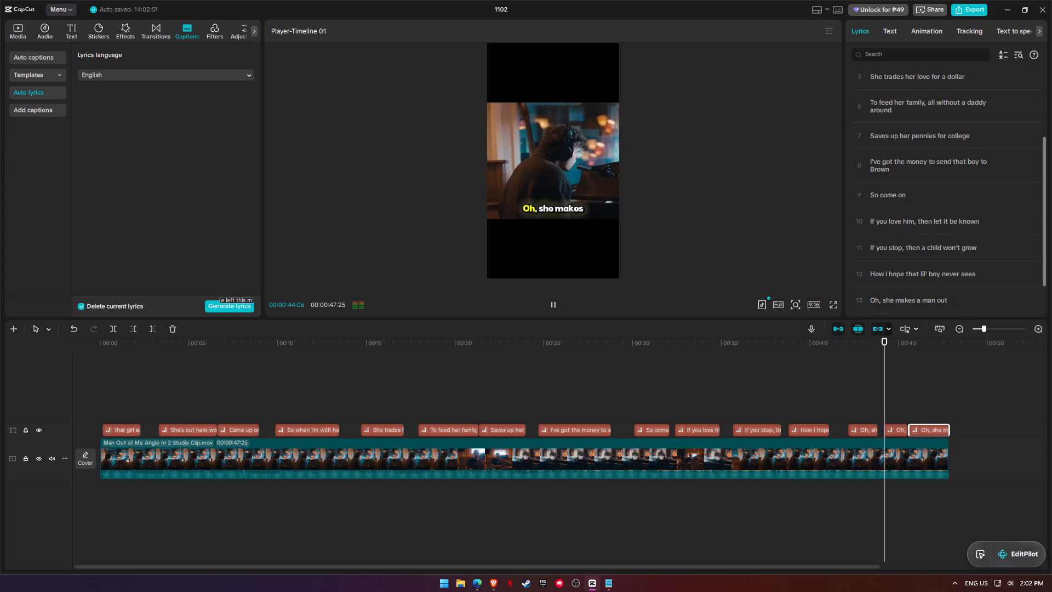
{"action": "key", "text": "space"}
Examine the text style options for all lyric clips together and for the last two clips individually.
{"action": "left_click", "coordinate": [962, 412]}
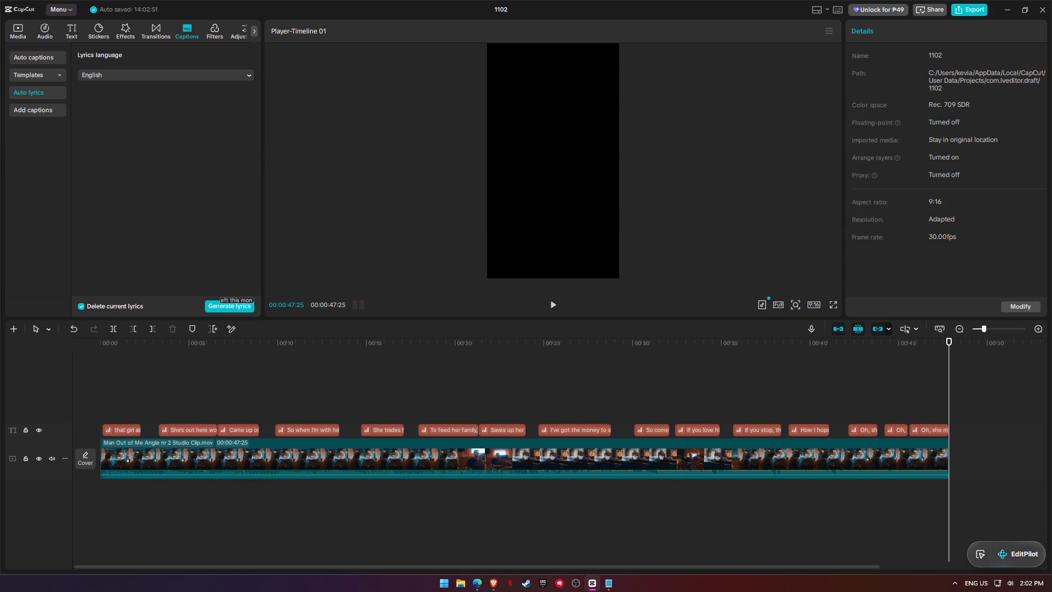
{"action": "left_click_drag", "start_coordinate": [110, 396], "coordinate": [948, 430]}
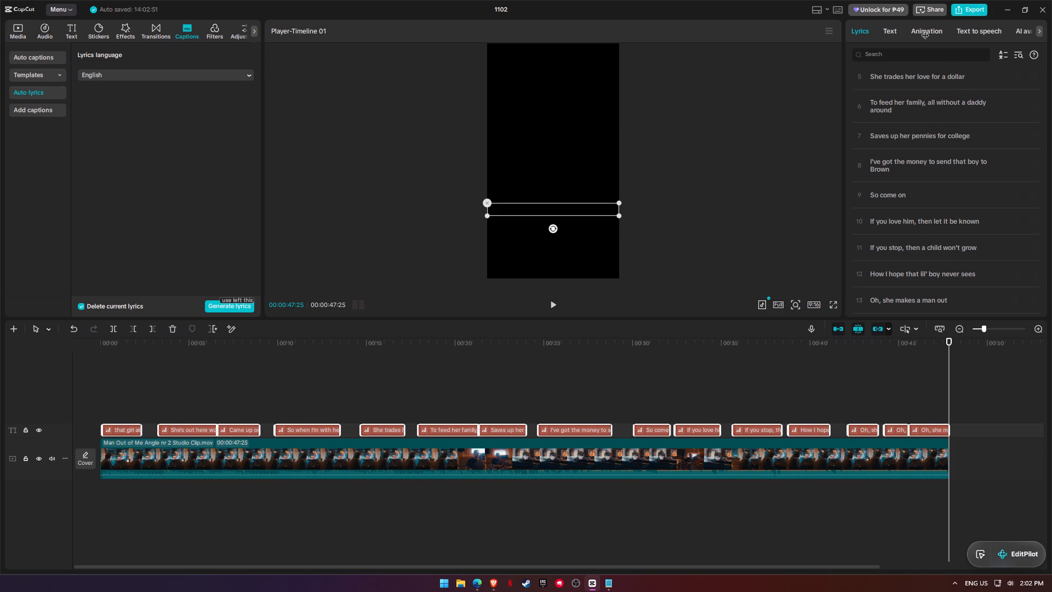
{"action": "left_click", "coordinate": [893, 27]}
{"action": "left_click", "coordinate": [877, 381]}
{"action": "left_click", "coordinate": [948, 428]}
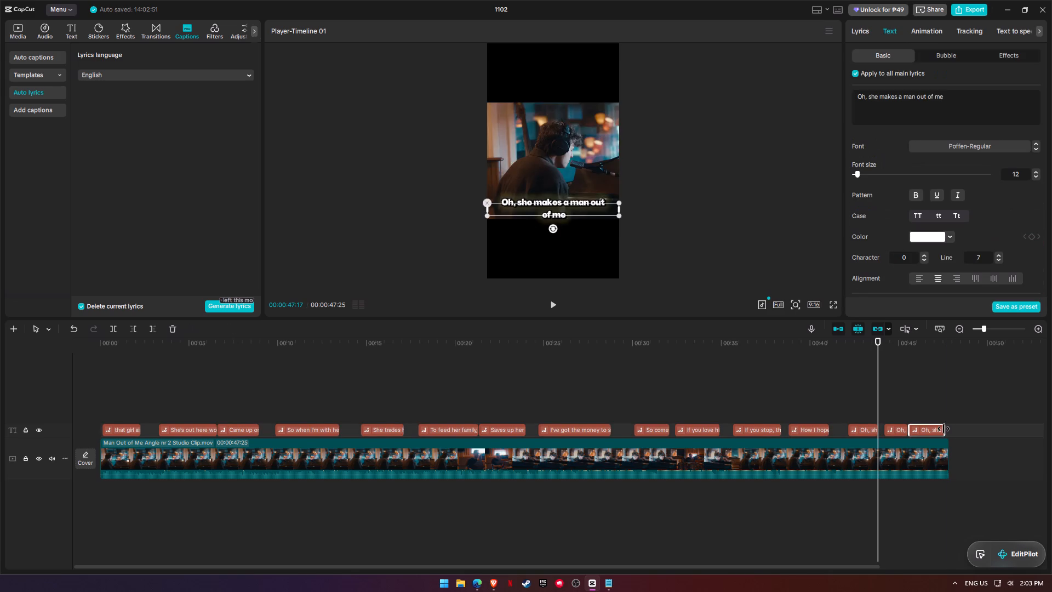
{"action": "left_click_drag", "start_coordinate": [948, 426], "coordinate": [944, 426]}
{"action": "left_click_drag", "start_coordinate": [953, 407], "coordinate": [105, 419]}
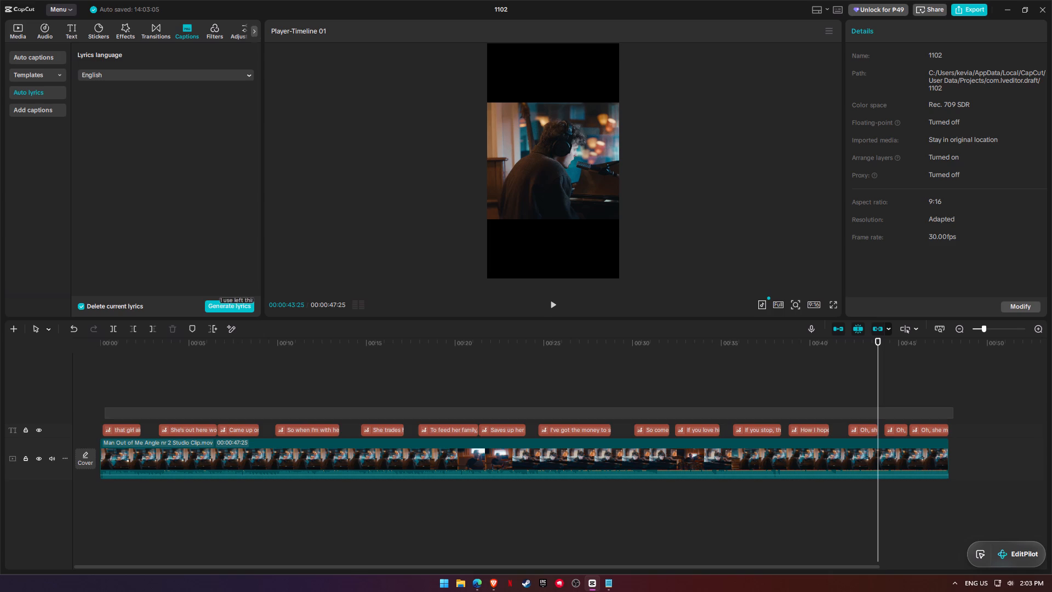
{"action": "left_click_drag", "start_coordinate": [105, 419], "coordinate": [103, 426]}
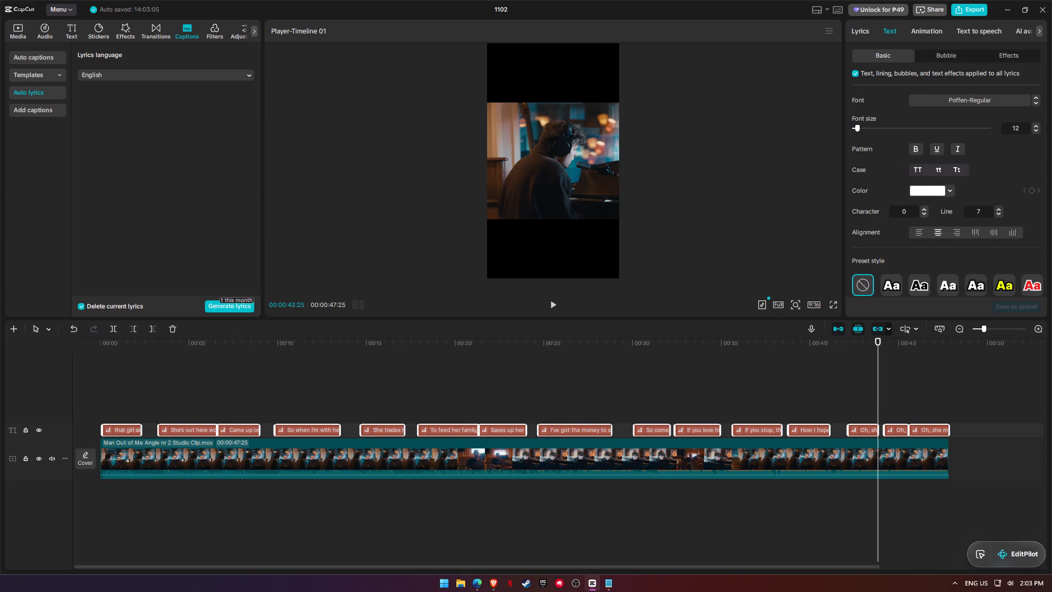
{"action": "left_click", "coordinate": [887, 35]}
{"action": "left_click", "coordinate": [954, 408]}
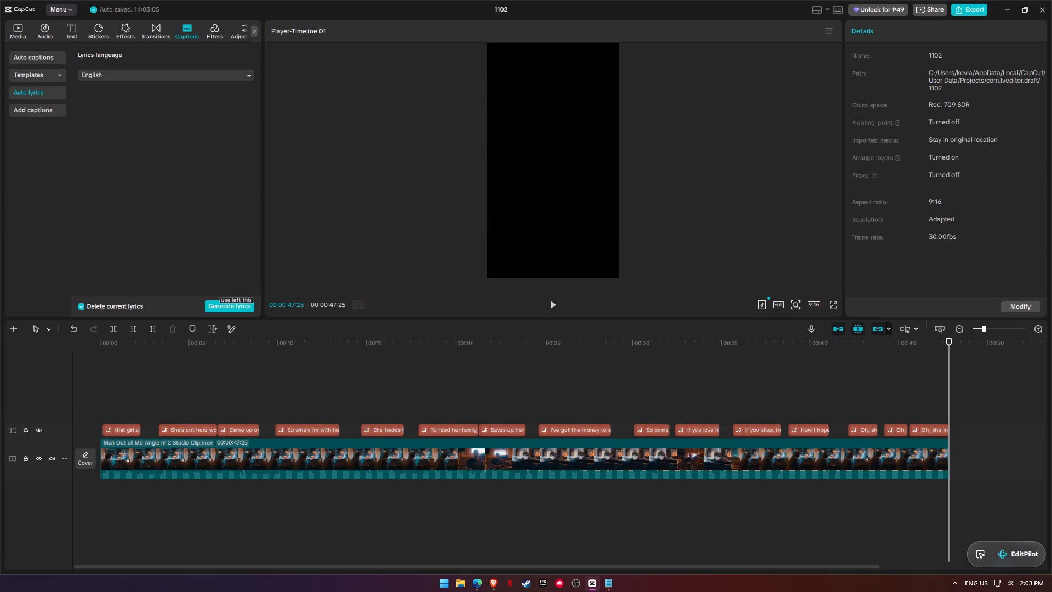
{"action": "left_click", "coordinate": [922, 430]}
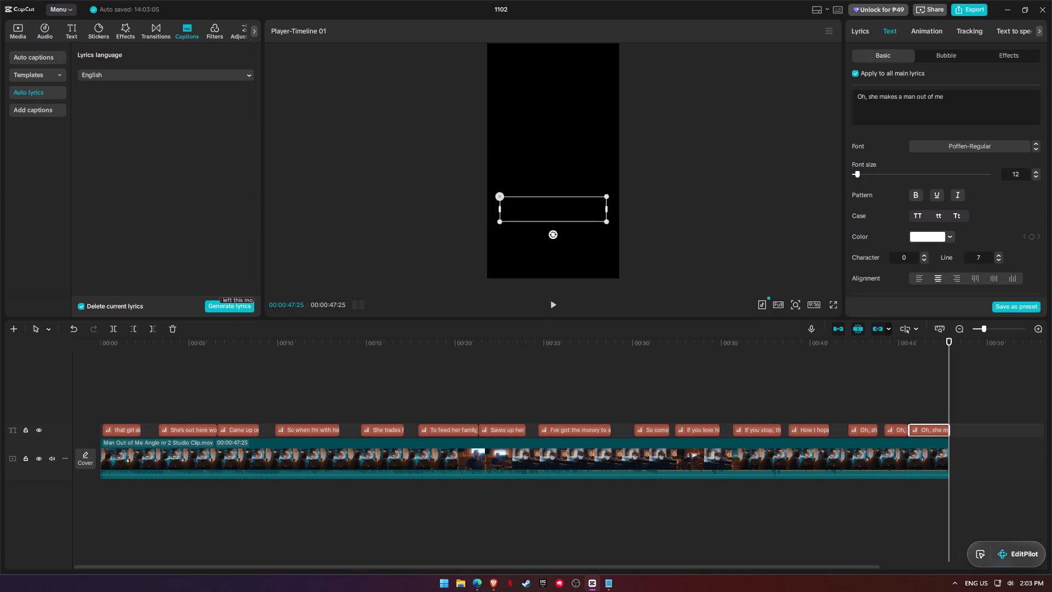
{"action": "left_click", "coordinate": [901, 428]}
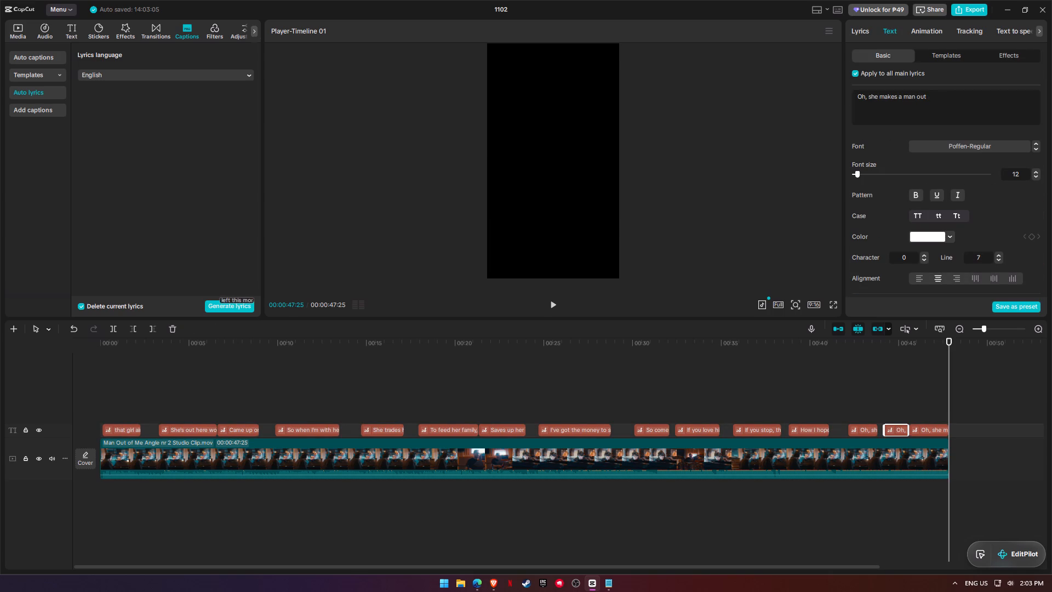
Delete the final "Oh, she makes a man out of me" lyric clip from the timeline.
{"action": "left_click", "coordinate": [932, 425]}
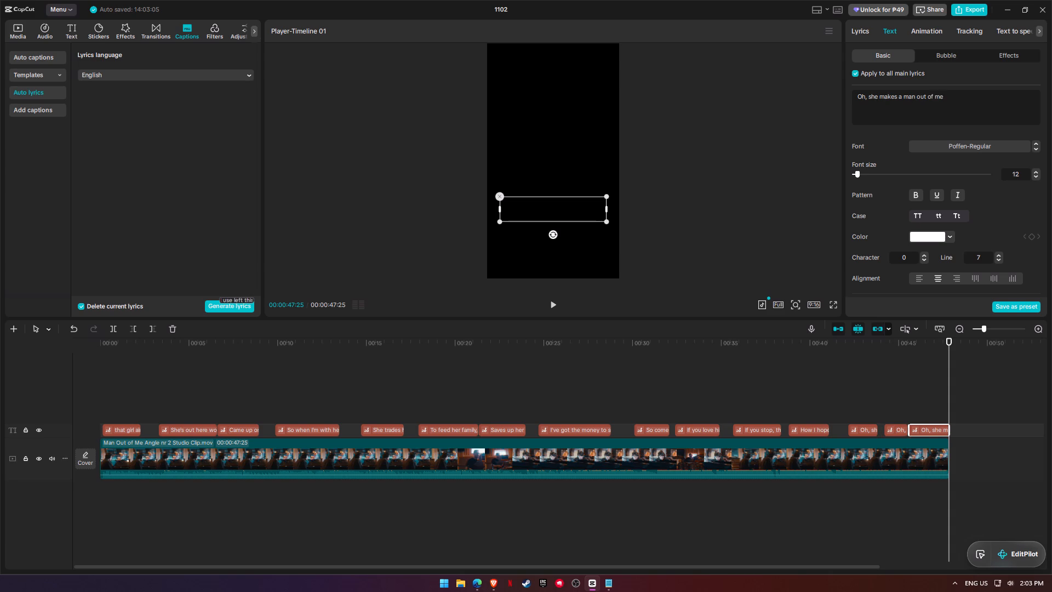
{"action": "key", "text": "BackSpace"}
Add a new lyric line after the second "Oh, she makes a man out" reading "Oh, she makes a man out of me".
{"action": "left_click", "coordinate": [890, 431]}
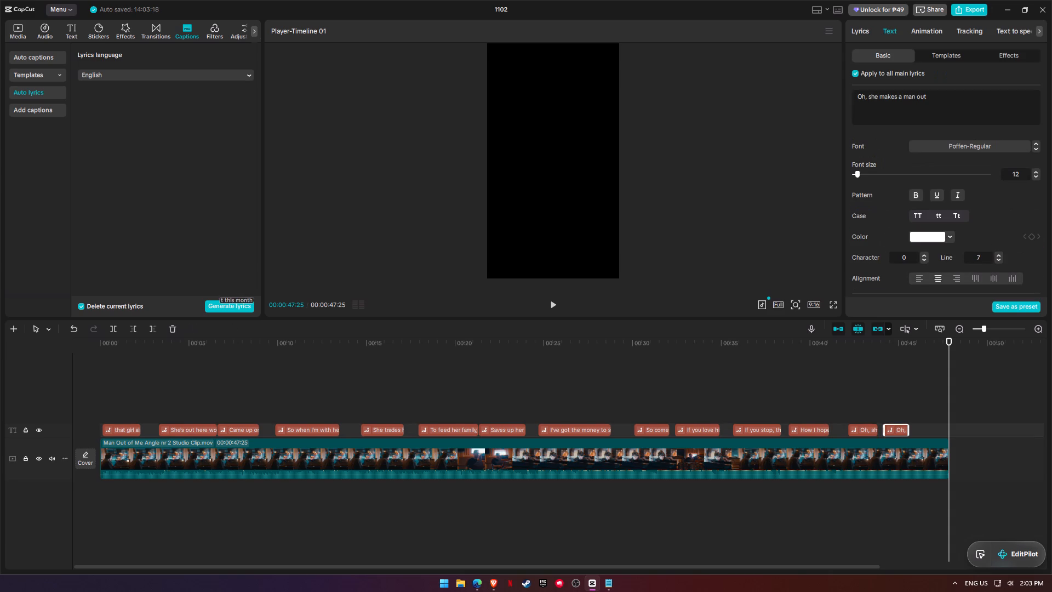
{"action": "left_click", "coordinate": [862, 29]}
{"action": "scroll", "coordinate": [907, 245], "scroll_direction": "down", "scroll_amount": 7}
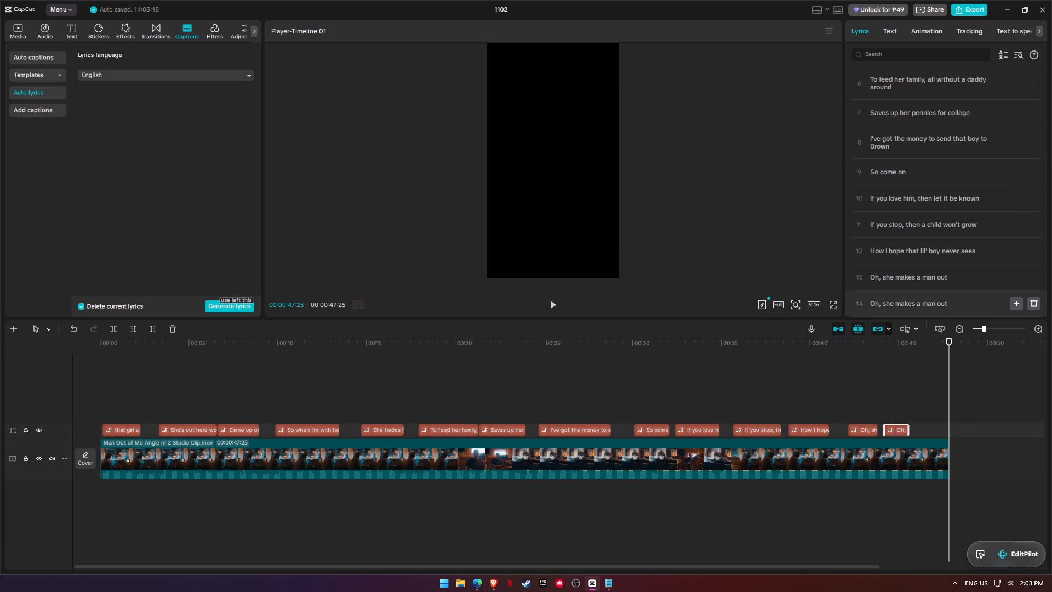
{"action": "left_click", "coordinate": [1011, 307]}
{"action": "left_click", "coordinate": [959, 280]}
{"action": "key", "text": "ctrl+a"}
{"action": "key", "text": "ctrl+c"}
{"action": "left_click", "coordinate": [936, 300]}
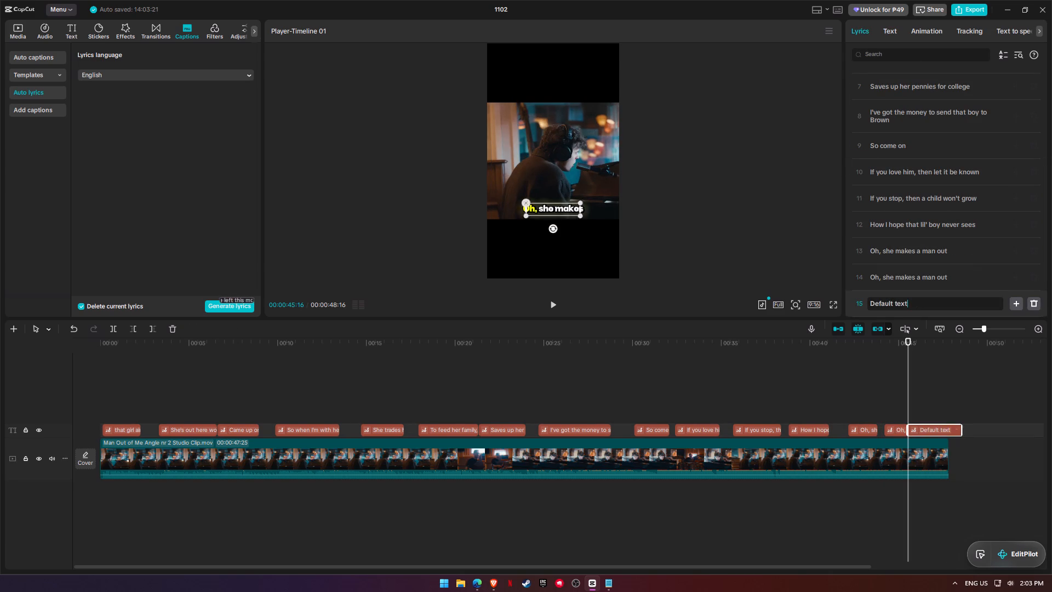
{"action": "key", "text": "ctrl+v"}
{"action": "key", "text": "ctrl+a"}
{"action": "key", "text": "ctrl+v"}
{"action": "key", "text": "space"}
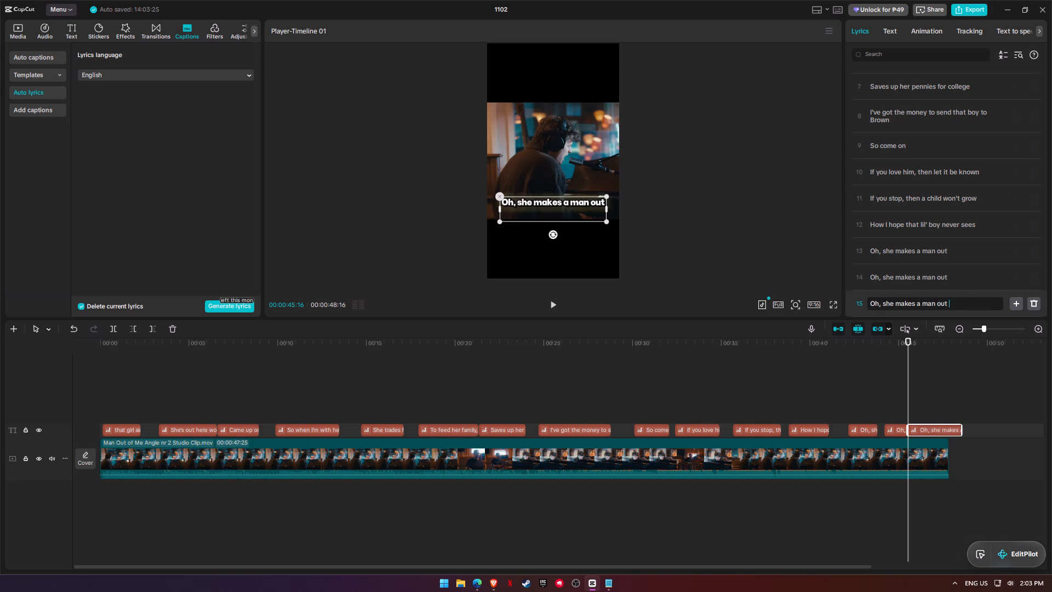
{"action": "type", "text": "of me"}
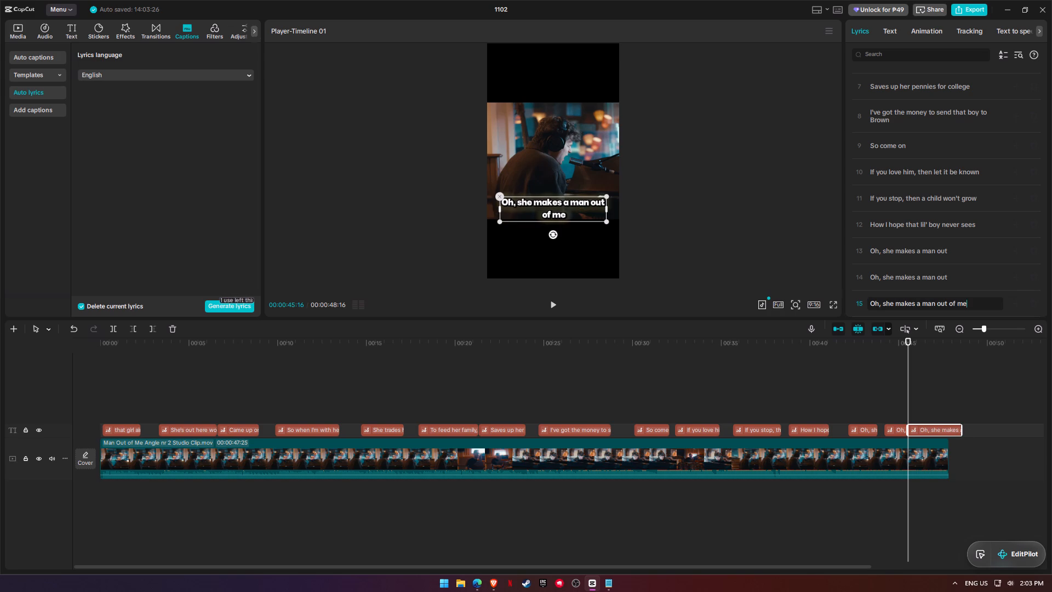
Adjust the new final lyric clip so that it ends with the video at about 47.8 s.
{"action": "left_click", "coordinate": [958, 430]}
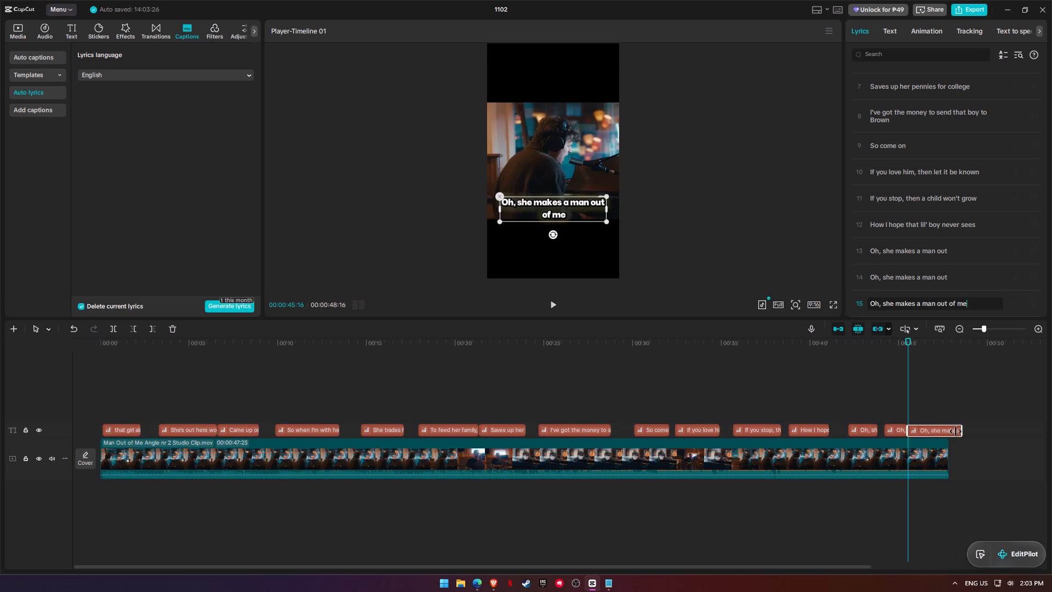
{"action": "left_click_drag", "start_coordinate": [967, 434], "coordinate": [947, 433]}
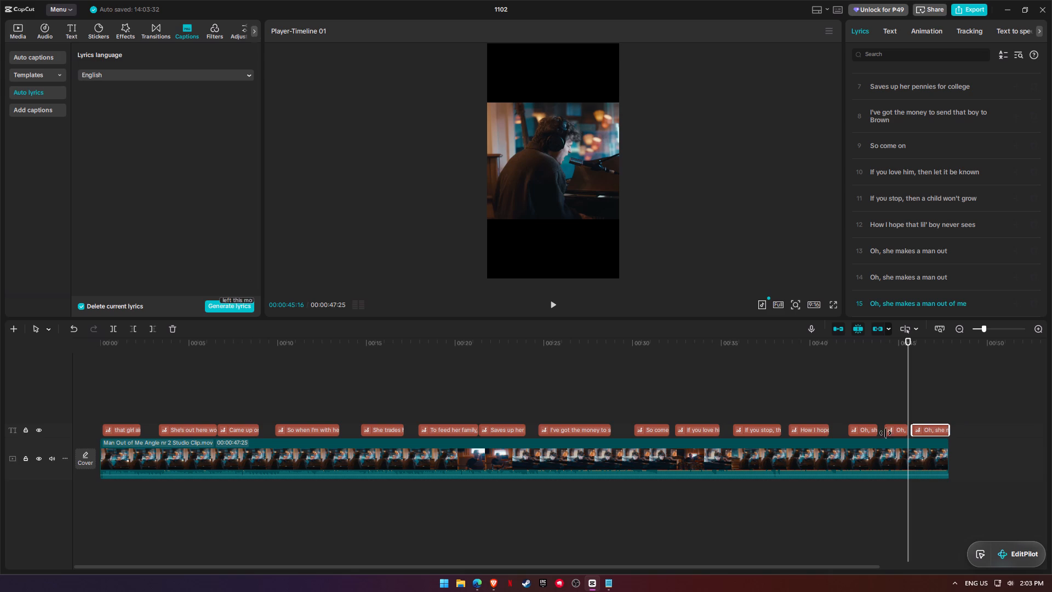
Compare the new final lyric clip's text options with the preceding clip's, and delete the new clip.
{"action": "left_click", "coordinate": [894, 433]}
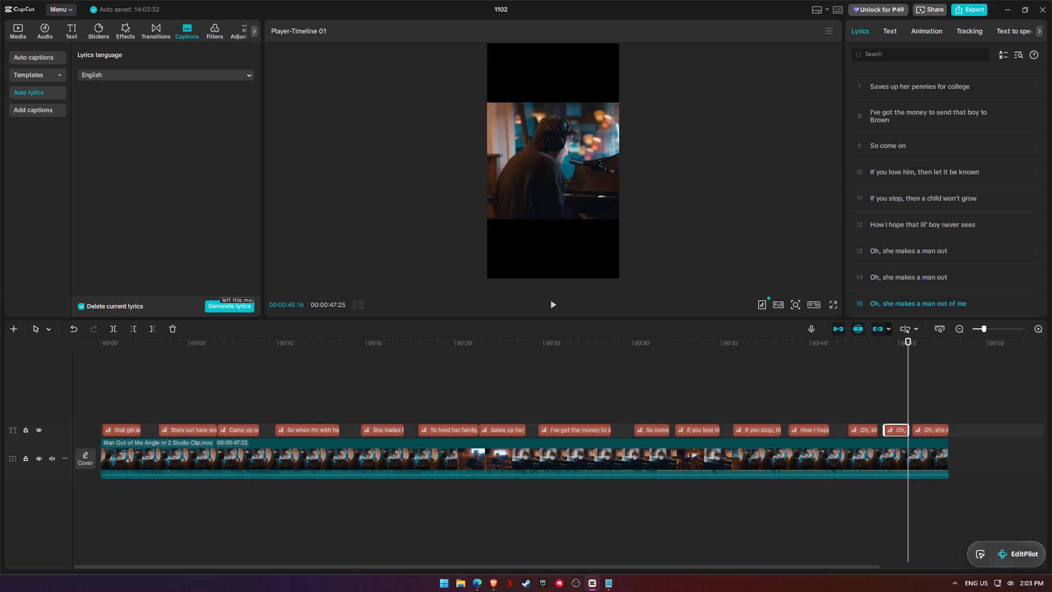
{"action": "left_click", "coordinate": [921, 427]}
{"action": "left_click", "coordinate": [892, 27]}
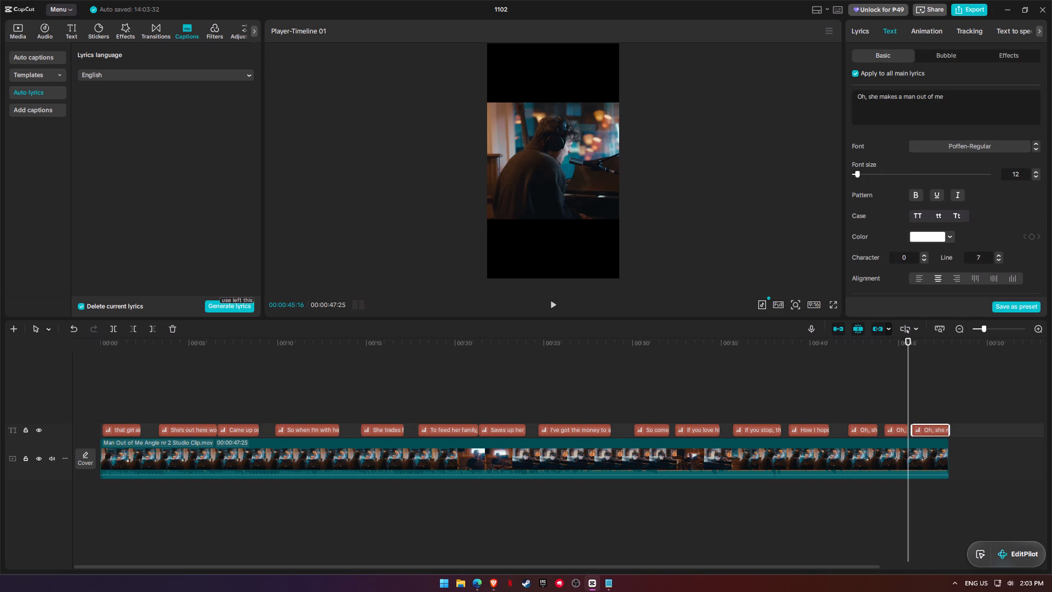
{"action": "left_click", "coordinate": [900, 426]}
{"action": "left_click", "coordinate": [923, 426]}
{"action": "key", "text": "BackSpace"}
Copy the second "Oh, she makes a man out" lyric clip and paste the copy at about 46.4 s.
{"action": "left_click", "coordinate": [898, 424]}
{"action": "key", "text": "ctrl+c"}
{"action": "left_click", "coordinate": [917, 333]}
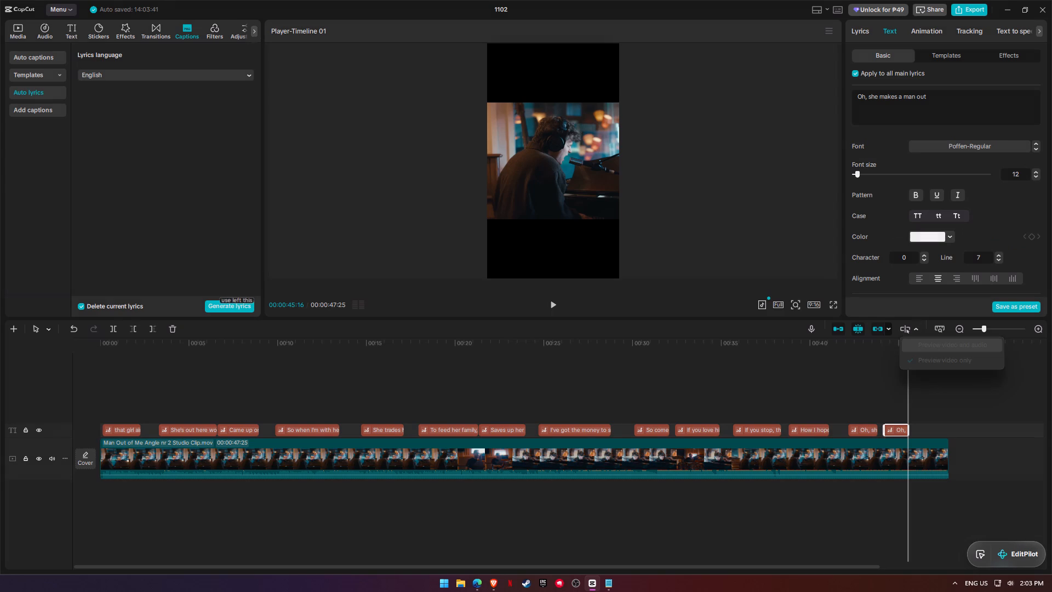
{"action": "left_click", "coordinate": [855, 414]}
{"action": "left_click", "coordinate": [923, 345]}
{"action": "key", "text": "ctrl+v"}
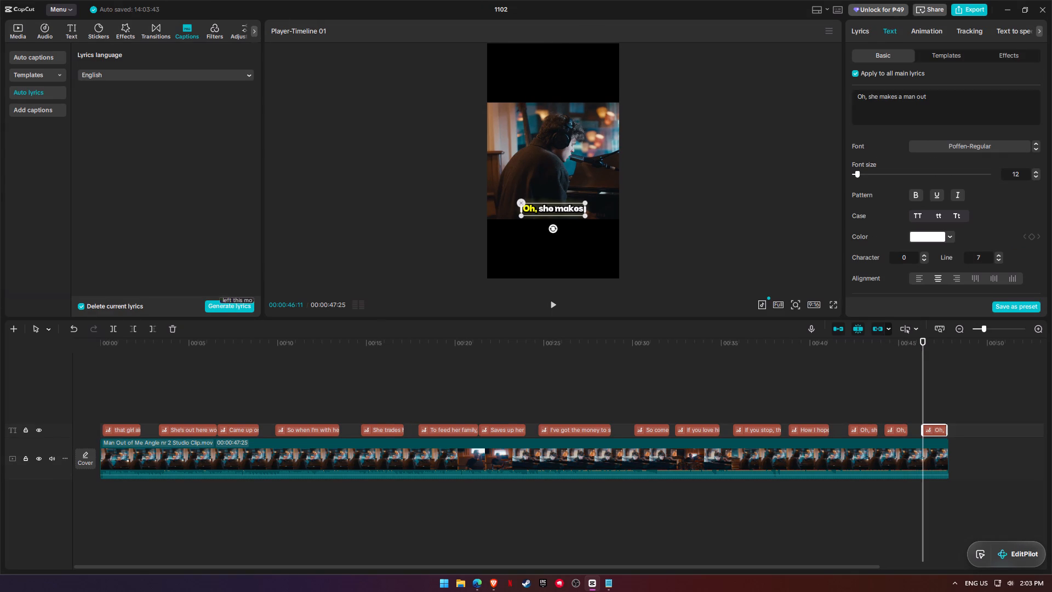
Change the pasted lyric's text to "Oh, she makes a man out of me".
{"action": "left_click", "coordinate": [924, 431]}
{"action": "left_click", "coordinate": [935, 430]}
{"action": "left_click", "coordinate": [941, 101]}
{"action": "left_click", "coordinate": [862, 21]}
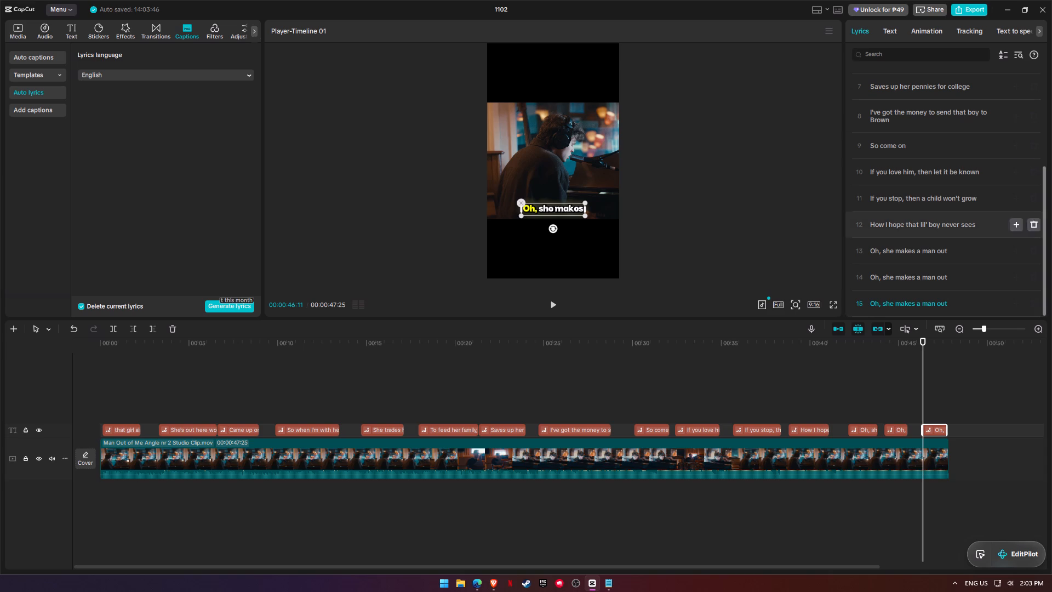
{"action": "left_click", "coordinate": [954, 305]}
{"action": "key", "text": "space"}
{"action": "type", "text": "of me"}
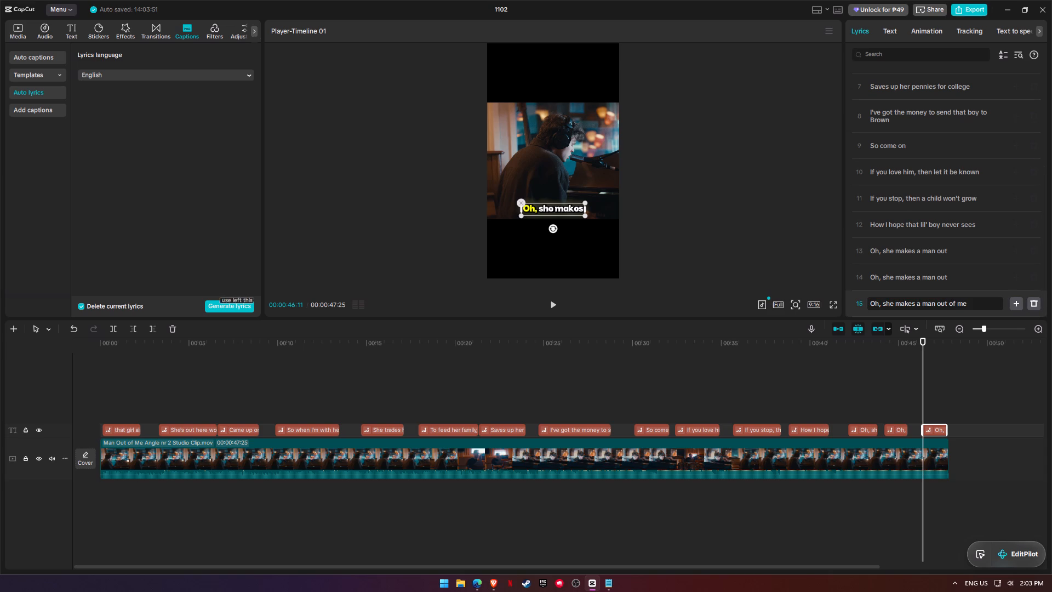
{"action": "left_click", "coordinate": [1021, 401]}
Retime the pasted final lyric clip to run from about 46 s to the video's end.
{"action": "left_click_drag", "start_coordinate": [923, 428], "coordinate": [915, 428]}
{"action": "left_click_drag", "start_coordinate": [925, 429], "coordinate": [919, 429]}
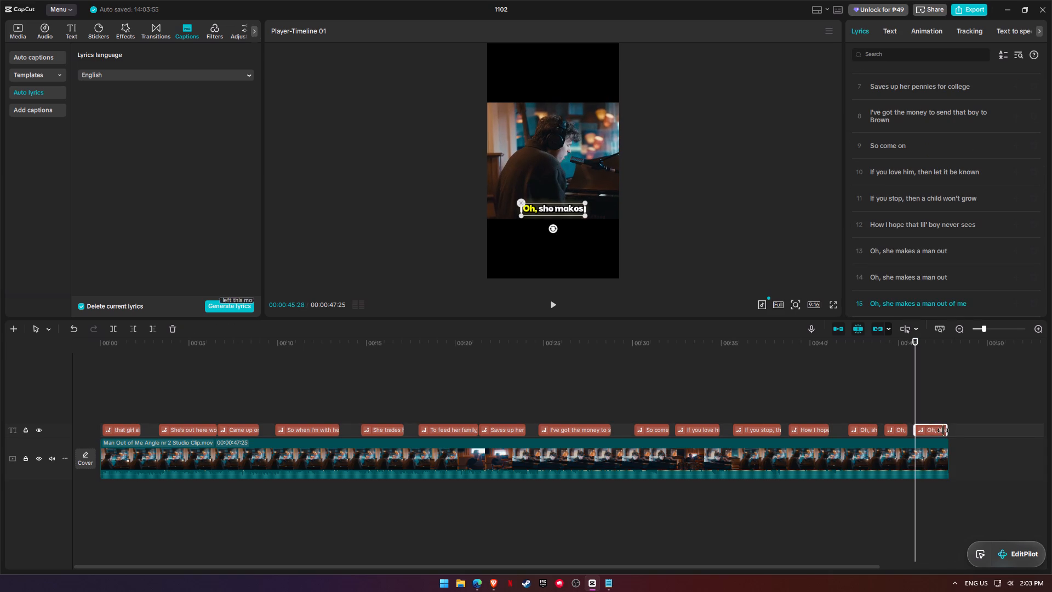
{"action": "left_click_drag", "start_coordinate": [943, 430], "coordinate": [948, 430]}
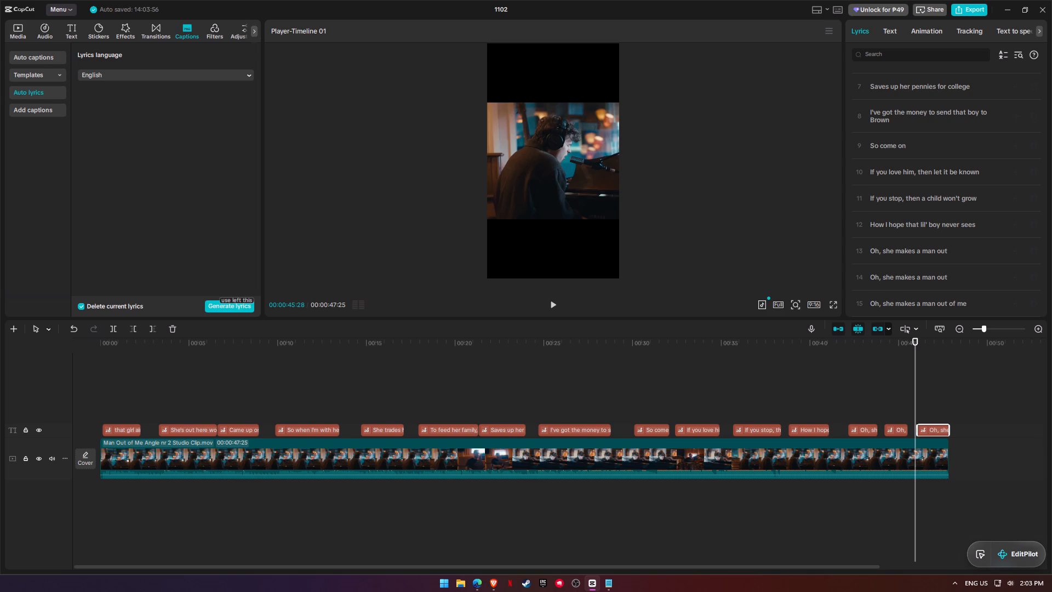
Play the passage from about 31 s to preview the highlighted lyrics.
{"action": "left_click", "coordinate": [651, 340]}
{"action": "key", "text": "space"}
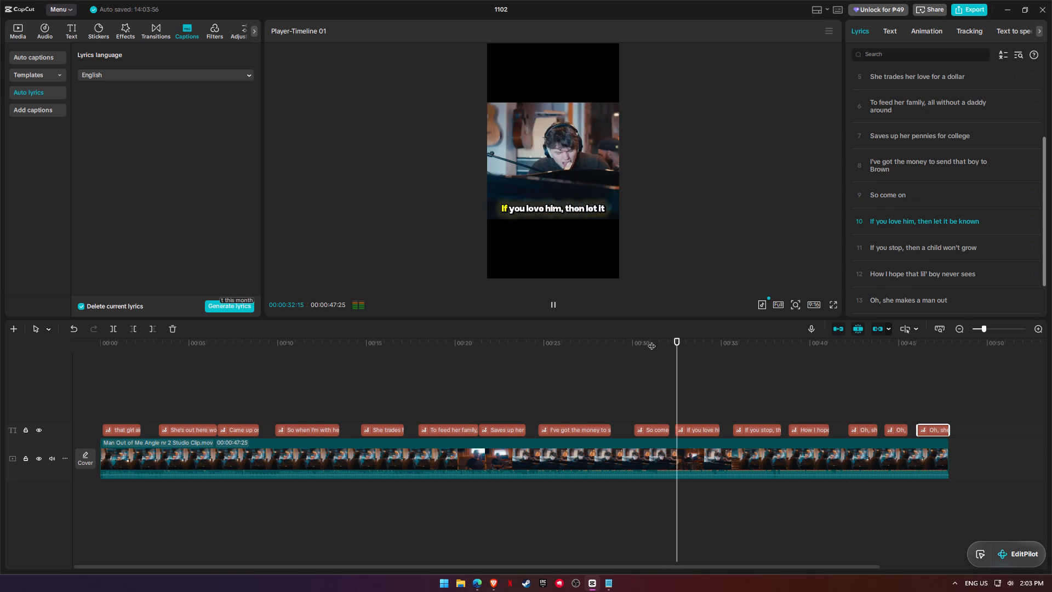
{"action": "key", "text": "space"}
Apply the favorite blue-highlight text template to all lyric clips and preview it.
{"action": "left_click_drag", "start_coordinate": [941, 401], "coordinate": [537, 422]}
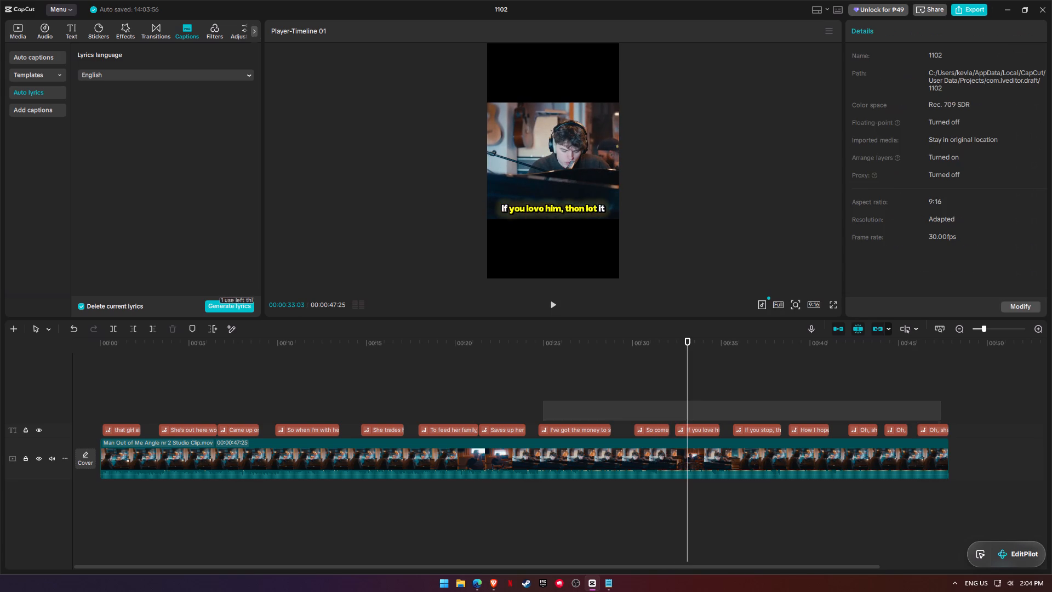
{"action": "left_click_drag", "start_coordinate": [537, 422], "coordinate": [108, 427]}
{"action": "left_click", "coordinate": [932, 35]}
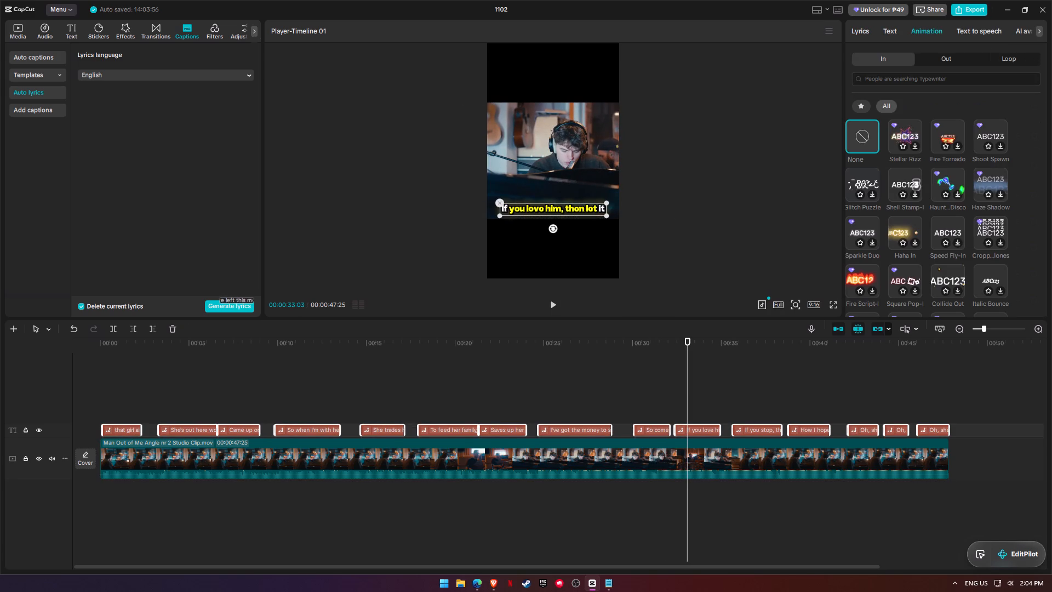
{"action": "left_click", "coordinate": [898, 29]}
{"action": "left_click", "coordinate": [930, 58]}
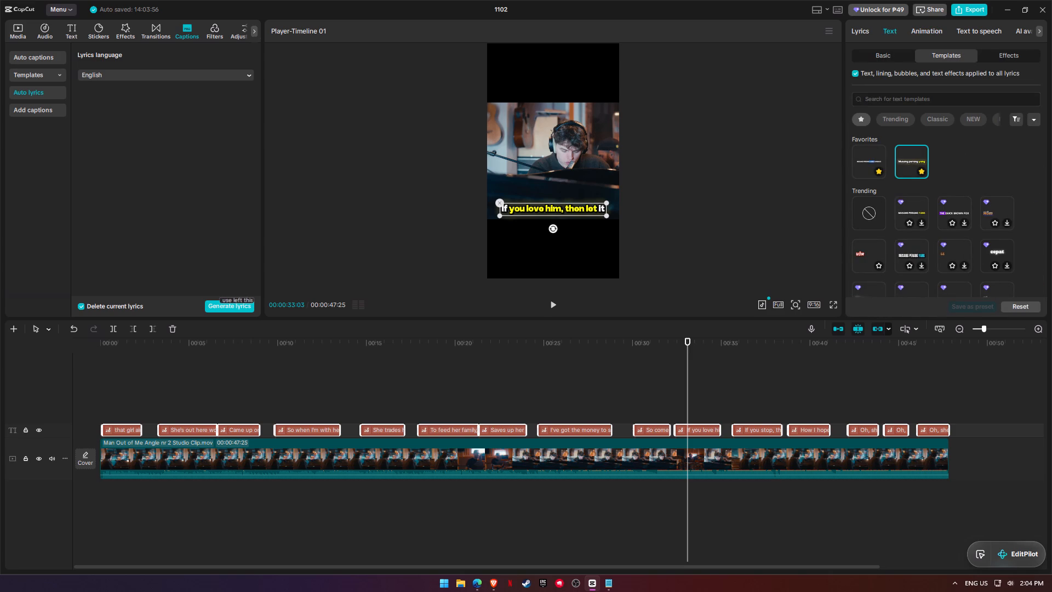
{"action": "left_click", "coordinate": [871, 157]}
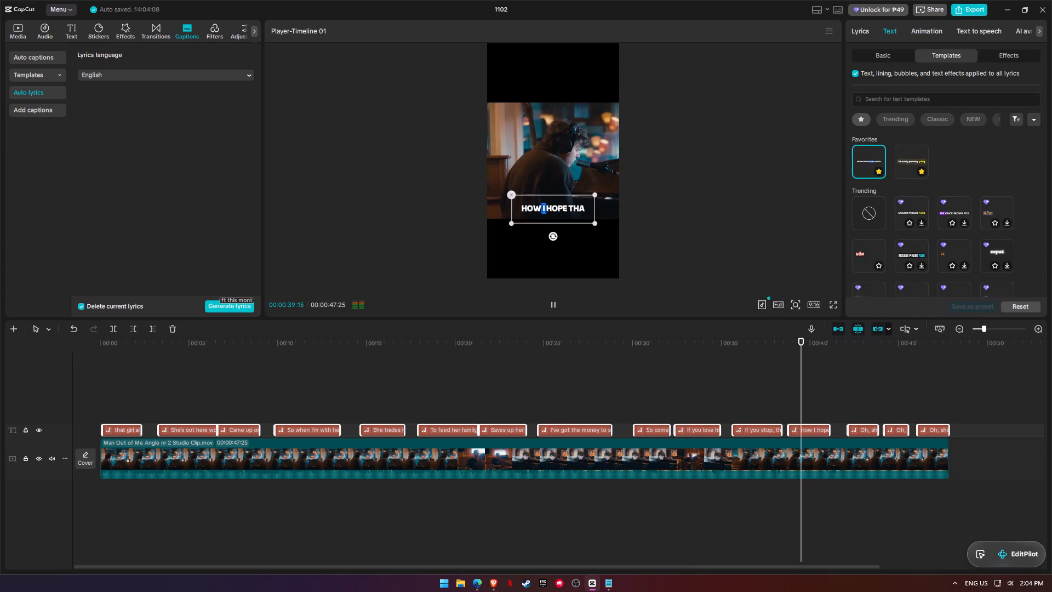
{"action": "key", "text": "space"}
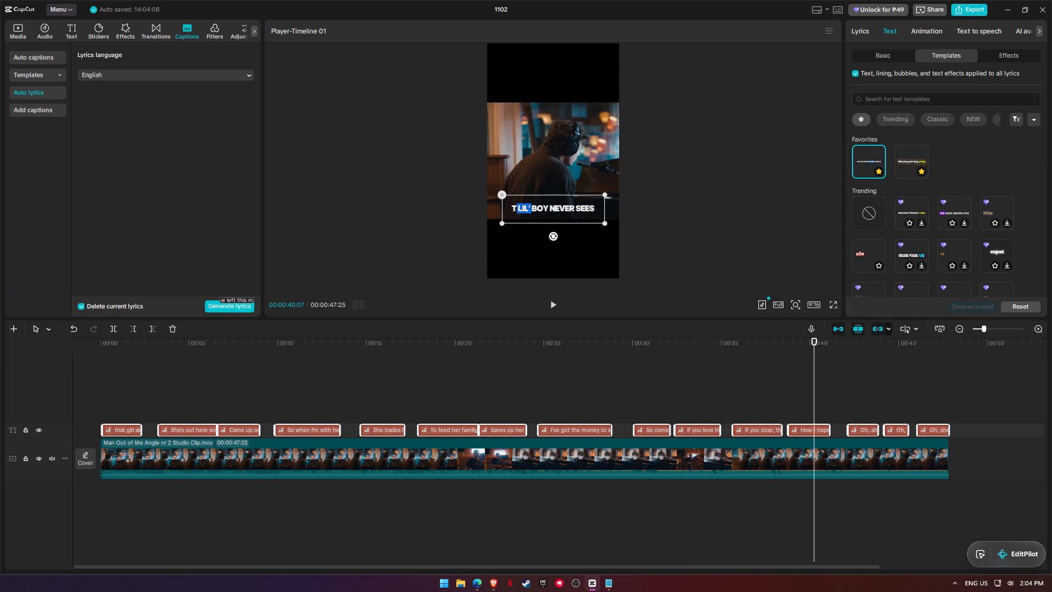
Apply the red-orange italic text template from the Trending set to all lyric clips.
{"action": "left_click", "coordinate": [862, 249]}
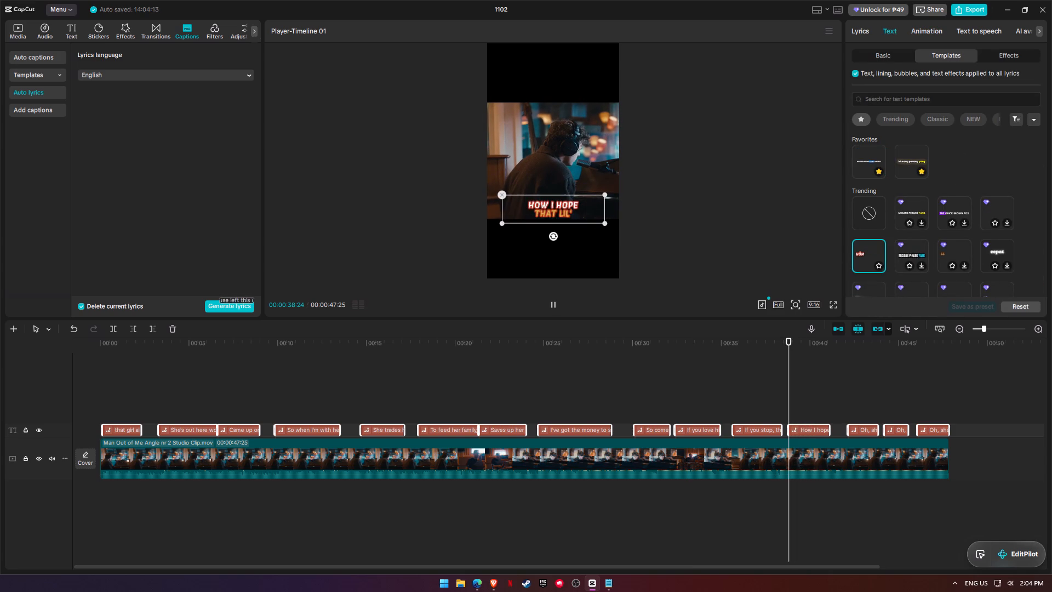
Apply the white text template with the blue glow from the Hits set to all lyric clips.
{"action": "key", "text": "space"}
{"action": "scroll", "coordinate": [1011, 213], "scroll_direction": "down", "scroll_amount": 1}
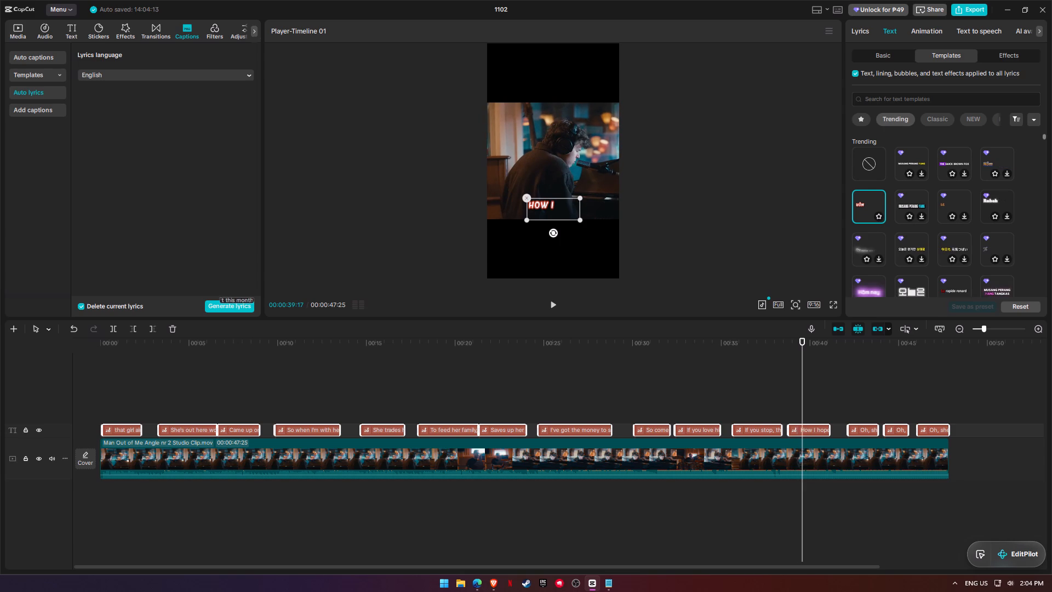
{"action": "left_click", "coordinate": [974, 119]}
{"action": "left_click", "coordinate": [997, 118]}
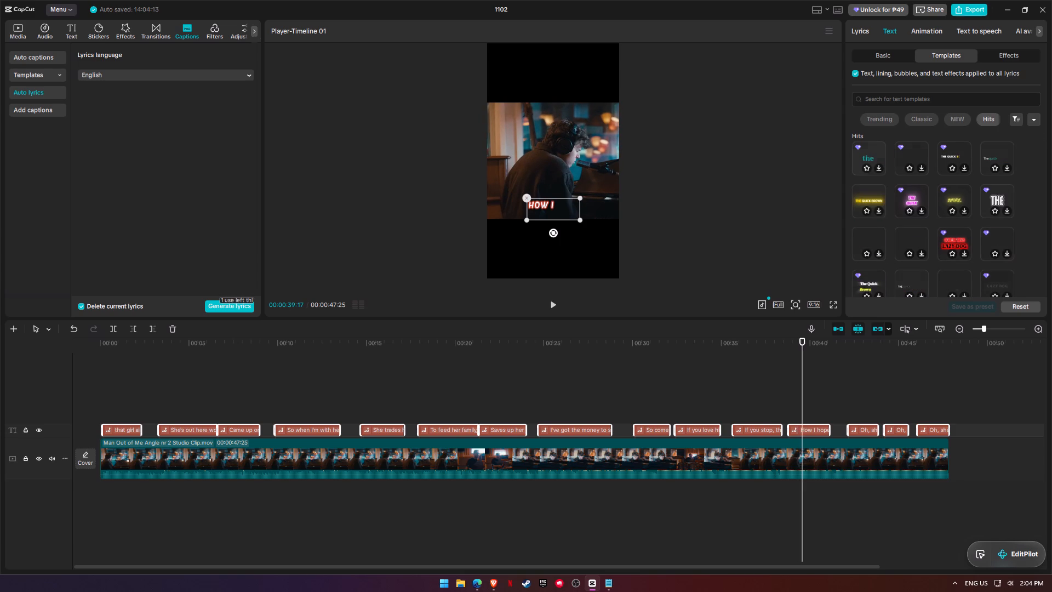
{"action": "left_click", "coordinate": [997, 149]}
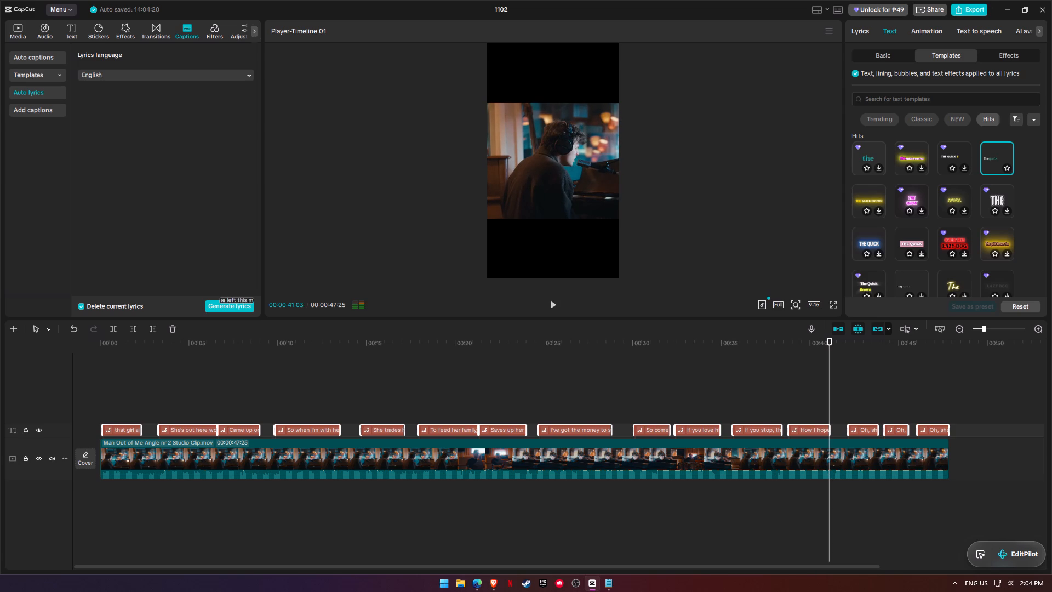
{"action": "left_click", "coordinate": [878, 238]}
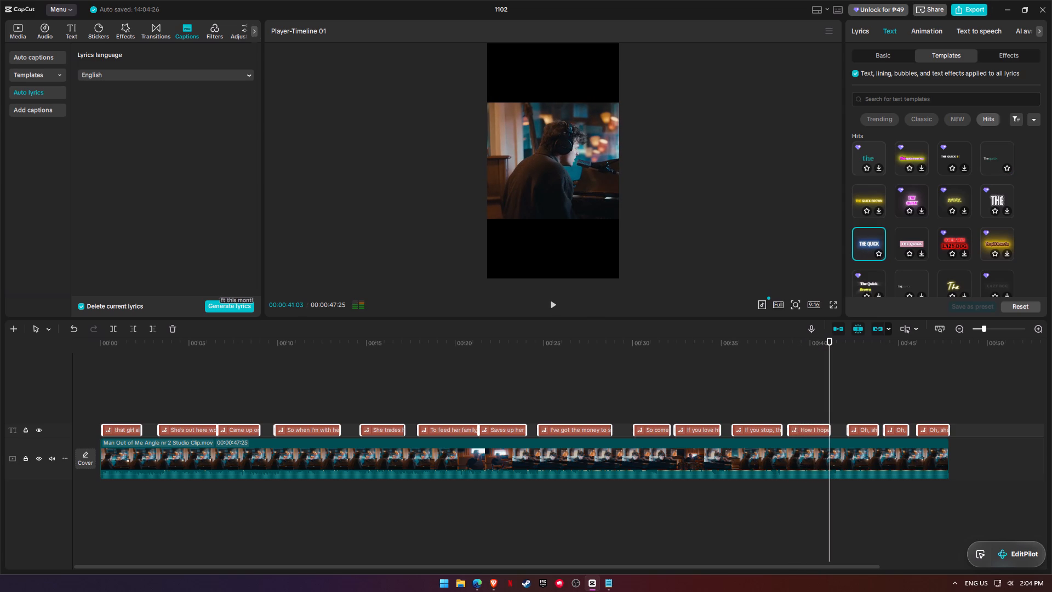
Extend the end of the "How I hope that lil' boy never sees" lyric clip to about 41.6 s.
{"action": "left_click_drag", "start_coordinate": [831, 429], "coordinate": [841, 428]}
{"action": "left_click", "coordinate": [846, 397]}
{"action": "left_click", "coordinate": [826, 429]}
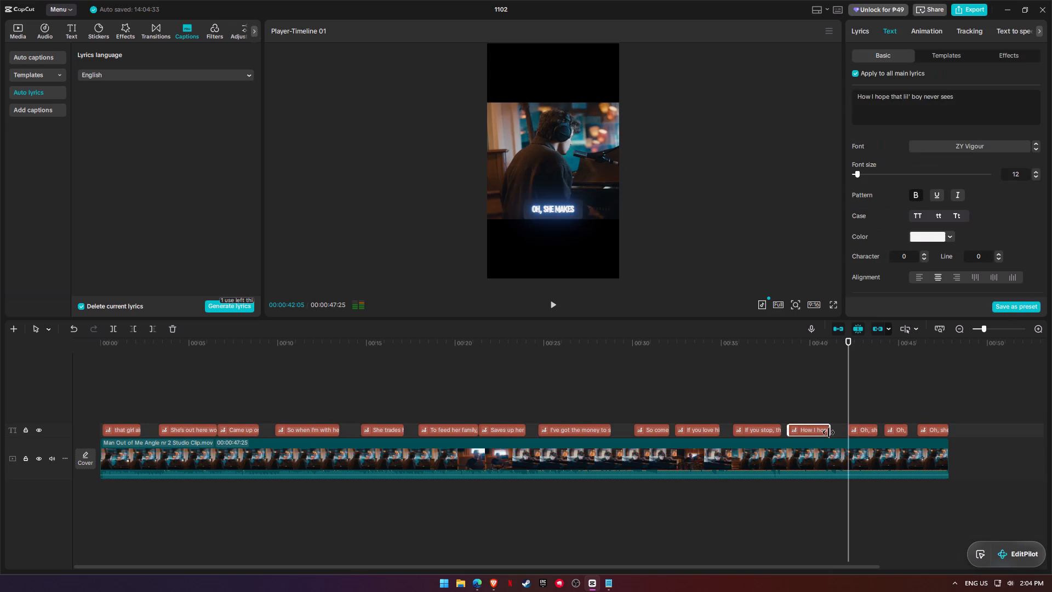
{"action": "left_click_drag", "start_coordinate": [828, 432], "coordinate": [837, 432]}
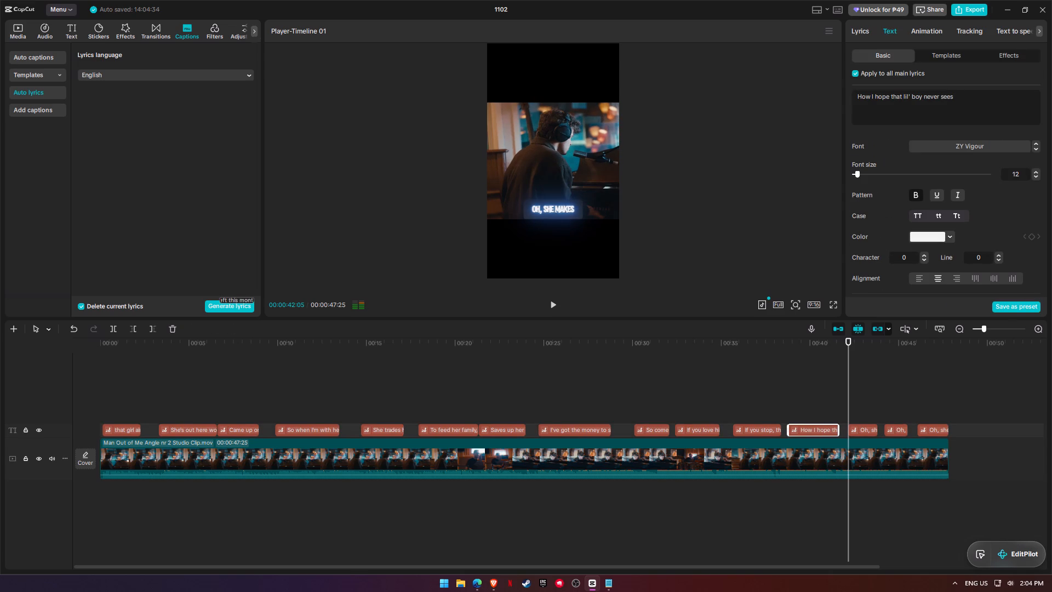
Play the video from the start and extend the "So when I'm with her, oh my, my, I'm alive" clip to about 14.4 s.
{"action": "left_click", "coordinate": [102, 353]}
{"action": "key", "text": "space"}
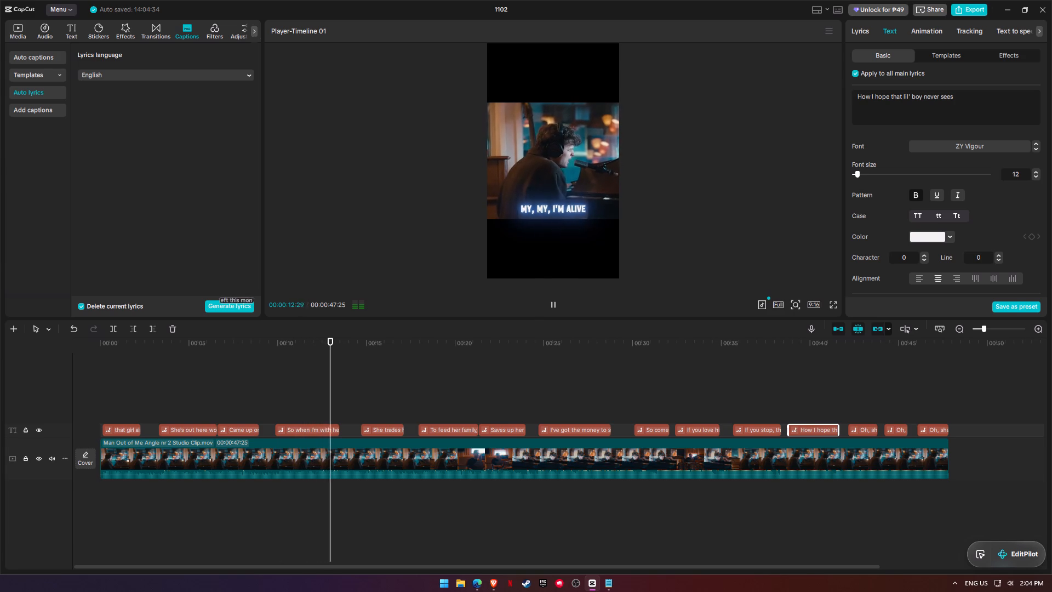
{"action": "key", "text": "space"}
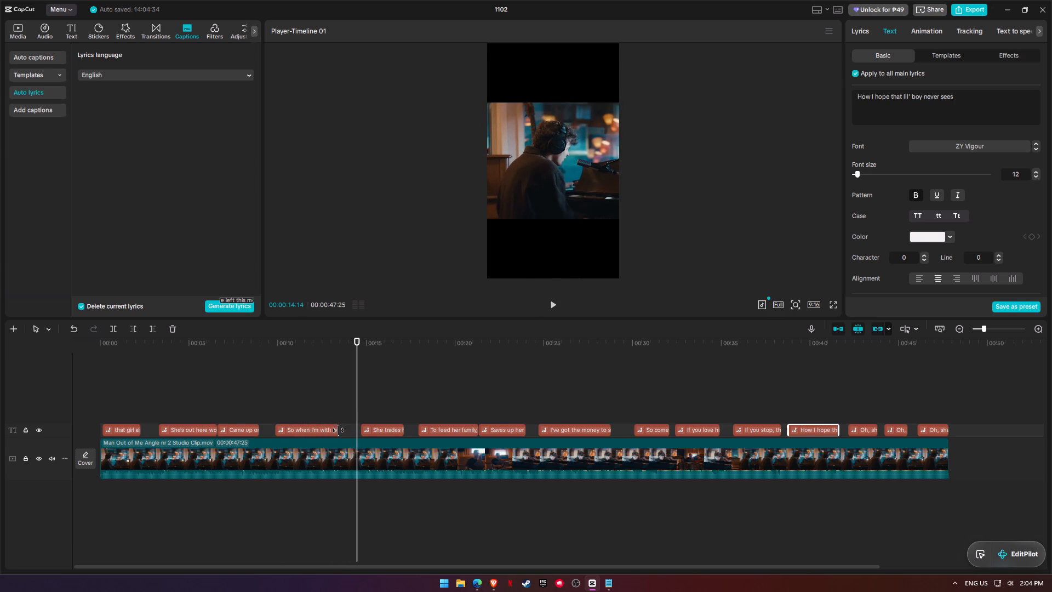
{"action": "left_click_drag", "start_coordinate": [338, 430], "coordinate": [356, 430]}
Retime the "To feed her family, all without a daddy around" clip to run from about 17.8 s to 21.2 s, checking against the vocals.
{"action": "left_click", "coordinate": [295, 341]}
{"action": "key", "text": "space"}
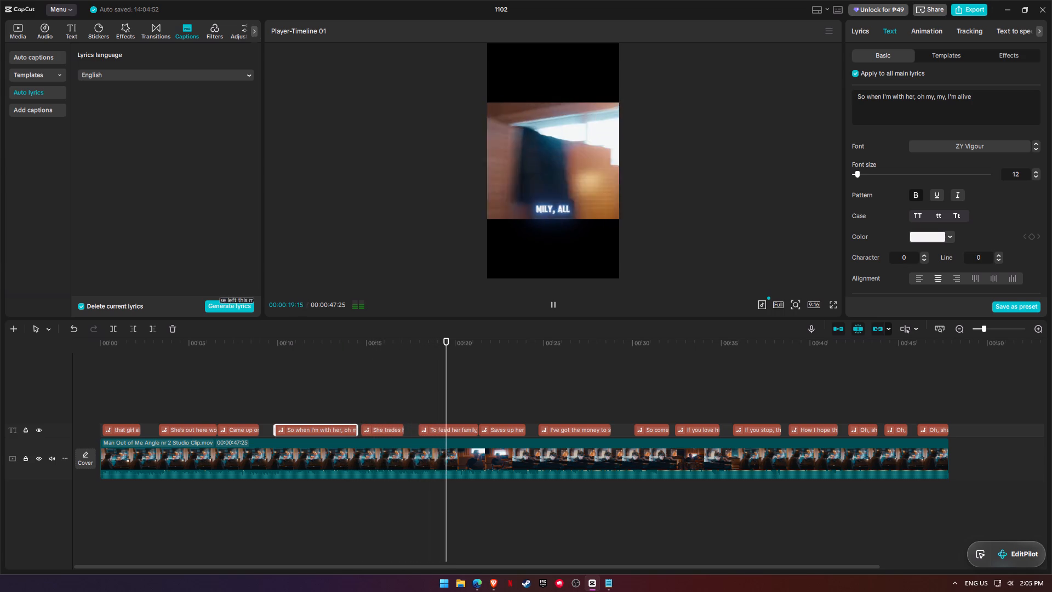
{"action": "key", "text": "space"}
{"action": "key", "text": "space"}
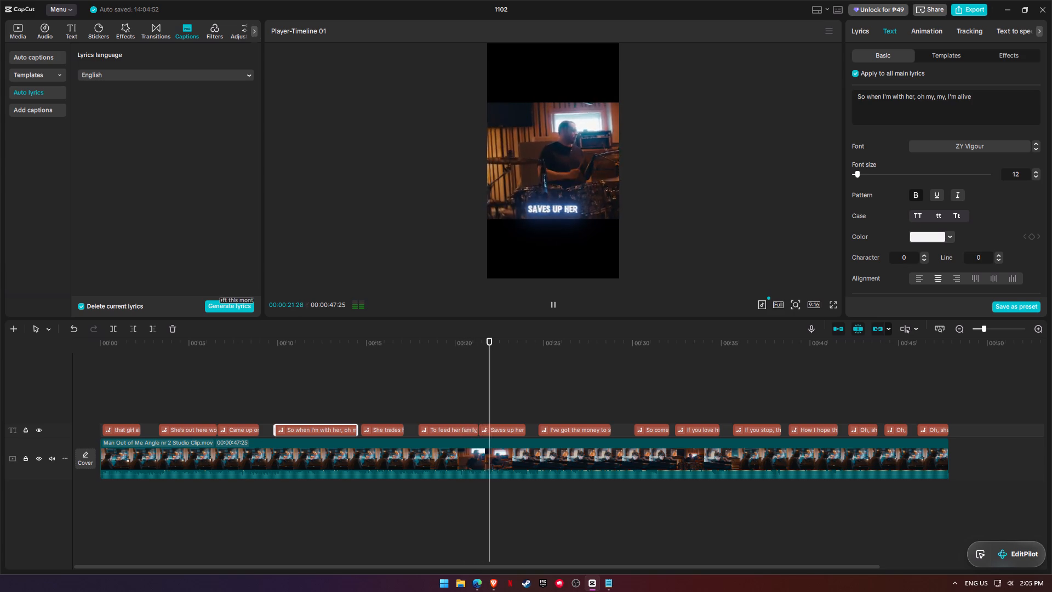
{"action": "key", "text": "space"}
{"action": "left_click_drag", "start_coordinate": [437, 431], "coordinate": [432, 431]}
{"action": "left_click", "coordinate": [432, 431]}
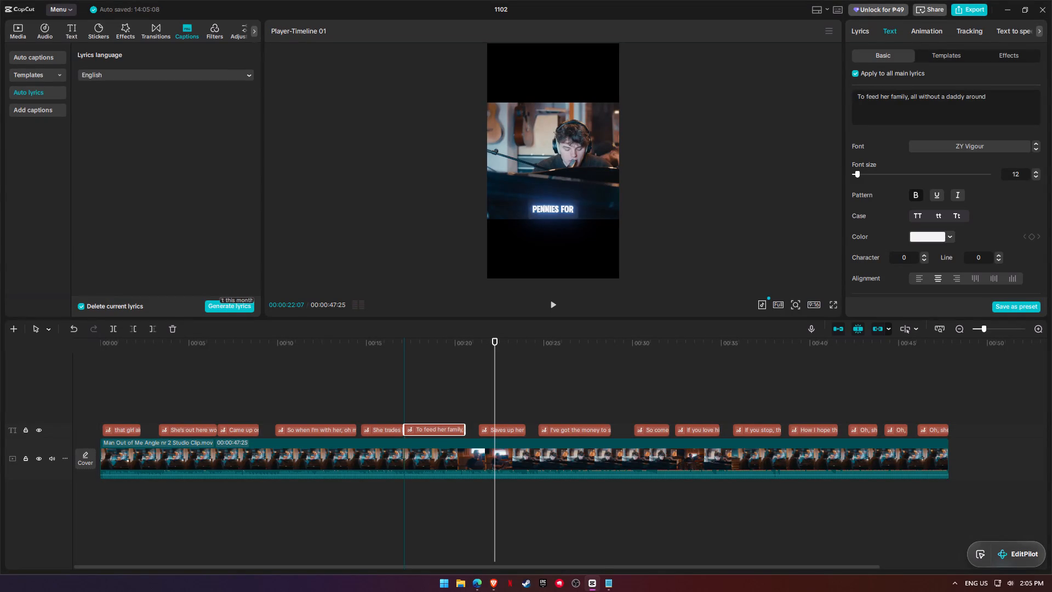
{"action": "left_click_drag", "start_coordinate": [468, 430], "coordinate": [474, 430]}
{"action": "left_click", "coordinate": [378, 350]}
{"action": "key", "text": "space"}
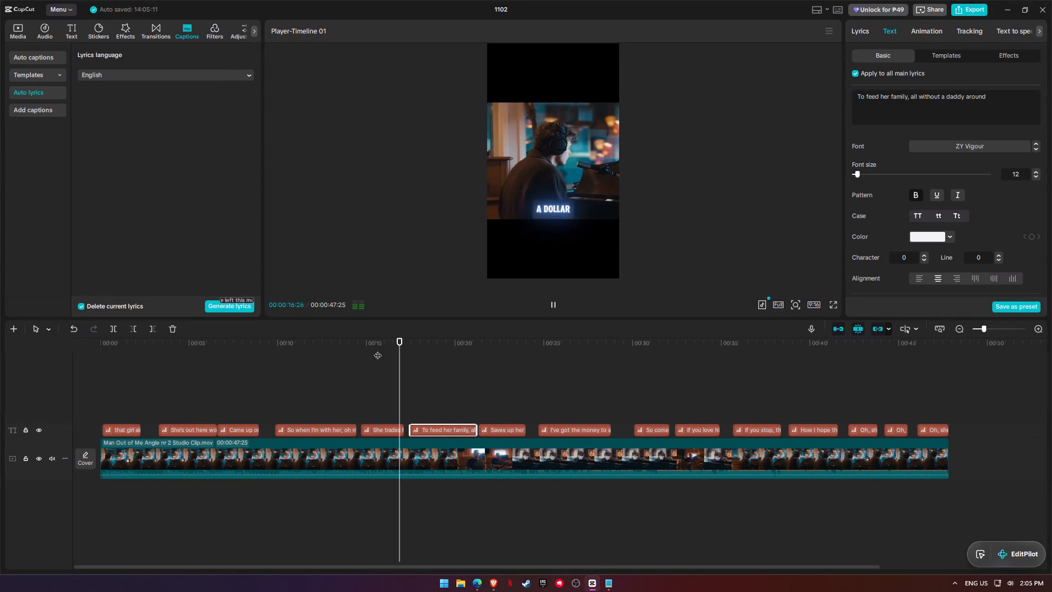
{"action": "key", "text": "space"}
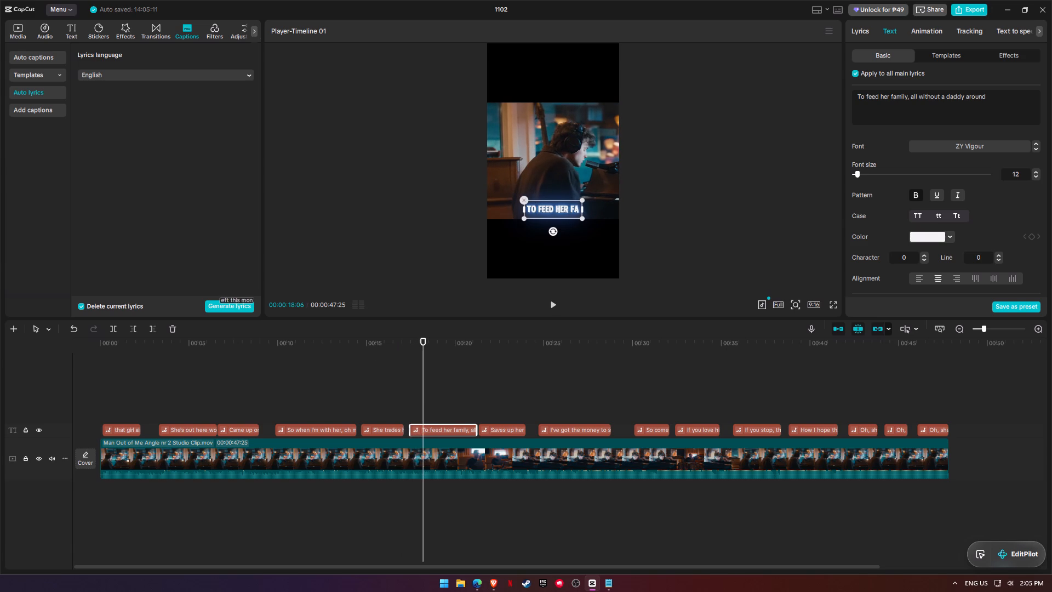
{"action": "left_click_drag", "start_coordinate": [411, 428], "coordinate": [418, 430]}
{"action": "key", "text": "space"}
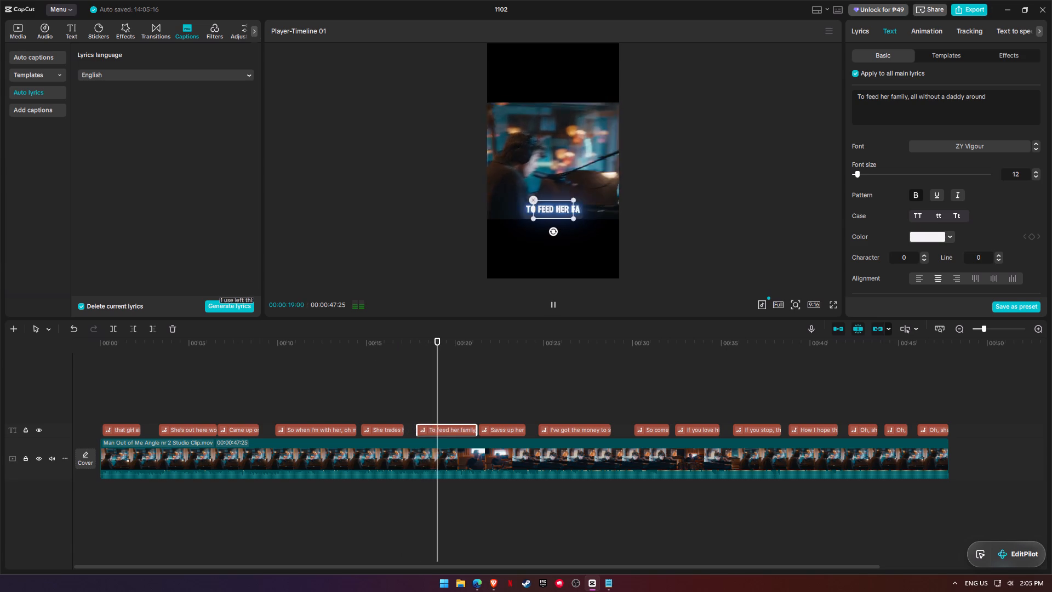
{"action": "key", "text": "space"}
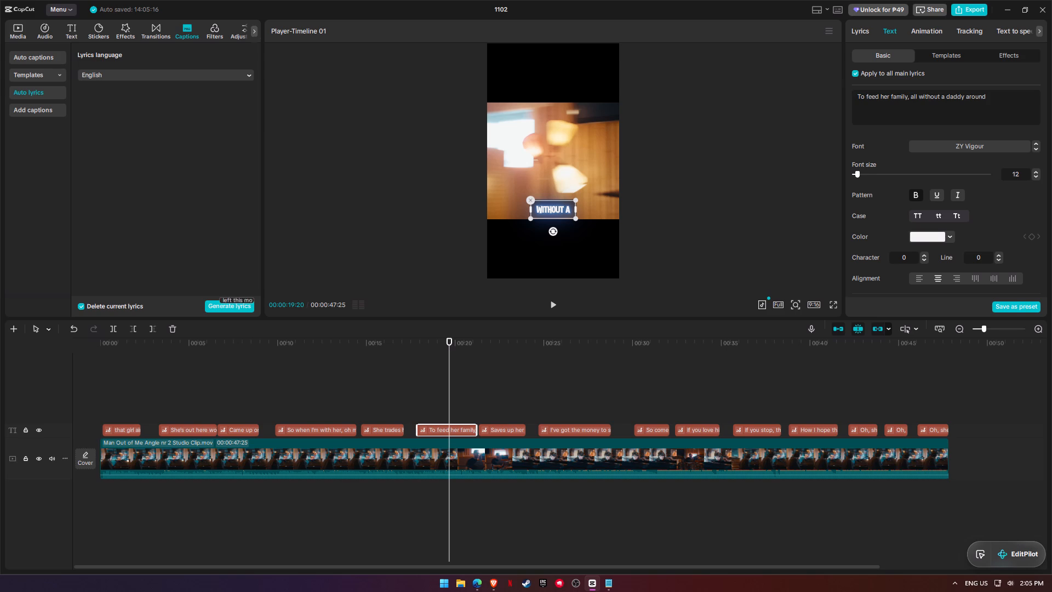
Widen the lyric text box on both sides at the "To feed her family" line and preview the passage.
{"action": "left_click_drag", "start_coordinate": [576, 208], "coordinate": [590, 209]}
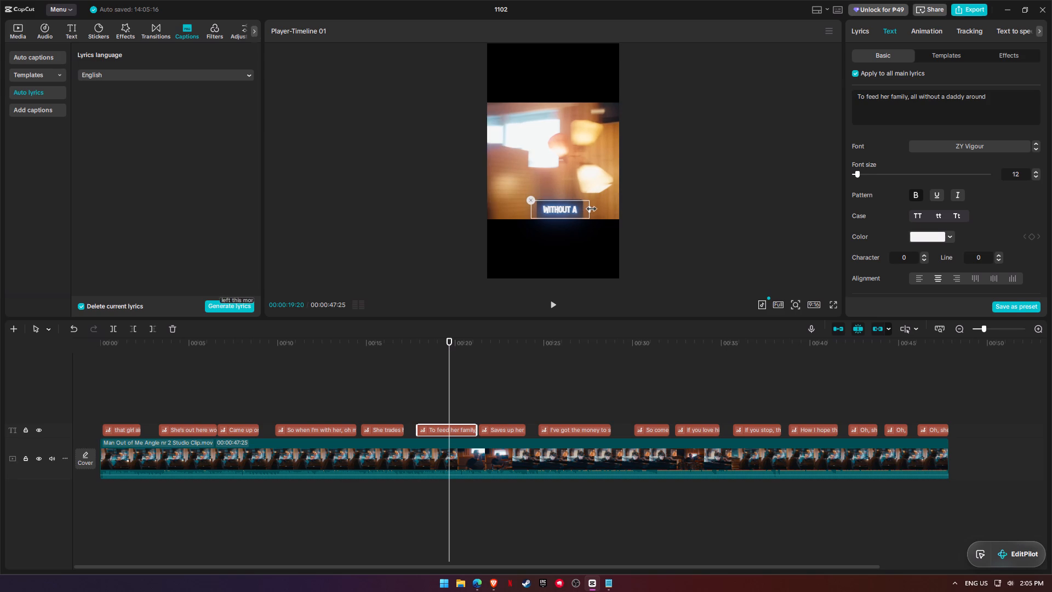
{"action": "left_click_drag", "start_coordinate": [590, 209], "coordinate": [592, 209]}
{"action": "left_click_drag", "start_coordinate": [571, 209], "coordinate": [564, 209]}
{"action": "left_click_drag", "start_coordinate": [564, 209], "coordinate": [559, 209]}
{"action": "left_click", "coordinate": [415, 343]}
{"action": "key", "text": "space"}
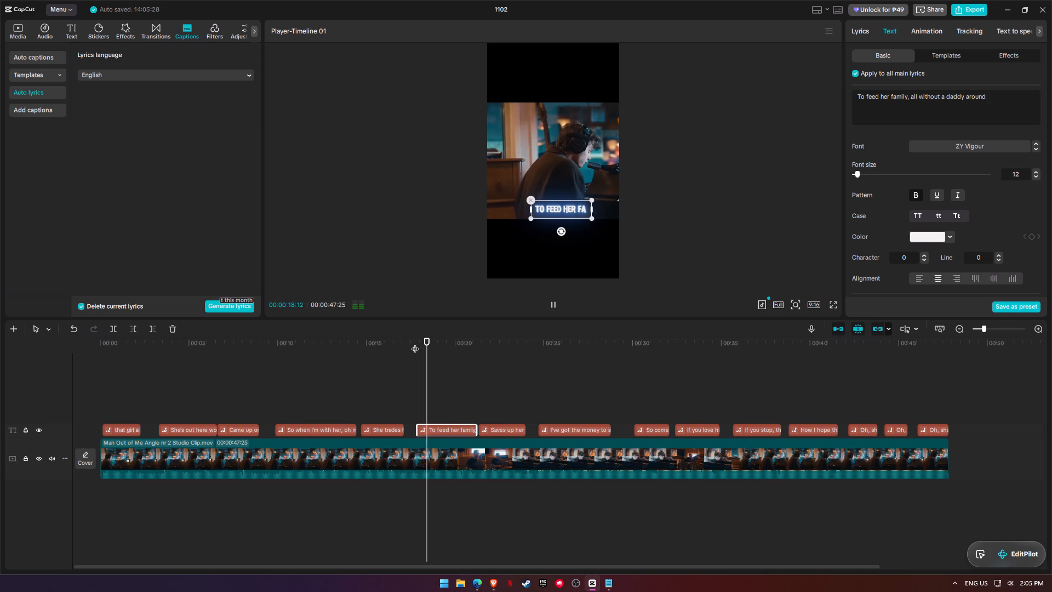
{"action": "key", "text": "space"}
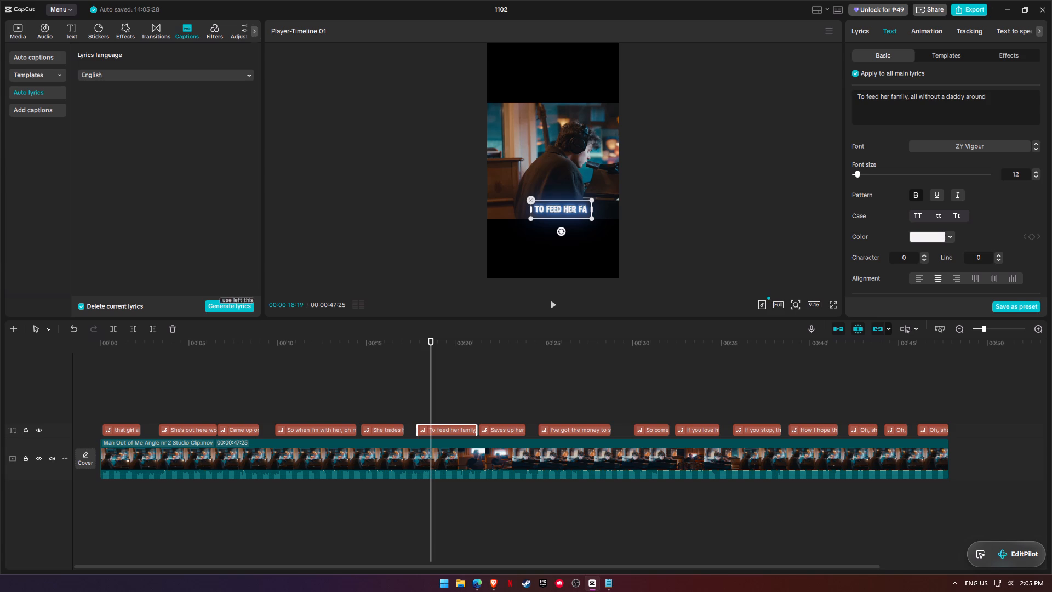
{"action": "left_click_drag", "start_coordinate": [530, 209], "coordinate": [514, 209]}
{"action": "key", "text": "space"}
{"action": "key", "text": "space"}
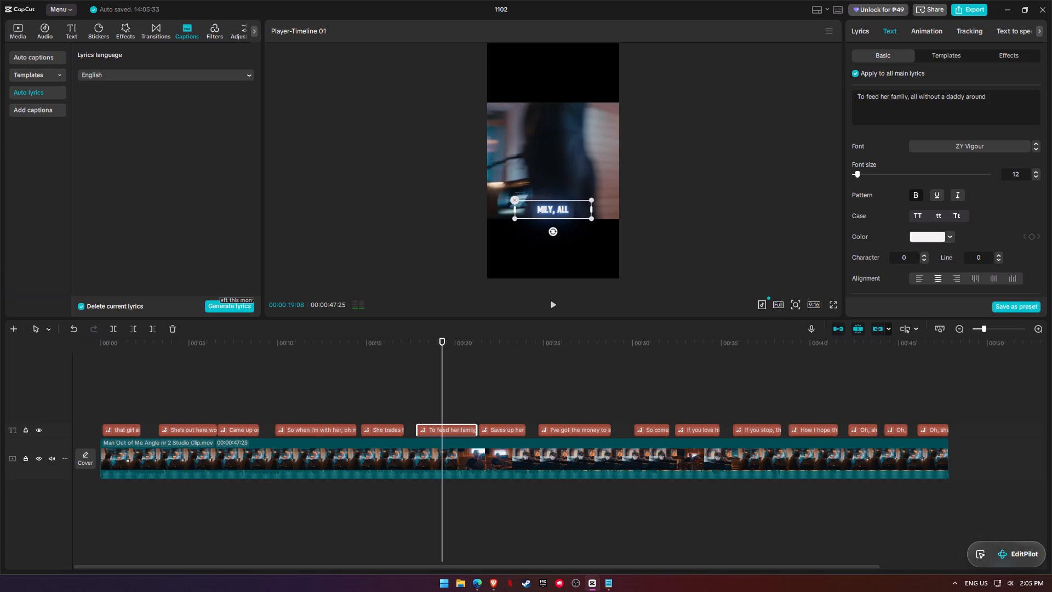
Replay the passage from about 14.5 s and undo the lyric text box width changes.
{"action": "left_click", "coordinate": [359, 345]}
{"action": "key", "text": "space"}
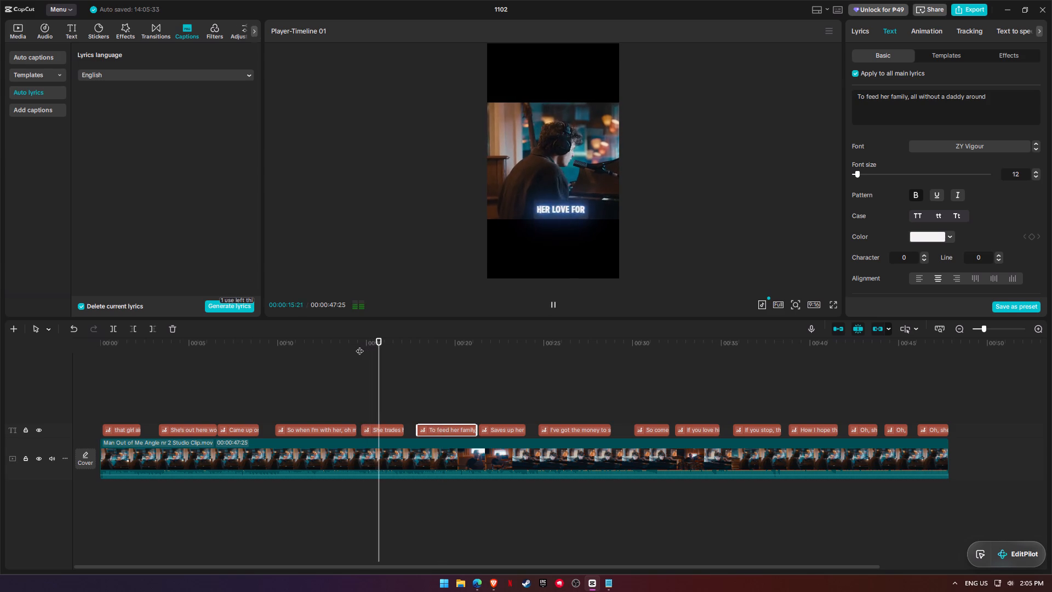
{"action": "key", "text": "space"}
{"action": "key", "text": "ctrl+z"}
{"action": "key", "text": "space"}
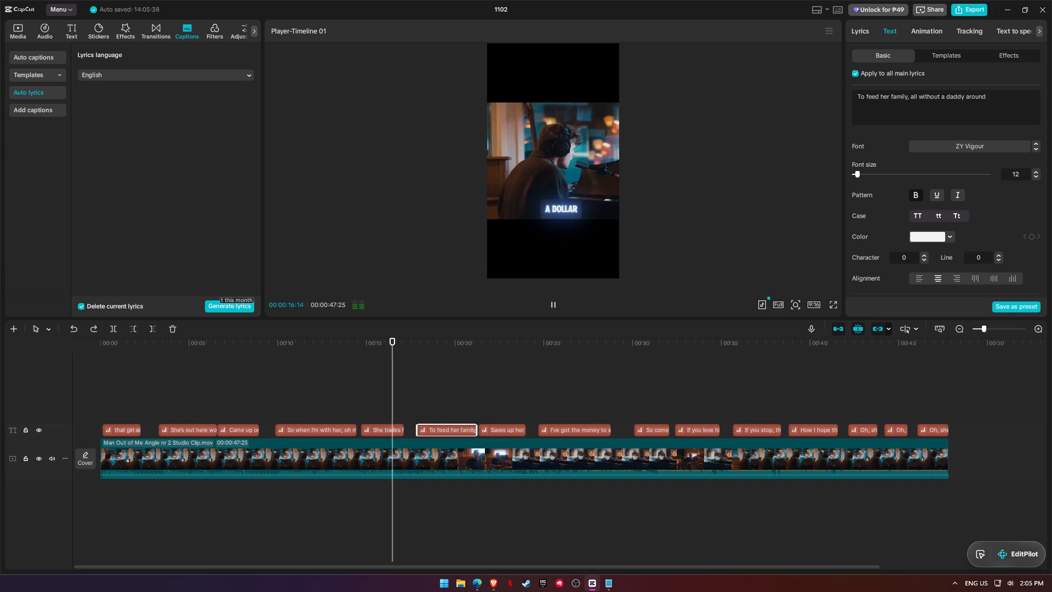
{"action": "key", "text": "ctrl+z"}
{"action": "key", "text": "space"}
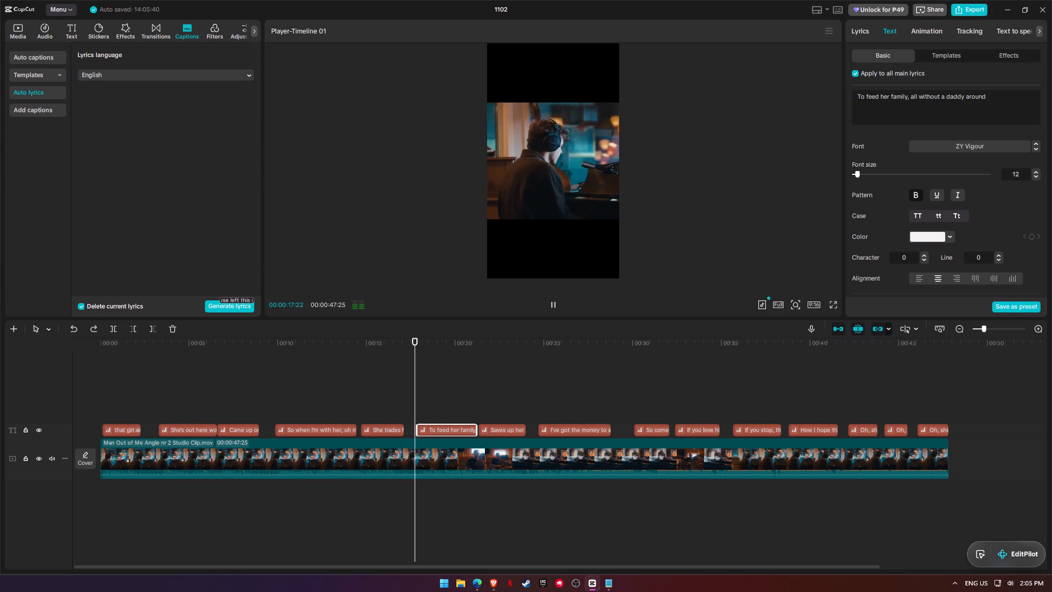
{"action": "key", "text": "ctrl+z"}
Play on and extend the end of the "I've got the money to send that boy to Brown" clip to about 30 s.
{"action": "key", "text": "space"}
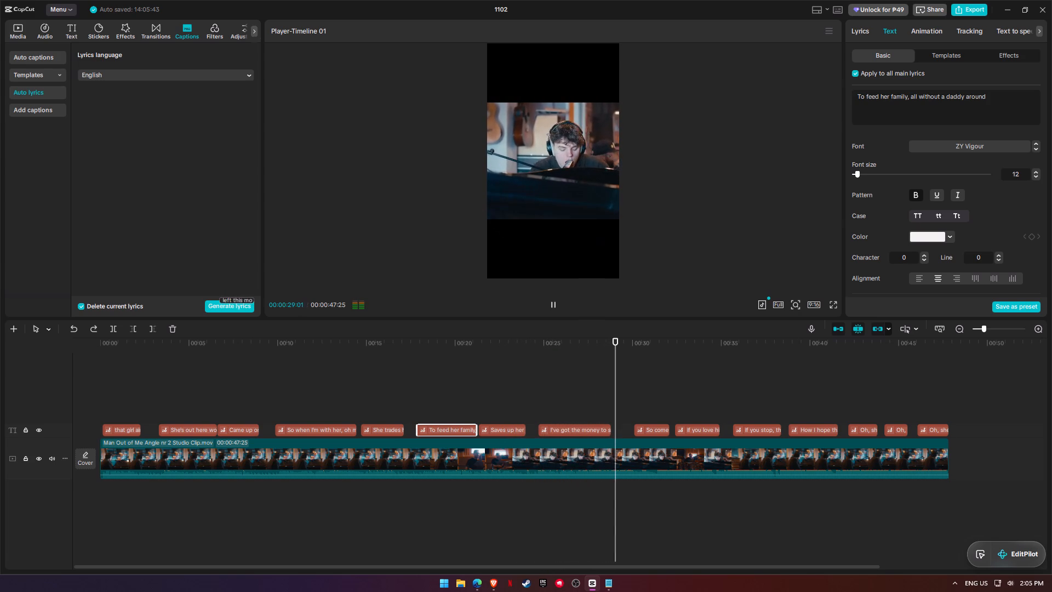
{"action": "key", "text": "space"}
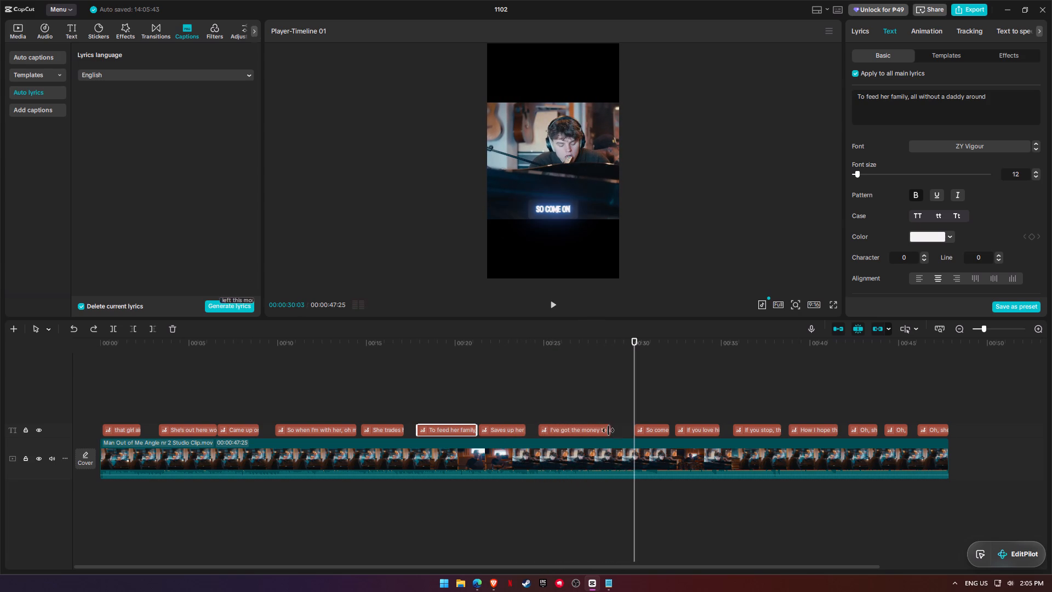
{"action": "left_click_drag", "start_coordinate": [608, 430], "coordinate": [629, 429]}
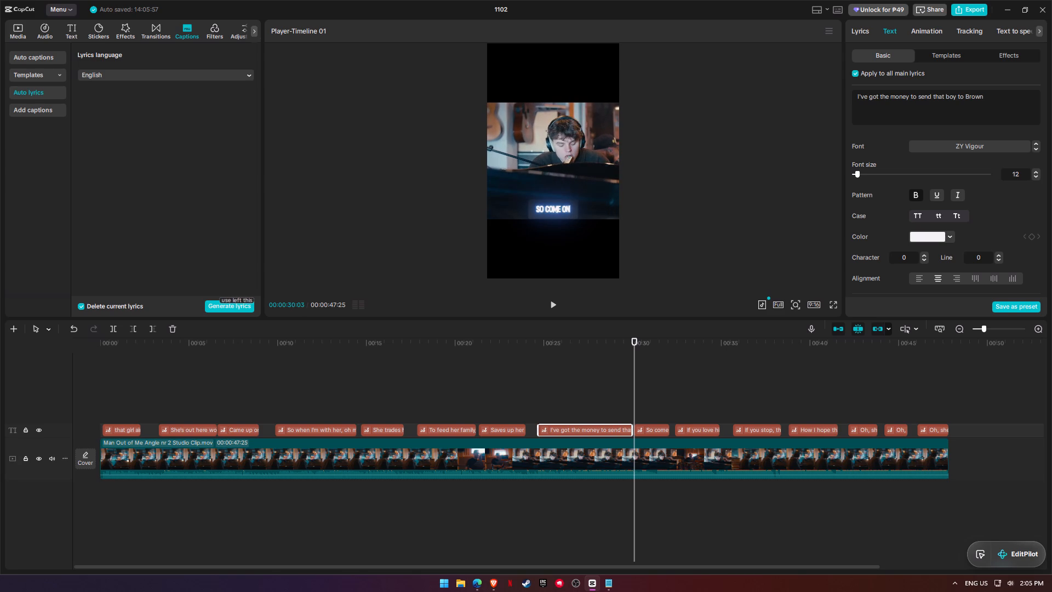
Play from about 24 s and move the start of the "If you love him, then let it be known" clip to about 32.1 s.
{"action": "left_click", "coordinate": [527, 337]}
{"action": "left_click", "coordinate": [530, 343]}
{"action": "key", "text": "space"}
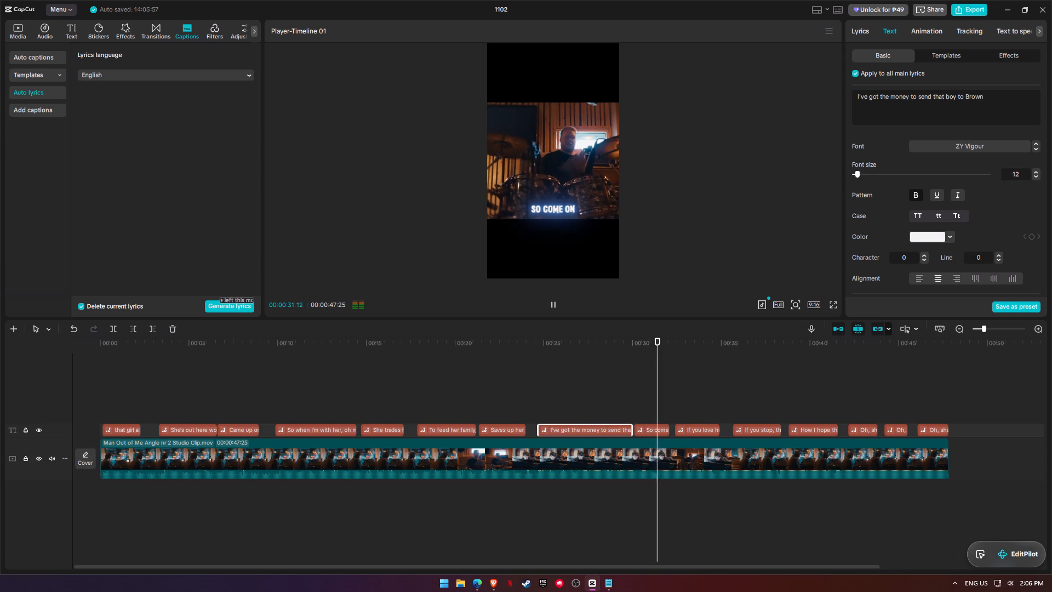
{"action": "key", "text": "space"}
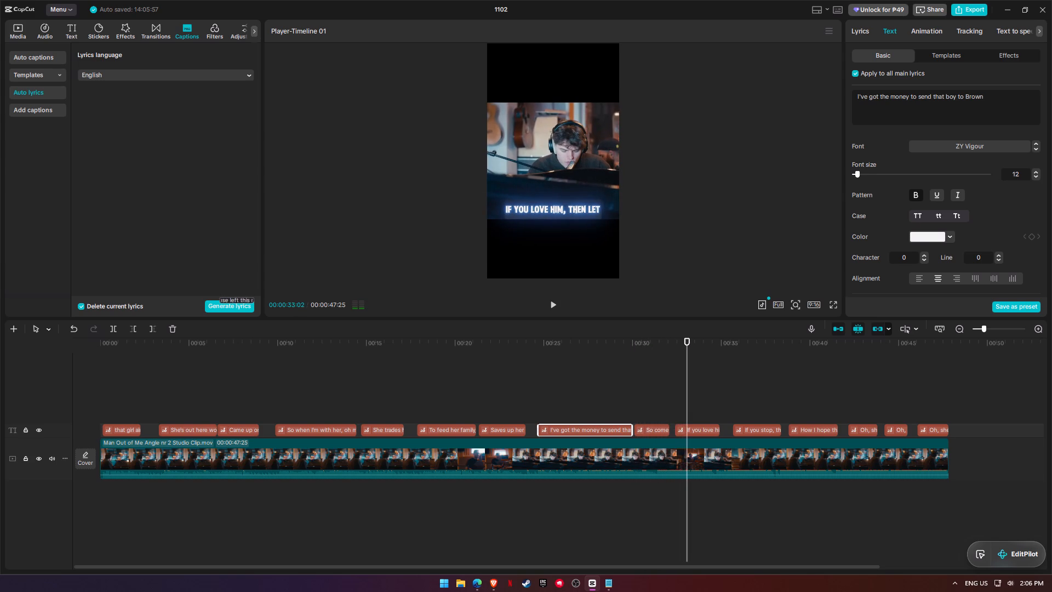
{"action": "left_click", "coordinate": [677, 431]}
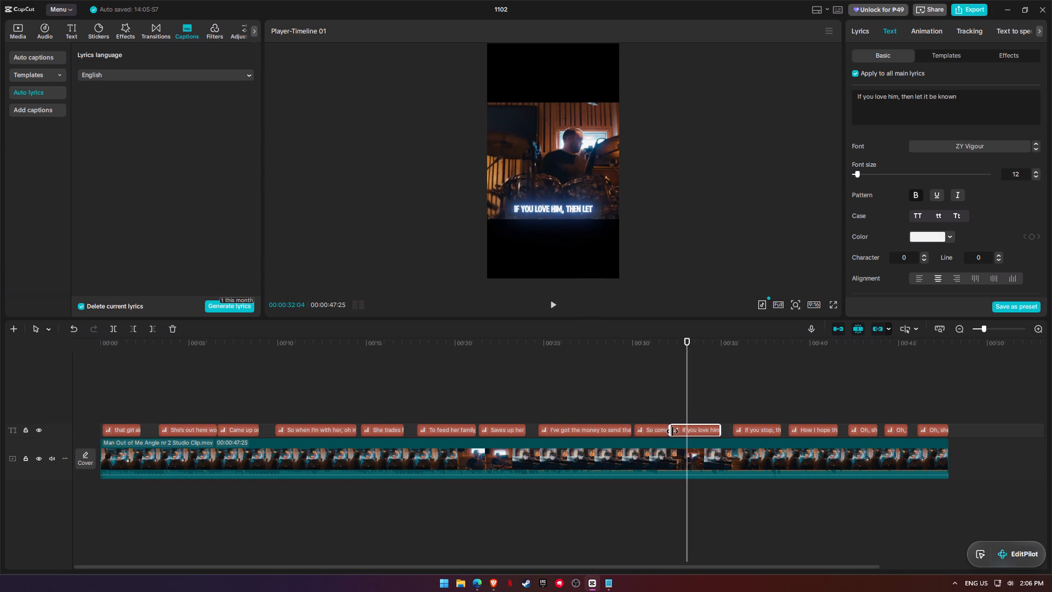
Replay from about 31 s and extend the end of the "If you love him, then let it be known" clip to about 35.4 s.
{"action": "left_click", "coordinate": [649, 343]}
{"action": "key", "text": "space"}
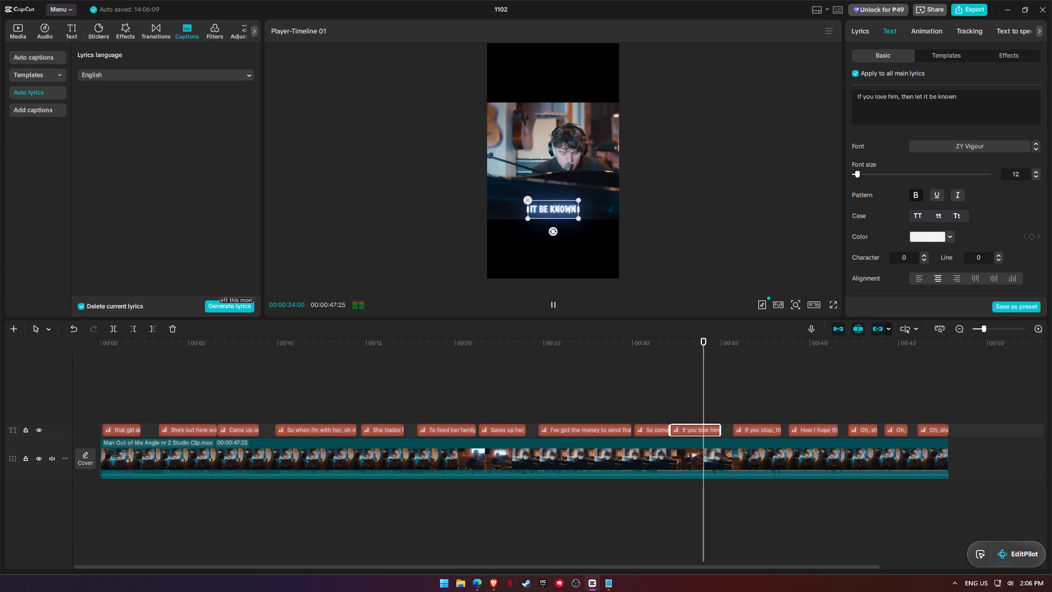
{"action": "key", "text": "space"}
{"action": "left_click_drag", "start_coordinate": [721, 428], "coordinate": [726, 429]}
Play on and extend the end of the "How I hope that lil' boy never sees" clip to about 42 s.
{"action": "key", "text": "space"}
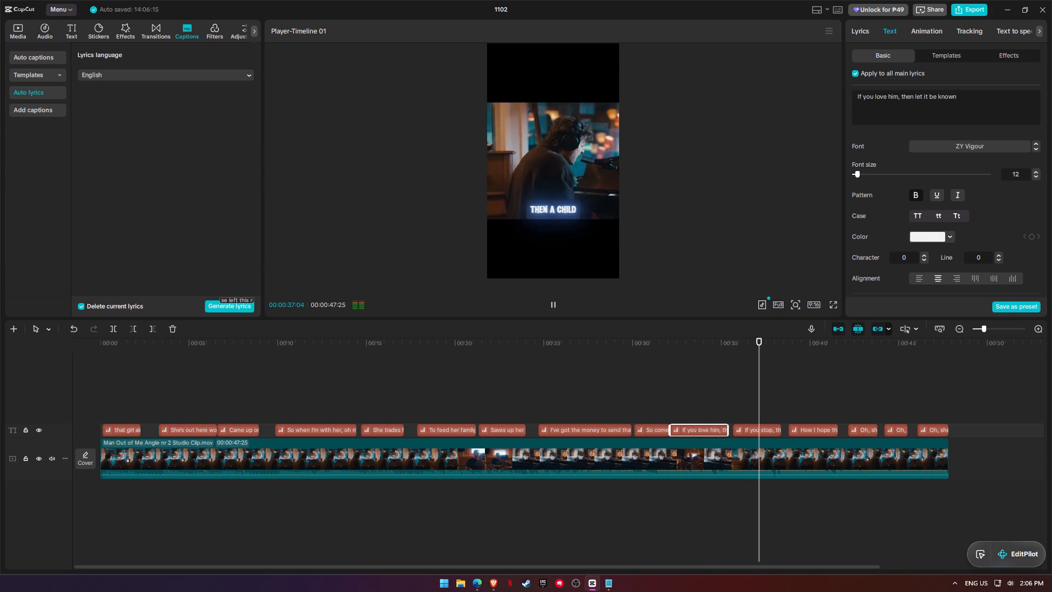
{"action": "key", "text": "space"}
{"action": "key", "text": "space"}
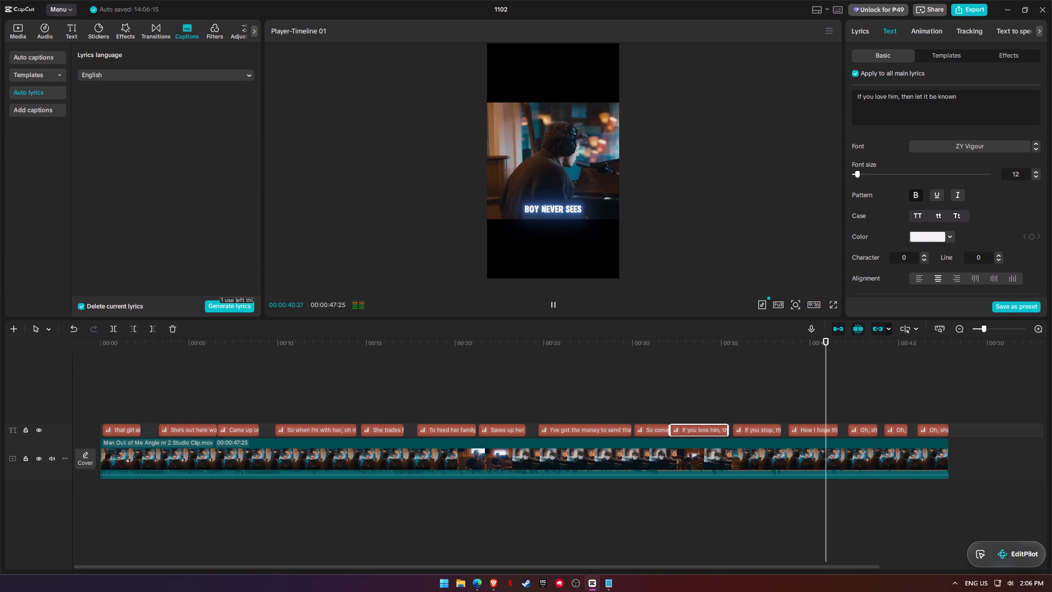
{"action": "key", "text": "space"}
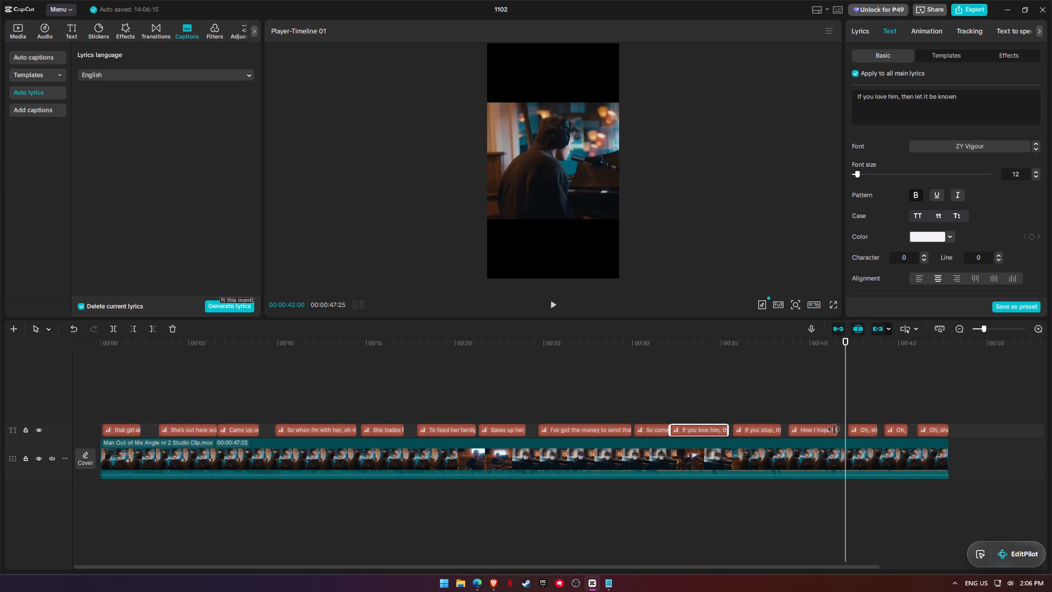
{"action": "left_click", "coordinate": [834, 428]}
{"action": "left_click_drag", "start_coordinate": [837, 432], "coordinate": [843, 432]}
Play from about 37 s and extend the end of the second-to-last lyric clip, "Oh, she makes a man out", to about 45.9 s.
{"action": "left_click", "coordinate": [760, 339]}
{"action": "key", "text": "space"}
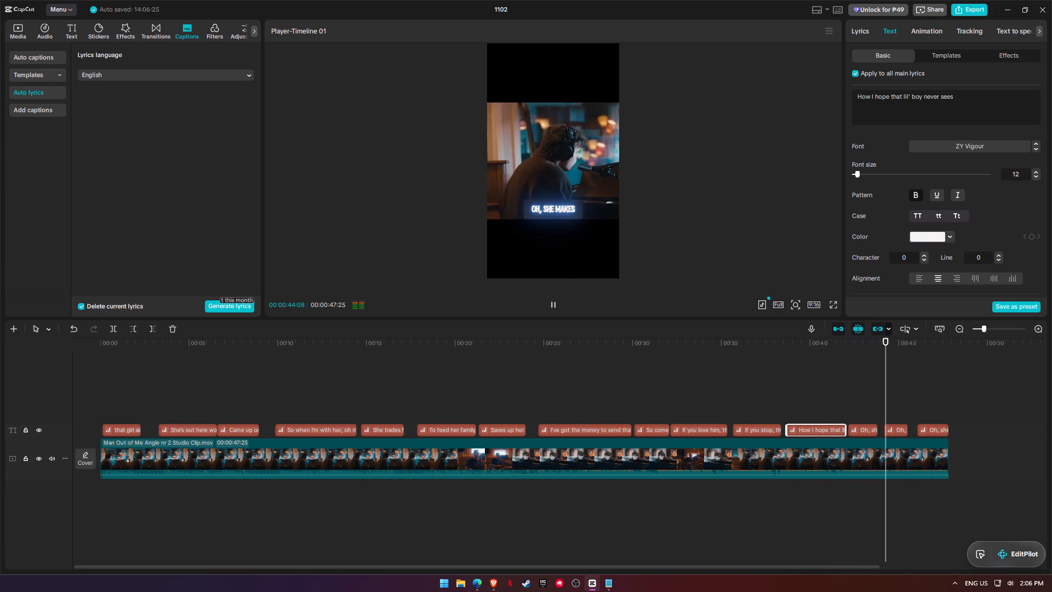
{"action": "key", "text": "space"}
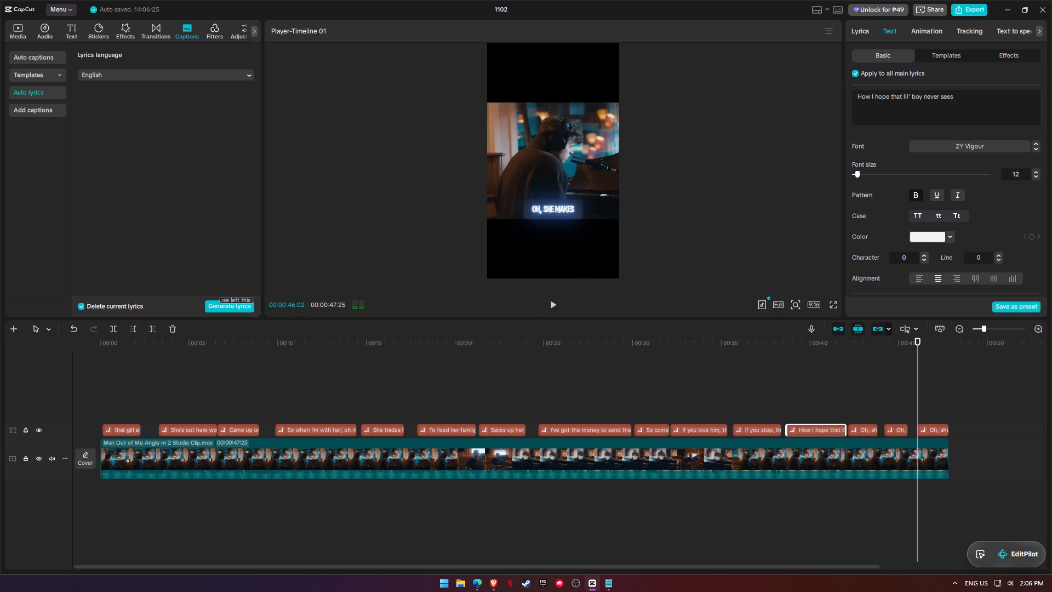
{"action": "left_click_drag", "start_coordinate": [906, 427], "coordinate": [911, 427]}
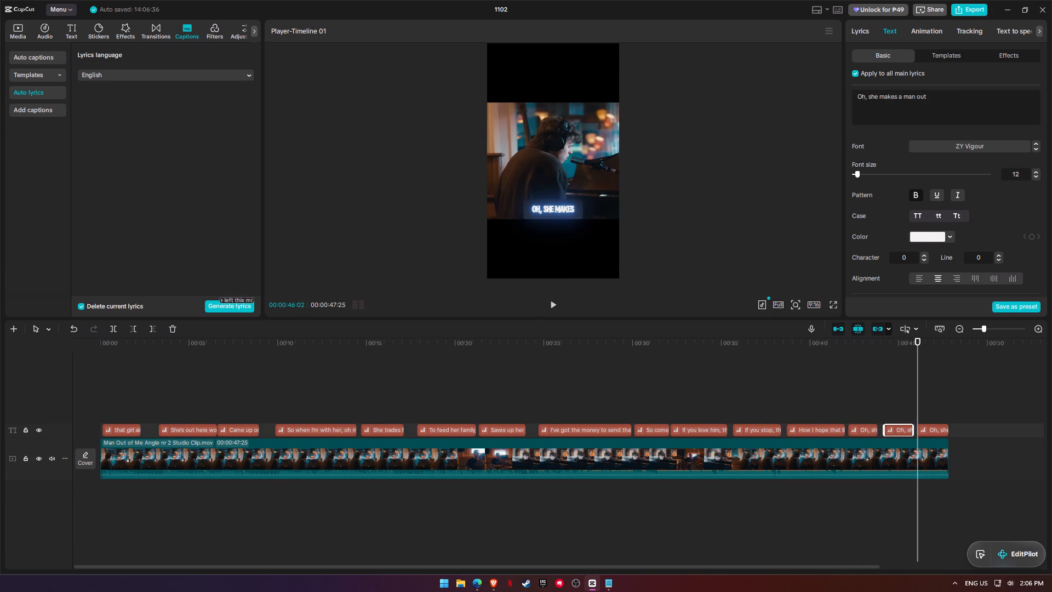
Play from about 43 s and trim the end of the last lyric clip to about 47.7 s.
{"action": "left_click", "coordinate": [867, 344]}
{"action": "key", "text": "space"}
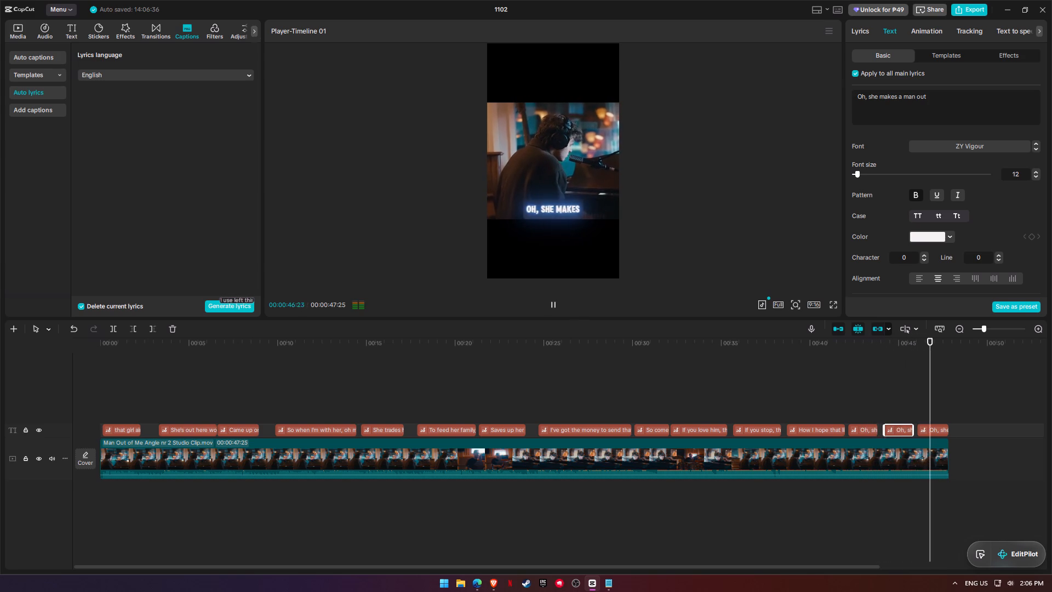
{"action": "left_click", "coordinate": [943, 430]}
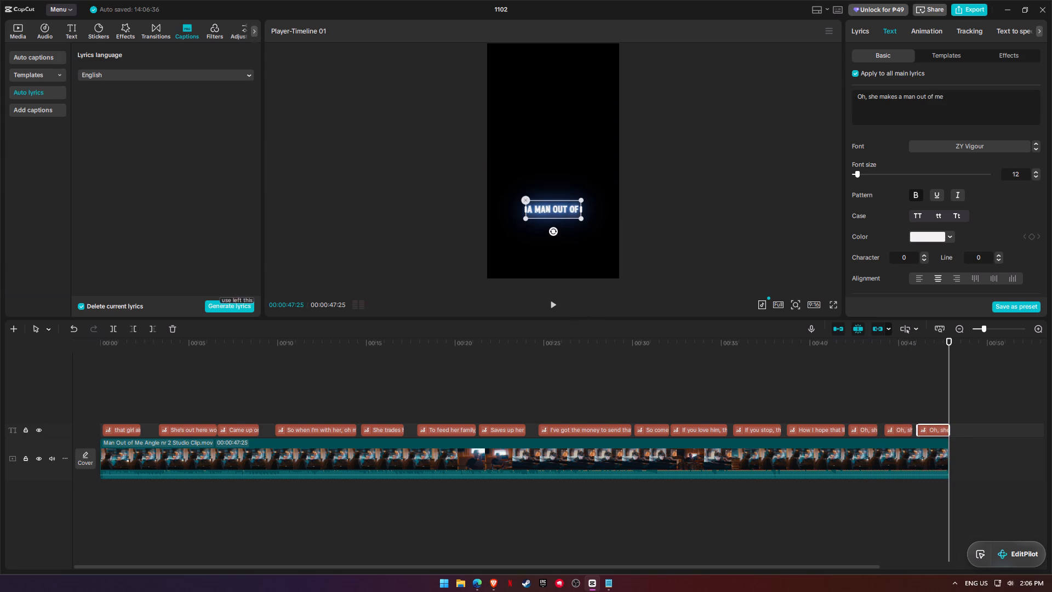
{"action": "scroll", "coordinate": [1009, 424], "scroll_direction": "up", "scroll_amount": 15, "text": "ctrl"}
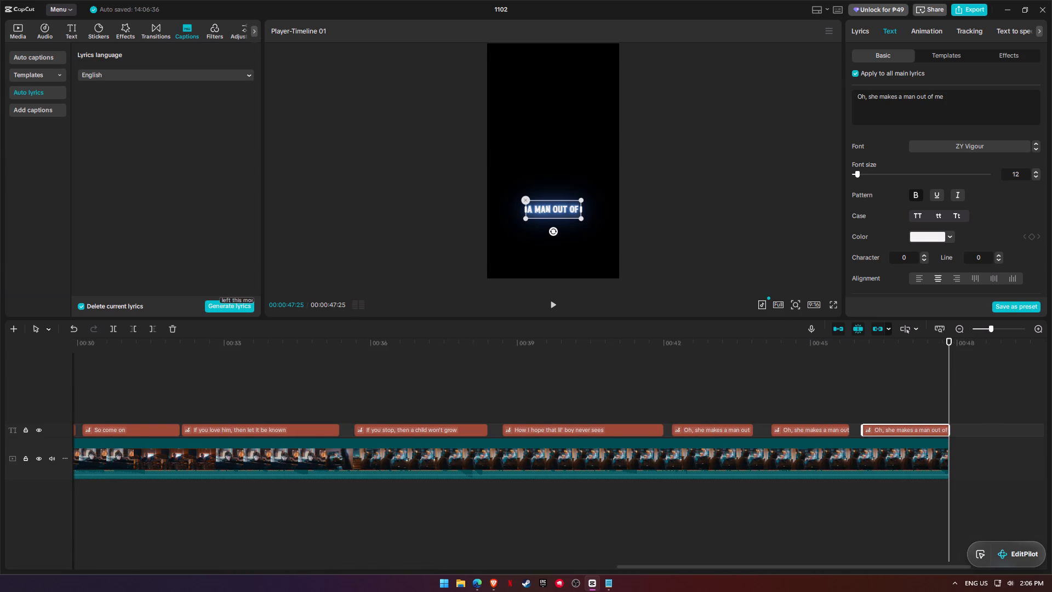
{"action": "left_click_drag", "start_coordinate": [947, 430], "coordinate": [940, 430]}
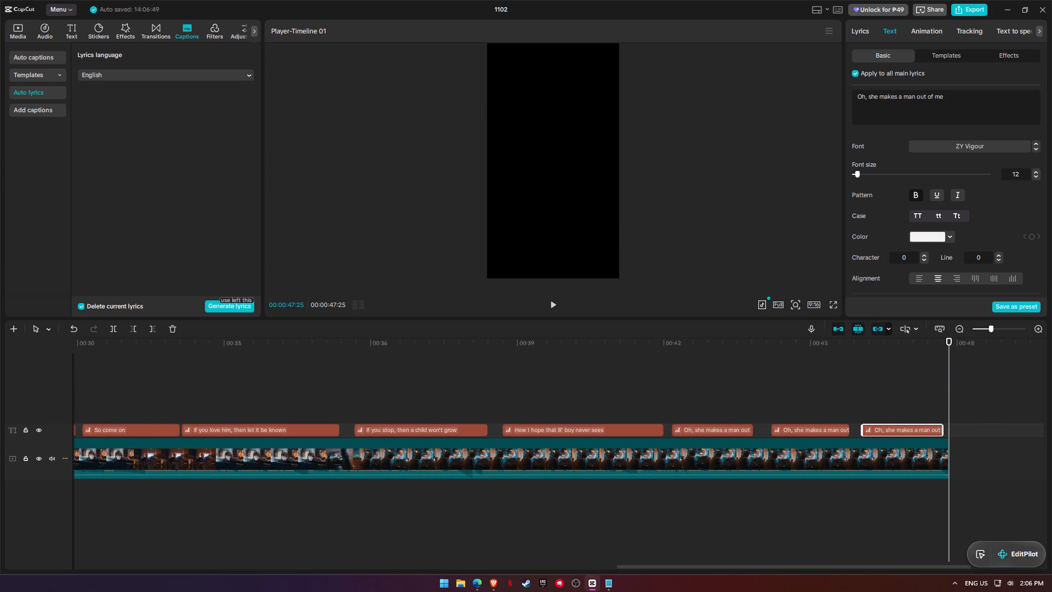
Replay the ending, move the last "Oh, she makes a man out of me" clip to start at about 45.9 s, and extend it to the video's end.
{"action": "left_click", "coordinate": [803, 334]}
{"action": "left_click", "coordinate": [803, 349]}
{"action": "key", "text": "space"}
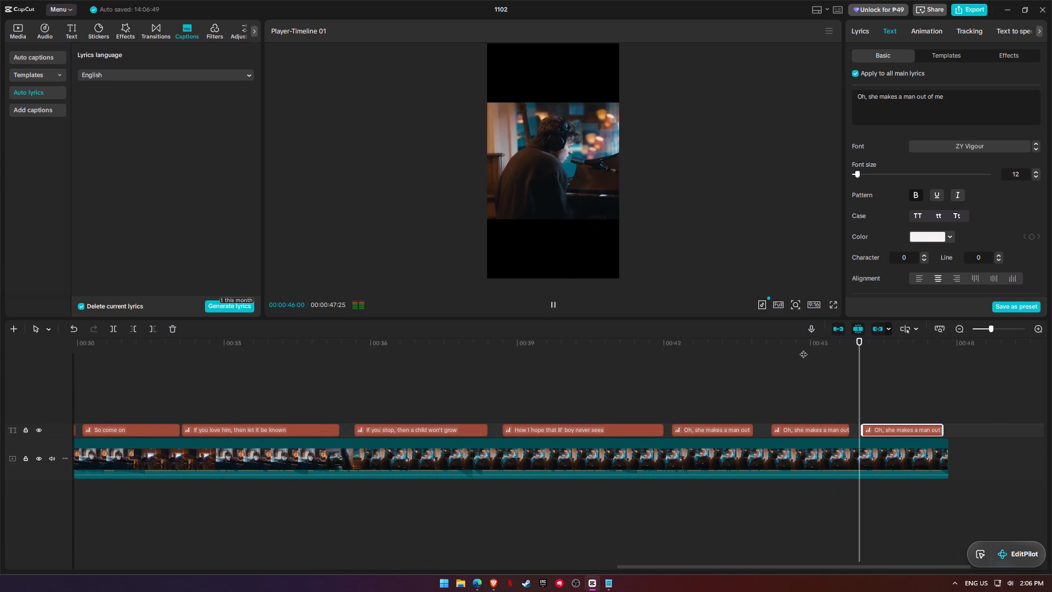
{"action": "key", "text": "space"}
{"action": "left_click_drag", "start_coordinate": [887, 430], "coordinate": [874, 430]}
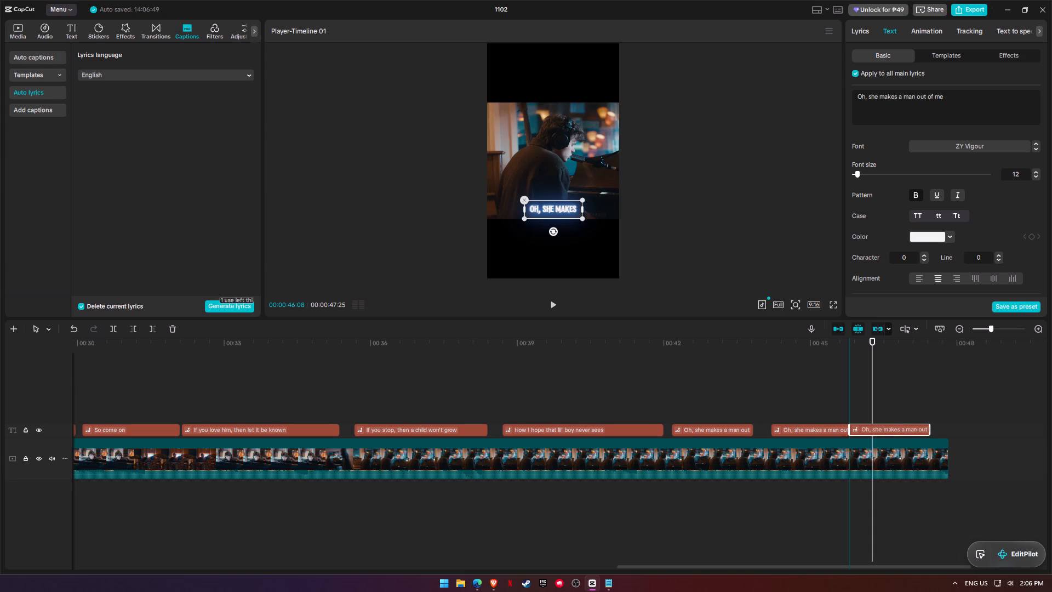
{"action": "left_click_drag", "start_coordinate": [874, 430], "coordinate": [879, 430]}
{"action": "left_click_drag", "start_coordinate": [935, 429], "coordinate": [943, 429]}
Replay the ending and move the second-to-last lyric clip, "Oh, she makes a man out", to start at about 44 s.
{"action": "left_click", "coordinate": [785, 345]}
{"action": "key", "text": "space"}
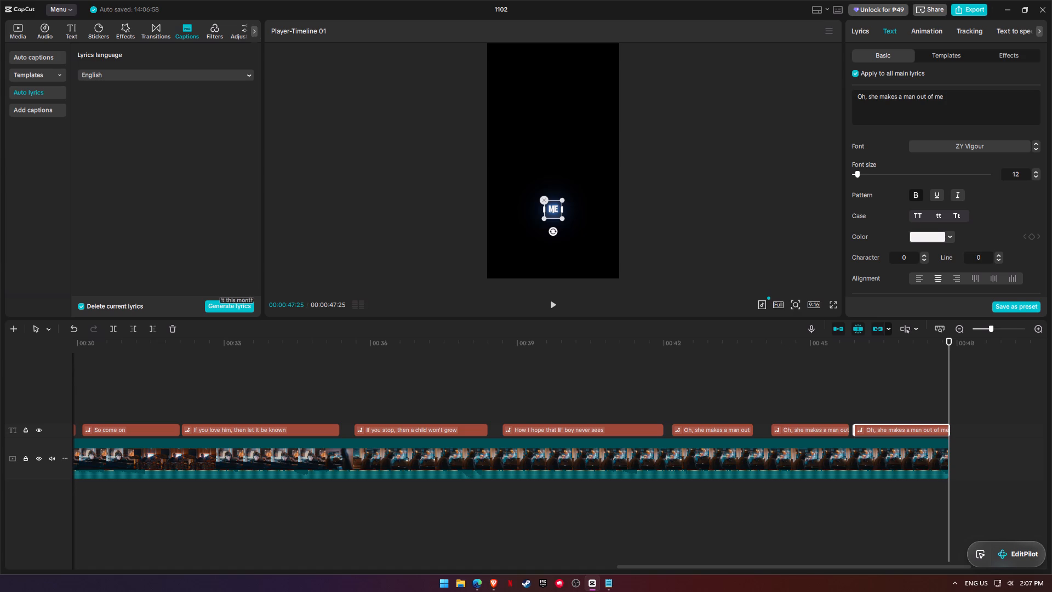
{"action": "scroll", "coordinate": [991, 424], "scroll_direction": "up", "scroll_amount": 5, "text": "ctrl"}
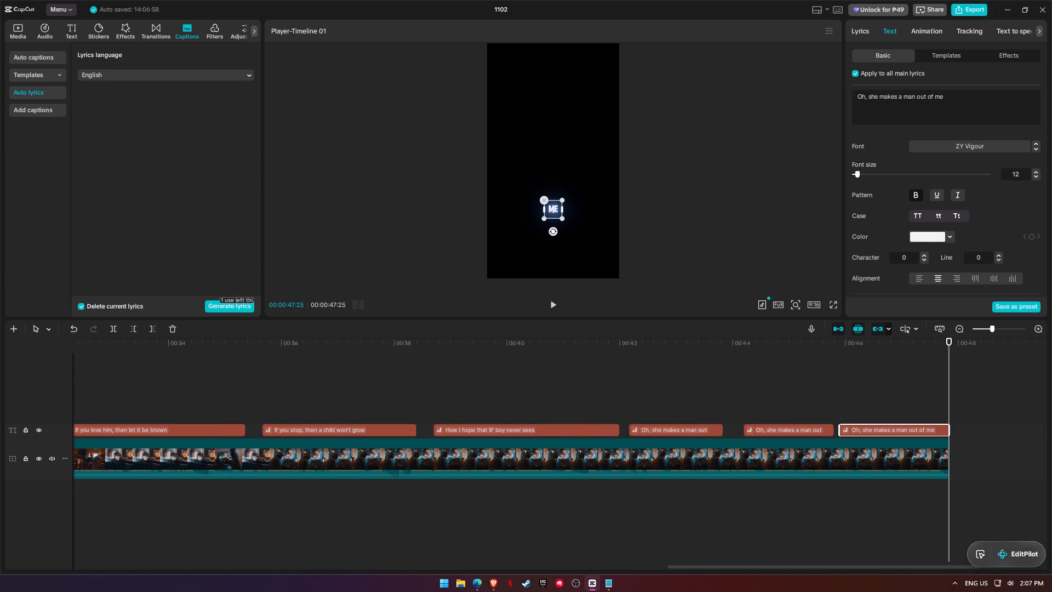
{"action": "scroll", "coordinate": [992, 423], "scroll_direction": "up", "scroll_amount": 10, "text": "ctrl"}
{"action": "left_click", "coordinate": [445, 349]}
{"action": "key", "text": "space"}
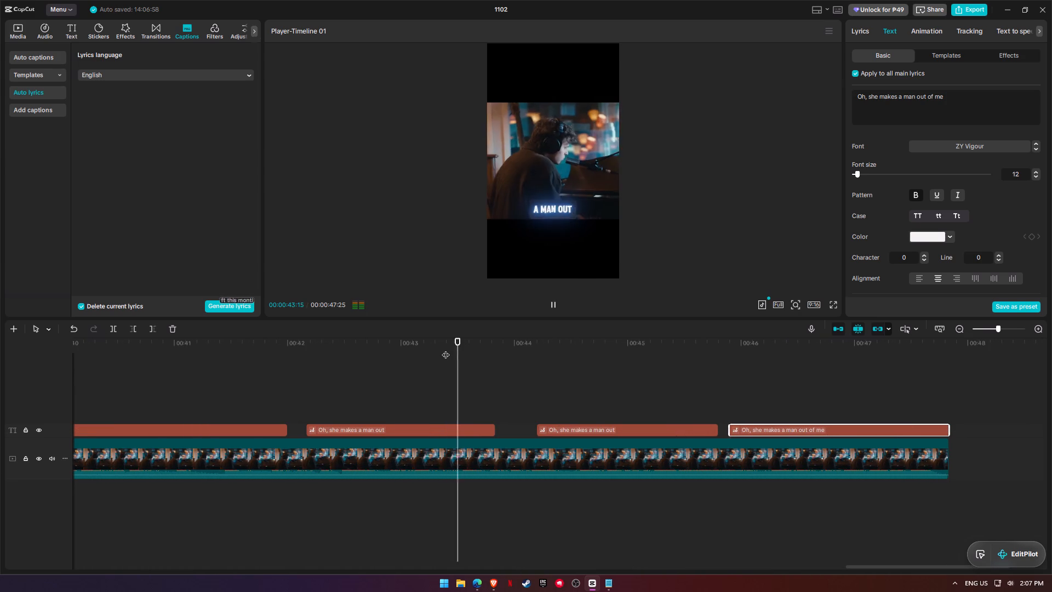
{"action": "key", "text": "space"}
{"action": "left_click_drag", "start_coordinate": [571, 430], "coordinate": [555, 430]}
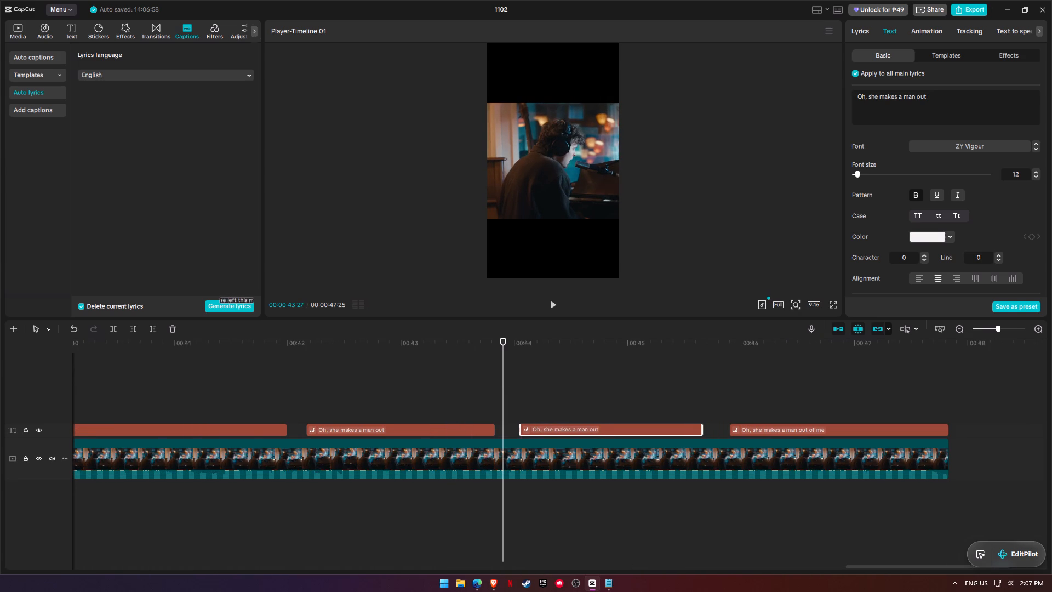
{"action": "left_click_drag", "start_coordinate": [555, 430], "coordinate": [544, 430]}
Play on, move the last lyric clip to start at about 45.7 s, extend its end to about 47.8 s, and replay the ending.
{"action": "key", "text": "space"}
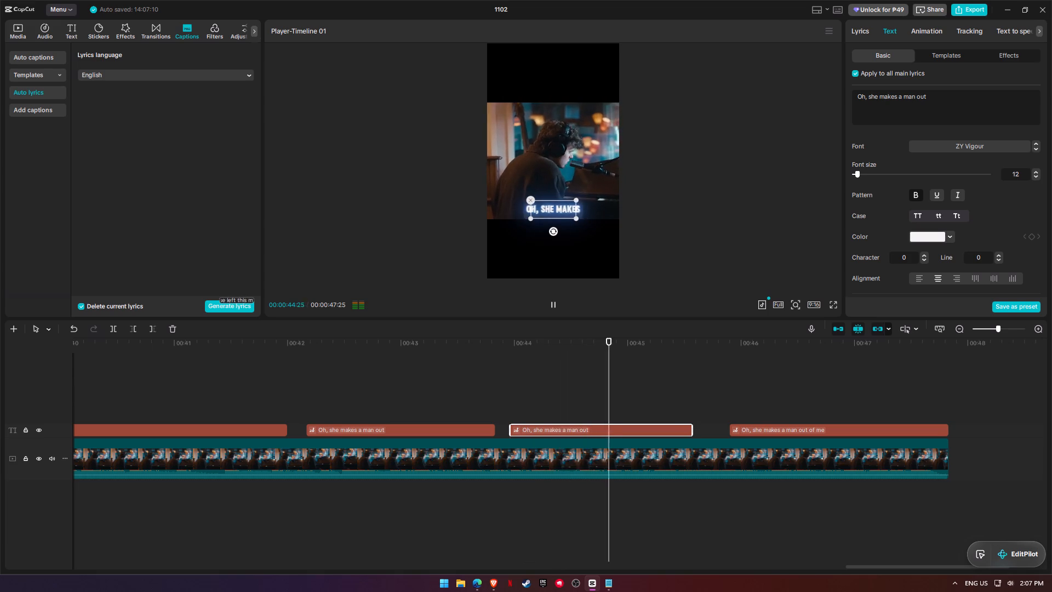
{"action": "key", "text": "space"}
{"action": "left_click_drag", "start_coordinate": [780, 428], "coordinate": [767, 428]}
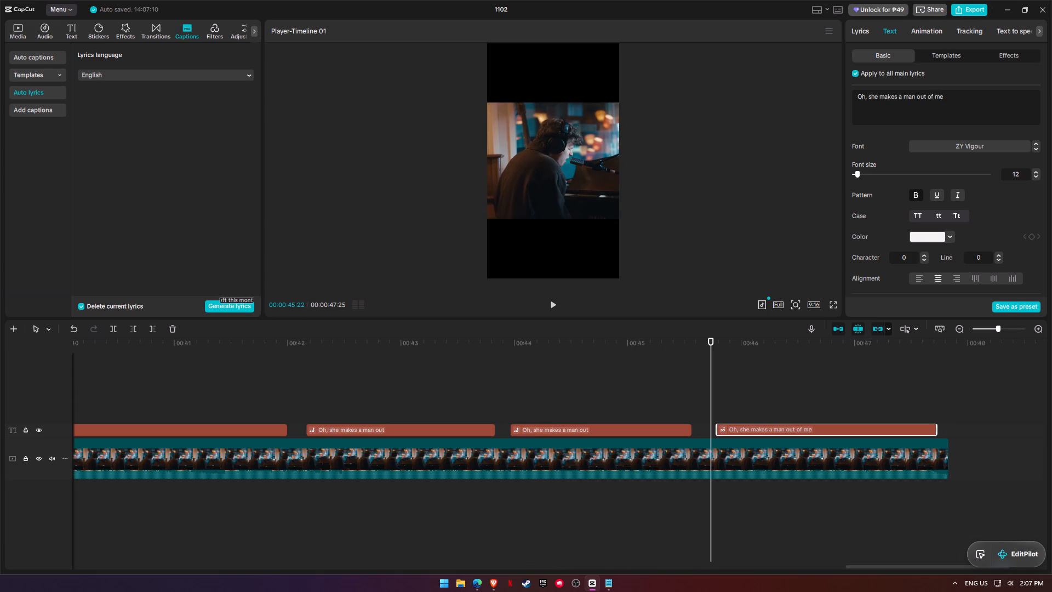
{"action": "left_click_drag", "start_coordinate": [767, 428], "coordinate": [762, 428]}
{"action": "left_click_drag", "start_coordinate": [930, 430], "coordinate": [943, 430]}
{"action": "left_click", "coordinate": [569, 337]}
{"action": "key", "text": "space"}
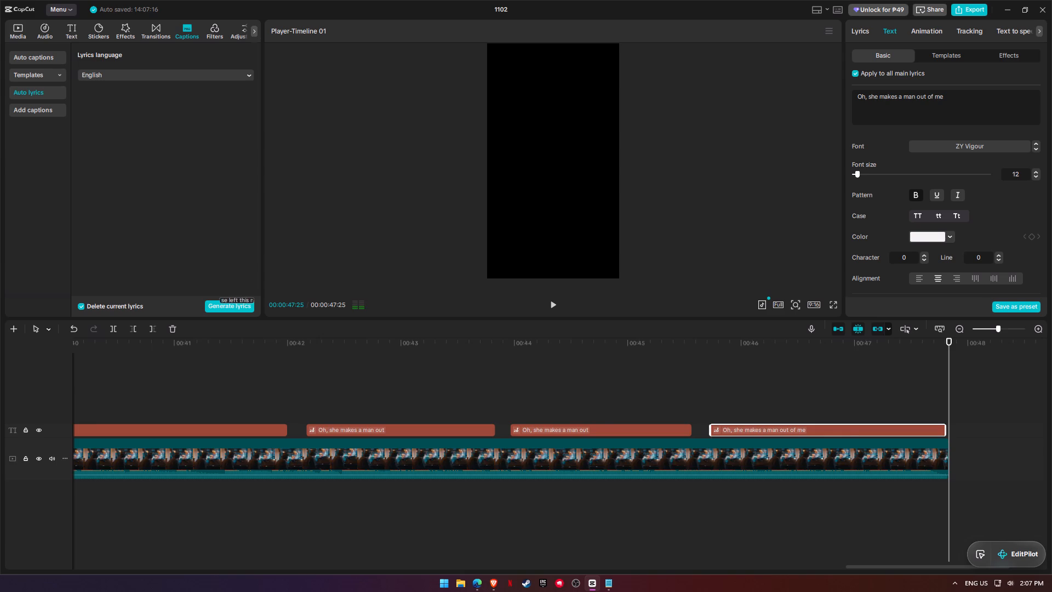
Add a text clip at about 30 s using the favourite text effect with white lettering and a pink outline.
{"action": "scroll", "coordinate": [818, 415], "scroll_direction": "down", "scroll_amount": 20, "text": "ctrl"}
{"action": "scroll", "coordinate": [818, 415], "scroll_direction": "down", "scroll_amount": 12, "text": "ctrl"}
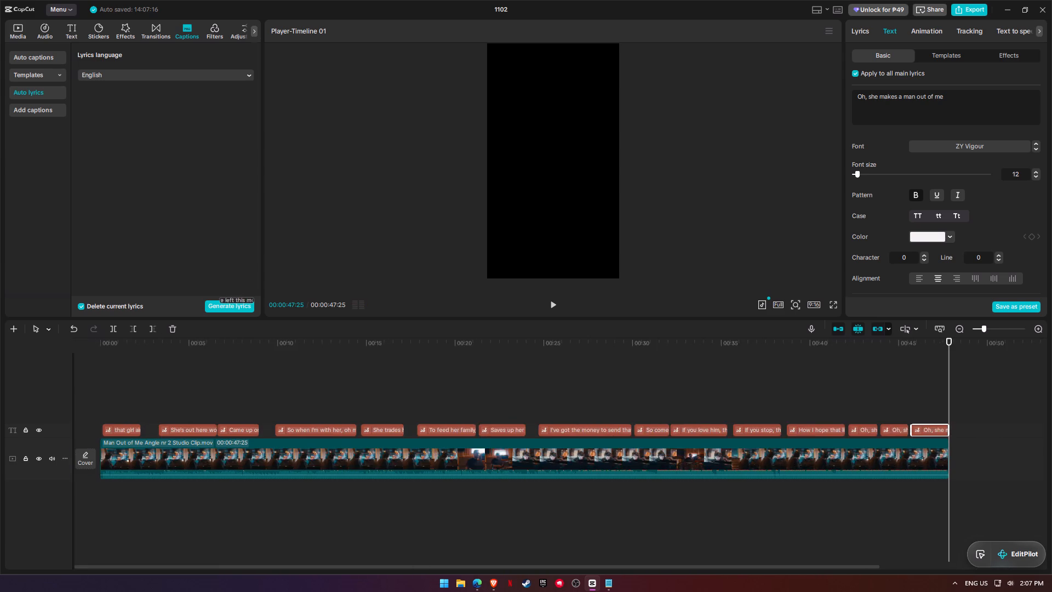
{"action": "scroll", "coordinate": [532, 504], "scroll_direction": "down", "scroll_amount": 8, "text": "ctrl"}
{"action": "left_click", "coordinate": [438, 568]}
{"action": "left_click", "coordinate": [264, 379]}
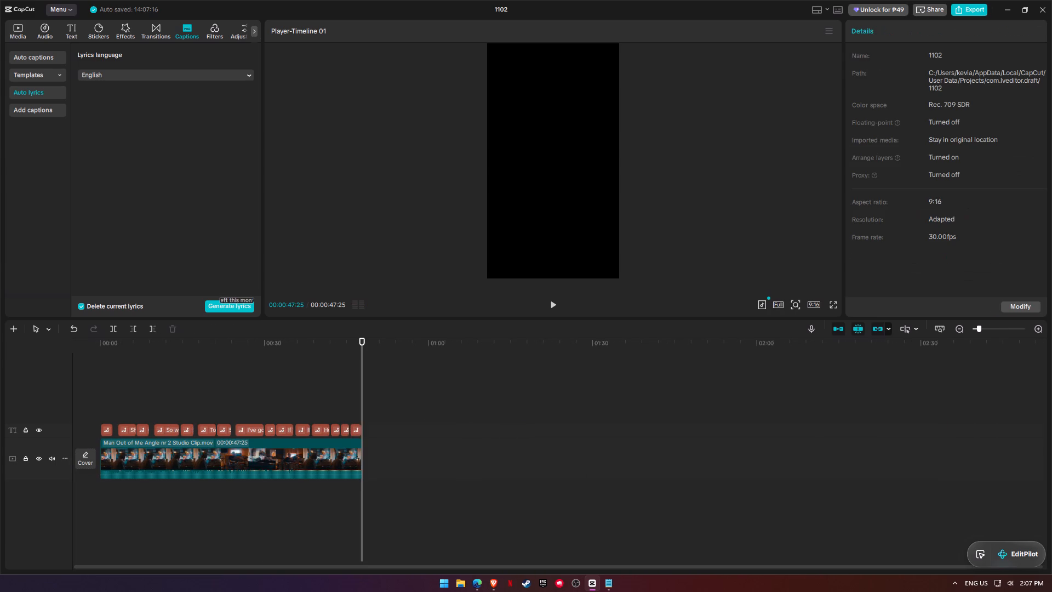
{"action": "left_click", "coordinate": [65, 29]}
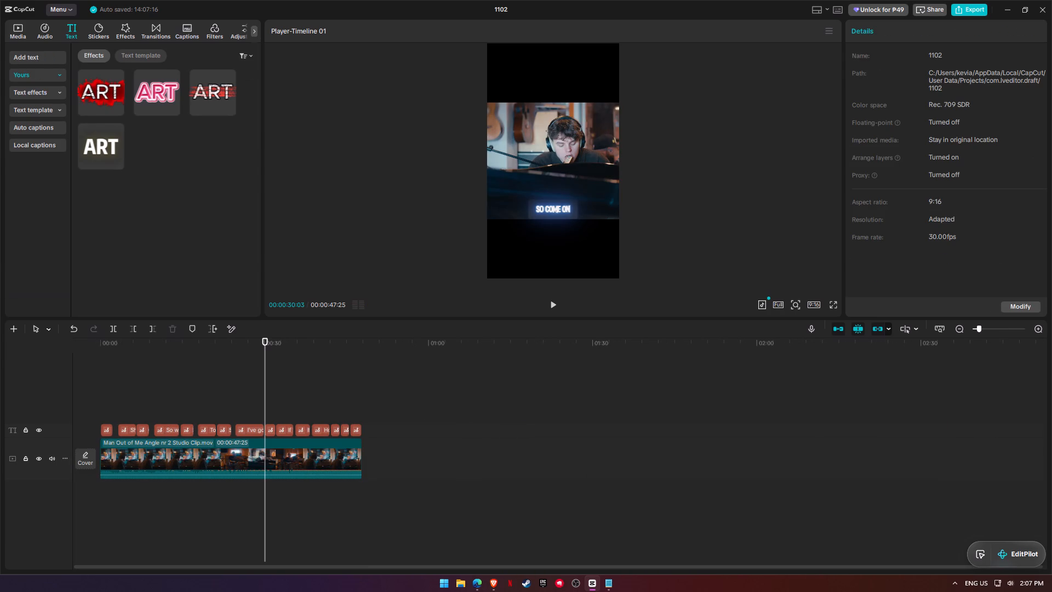
{"action": "left_click", "coordinate": [39, 58]}
{"action": "left_click", "coordinate": [24, 72]}
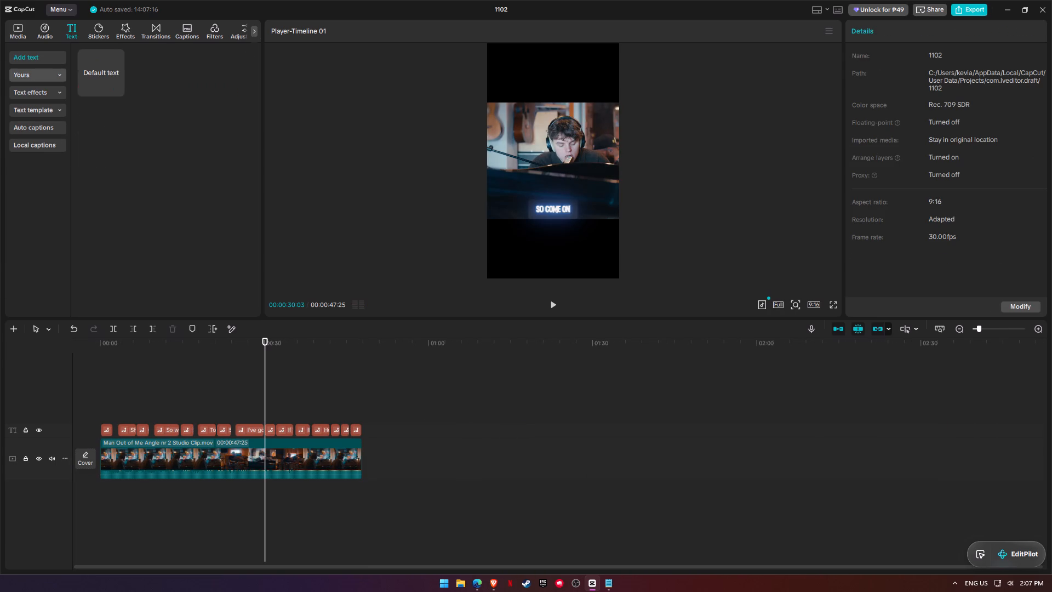
{"action": "left_click", "coordinate": [162, 90]}
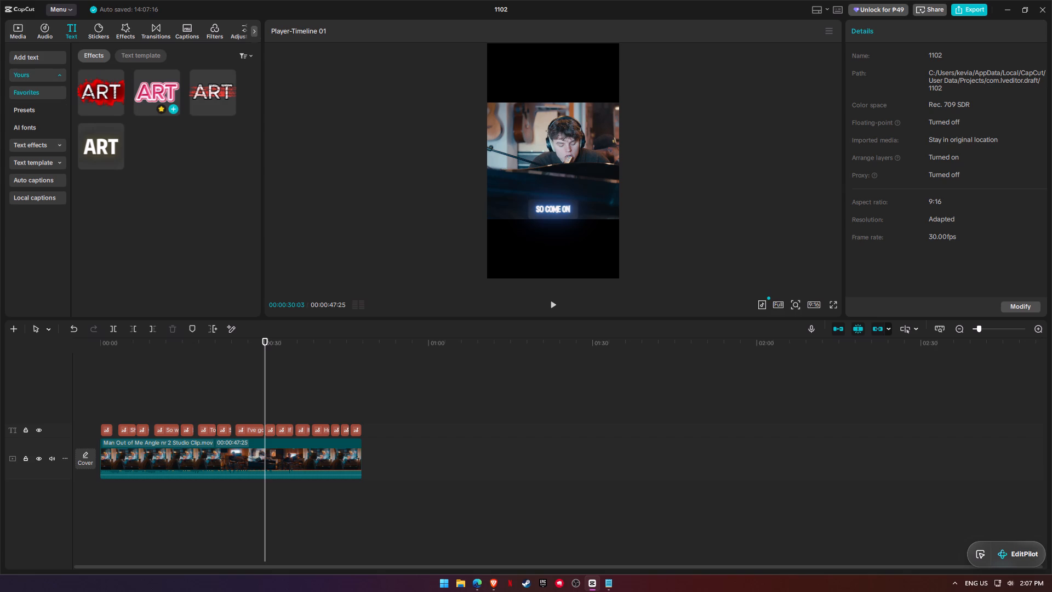
{"action": "left_click", "coordinate": [559, 154]}
{"action": "double_click", "coordinate": [559, 162]}
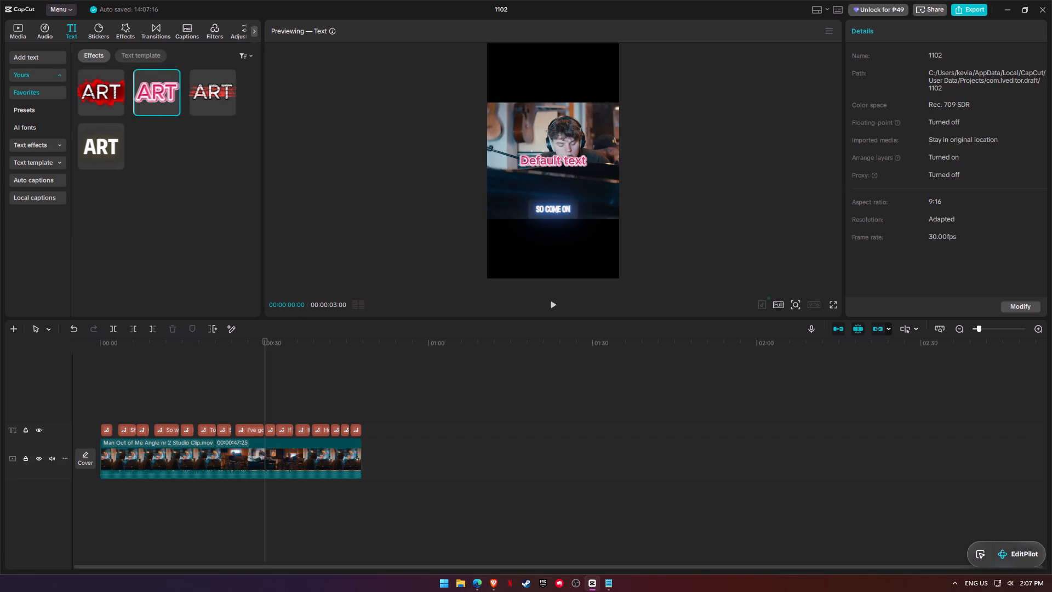
{"action": "scroll", "coordinate": [290, 408], "scroll_direction": "up", "scroll_amount": 11, "text": "ctrl"}
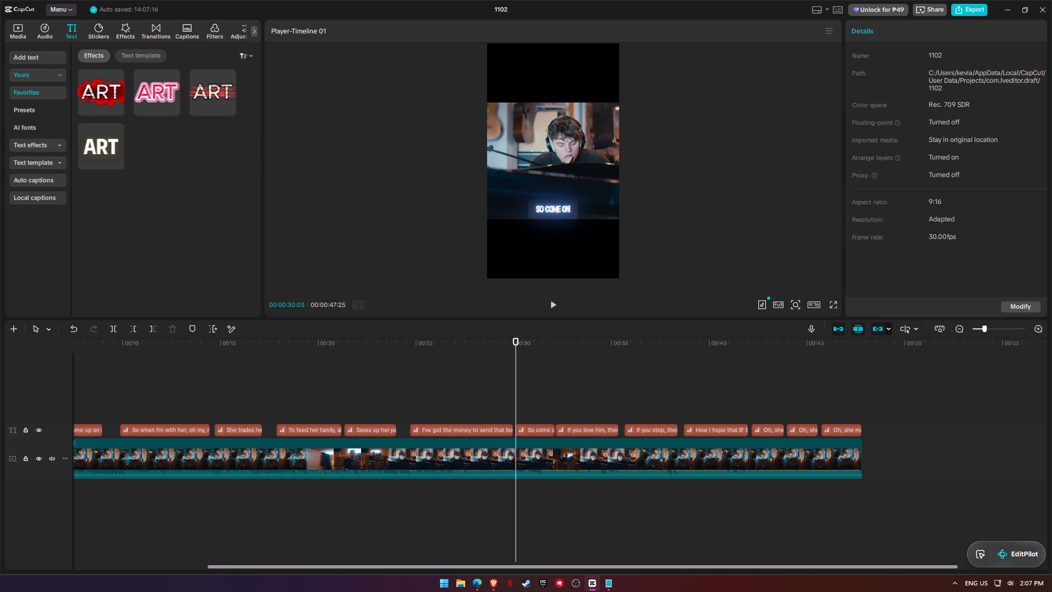
{"action": "left_click_drag", "start_coordinate": [369, 567], "coordinate": [141, 566]}
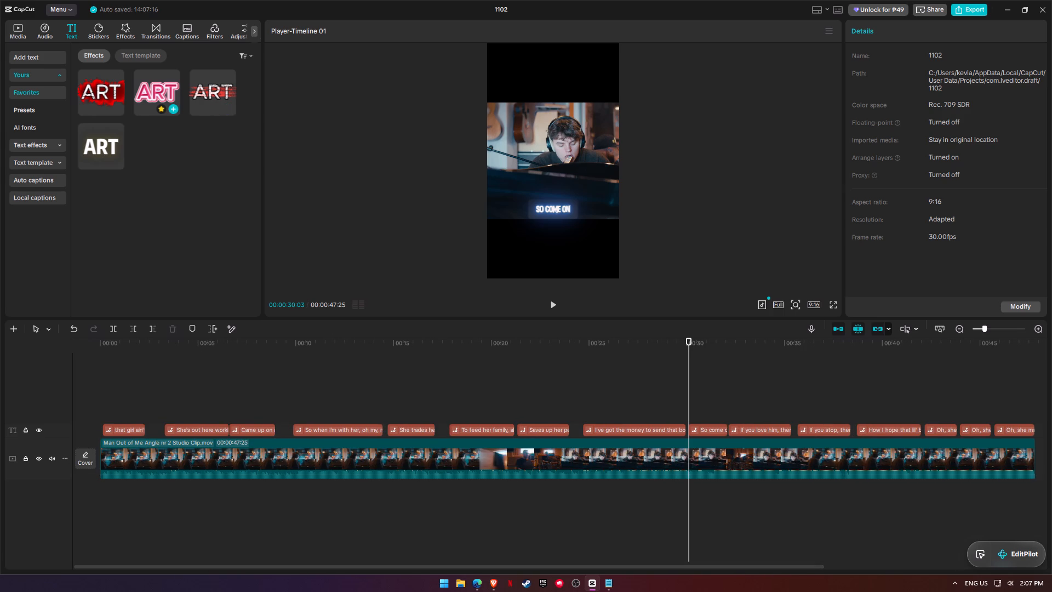
{"action": "left_click", "coordinate": [171, 106]}
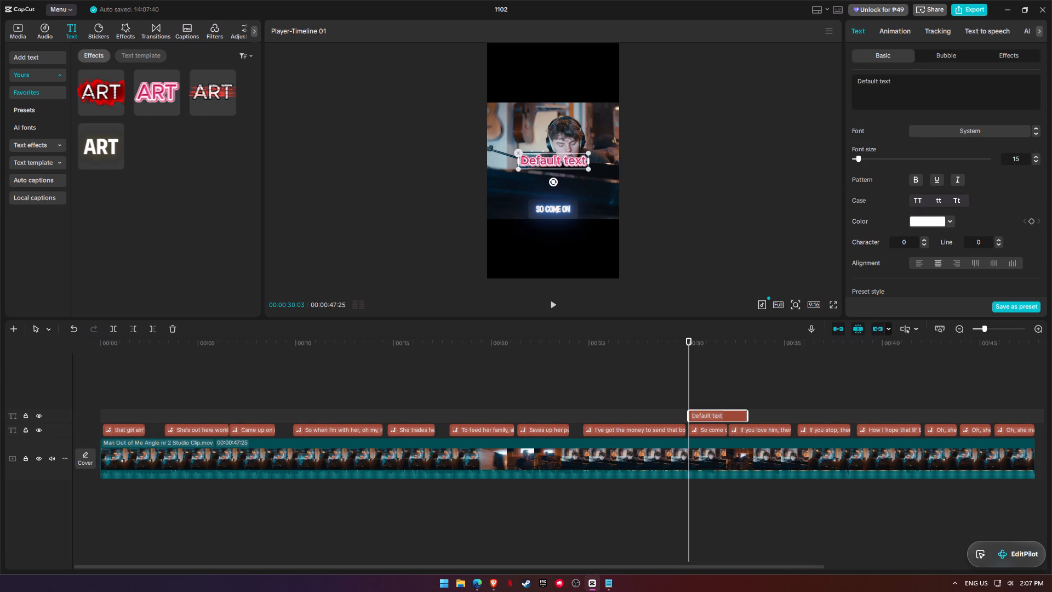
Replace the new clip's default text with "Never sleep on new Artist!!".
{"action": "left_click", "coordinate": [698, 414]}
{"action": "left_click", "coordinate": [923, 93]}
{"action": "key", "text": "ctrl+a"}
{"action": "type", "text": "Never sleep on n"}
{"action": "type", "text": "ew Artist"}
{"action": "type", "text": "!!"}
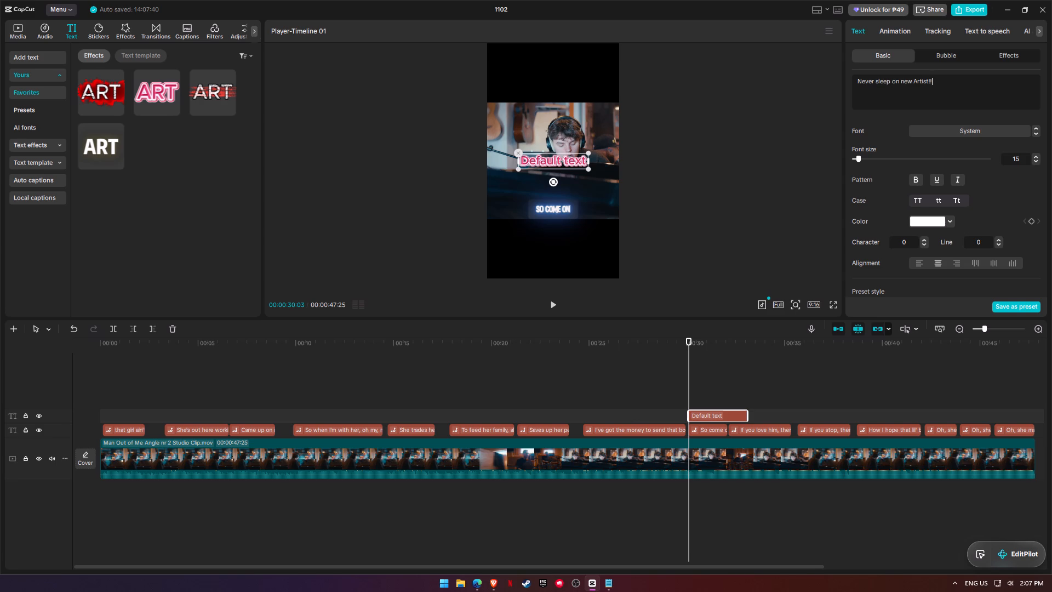
Enable the Curve option for the new pink-outlined text.
{"action": "scroll", "coordinate": [947, 196], "scroll_direction": "down", "scroll_amount": 15}
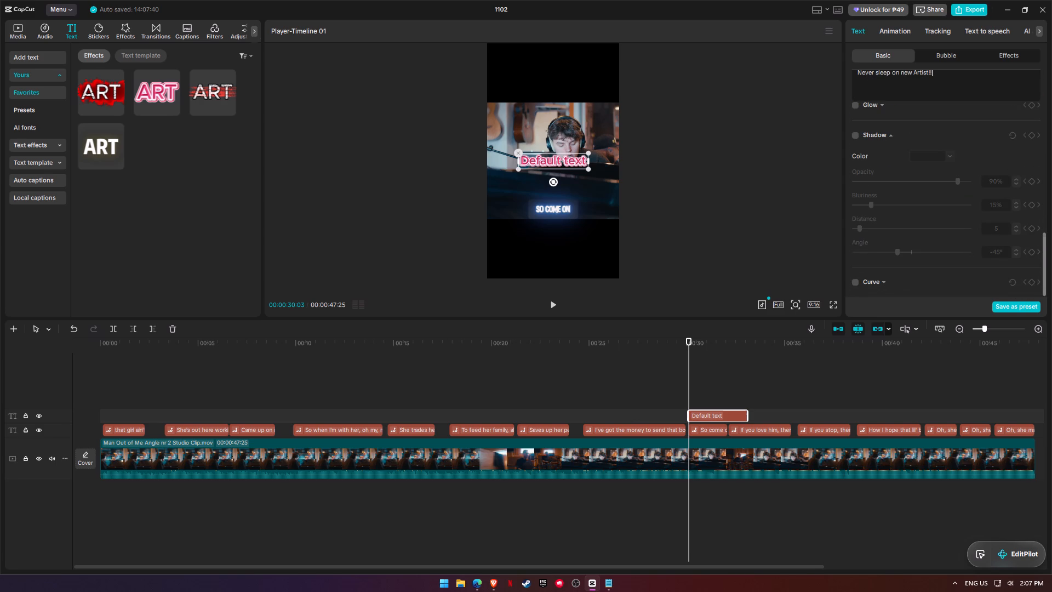
{"action": "left_click", "coordinate": [857, 281]}
{"action": "scroll", "coordinate": [911, 263], "scroll_direction": "down", "scroll_amount": 2}
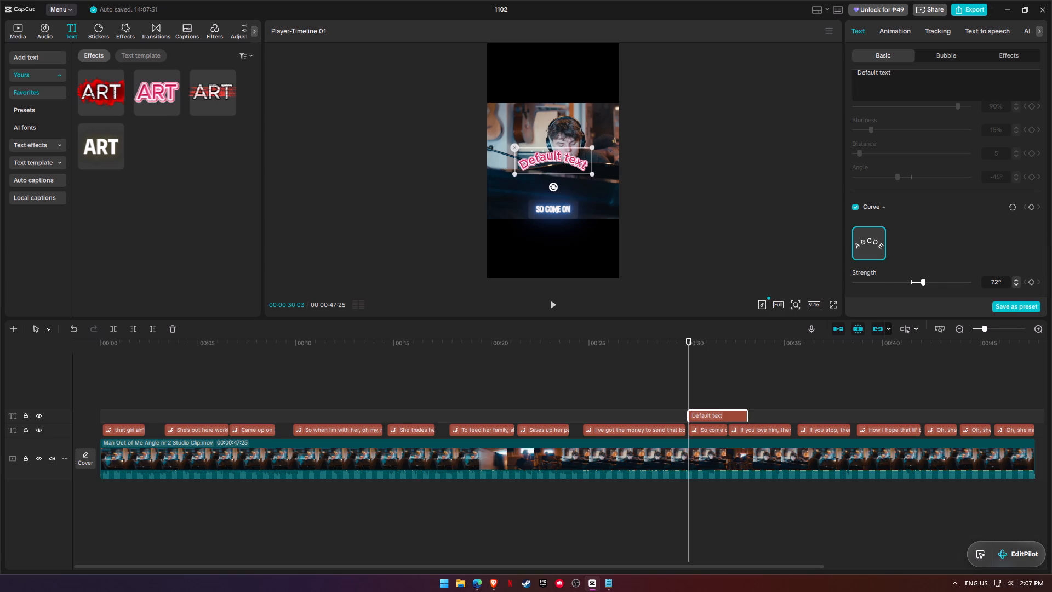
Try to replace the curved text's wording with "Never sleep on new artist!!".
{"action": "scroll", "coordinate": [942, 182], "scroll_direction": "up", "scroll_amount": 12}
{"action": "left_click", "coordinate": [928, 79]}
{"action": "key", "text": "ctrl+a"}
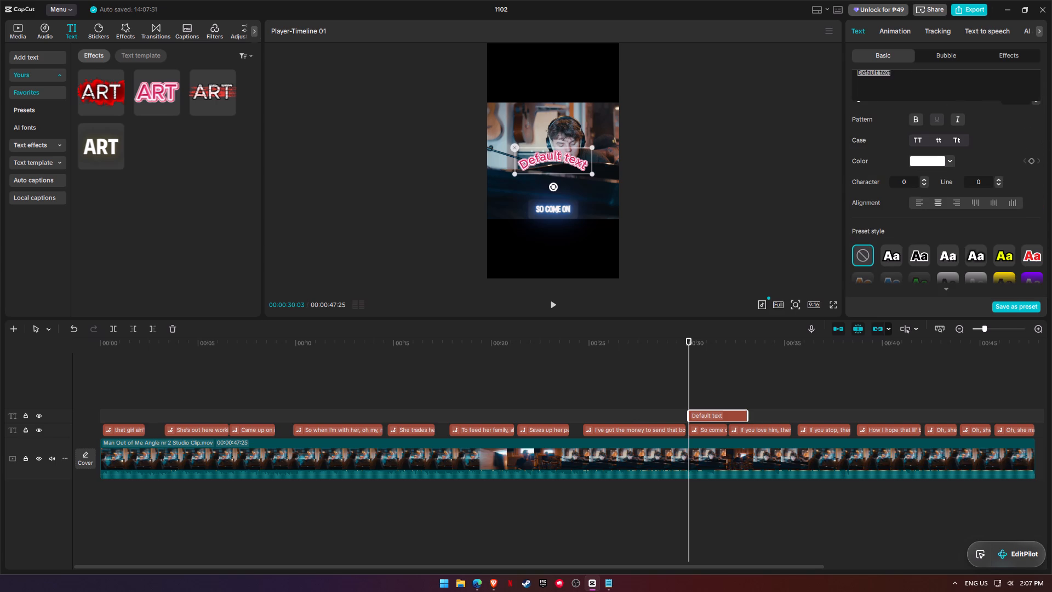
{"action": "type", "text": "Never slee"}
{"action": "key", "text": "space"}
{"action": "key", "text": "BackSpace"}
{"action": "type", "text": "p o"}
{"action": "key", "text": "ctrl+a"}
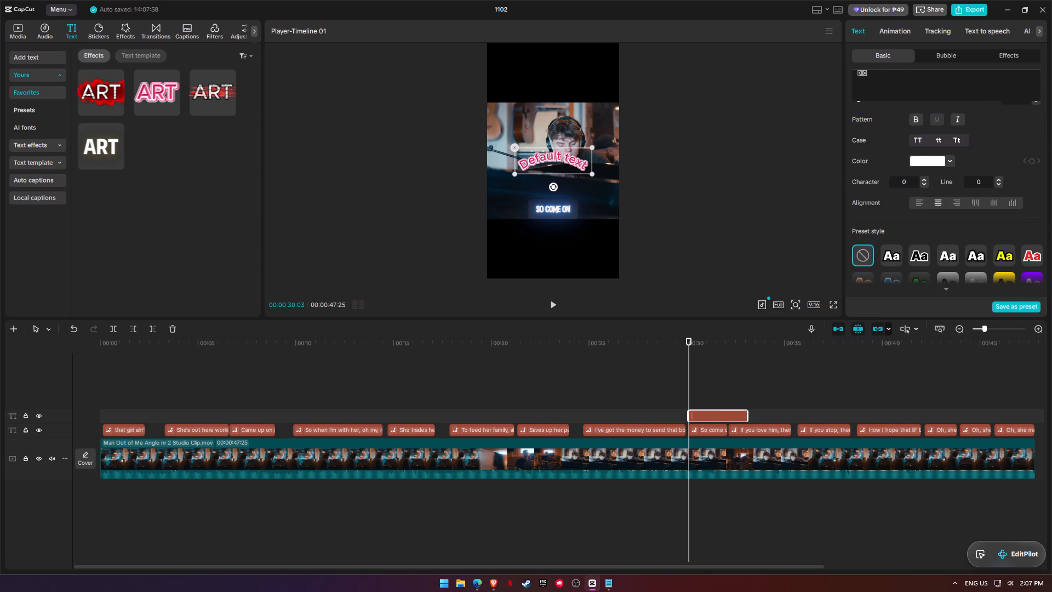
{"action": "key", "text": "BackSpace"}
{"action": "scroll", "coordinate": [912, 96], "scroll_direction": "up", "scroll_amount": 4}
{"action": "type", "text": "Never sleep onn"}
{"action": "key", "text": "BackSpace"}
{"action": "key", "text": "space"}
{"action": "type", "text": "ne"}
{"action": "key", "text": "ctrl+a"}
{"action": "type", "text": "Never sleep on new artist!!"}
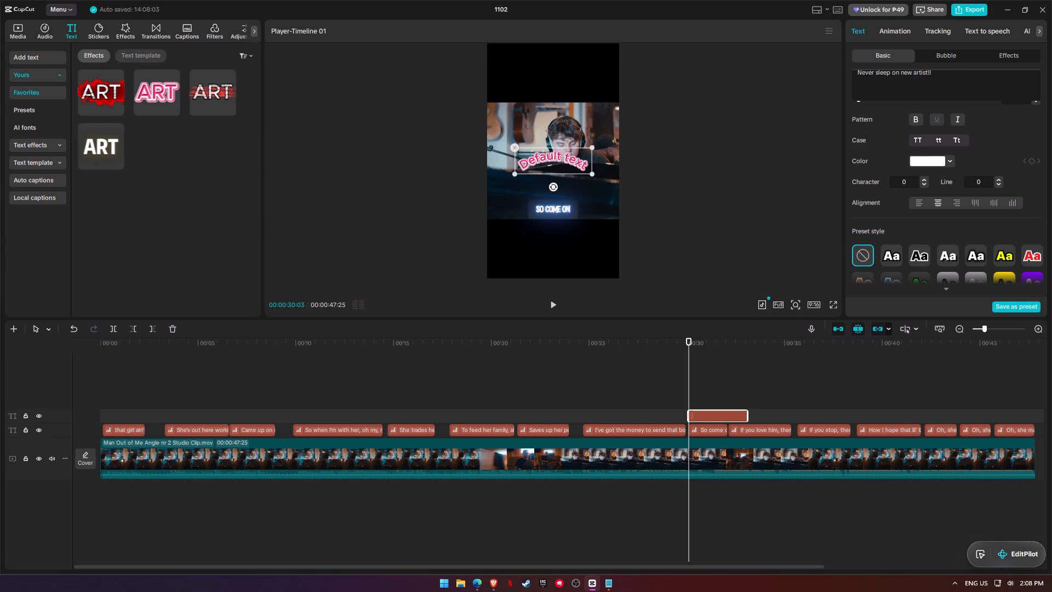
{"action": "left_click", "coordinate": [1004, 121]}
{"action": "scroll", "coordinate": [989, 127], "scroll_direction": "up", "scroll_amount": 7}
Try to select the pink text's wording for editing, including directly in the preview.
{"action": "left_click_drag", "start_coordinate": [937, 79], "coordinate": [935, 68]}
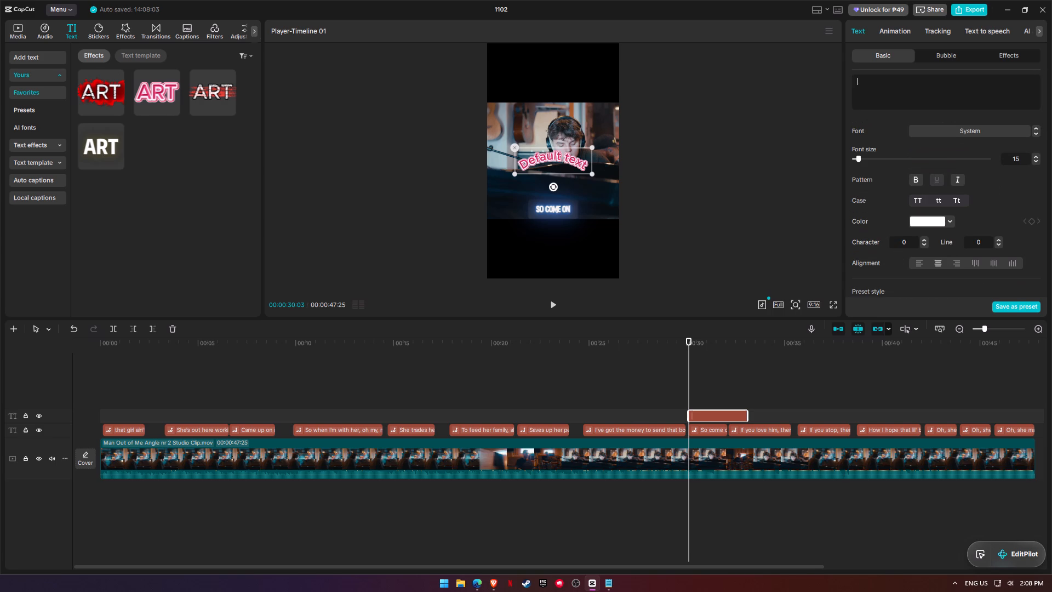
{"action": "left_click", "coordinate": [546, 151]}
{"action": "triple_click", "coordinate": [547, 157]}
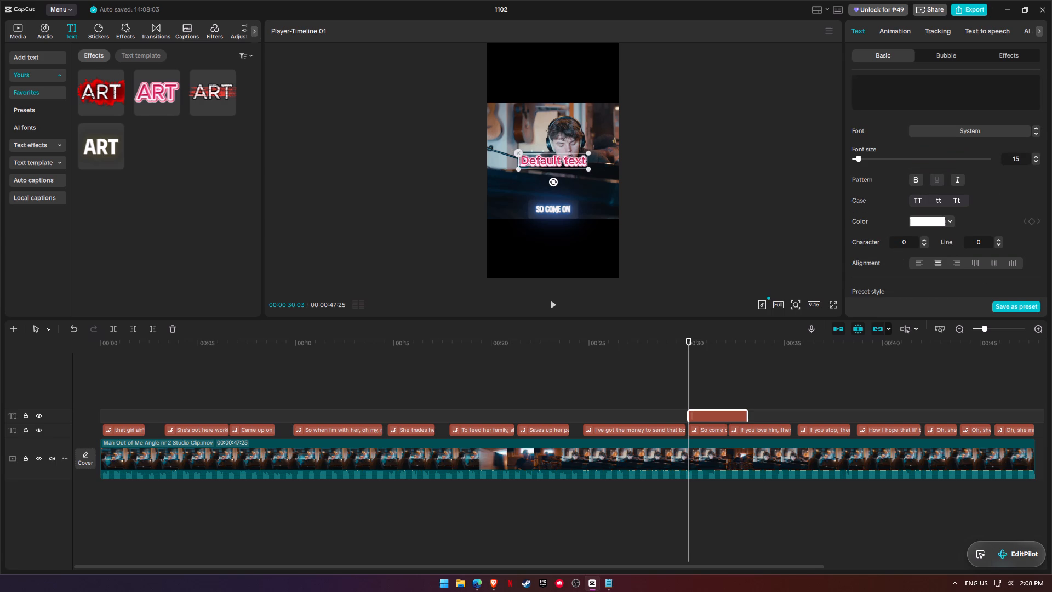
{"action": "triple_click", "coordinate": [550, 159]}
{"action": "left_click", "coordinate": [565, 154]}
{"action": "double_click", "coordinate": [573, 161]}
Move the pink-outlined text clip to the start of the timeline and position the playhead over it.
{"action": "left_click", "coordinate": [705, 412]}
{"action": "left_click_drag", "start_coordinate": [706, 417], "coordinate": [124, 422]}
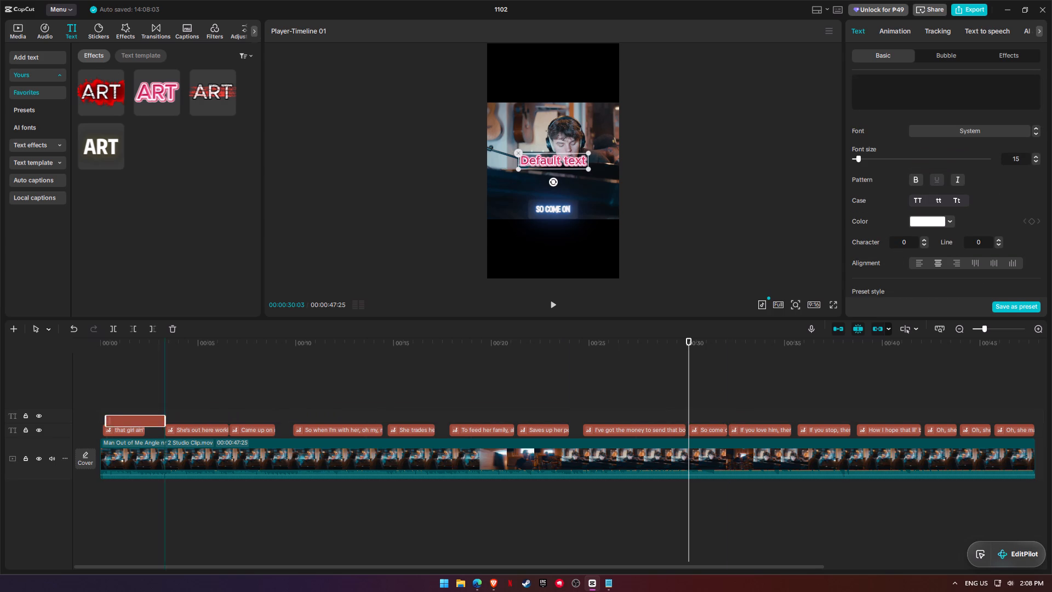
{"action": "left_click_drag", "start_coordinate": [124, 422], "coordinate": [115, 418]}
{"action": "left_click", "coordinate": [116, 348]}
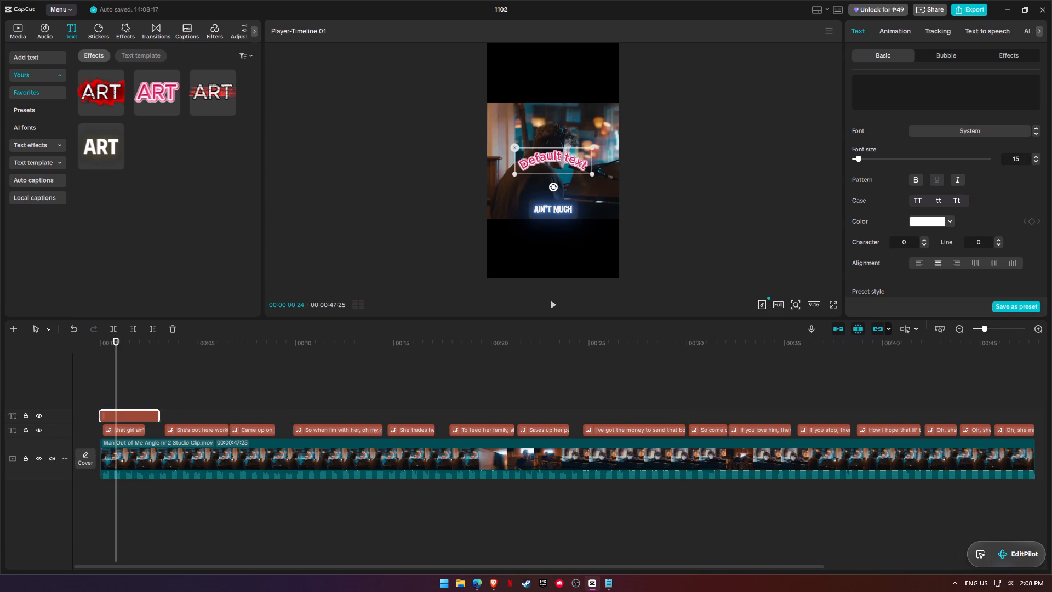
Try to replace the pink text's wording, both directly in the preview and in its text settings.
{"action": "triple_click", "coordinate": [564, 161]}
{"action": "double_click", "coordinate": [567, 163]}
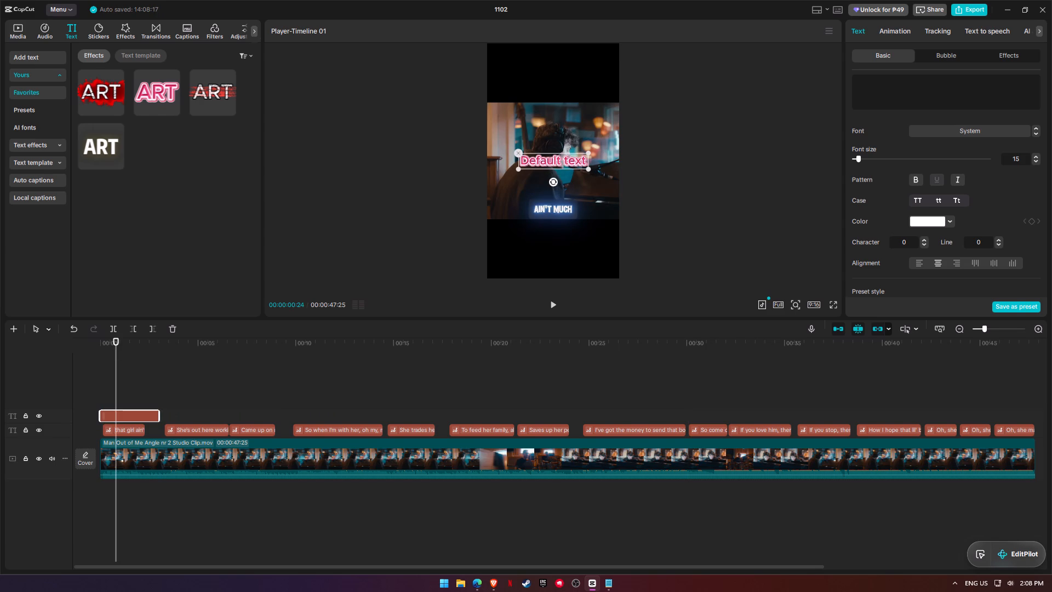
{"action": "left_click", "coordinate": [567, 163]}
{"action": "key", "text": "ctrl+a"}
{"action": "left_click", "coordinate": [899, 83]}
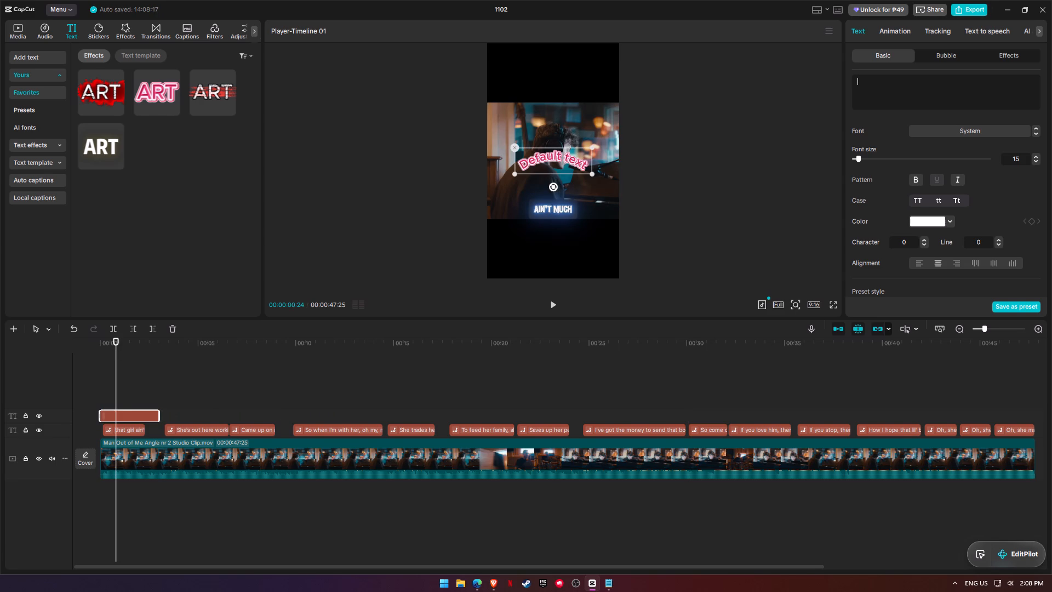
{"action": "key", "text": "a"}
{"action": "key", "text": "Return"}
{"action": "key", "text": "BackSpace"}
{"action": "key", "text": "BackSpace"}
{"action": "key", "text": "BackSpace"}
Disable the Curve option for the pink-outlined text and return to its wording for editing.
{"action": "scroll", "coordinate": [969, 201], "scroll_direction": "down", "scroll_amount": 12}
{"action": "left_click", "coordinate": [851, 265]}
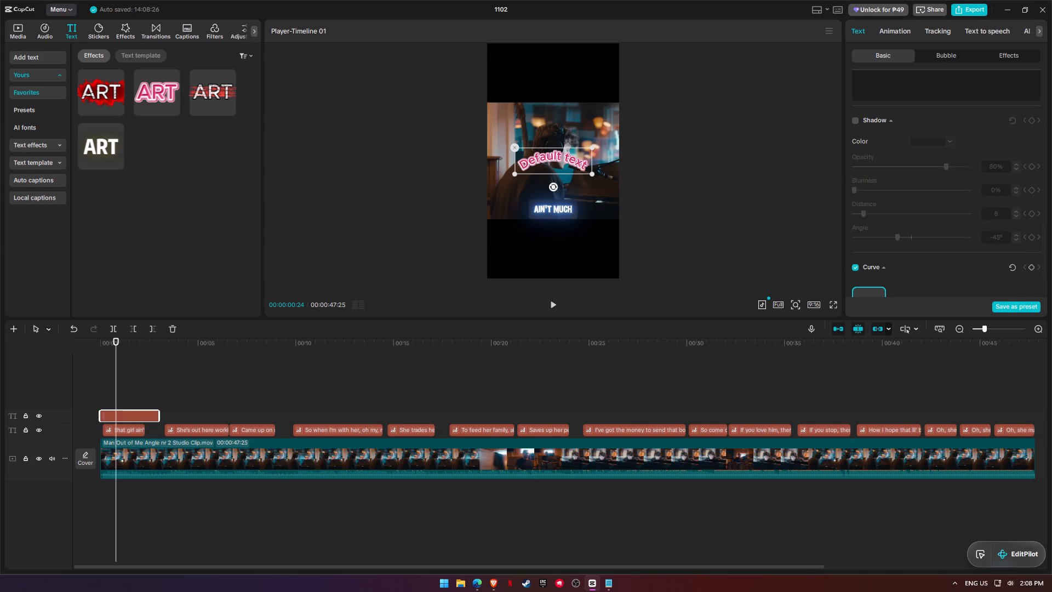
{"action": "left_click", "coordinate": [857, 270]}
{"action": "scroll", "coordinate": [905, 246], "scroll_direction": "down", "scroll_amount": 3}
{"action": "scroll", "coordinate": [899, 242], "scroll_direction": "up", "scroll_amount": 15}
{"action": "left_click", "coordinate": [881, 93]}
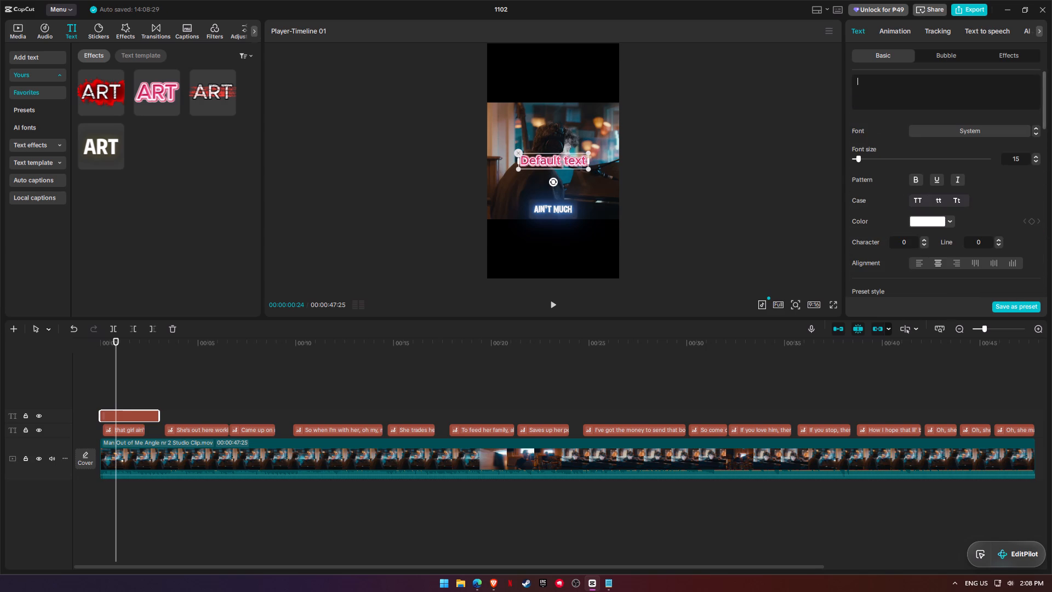
Delete the pink-outlined text clip from the timeline.
{"action": "left_click", "coordinate": [542, 159]}
{"action": "key", "text": "BackSpace"}
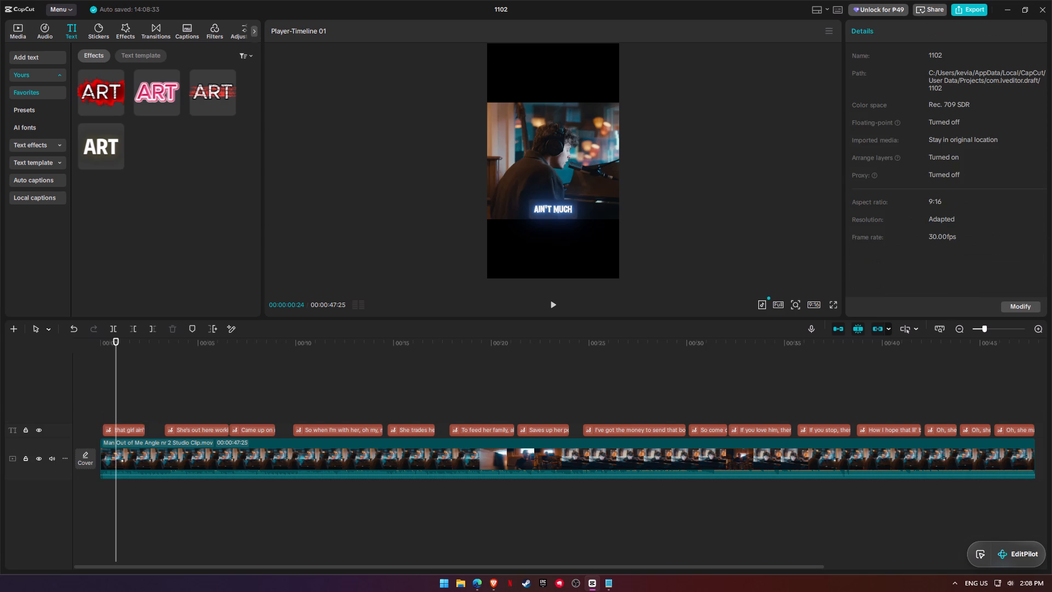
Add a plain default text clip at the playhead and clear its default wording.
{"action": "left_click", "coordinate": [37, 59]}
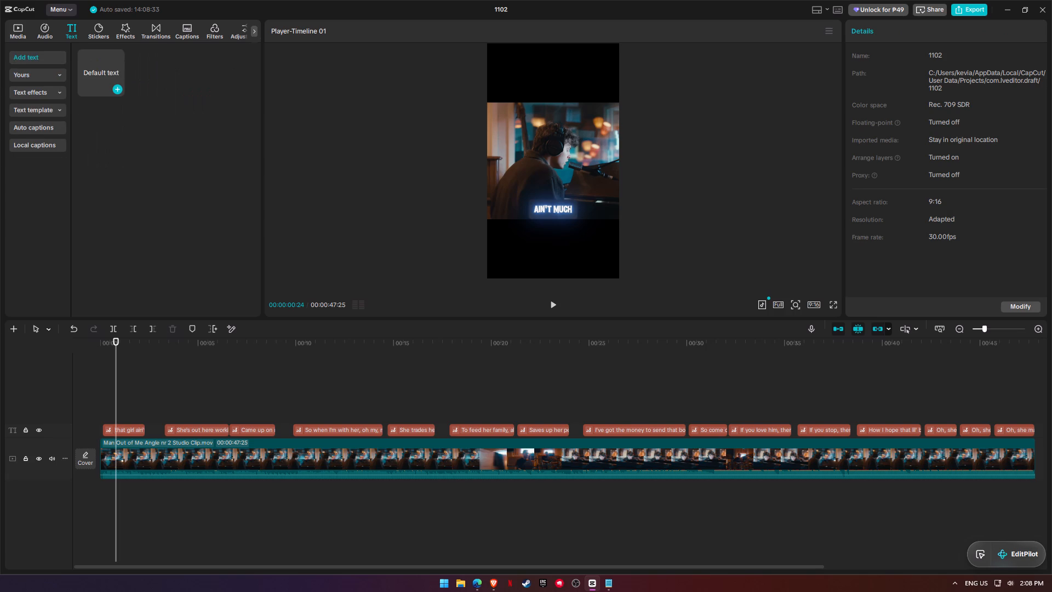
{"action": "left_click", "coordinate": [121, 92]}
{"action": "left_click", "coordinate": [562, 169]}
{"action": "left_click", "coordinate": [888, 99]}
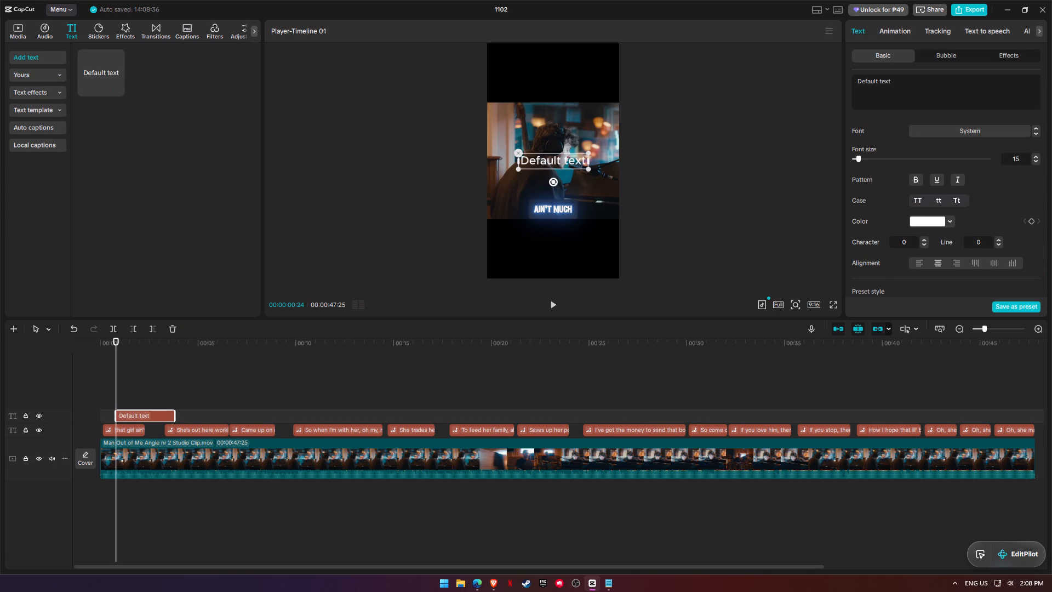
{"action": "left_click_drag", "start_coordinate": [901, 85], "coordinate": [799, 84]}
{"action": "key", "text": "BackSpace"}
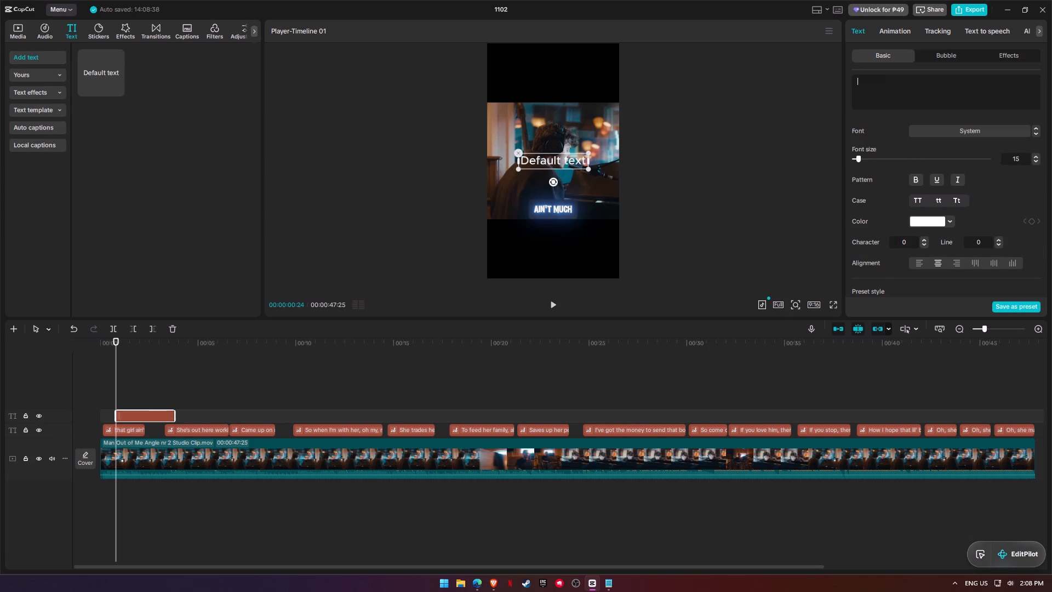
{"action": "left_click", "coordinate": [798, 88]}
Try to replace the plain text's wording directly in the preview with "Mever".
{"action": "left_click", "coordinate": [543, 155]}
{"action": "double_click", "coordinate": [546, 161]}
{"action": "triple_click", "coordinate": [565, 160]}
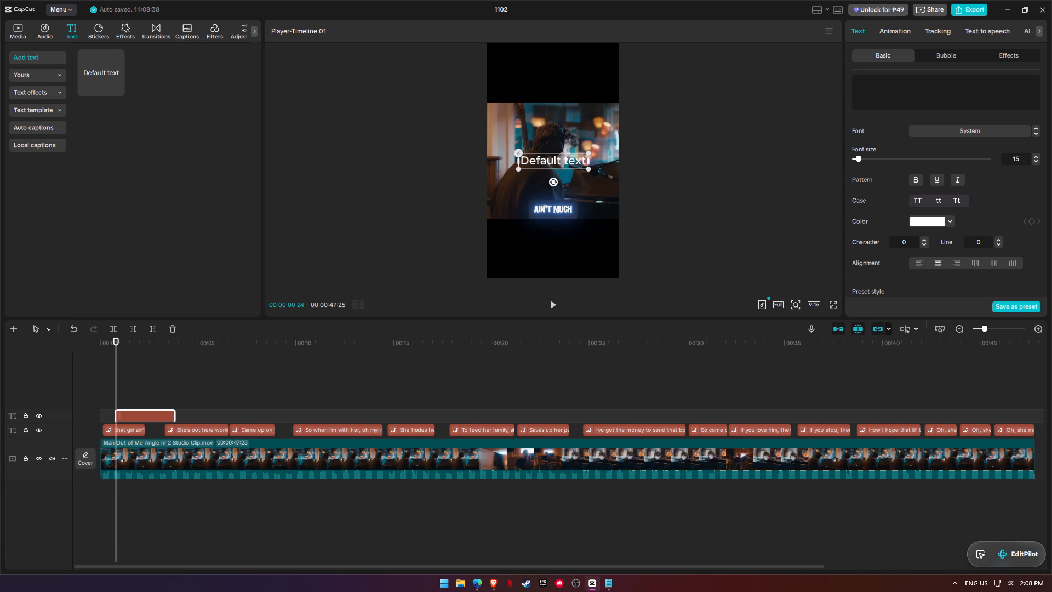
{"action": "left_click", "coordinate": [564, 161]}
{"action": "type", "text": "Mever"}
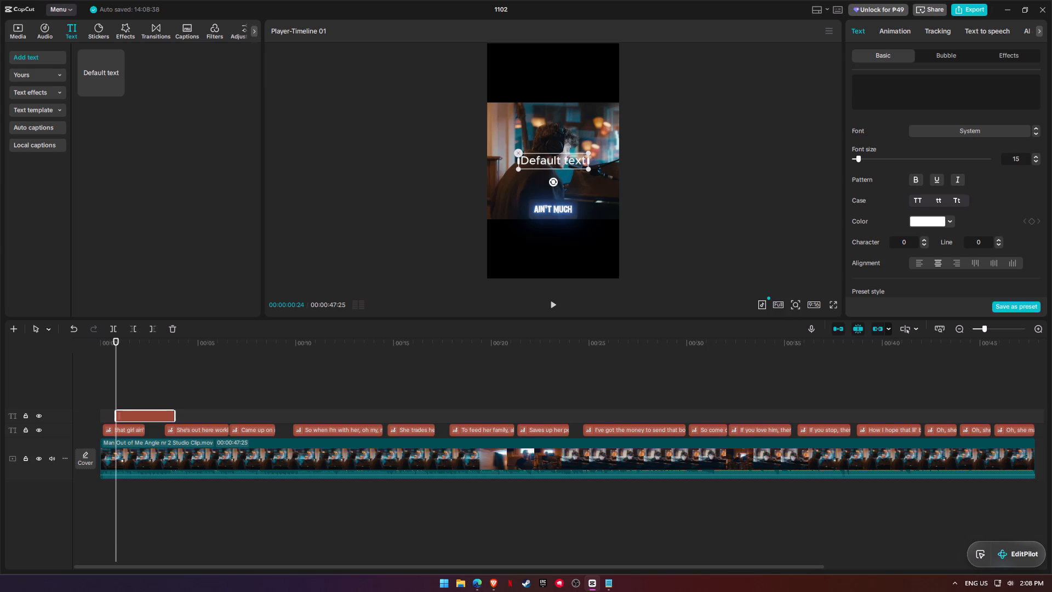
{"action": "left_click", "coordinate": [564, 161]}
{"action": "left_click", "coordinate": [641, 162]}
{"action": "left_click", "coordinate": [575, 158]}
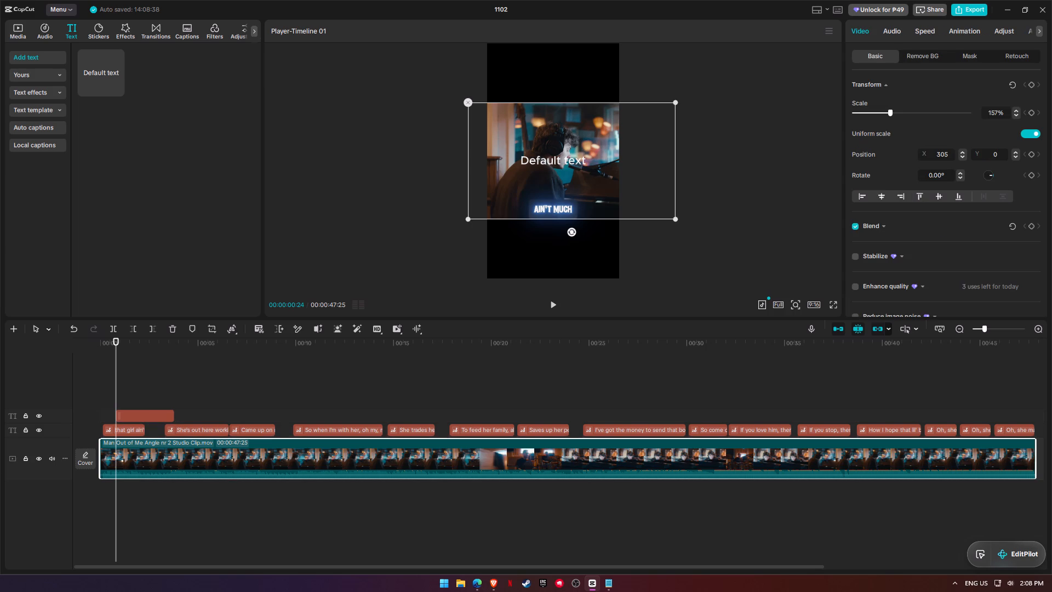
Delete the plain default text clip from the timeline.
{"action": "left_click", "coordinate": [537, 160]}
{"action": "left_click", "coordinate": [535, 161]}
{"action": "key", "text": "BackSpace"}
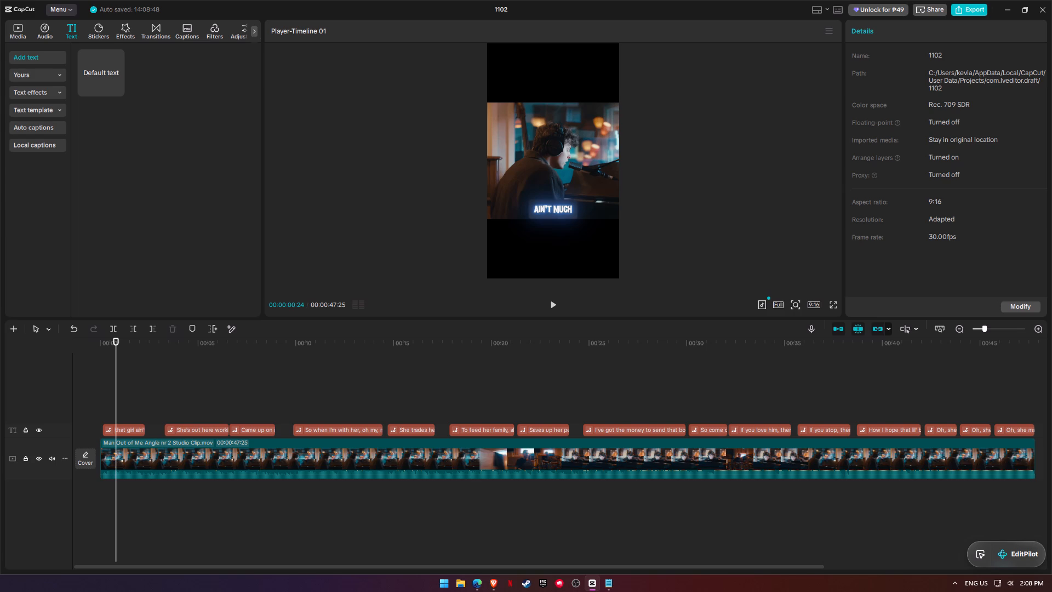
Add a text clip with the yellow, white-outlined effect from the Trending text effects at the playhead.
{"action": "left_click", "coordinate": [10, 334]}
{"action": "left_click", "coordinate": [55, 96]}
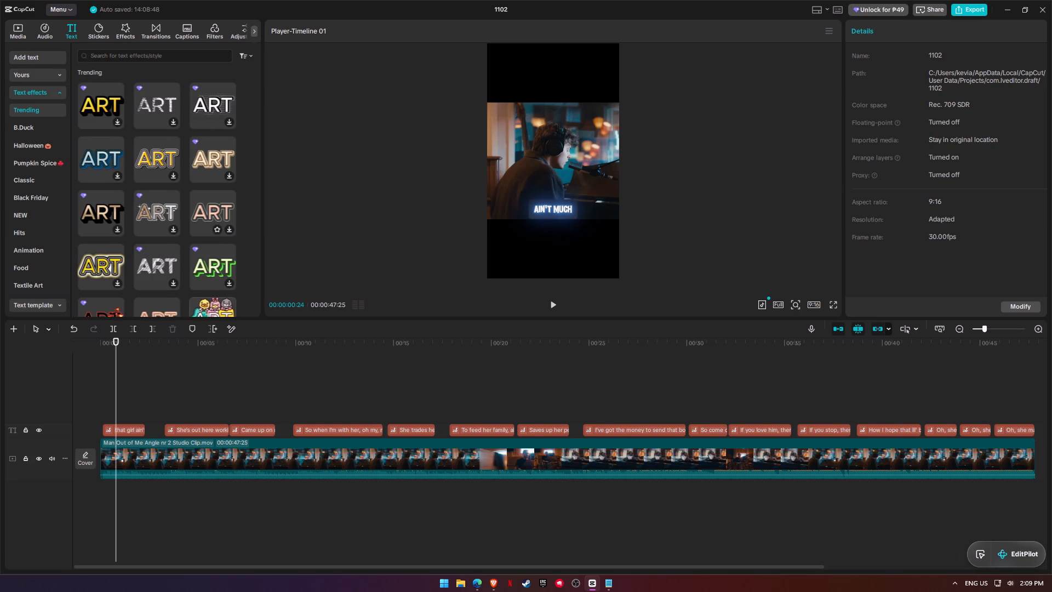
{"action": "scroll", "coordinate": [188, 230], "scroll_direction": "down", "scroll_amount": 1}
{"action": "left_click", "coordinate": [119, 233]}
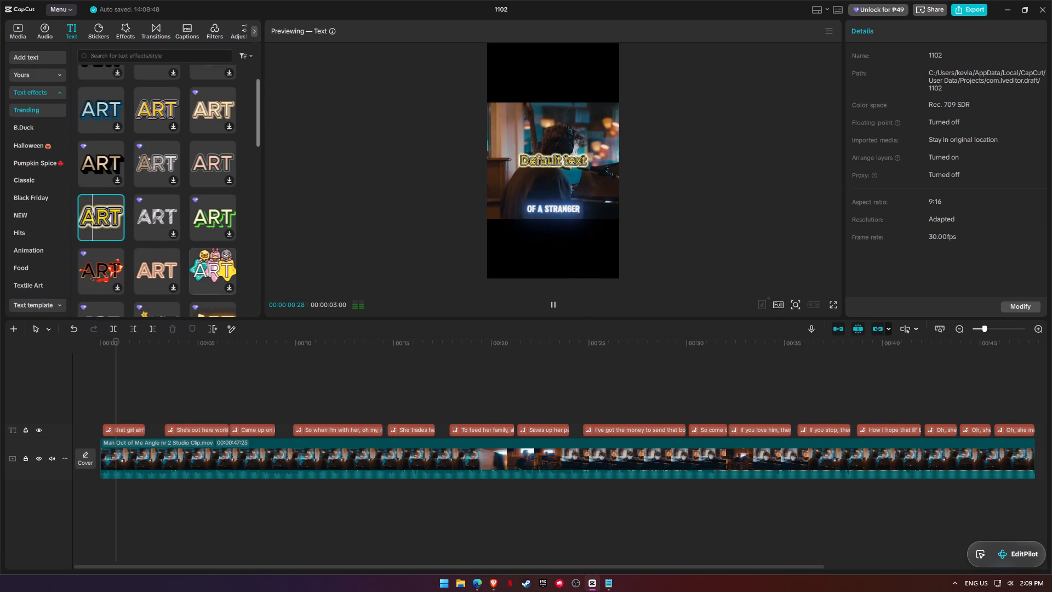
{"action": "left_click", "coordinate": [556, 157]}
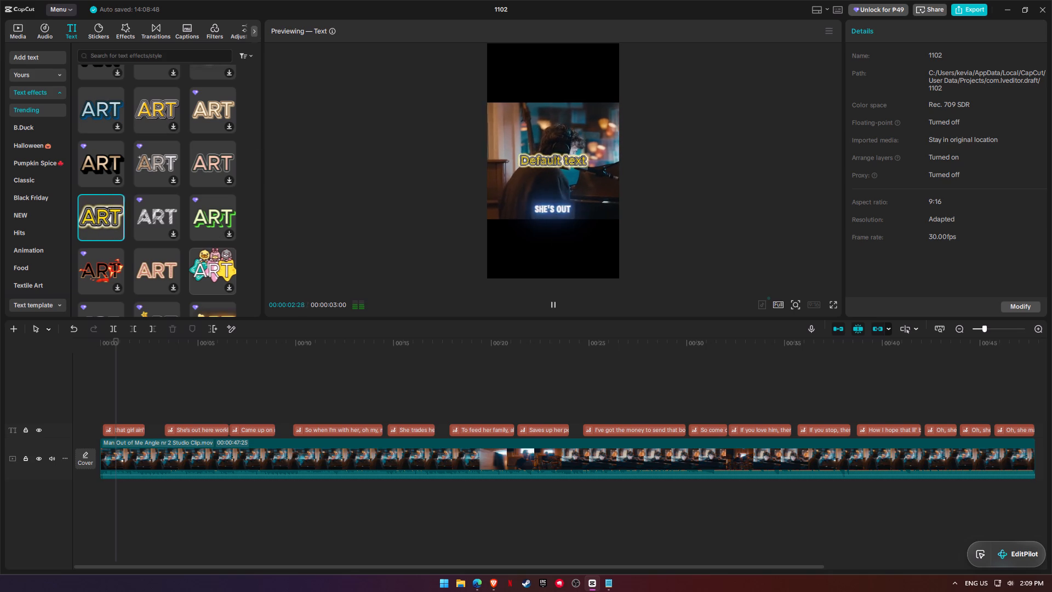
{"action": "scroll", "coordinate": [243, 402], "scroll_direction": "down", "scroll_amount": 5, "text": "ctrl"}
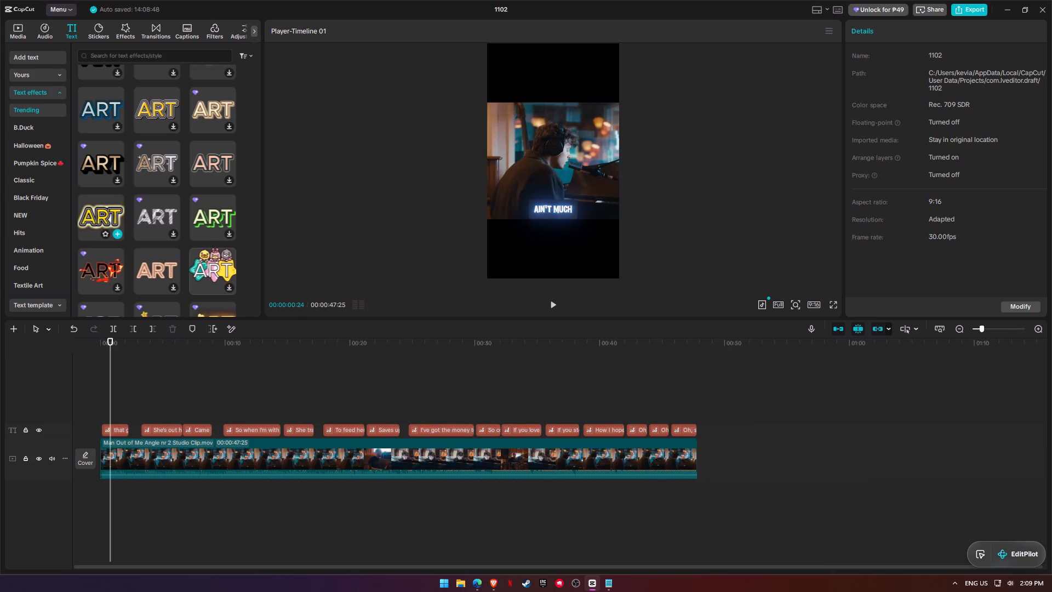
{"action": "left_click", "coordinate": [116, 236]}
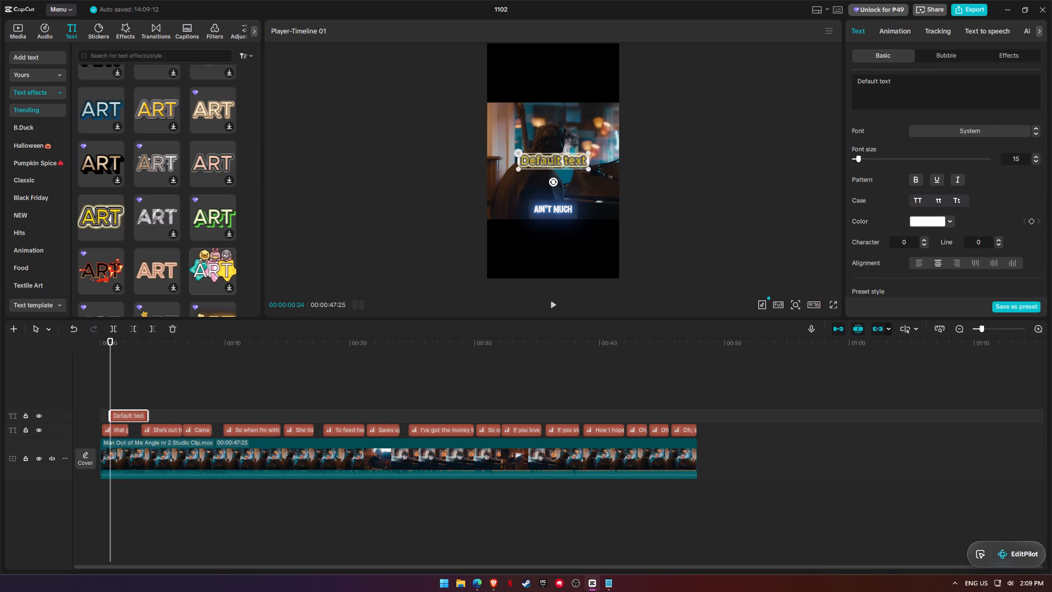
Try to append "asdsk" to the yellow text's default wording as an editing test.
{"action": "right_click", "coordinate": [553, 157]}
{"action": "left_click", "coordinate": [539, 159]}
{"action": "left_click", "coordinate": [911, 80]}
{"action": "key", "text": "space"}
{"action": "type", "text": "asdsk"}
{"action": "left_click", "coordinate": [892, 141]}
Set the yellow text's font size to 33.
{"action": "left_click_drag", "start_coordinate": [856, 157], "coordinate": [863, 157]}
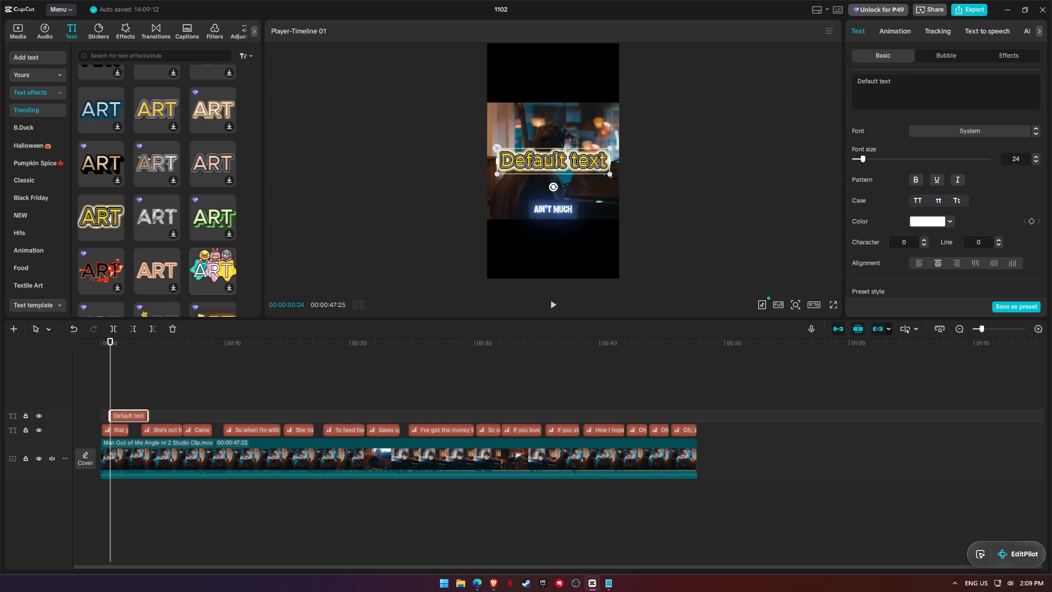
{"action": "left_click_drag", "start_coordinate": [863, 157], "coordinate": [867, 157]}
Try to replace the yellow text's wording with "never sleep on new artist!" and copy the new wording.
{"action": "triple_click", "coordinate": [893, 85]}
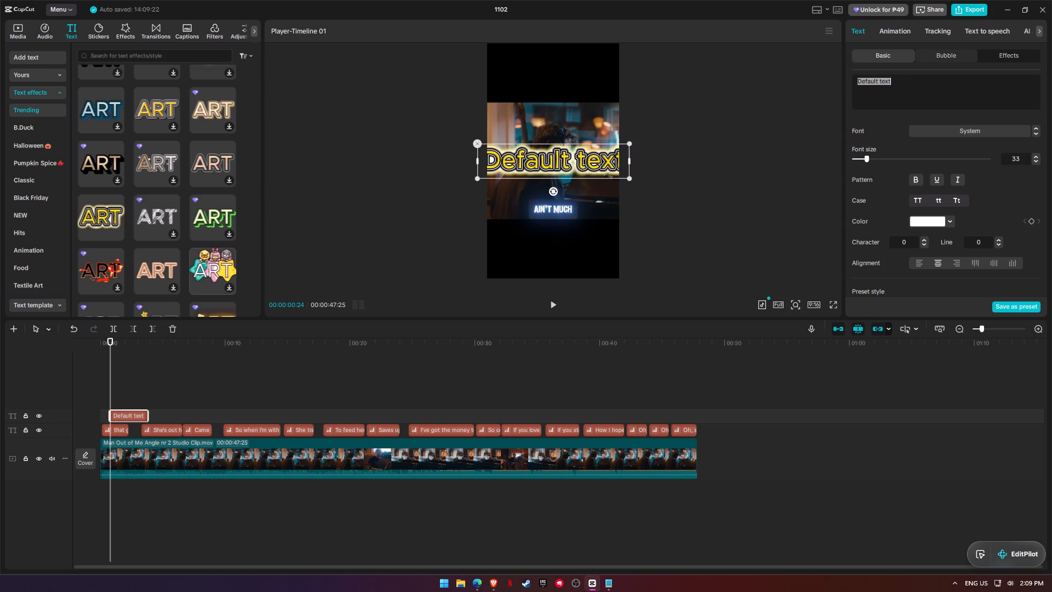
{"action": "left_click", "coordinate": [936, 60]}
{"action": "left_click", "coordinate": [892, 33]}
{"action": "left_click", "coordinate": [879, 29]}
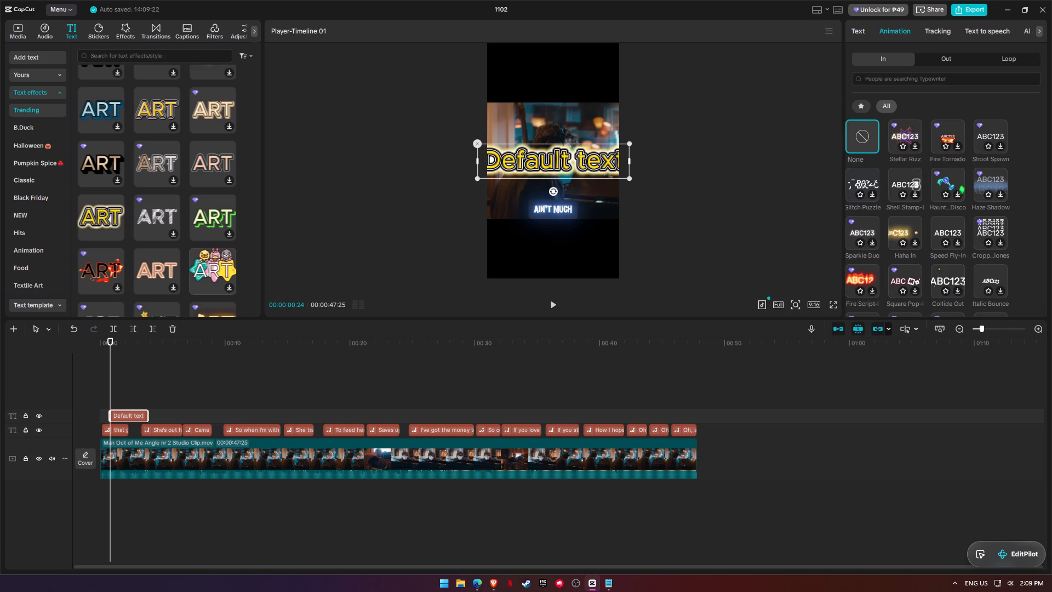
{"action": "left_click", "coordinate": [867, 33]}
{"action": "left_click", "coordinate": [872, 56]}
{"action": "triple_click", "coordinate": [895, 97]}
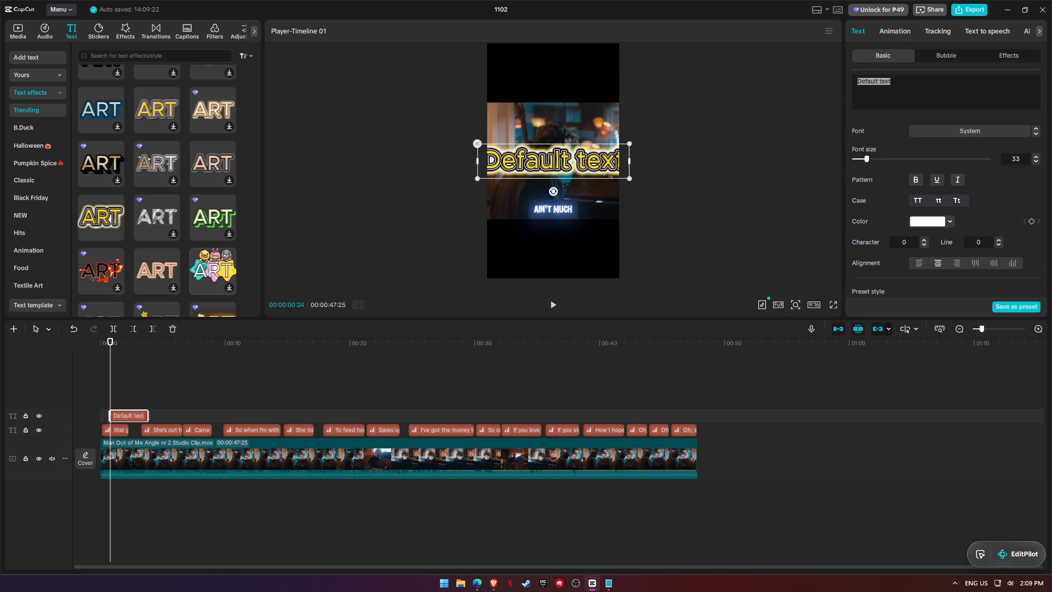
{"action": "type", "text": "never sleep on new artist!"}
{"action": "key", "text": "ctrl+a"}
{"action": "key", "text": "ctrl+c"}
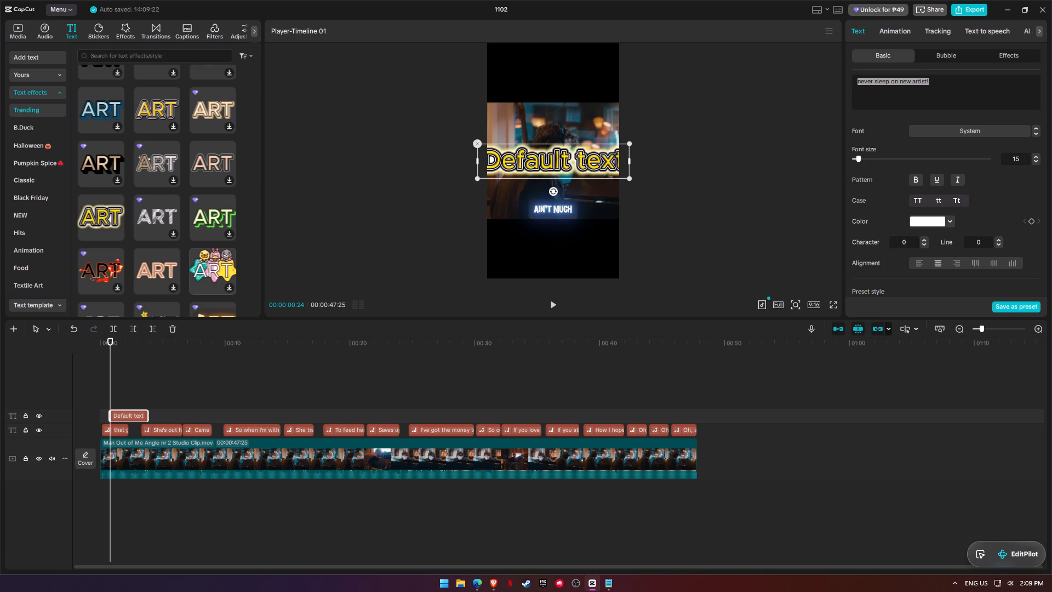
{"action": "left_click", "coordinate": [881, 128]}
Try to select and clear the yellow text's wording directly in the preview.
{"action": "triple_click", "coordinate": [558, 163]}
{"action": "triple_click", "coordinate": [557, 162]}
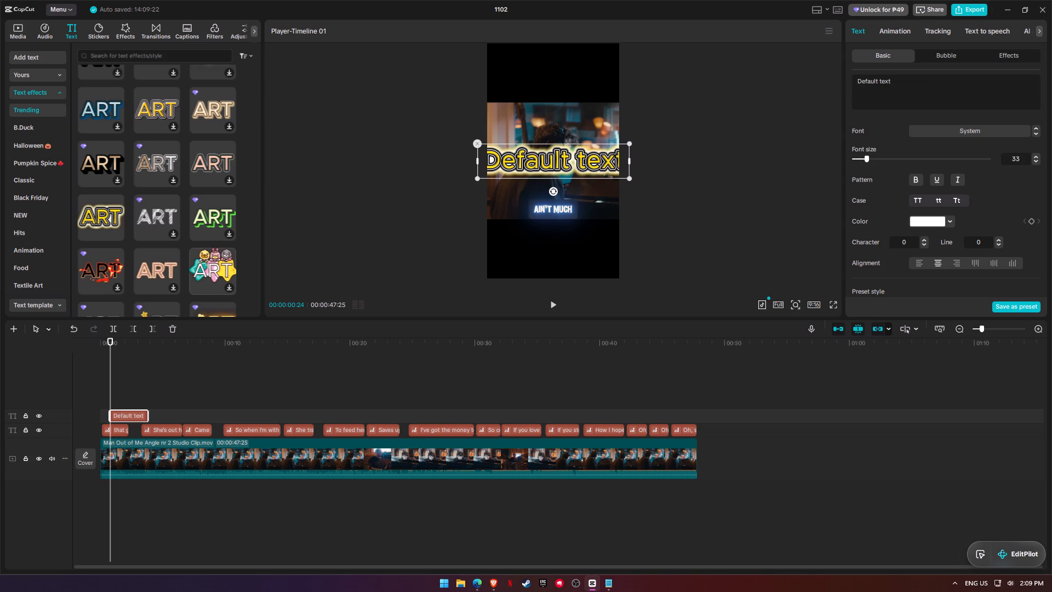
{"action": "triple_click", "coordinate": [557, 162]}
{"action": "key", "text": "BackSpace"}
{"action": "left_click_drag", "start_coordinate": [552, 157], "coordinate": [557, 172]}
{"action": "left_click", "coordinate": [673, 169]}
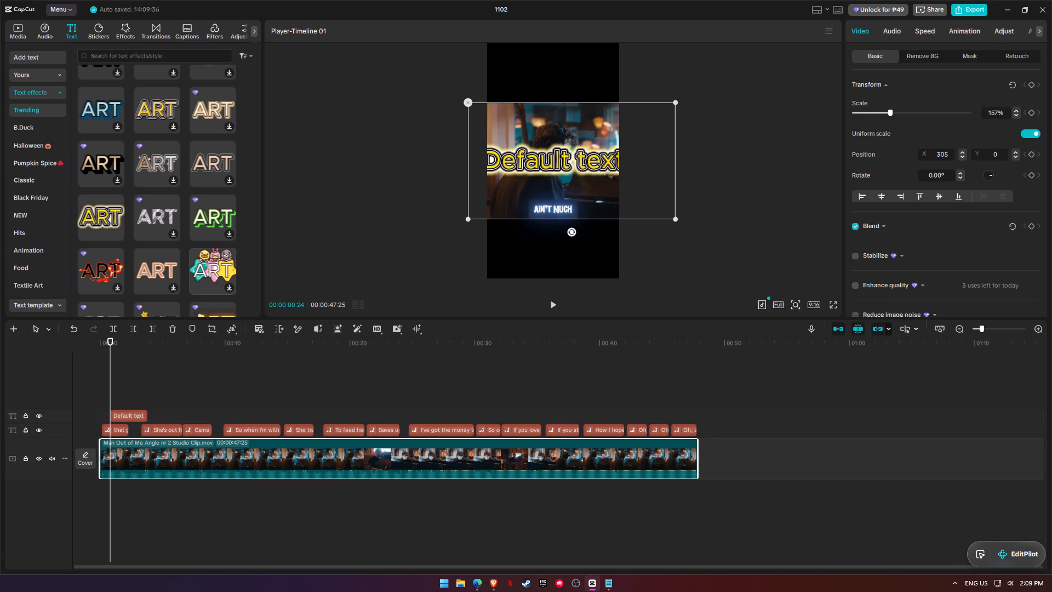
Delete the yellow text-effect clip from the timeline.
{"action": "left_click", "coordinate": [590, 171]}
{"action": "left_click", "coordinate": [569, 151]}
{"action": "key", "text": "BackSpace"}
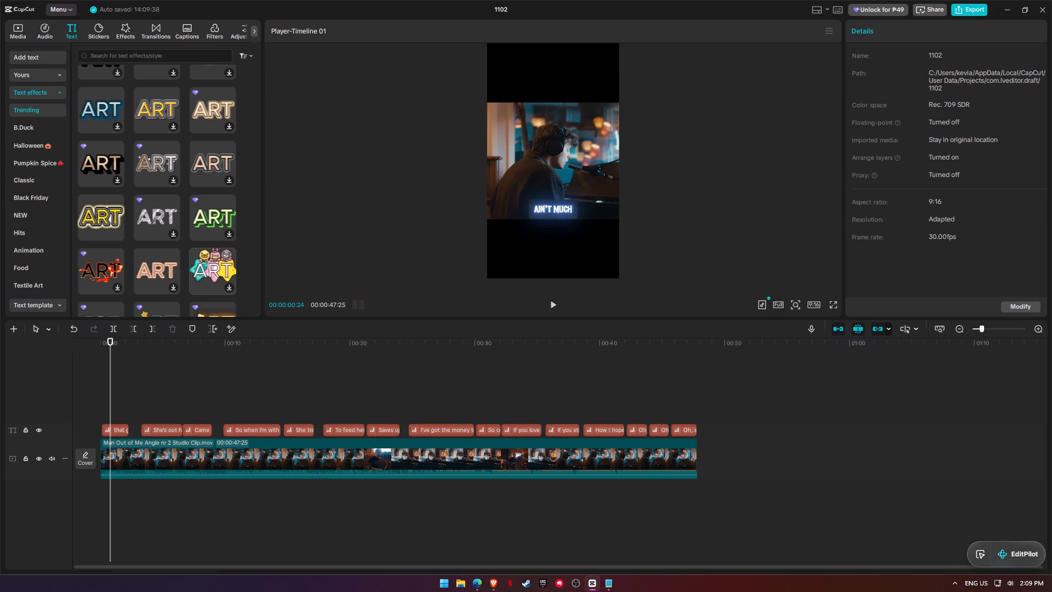
Switch to Notepad with the "man out of me.srt" lyrics and close its window.
{"action": "left_click", "coordinate": [602, 580]}
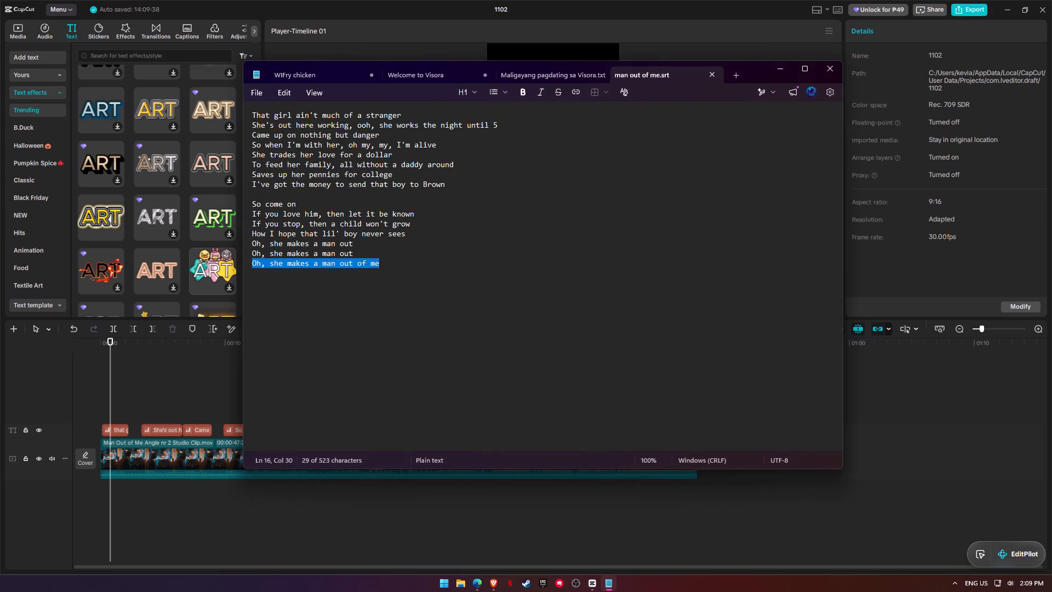
{"action": "left_click", "coordinate": [831, 72]}
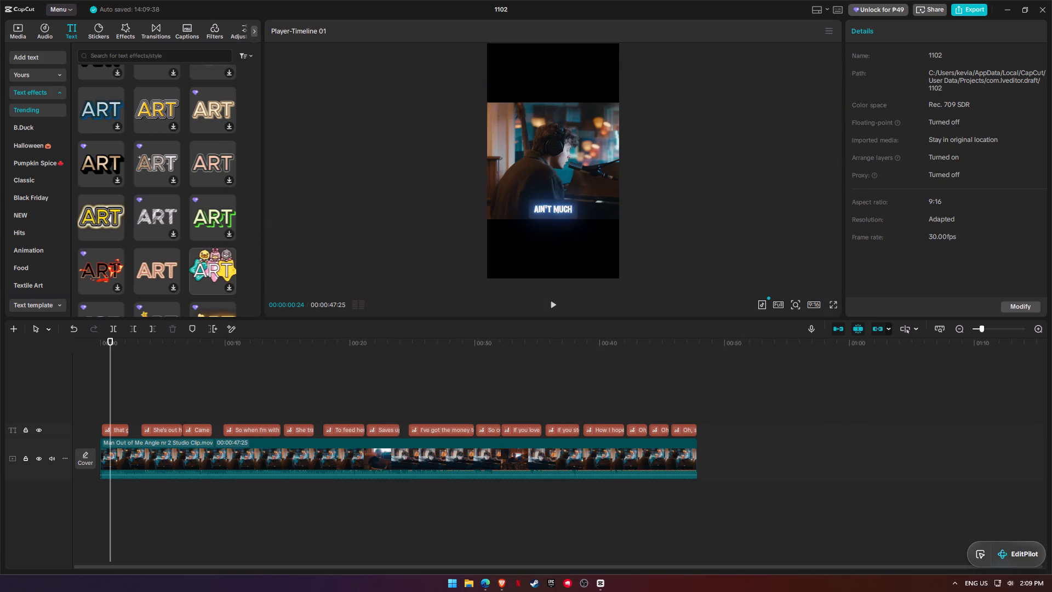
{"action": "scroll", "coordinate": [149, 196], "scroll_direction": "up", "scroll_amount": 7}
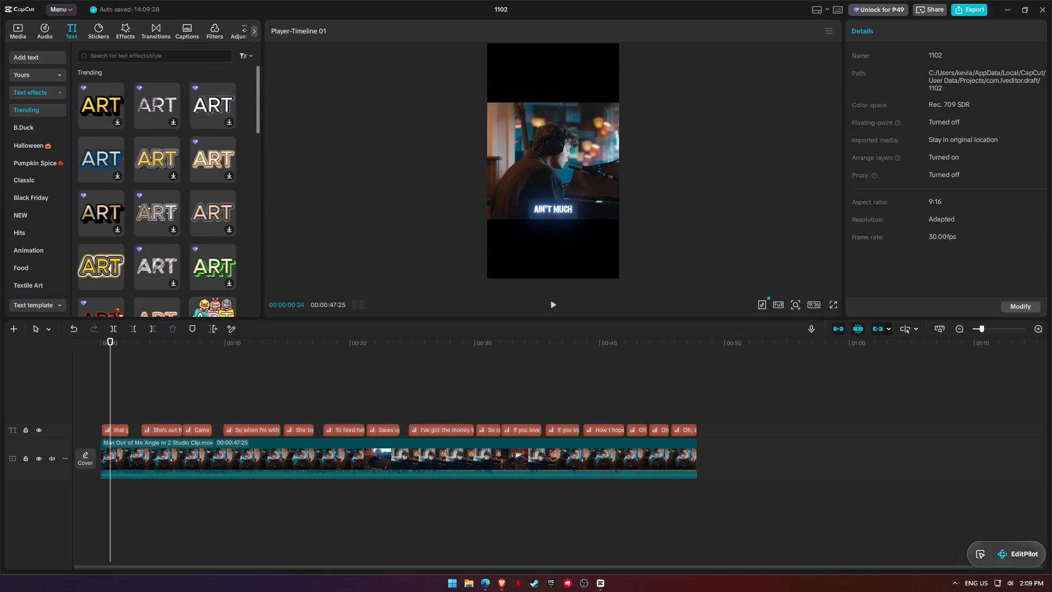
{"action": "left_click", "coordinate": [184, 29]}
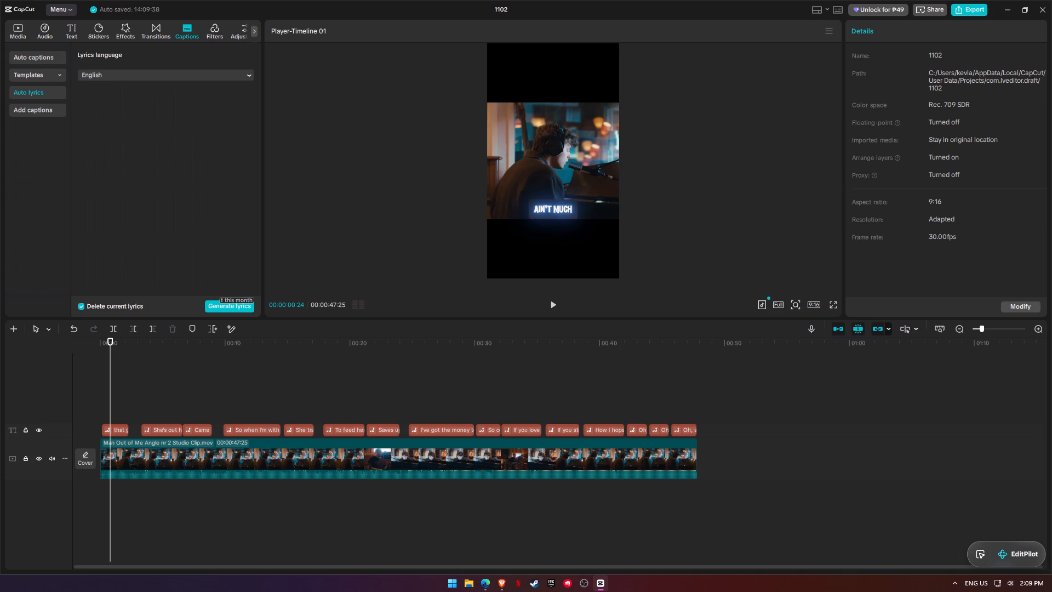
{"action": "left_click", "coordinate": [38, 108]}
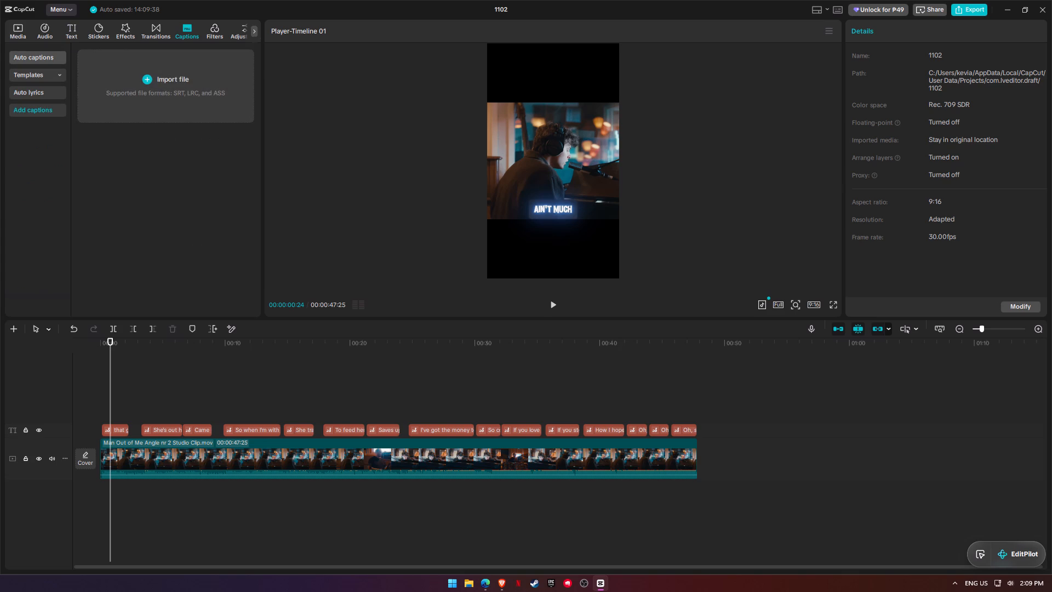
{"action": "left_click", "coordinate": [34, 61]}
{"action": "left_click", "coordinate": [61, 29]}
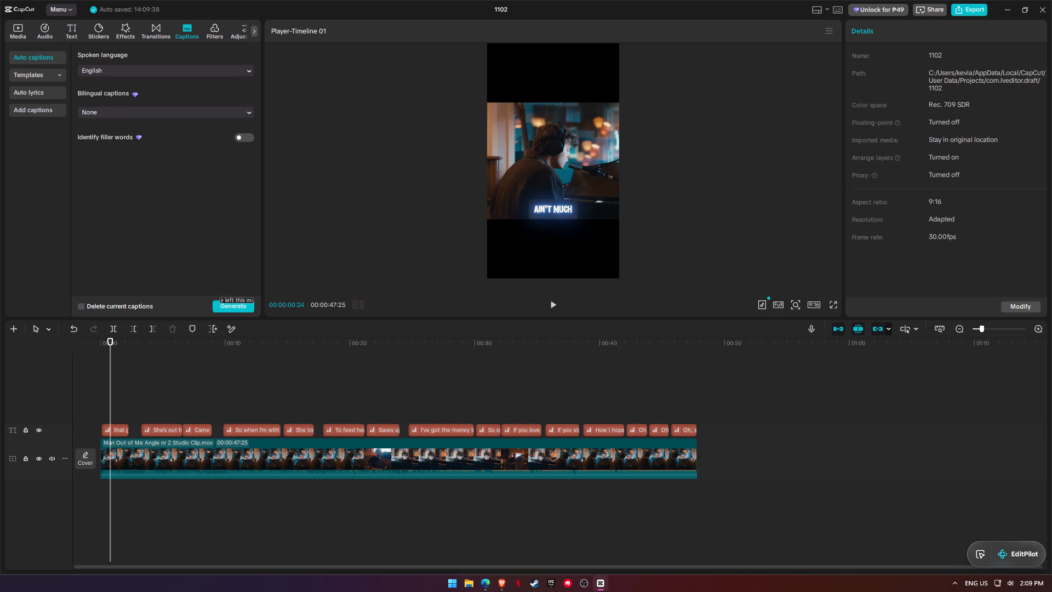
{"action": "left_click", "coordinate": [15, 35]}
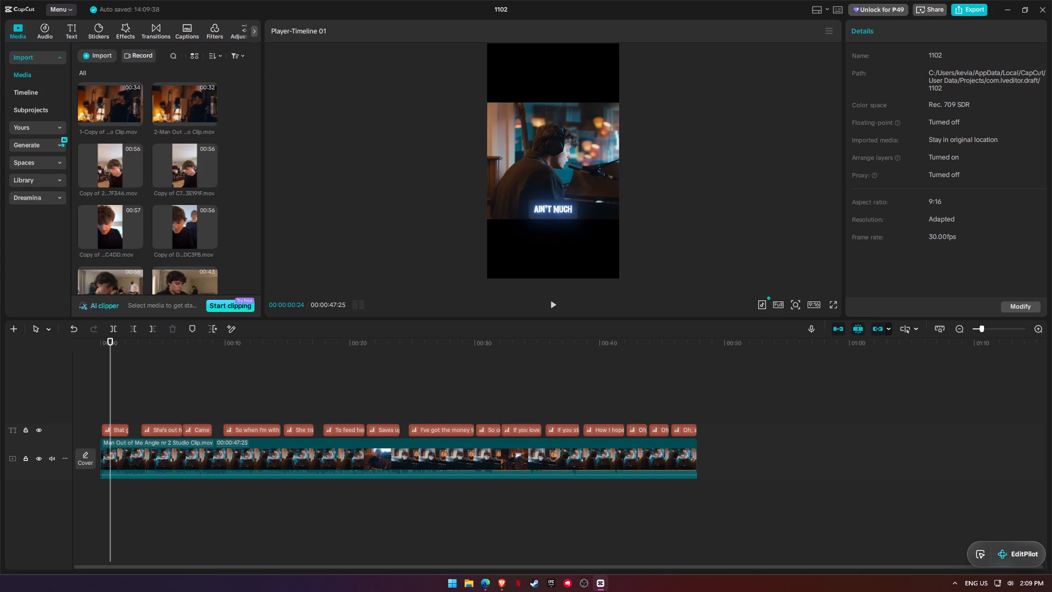
Add the favourite white text effect with the soft yellow glow as a new text clip at 00:00:00:24.
{"action": "left_click", "coordinate": [73, 34]}
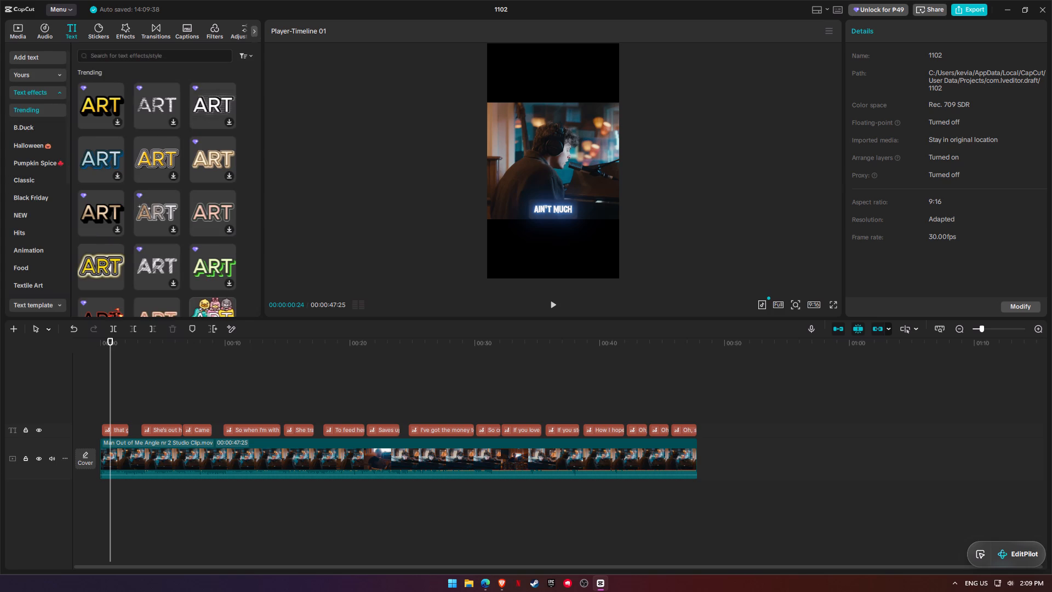
{"action": "left_click", "coordinate": [32, 110]}
{"action": "left_click", "coordinate": [54, 92]}
{"action": "left_click", "coordinate": [55, 74]}
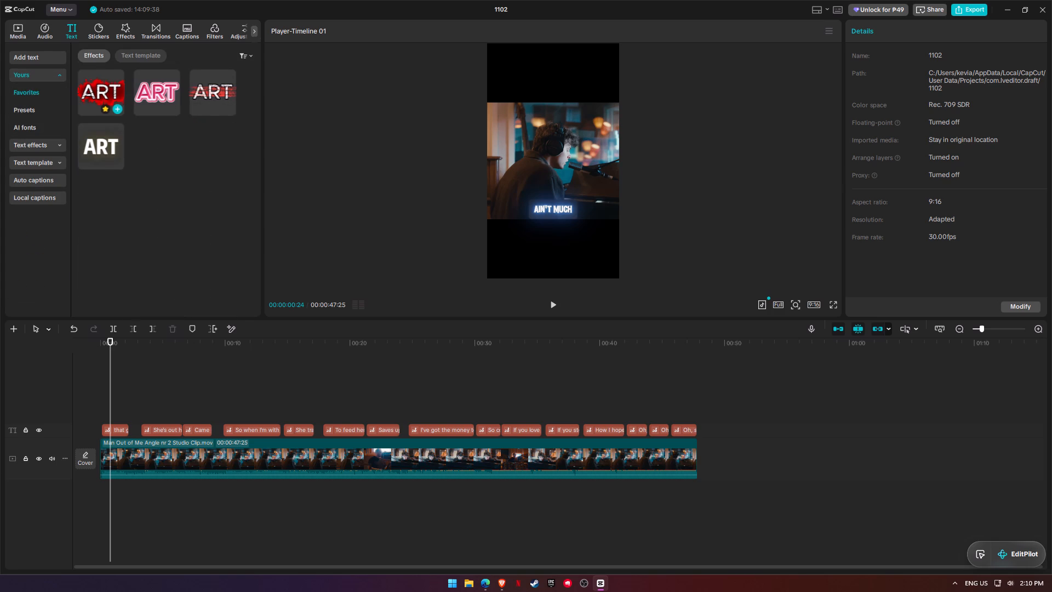
{"action": "left_click", "coordinate": [119, 162]}
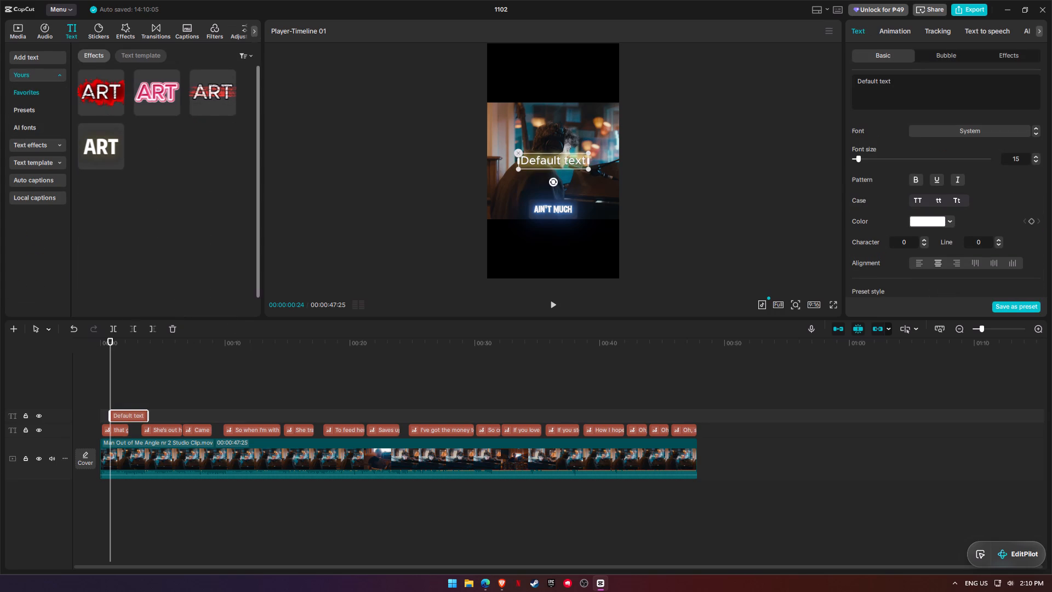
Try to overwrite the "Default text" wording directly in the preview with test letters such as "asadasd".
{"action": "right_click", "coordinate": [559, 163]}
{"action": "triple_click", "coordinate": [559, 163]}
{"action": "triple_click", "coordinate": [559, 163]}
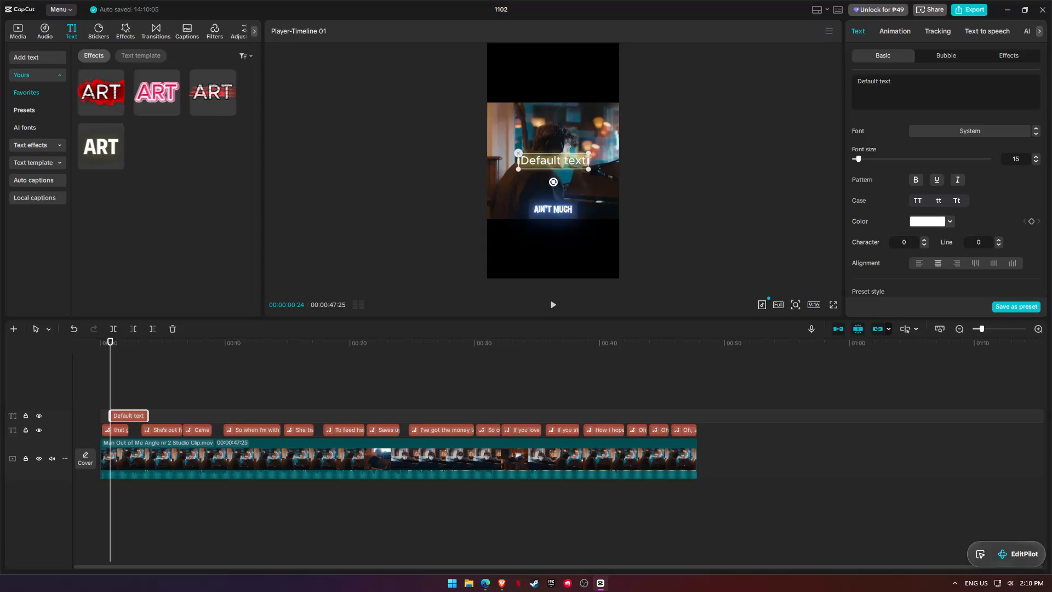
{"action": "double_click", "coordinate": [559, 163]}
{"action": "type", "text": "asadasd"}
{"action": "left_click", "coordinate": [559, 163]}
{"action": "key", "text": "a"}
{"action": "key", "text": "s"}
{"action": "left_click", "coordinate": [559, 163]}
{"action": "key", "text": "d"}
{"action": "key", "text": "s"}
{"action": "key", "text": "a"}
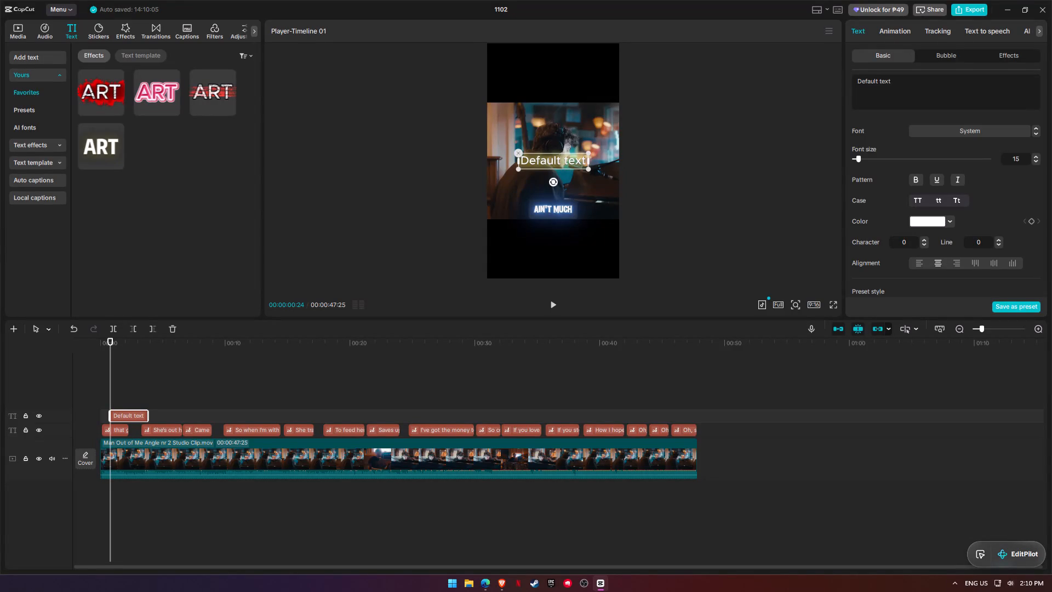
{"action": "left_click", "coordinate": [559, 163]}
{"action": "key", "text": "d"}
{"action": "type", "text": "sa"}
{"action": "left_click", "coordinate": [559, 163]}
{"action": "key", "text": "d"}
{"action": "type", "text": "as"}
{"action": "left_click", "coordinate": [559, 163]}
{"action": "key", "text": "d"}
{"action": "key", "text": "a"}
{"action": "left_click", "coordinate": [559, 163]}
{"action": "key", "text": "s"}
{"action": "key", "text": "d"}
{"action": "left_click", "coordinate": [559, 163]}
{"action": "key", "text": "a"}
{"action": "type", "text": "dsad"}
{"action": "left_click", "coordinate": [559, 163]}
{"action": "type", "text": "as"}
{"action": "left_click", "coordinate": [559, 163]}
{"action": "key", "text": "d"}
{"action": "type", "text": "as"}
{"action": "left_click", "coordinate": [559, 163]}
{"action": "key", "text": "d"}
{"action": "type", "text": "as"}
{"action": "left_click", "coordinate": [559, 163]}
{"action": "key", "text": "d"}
Move the "Default text" clip to the start of the timeline on the track above the lyrics.
{"action": "left_click_drag", "start_coordinate": [125, 414], "coordinate": [114, 439]}
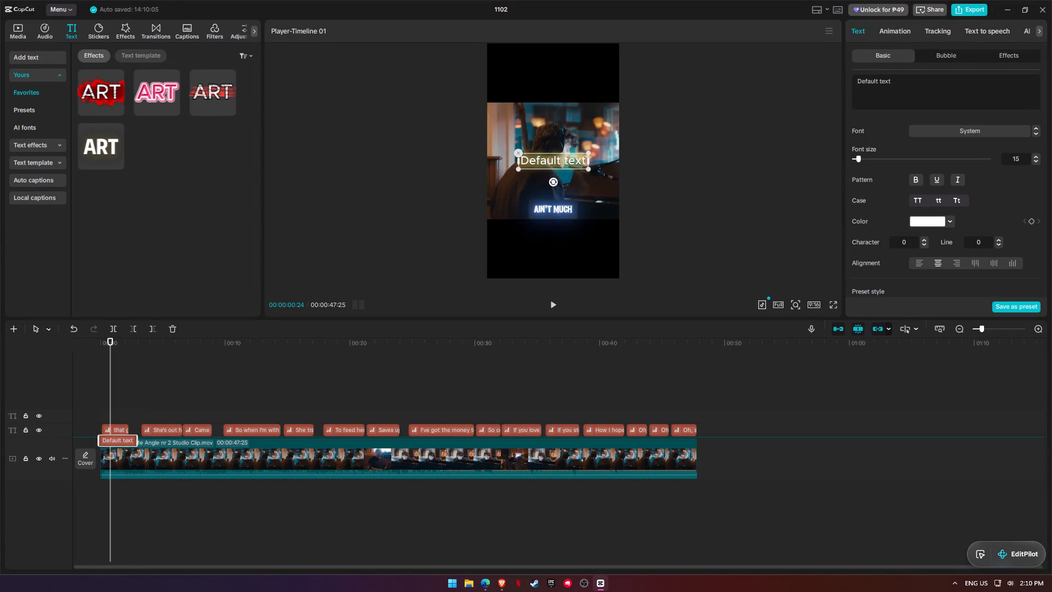
{"action": "left_click_drag", "start_coordinate": [114, 439], "coordinate": [115, 496]}
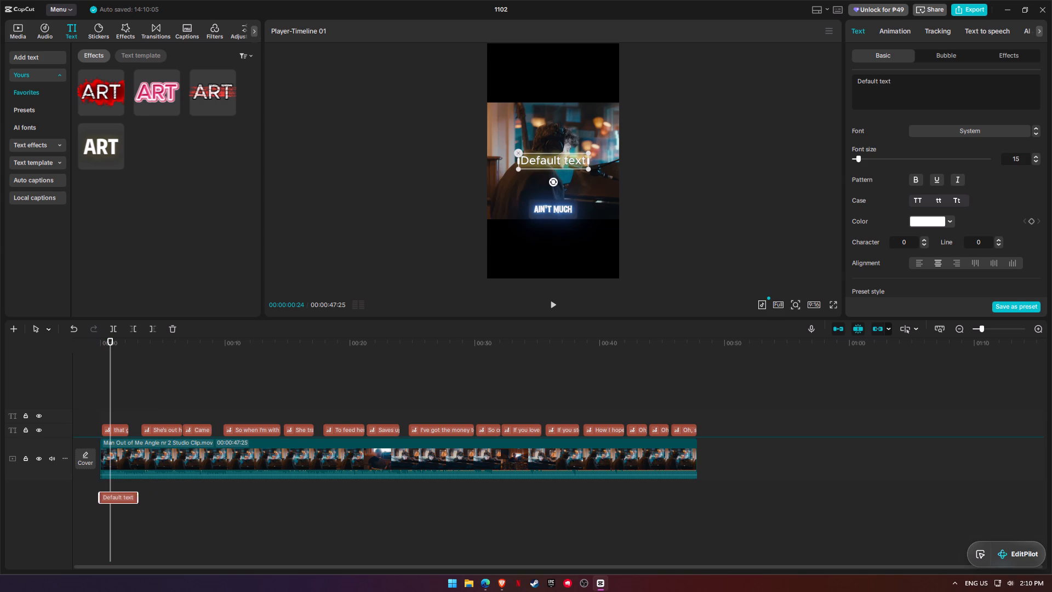
{"action": "left_click_drag", "start_coordinate": [115, 496], "coordinate": [115, 417]}
{"action": "triple_click", "coordinate": [115, 417]}
{"action": "triple_click", "coordinate": [115, 417]}
{"action": "double_click", "coordinate": [115, 417]}
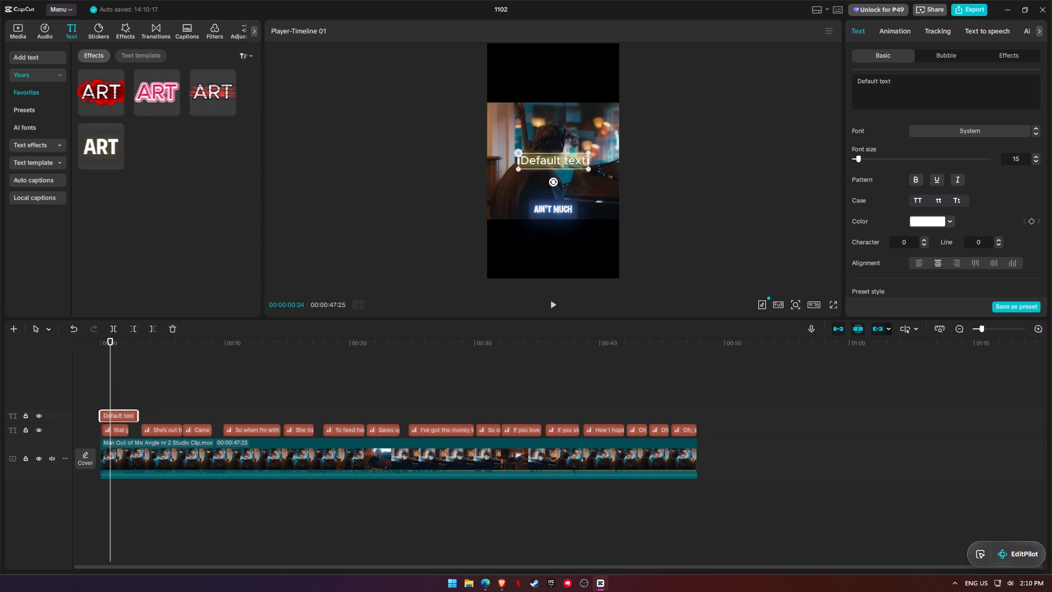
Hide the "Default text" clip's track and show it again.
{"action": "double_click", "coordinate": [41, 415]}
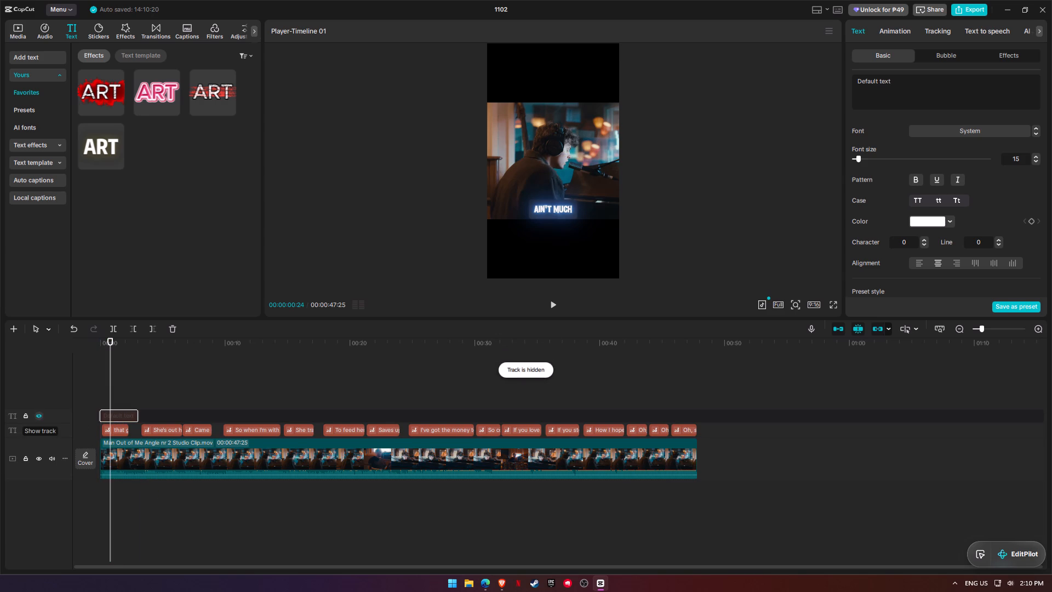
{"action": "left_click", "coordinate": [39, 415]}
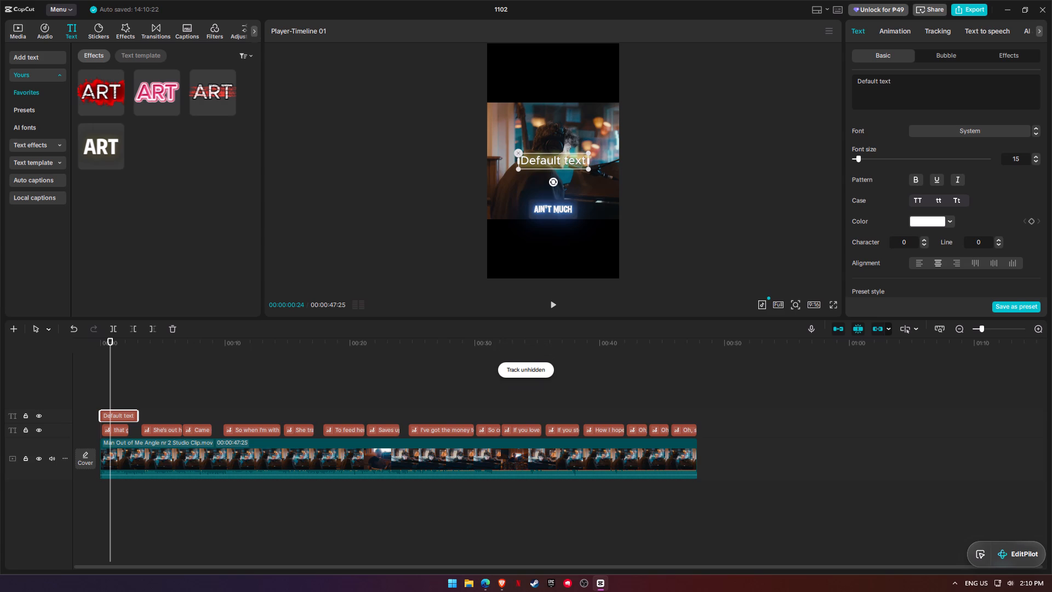
Set the "Default text" clip's font to DouyinSans.
{"action": "left_click", "coordinate": [945, 134]}
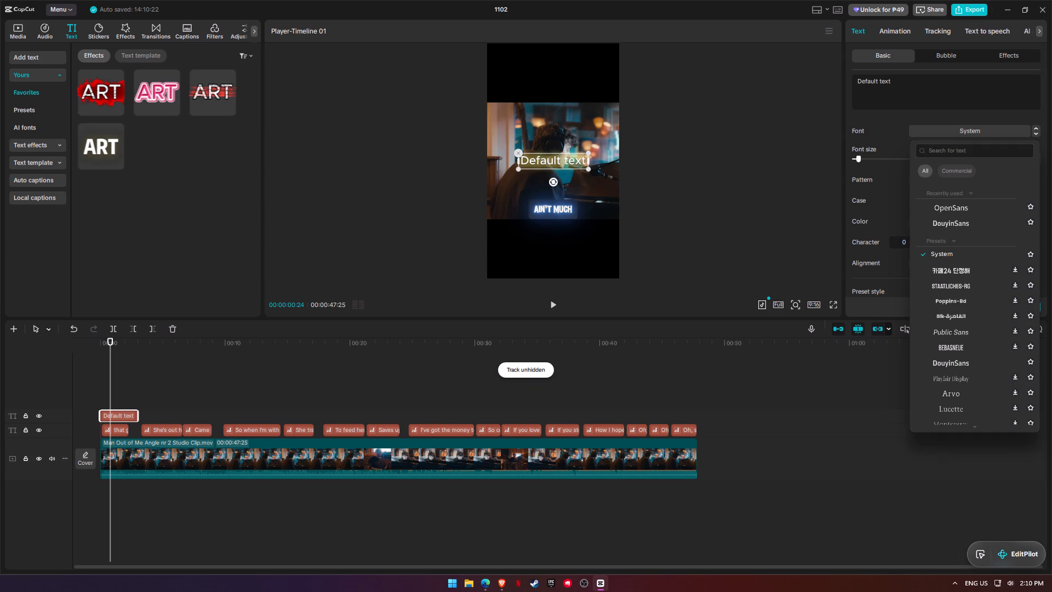
{"action": "left_click", "coordinate": [954, 215]}
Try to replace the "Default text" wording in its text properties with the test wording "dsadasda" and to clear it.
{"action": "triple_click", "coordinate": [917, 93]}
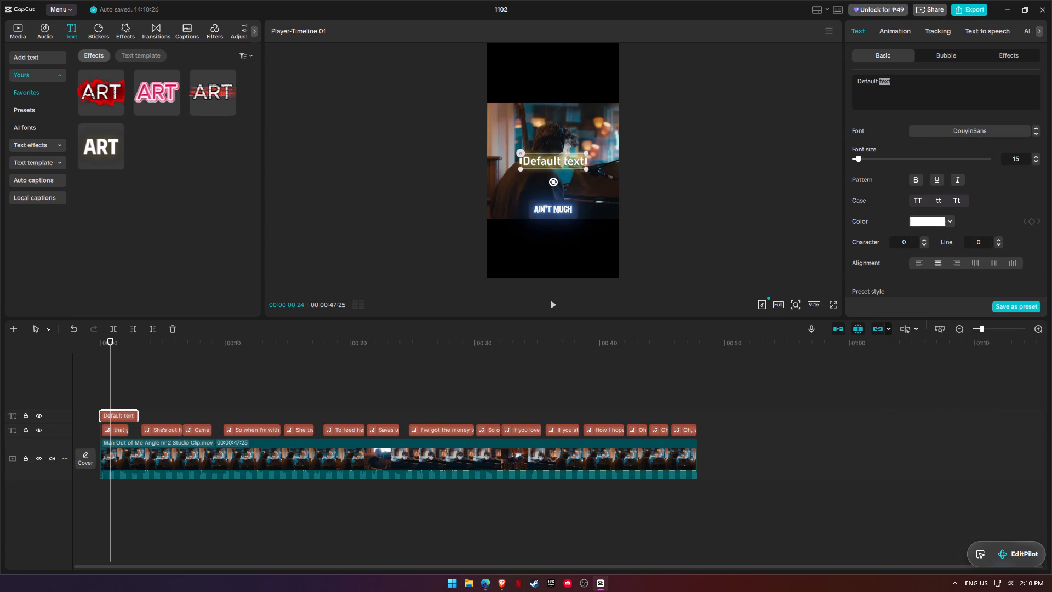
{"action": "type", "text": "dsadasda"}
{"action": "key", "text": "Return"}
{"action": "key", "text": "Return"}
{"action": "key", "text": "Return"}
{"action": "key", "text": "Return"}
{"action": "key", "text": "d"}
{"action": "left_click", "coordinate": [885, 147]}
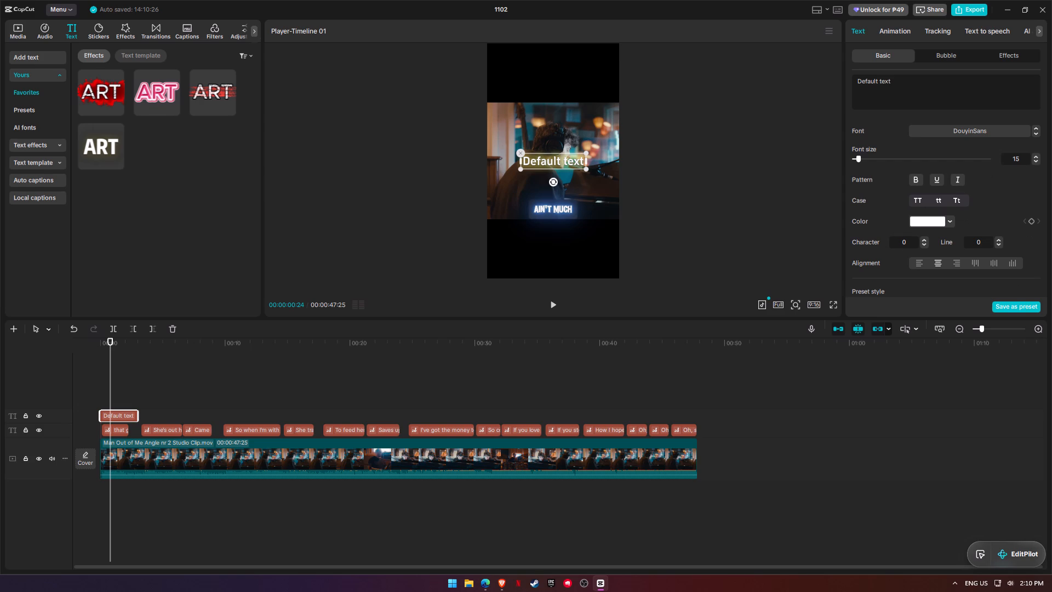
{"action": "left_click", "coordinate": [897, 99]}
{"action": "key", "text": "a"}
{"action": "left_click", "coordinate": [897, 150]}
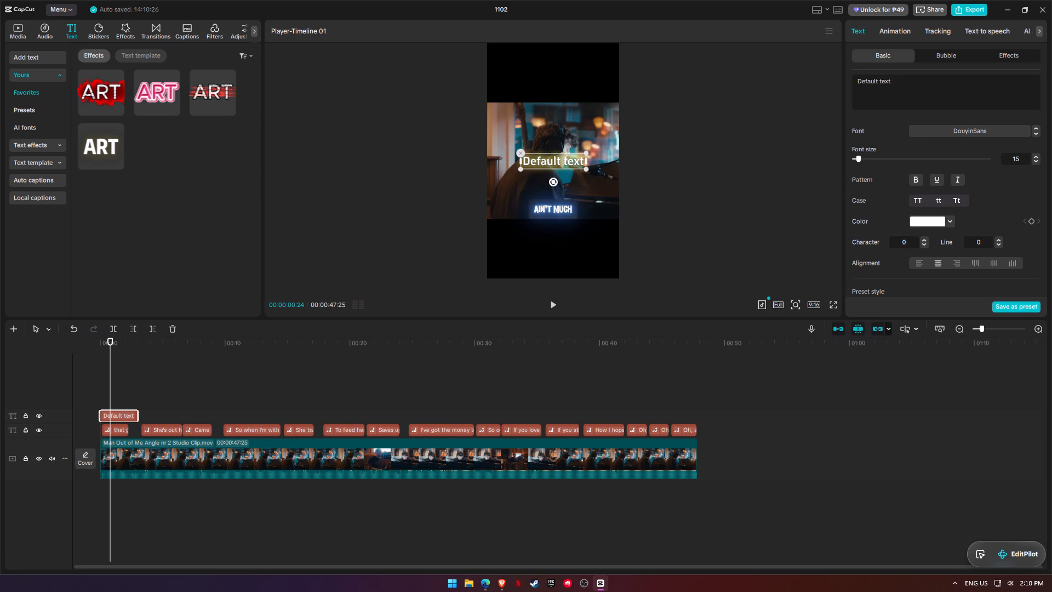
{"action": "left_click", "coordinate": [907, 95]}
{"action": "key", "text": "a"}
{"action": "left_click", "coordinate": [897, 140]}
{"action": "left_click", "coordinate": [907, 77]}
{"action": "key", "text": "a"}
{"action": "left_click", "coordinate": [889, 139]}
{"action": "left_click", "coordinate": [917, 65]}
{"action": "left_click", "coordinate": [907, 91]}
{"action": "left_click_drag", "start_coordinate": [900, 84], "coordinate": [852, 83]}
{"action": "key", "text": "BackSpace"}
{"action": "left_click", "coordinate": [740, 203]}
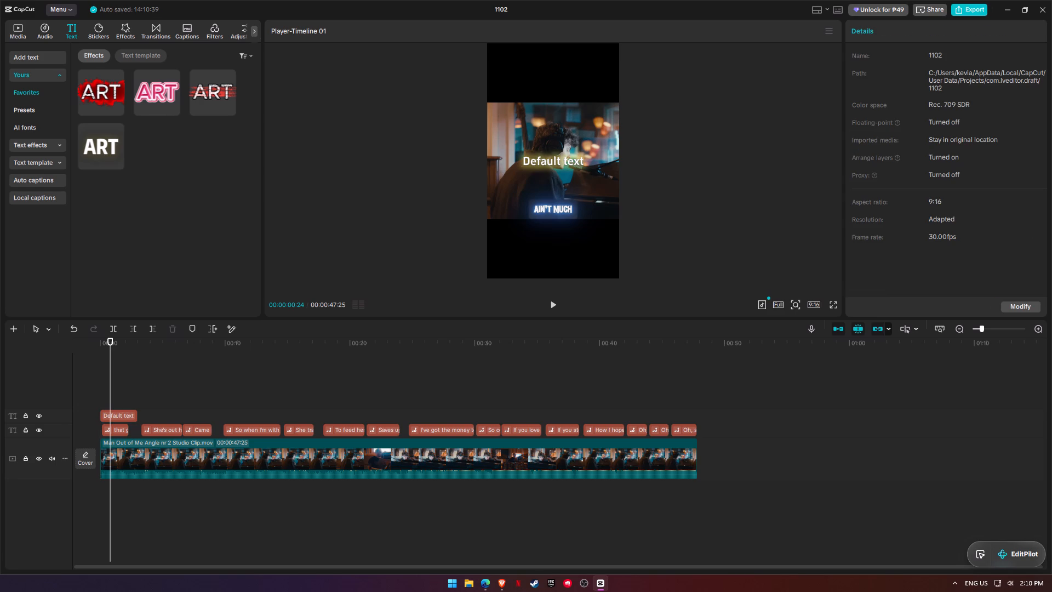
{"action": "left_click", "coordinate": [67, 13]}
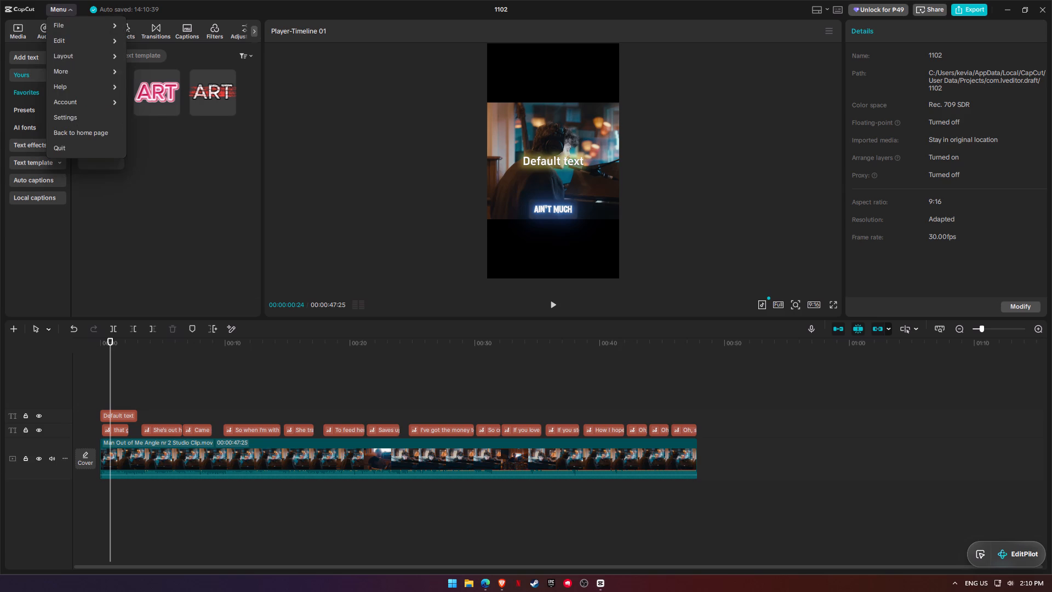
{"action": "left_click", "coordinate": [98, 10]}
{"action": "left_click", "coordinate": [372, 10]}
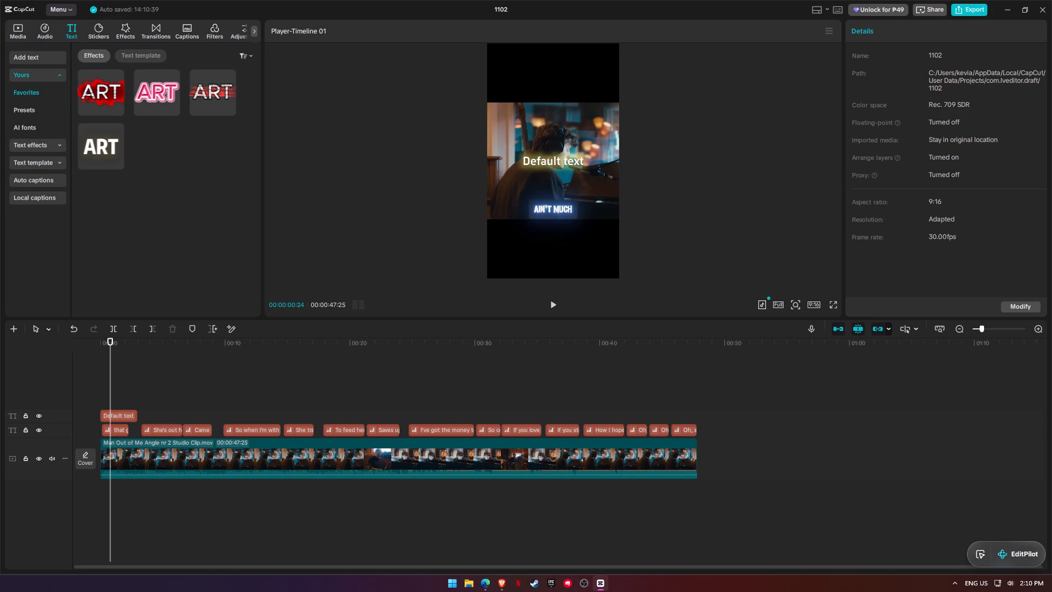
Close the 1102 project's editor and try to use the home page.
{"action": "left_click", "coordinate": [1045, 10]}
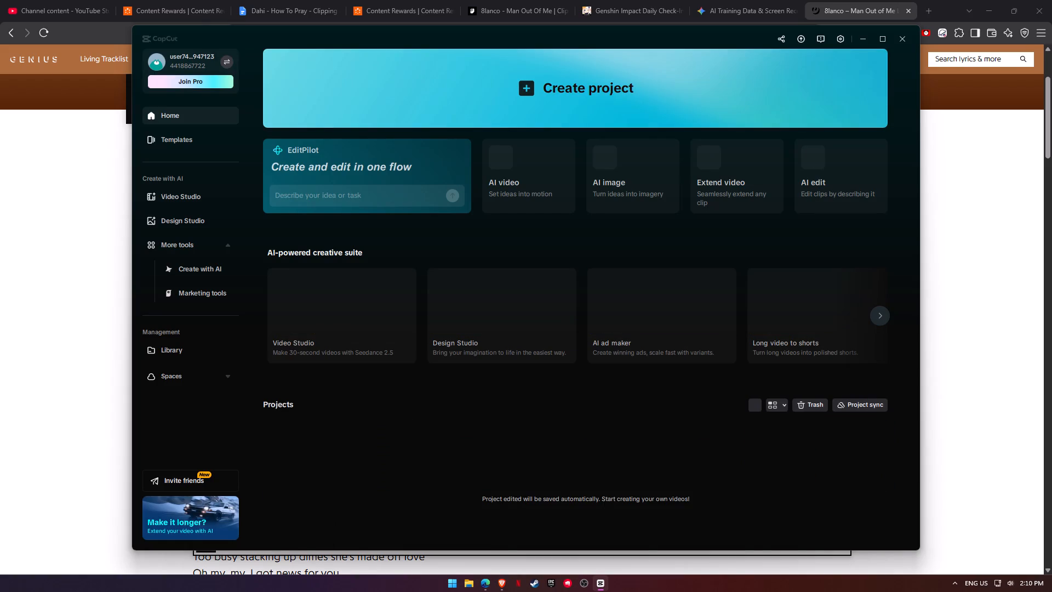
{"action": "scroll", "coordinate": [424, 403], "scroll_direction": "down", "scroll_amount": 6}
{"action": "scroll", "coordinate": [424, 403], "scroll_direction": "up", "scroll_amount": 3}
{"action": "scroll", "coordinate": [232, 207], "scroll_direction": "up", "scroll_amount": 1}
{"action": "left_click", "coordinate": [216, 117]}
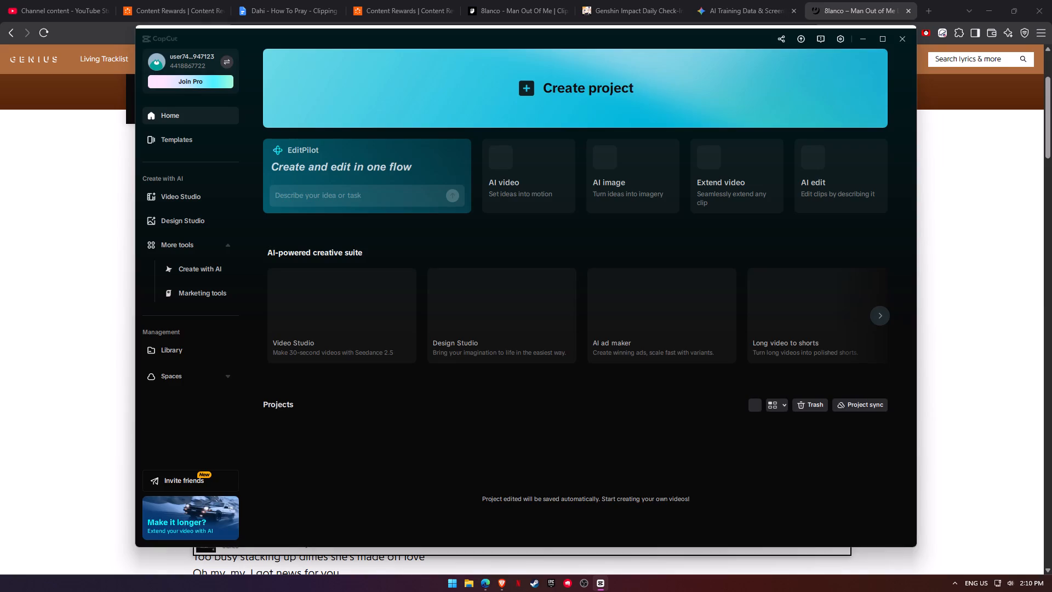
Switch to Task Manager.
{"action": "right_click", "coordinate": [772, 584]}
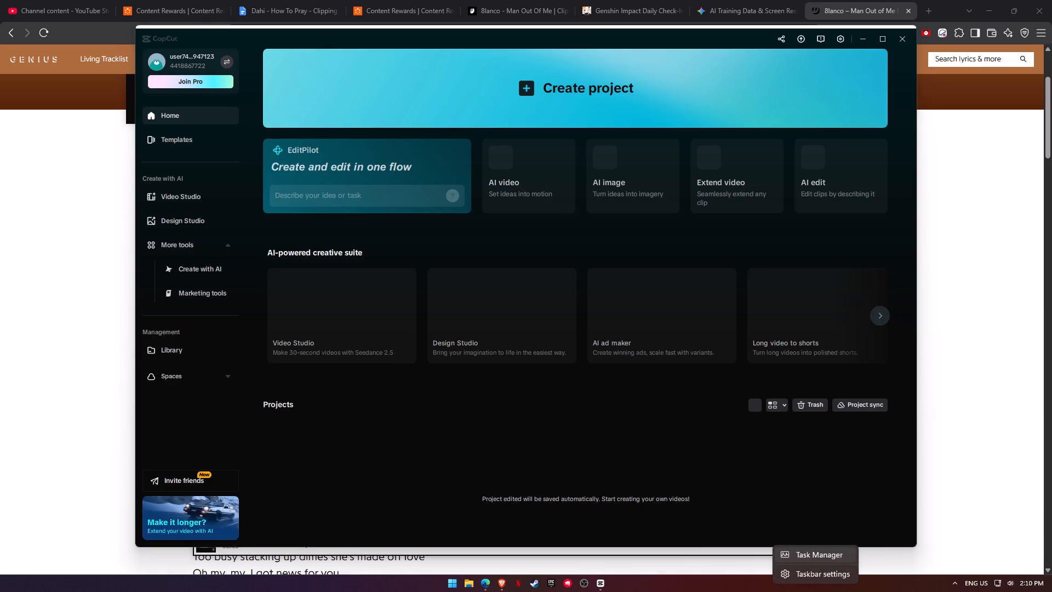
{"action": "left_click", "coordinate": [784, 555]}
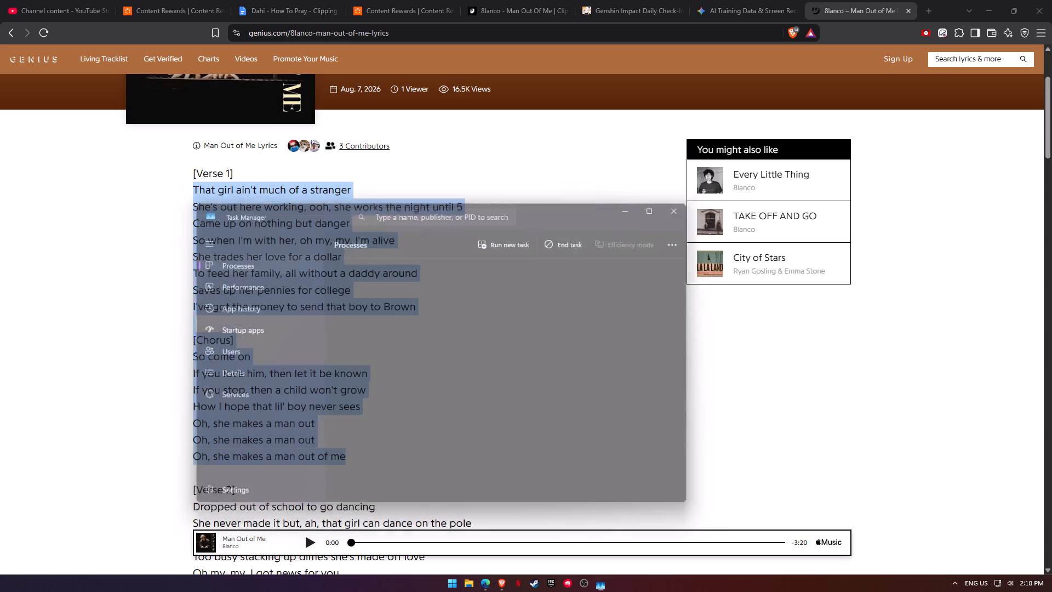
Relaunch CapCut from the desktop, dismiss the Pro trial offer and reopen the 1102 project.
{"action": "left_click", "coordinate": [986, 0]}
{"action": "double_click", "coordinate": [853, 456]}
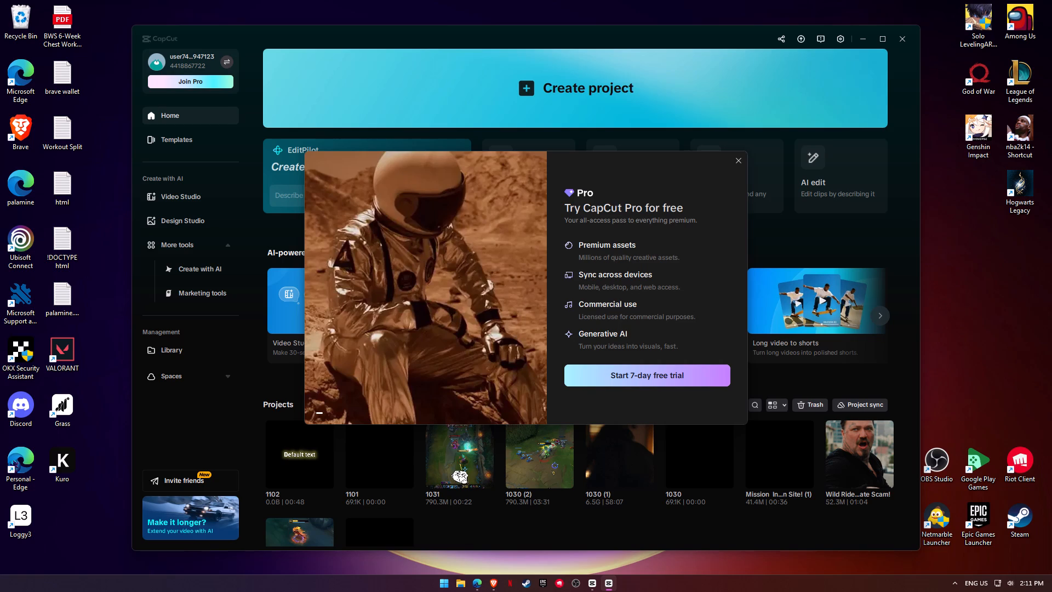
{"action": "left_click", "coordinate": [742, 162]}
{"action": "left_click", "coordinate": [311, 442]}
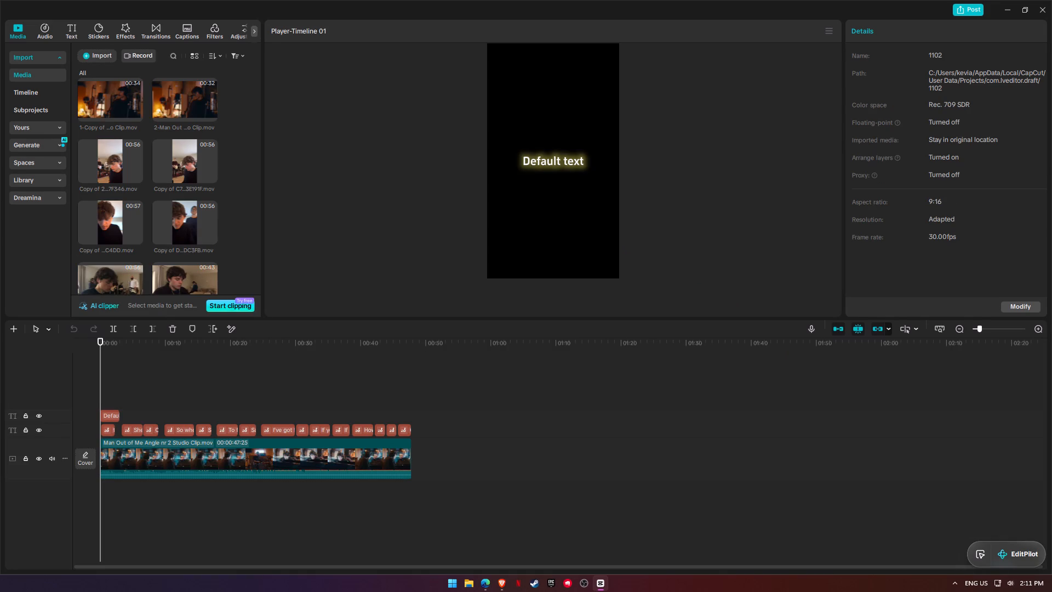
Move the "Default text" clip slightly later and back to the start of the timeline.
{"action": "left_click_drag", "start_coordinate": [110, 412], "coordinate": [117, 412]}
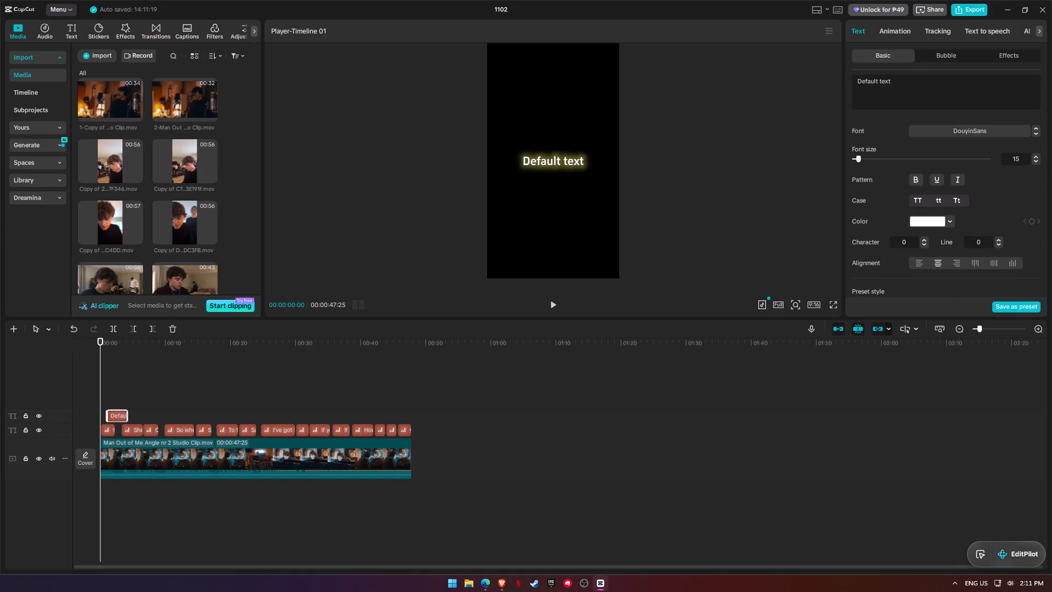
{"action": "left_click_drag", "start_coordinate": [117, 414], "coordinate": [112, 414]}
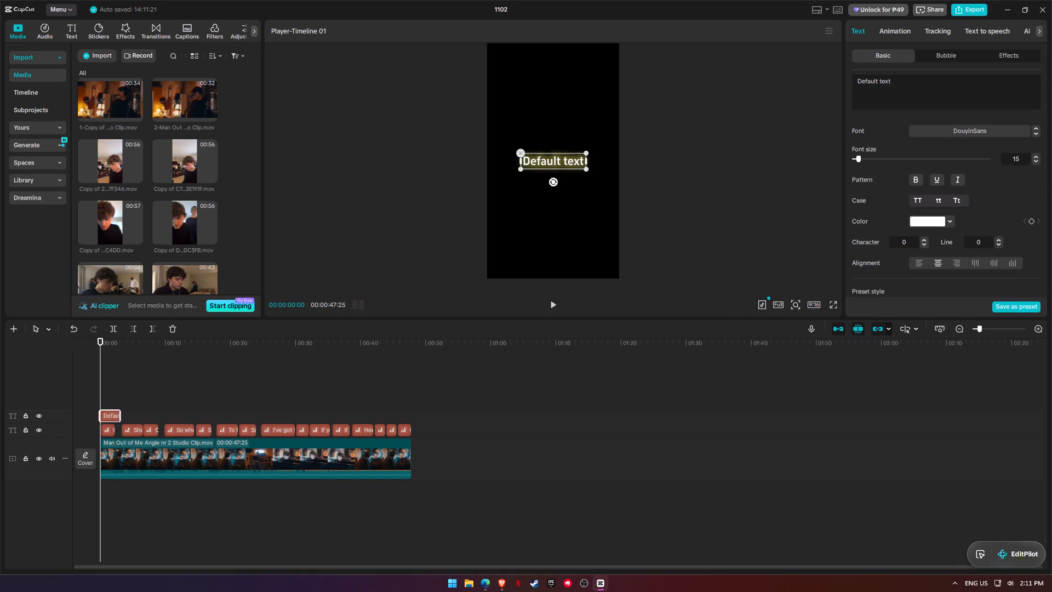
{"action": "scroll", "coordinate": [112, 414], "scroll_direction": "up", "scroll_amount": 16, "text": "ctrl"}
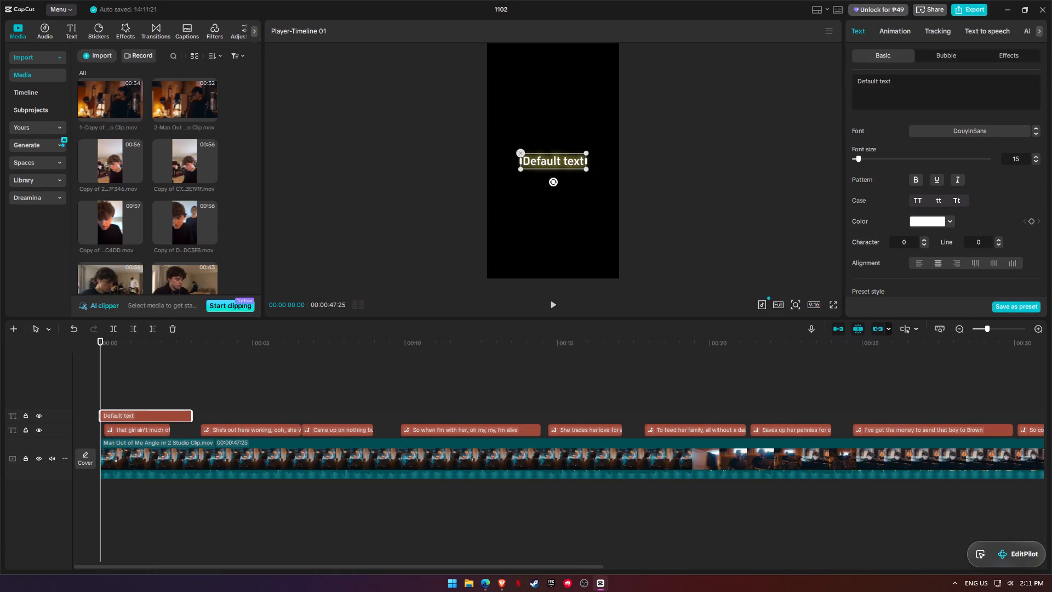
Move the "Default text" clip slightly later so it starts with the first lyric clip.
{"action": "left_click_drag", "start_coordinate": [123, 415], "coordinate": [130, 414]}
{"action": "double_click", "coordinate": [131, 415]}
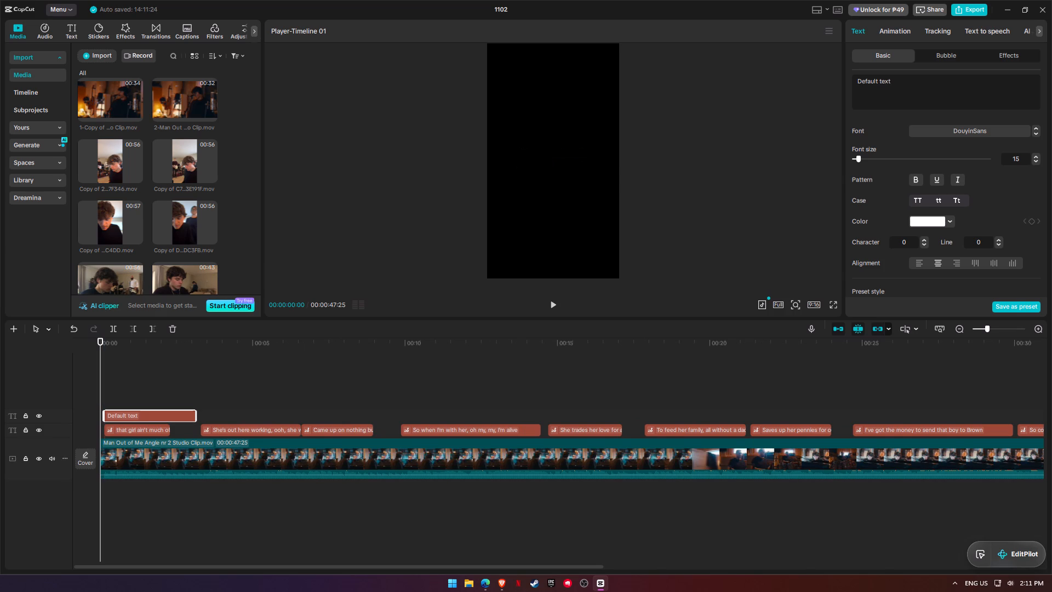
Replace the "Default text" wording with "Never sleep on new artist!!" at a frame where the title shows over the video.
{"action": "left_click", "coordinate": [127, 354]}
{"action": "key", "text": "space"}
{"action": "key", "text": "space"}
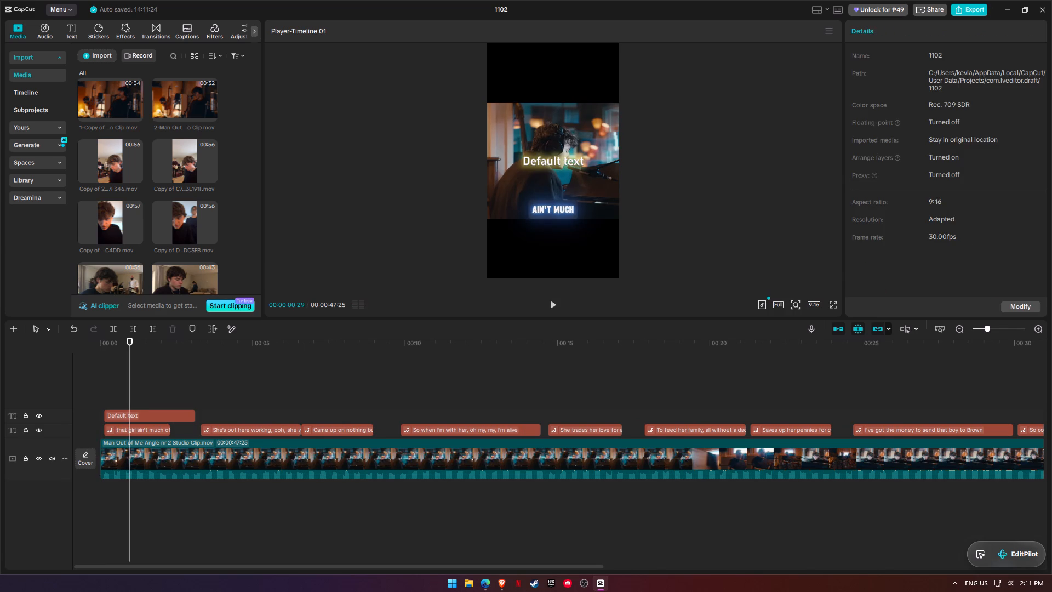
{"action": "left_click", "coordinate": [546, 160]}
{"action": "double_click", "coordinate": [922, 84]}
{"action": "key", "text": "ctrl+a"}
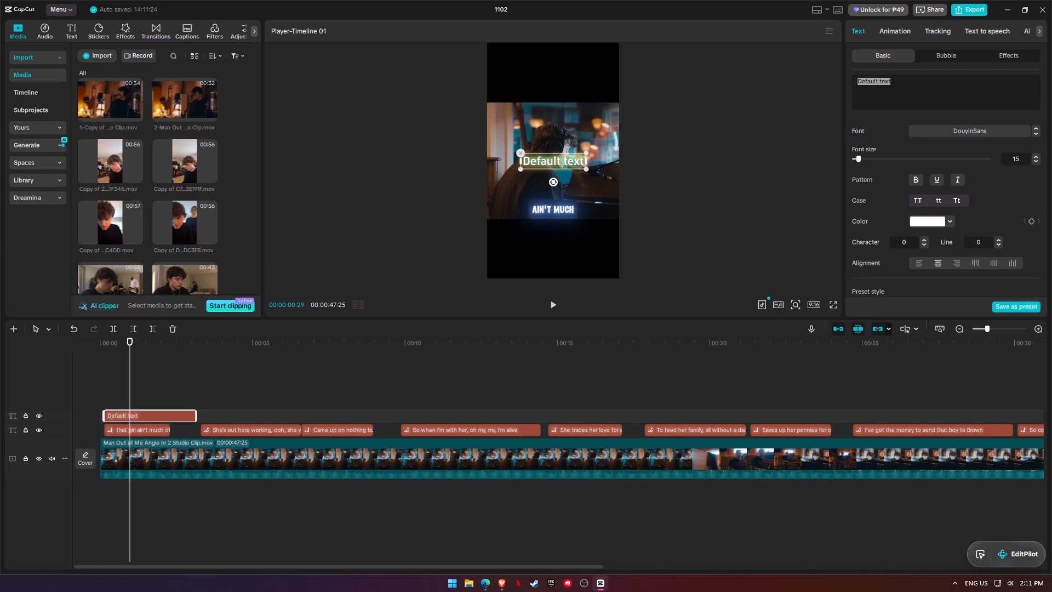
{"action": "type", "text": "Never slee"}
{"action": "key", "text": "space"}
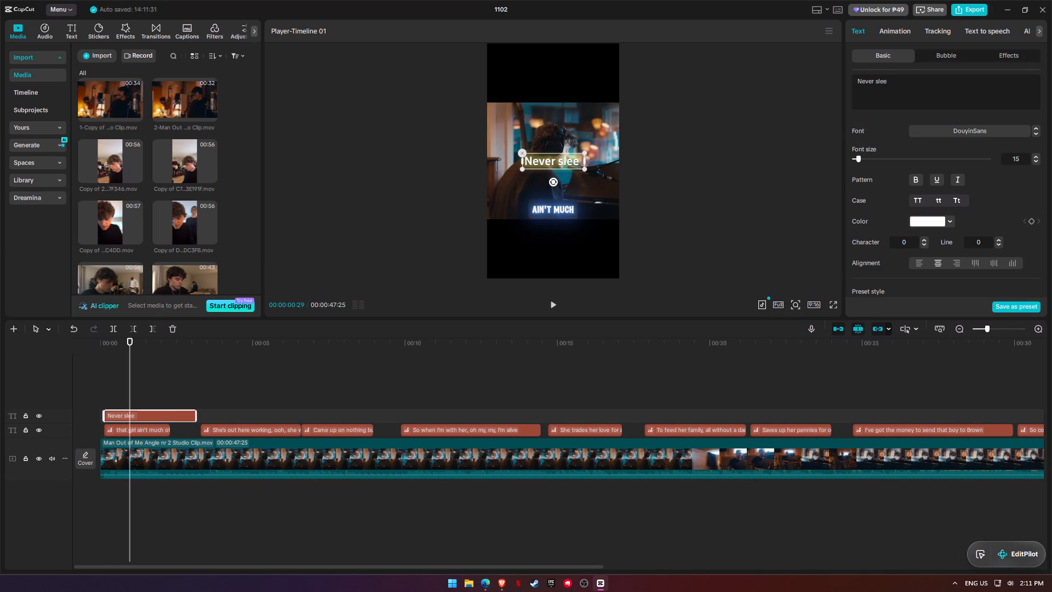
{"action": "key", "text": "BackSpace"}
{"action": "type", "text": "p on new artist"}
{"action": "type", "text": "!!"}
Curve the title text, shrink it slightly to fit the frame width and place it centred along the video's upper edge.
{"action": "scroll", "coordinate": [1013, 250], "scroll_direction": "down", "scroll_amount": 6}
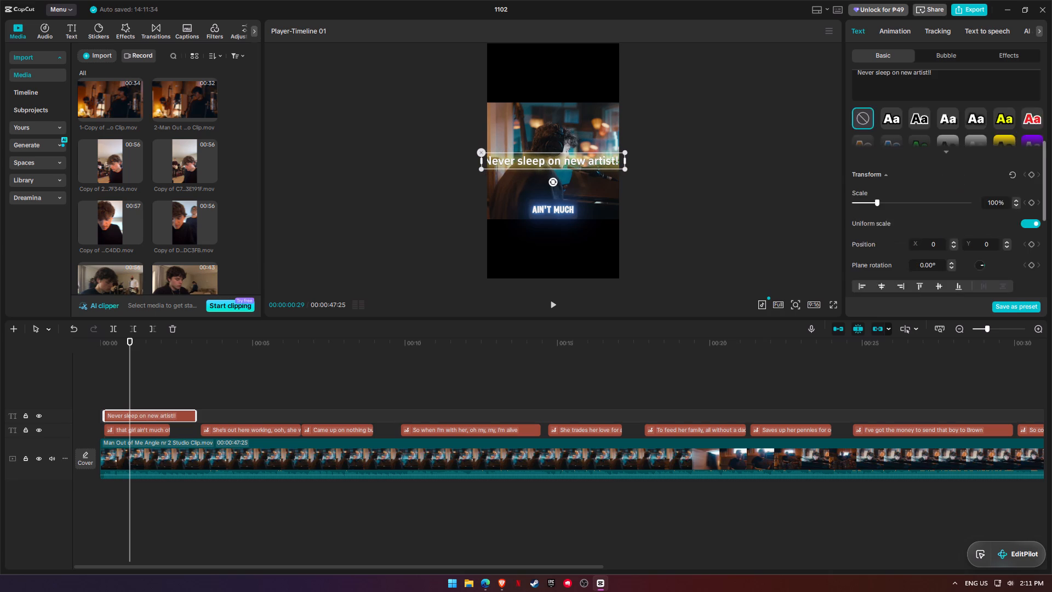
{"action": "scroll", "coordinate": [1011, 250], "scroll_direction": "down", "scroll_amount": 8}
{"action": "left_click", "coordinate": [854, 281]}
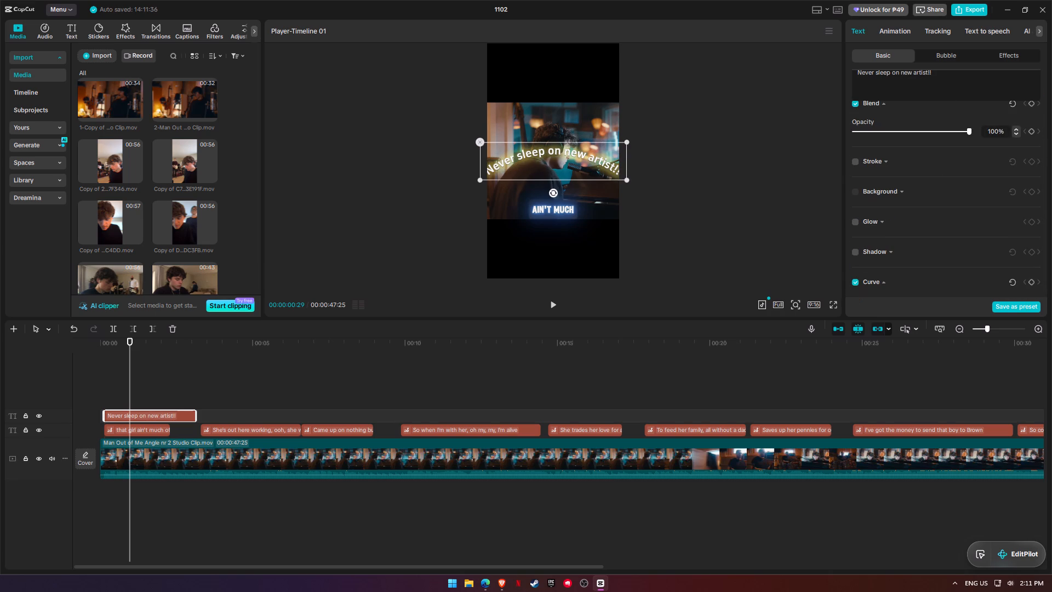
{"action": "left_click_drag", "start_coordinate": [627, 140], "coordinate": [620, 143]}
{"action": "left_click_drag", "start_coordinate": [575, 160], "coordinate": [573, 154]}
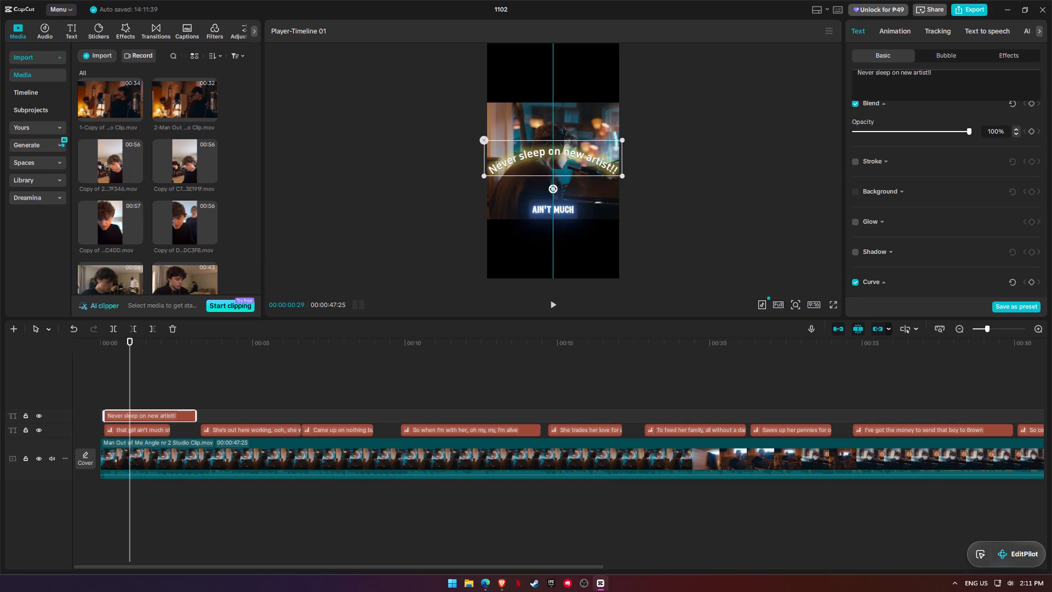
{"action": "left_click_drag", "start_coordinate": [573, 154], "coordinate": [573, 113]}
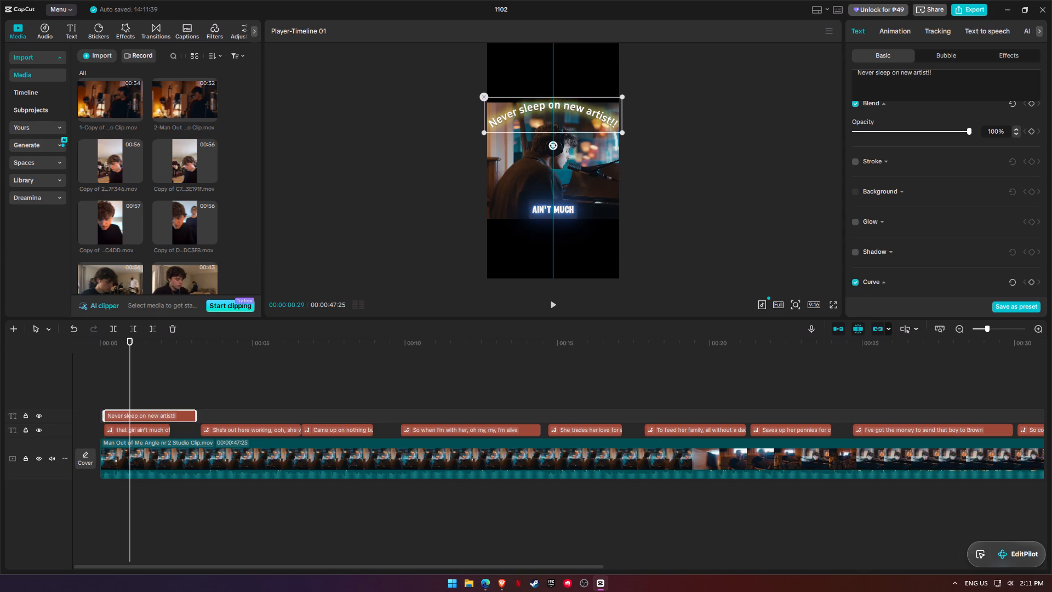
{"action": "left_click_drag", "start_coordinate": [573, 113], "coordinate": [573, 119]}
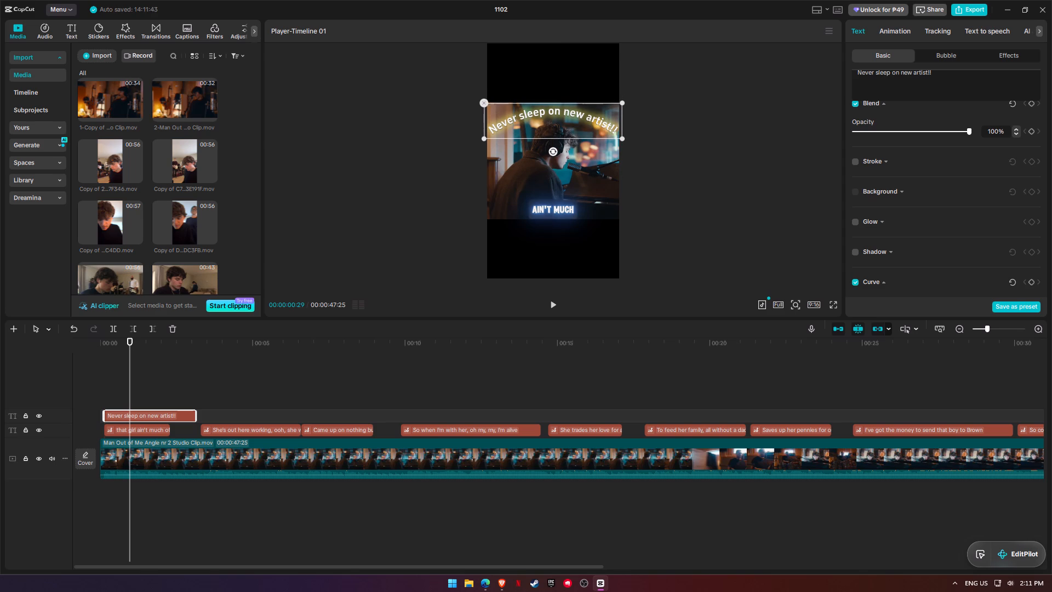
Try the favourite red text effect on the title, and settle on the favourite pink one.
{"action": "left_click", "coordinate": [894, 32]}
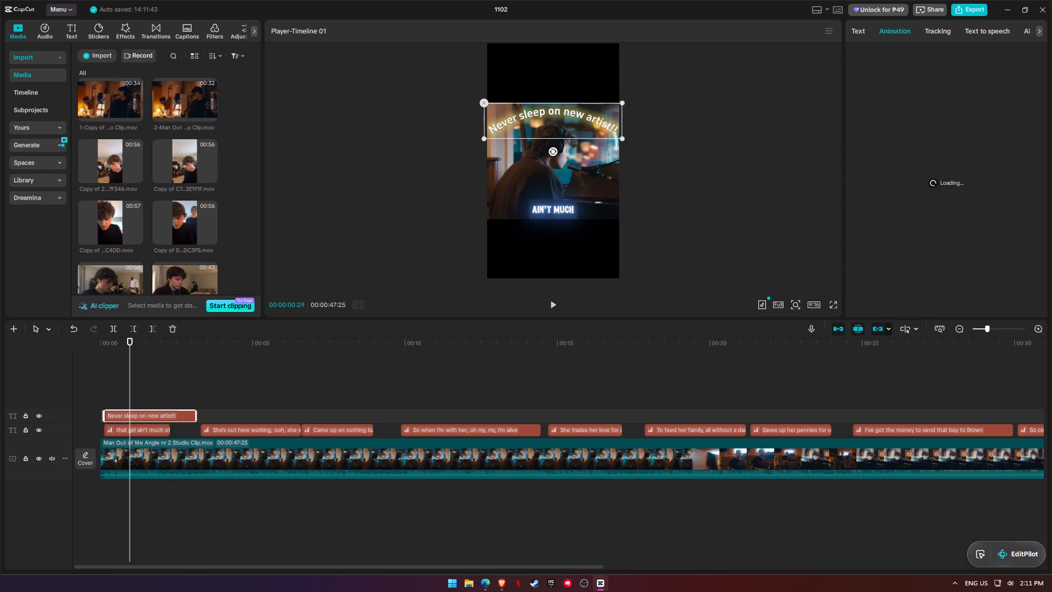
{"action": "left_click", "coordinate": [871, 32]}
{"action": "scroll", "coordinate": [900, 201], "scroll_direction": "up", "scroll_amount": 3}
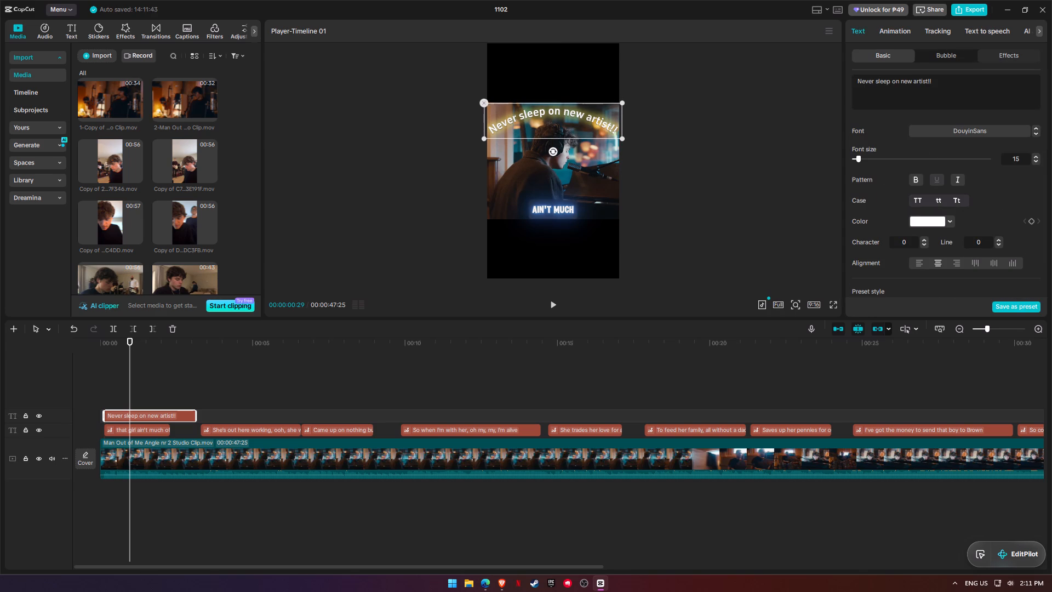
{"action": "left_click", "coordinate": [1008, 54]}
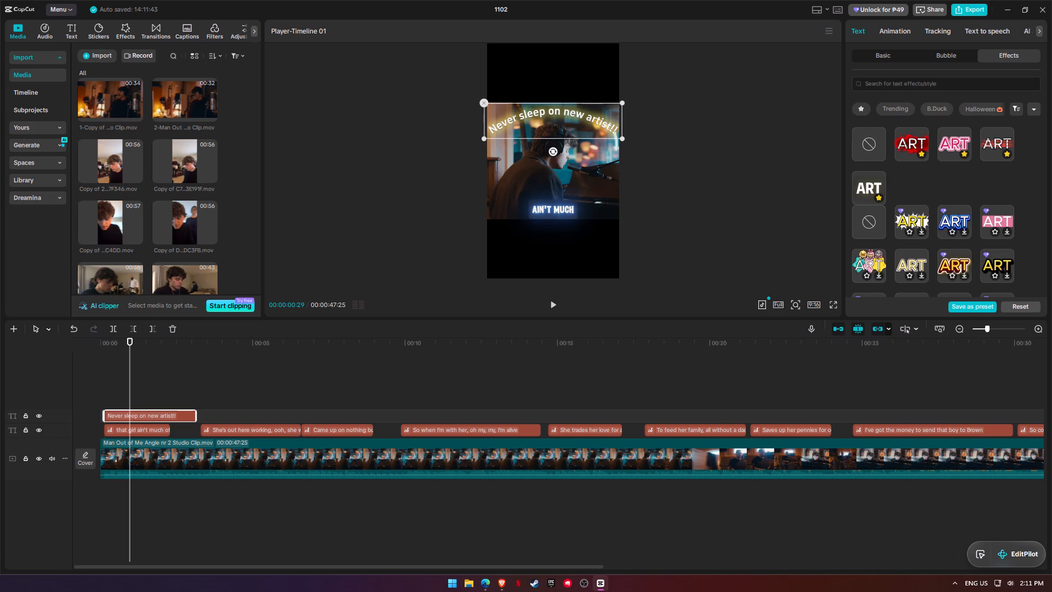
{"action": "left_click", "coordinate": [913, 140]}
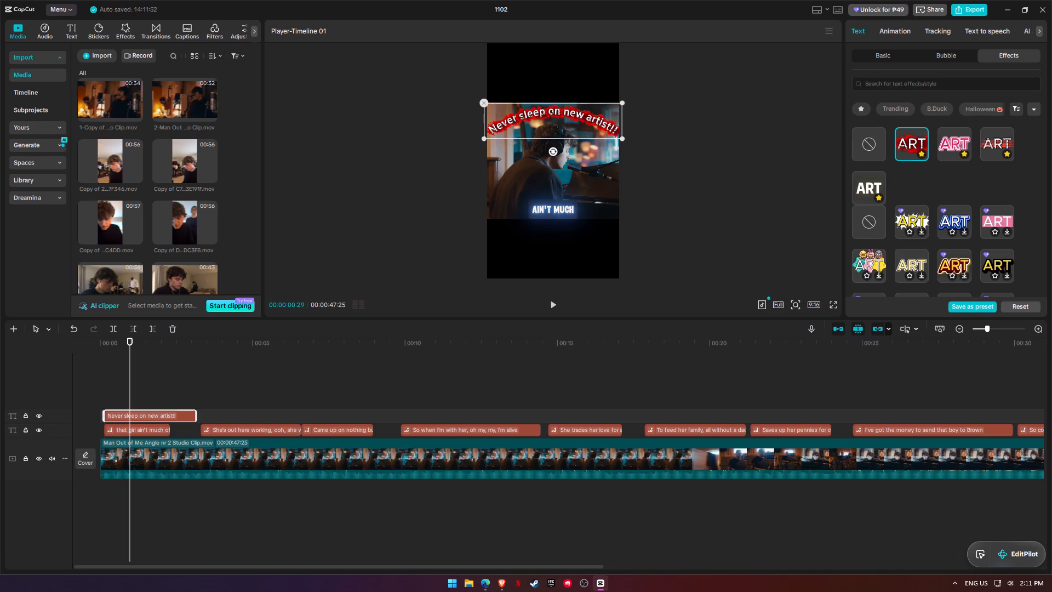
{"action": "left_click", "coordinate": [941, 141]}
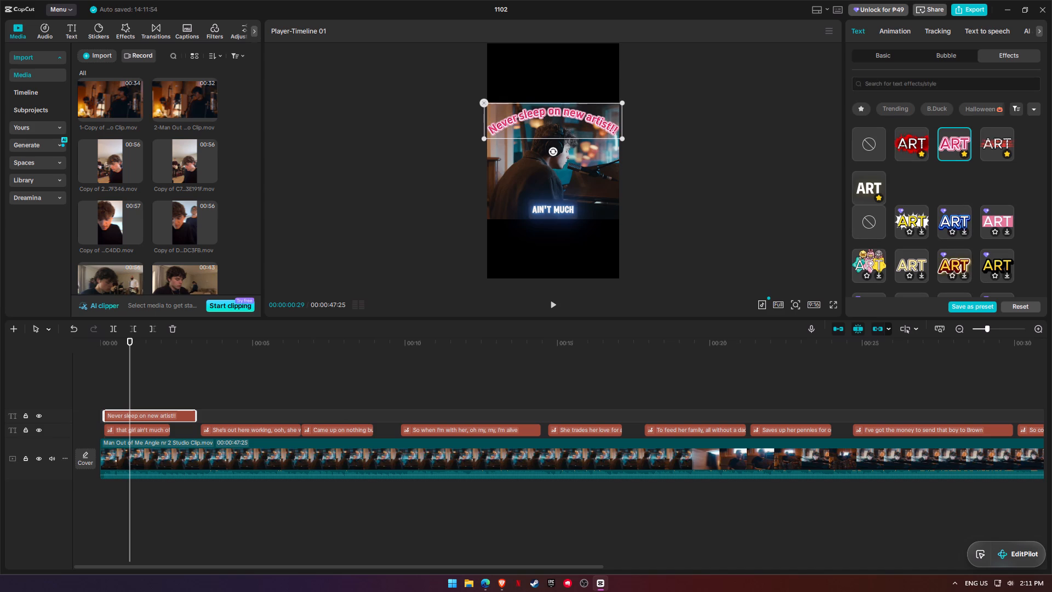
Extend the "Never sleep on new artist!!" clip to the end of the video clip.
{"action": "left_click", "coordinate": [729, 235]}
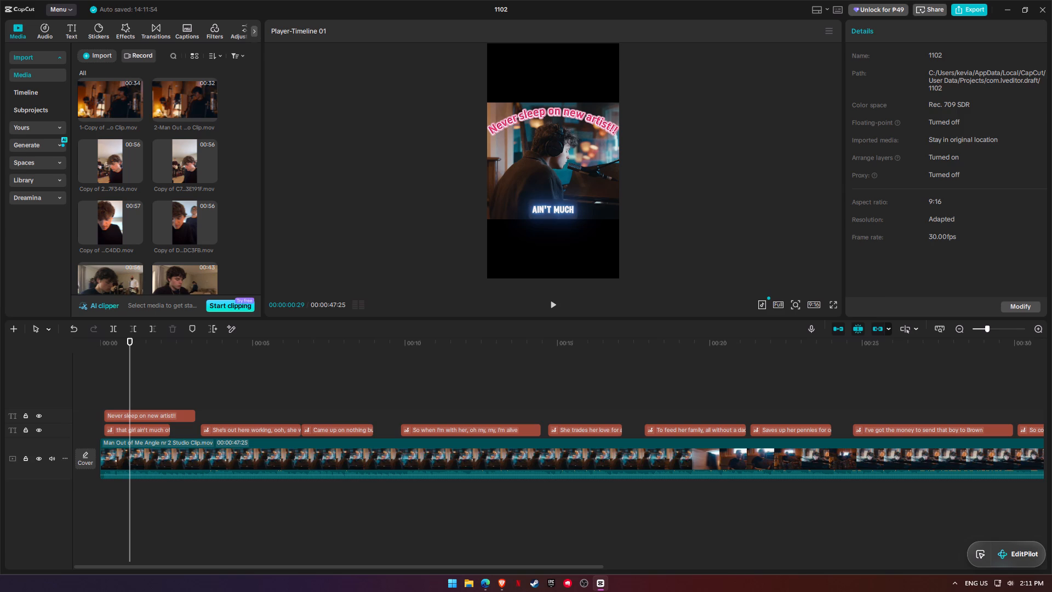
{"action": "left_click", "coordinate": [180, 422]}
{"action": "left_click", "coordinate": [190, 417]}
{"action": "left_click", "coordinate": [192, 419]}
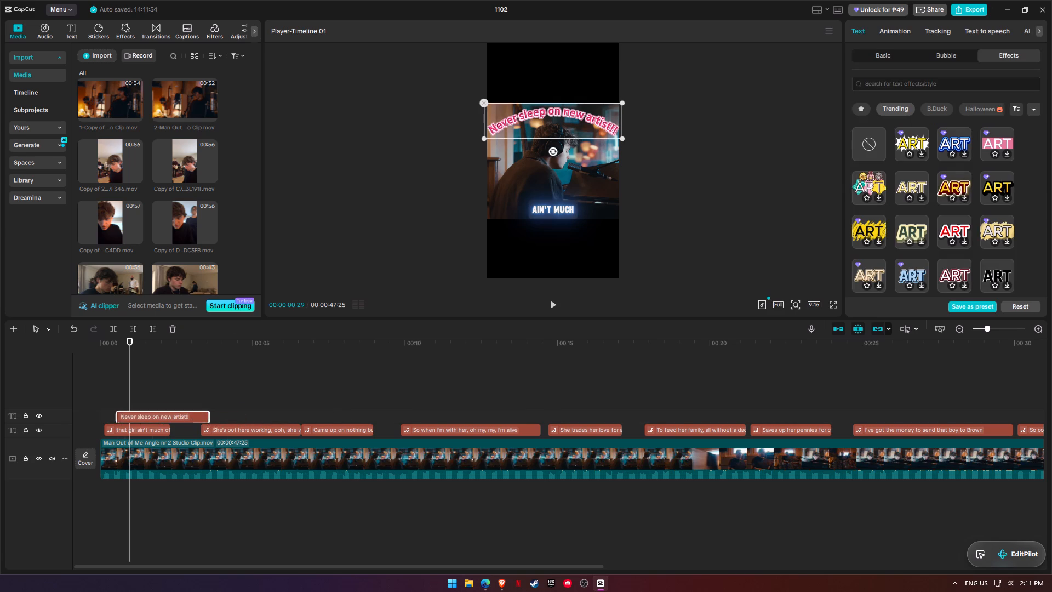
{"action": "left_click_drag", "start_coordinate": [197, 415], "coordinate": [1051, 415]}
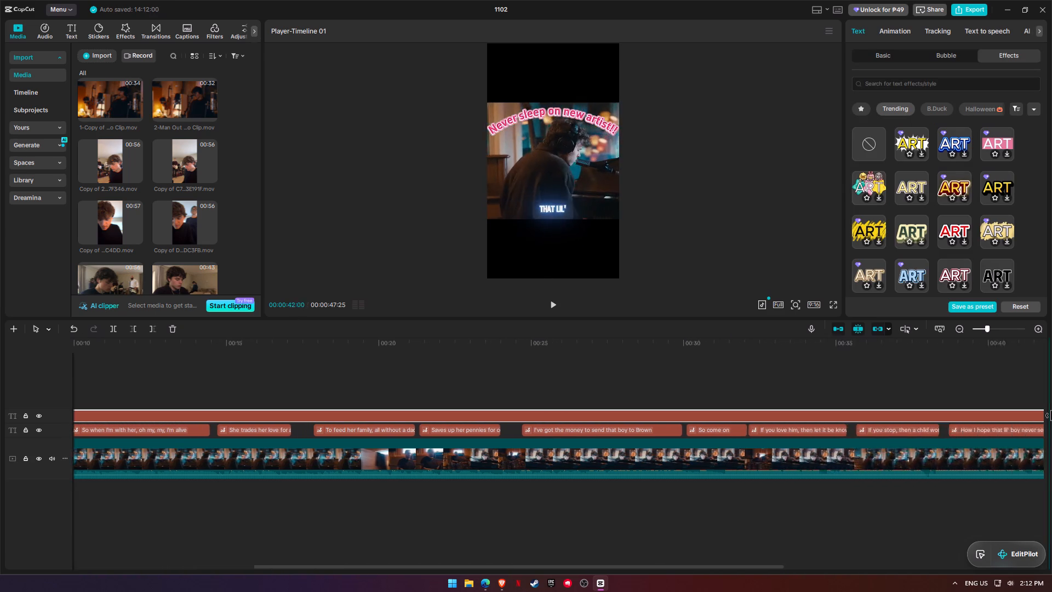
{"action": "left_click_drag", "start_coordinate": [1051, 415], "coordinate": [970, 423]}
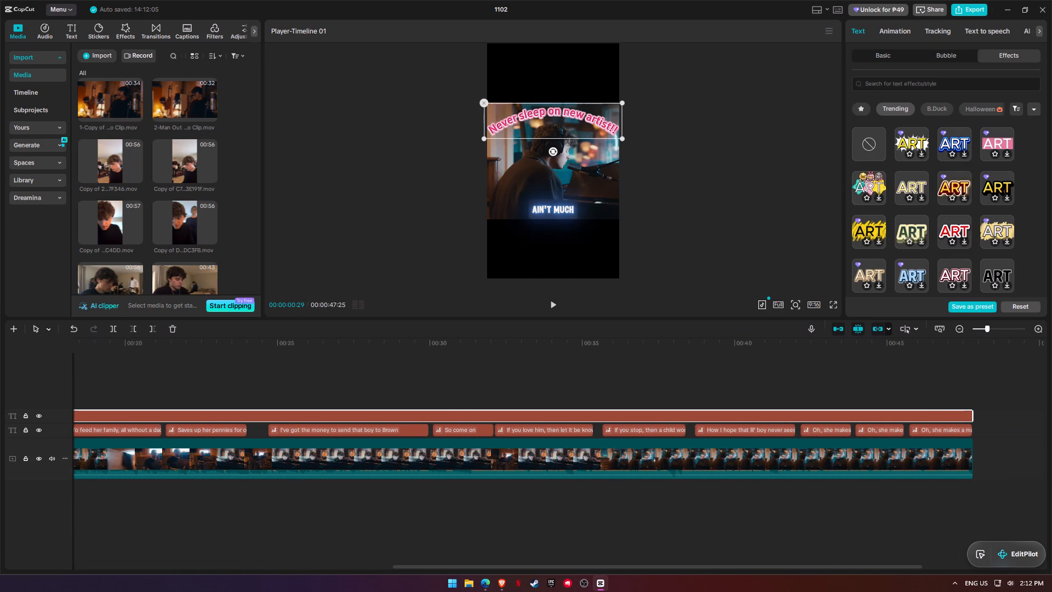
{"action": "left_click_drag", "start_coordinate": [580, 566], "coordinate": [179, 535]}
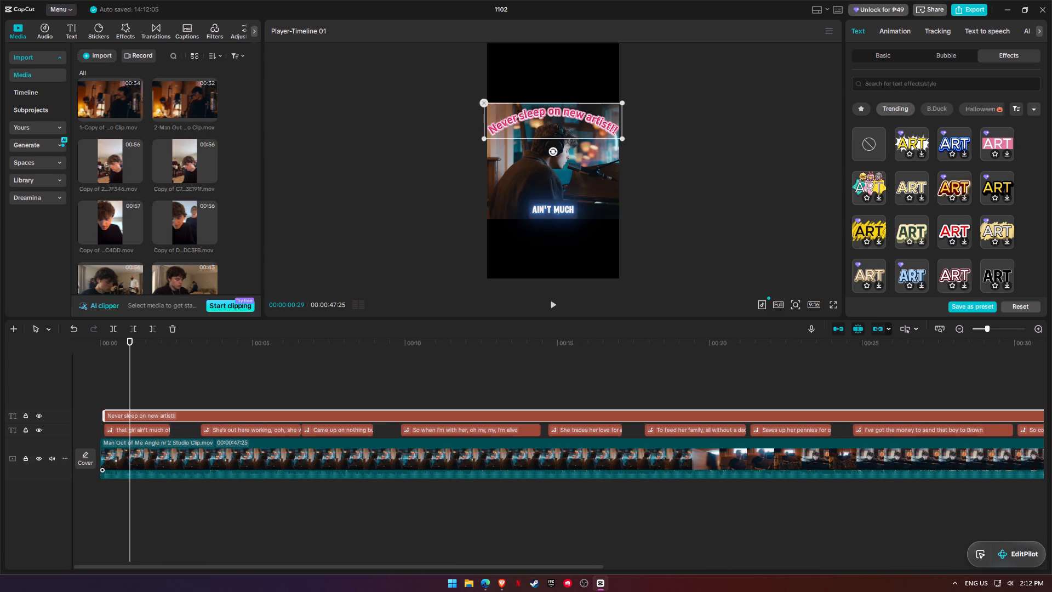
Nudge the curved title slightly higher so its arc sits on the video's upper edge.
{"action": "left_click_drag", "start_coordinate": [593, 116], "coordinate": [593, 110]}
{"action": "left_click", "coordinate": [561, 128]}
{"action": "left_click_drag", "start_coordinate": [560, 116], "coordinate": [559, 109]}
{"action": "left_click", "coordinate": [704, 155]}
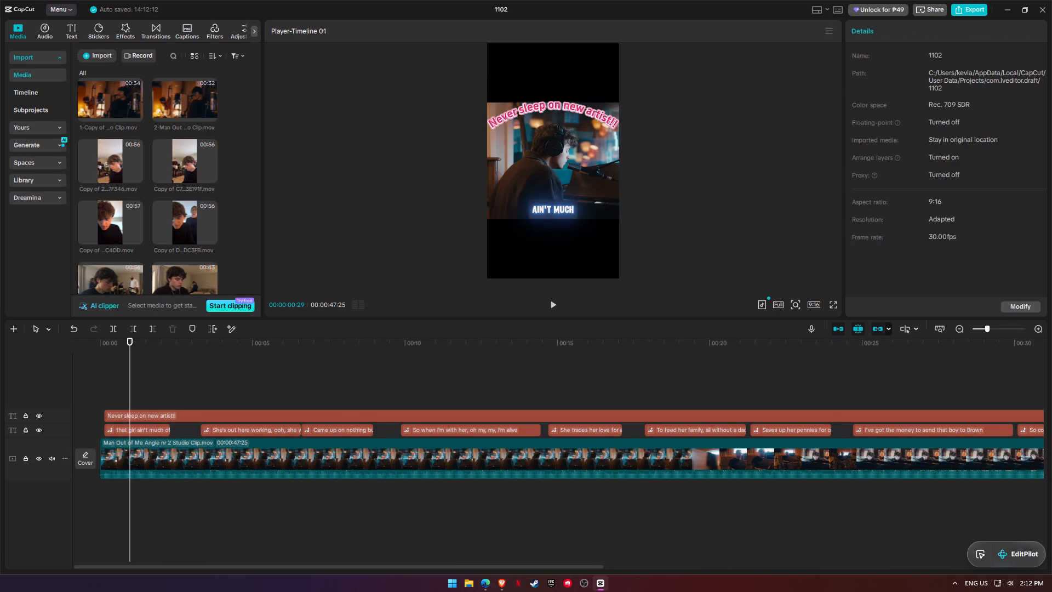
Return the playhead to the start of the timeline.
{"action": "left_click_drag", "start_coordinate": [132, 340], "coordinate": [82, 343]}
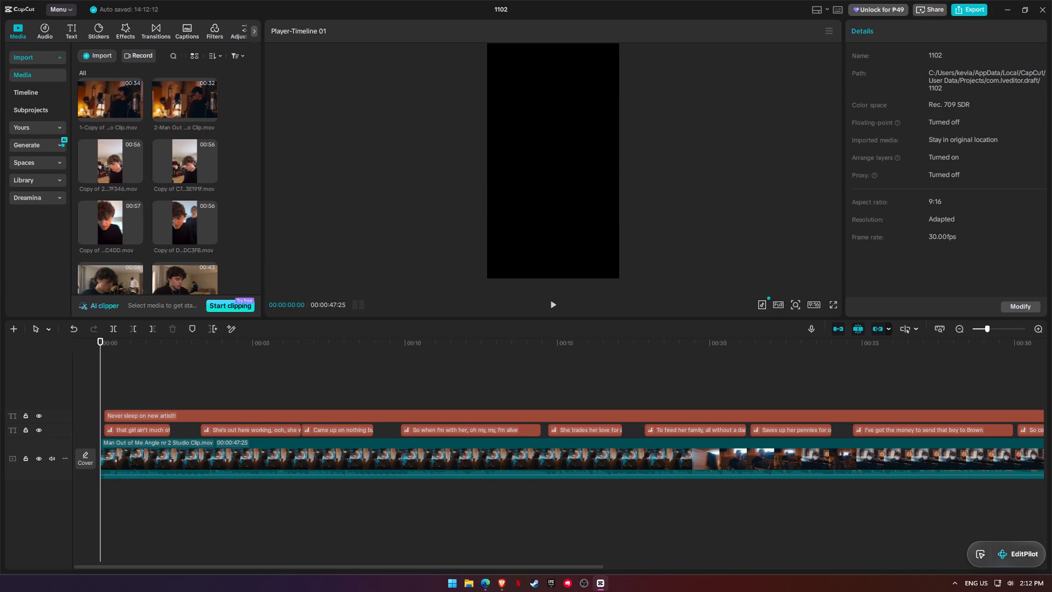
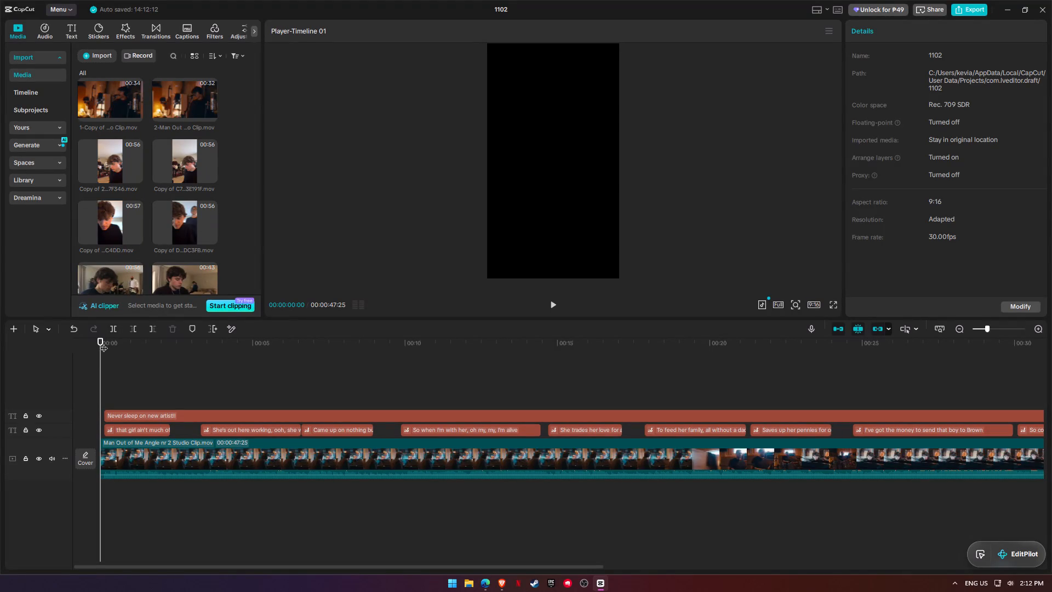
Play the edit full screen from the start of the timeline to check the title and the synced lyrics.
{"action": "left_click_drag", "start_coordinate": [100, 340], "coordinate": [81, 340]}
{"action": "key", "text": "space"}
{"action": "key", "text": "space"}
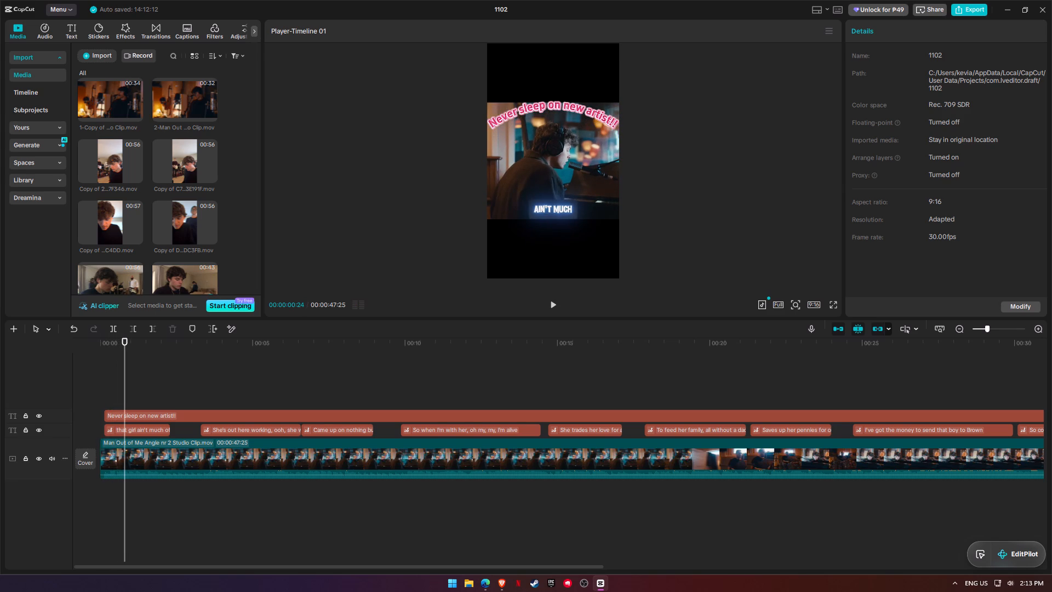
{"action": "key", "text": "Left"}
{"action": "key", "text": "Left"}
{"action": "key", "text": "Left"}
{"action": "key", "text": "Left"}
{"action": "key", "text": "Left"}
{"action": "key", "text": "Left"}
{"action": "key", "text": "Left"}
{"action": "key", "text": "Left"}
{"action": "key", "text": "Left"}
{"action": "key", "text": "Left"}
{"action": "key", "text": "Left"}
{"action": "key", "text": "Left"}
{"action": "key", "text": "Left"}
{"action": "key", "text": "Left"}
{"action": "key", "text": "Left"}
{"action": "key", "text": "Left"}
{"action": "key", "text": "Left"}
{"action": "key", "text": "Left"}
{"action": "key", "text": "Left"}
{"action": "key", "text": "Left"}
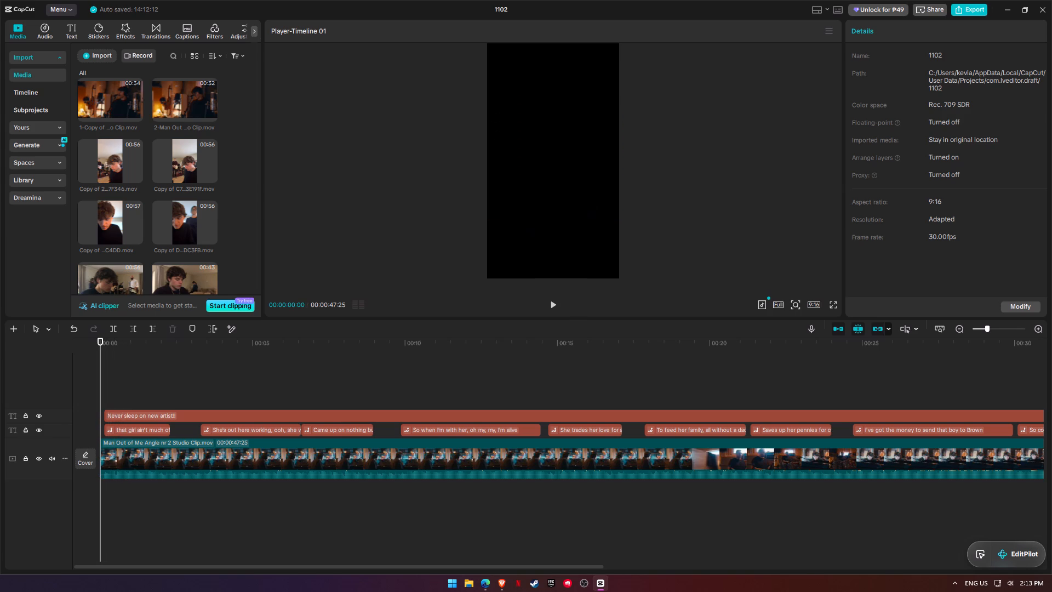
{"action": "left_click", "coordinate": [837, 307]}
{"action": "key", "text": "space"}
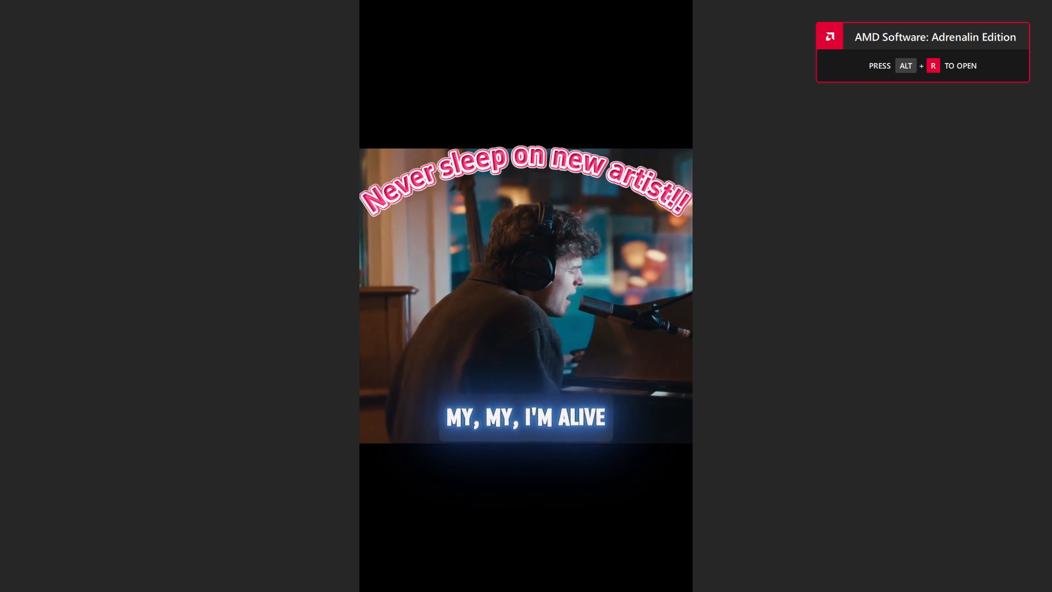
{"action": "key", "text": "space"}
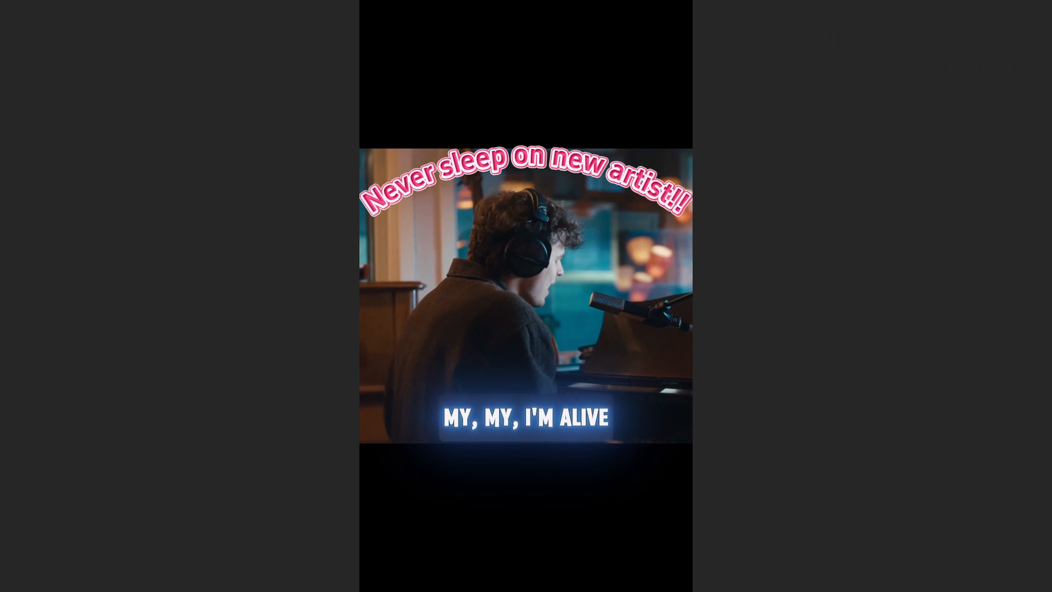
{"action": "key", "text": "Escape"}
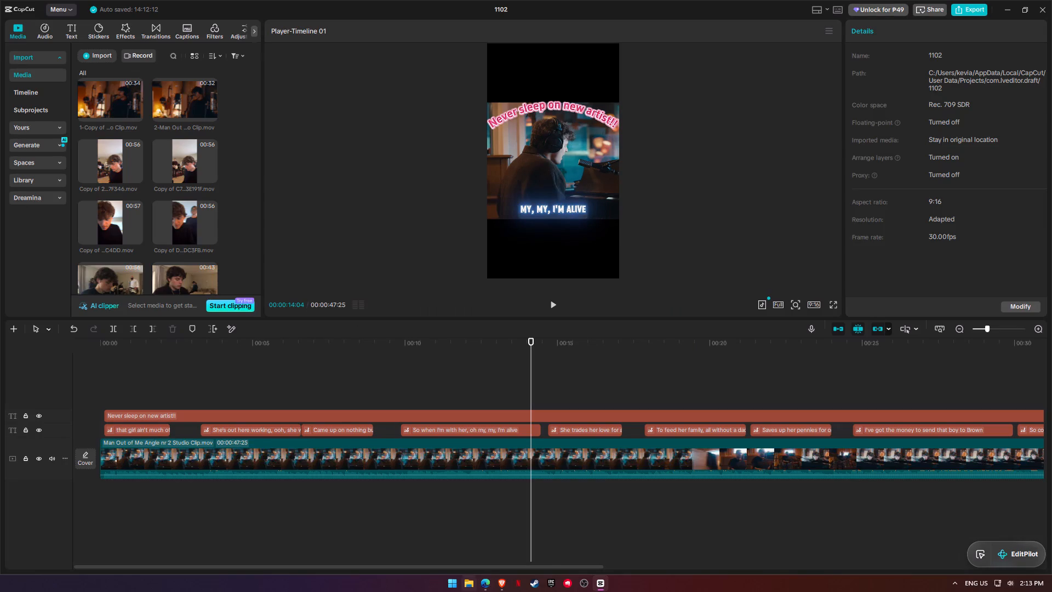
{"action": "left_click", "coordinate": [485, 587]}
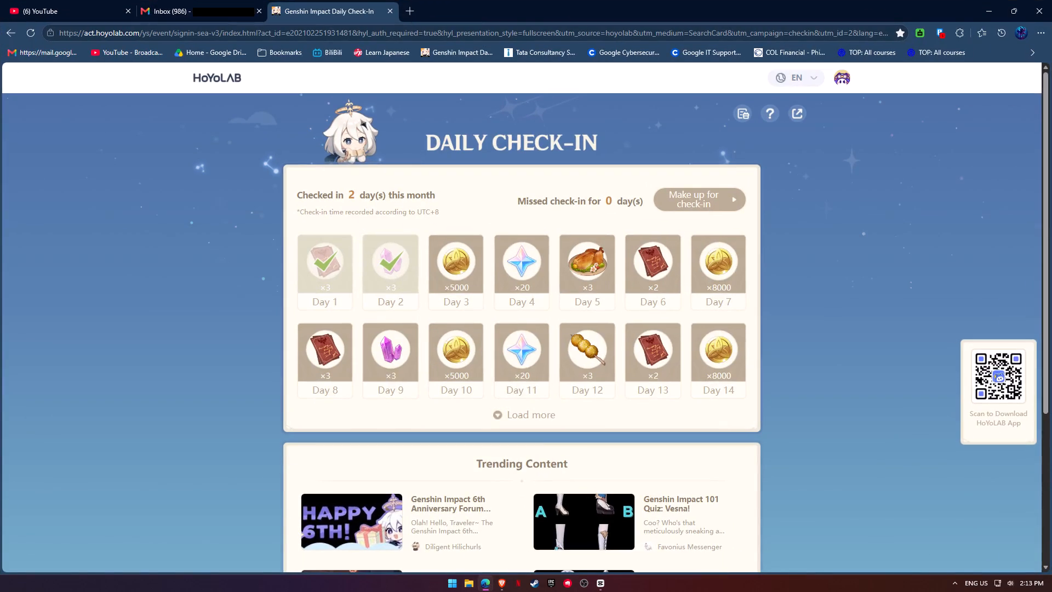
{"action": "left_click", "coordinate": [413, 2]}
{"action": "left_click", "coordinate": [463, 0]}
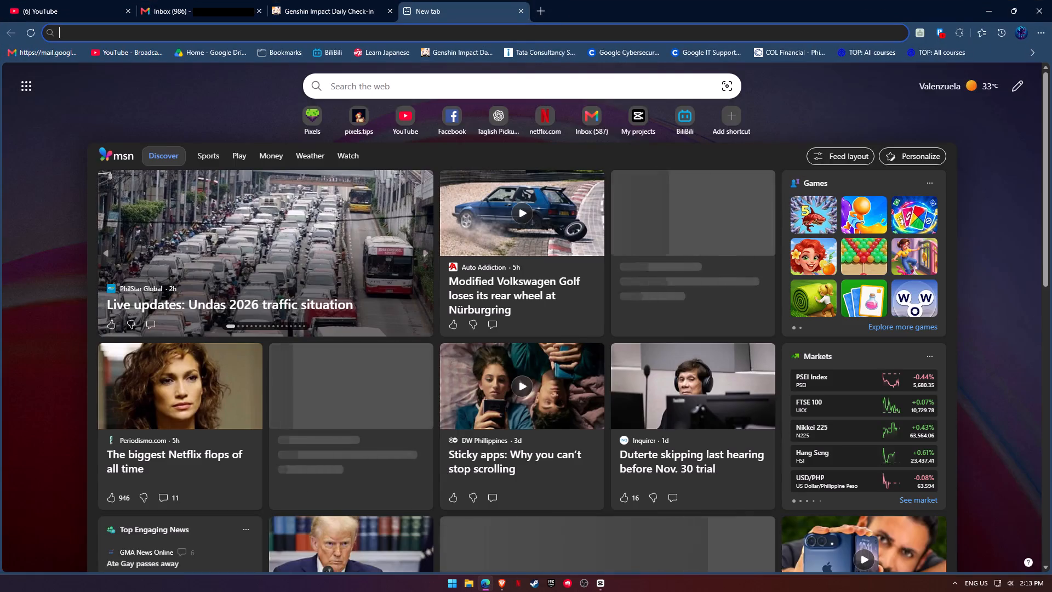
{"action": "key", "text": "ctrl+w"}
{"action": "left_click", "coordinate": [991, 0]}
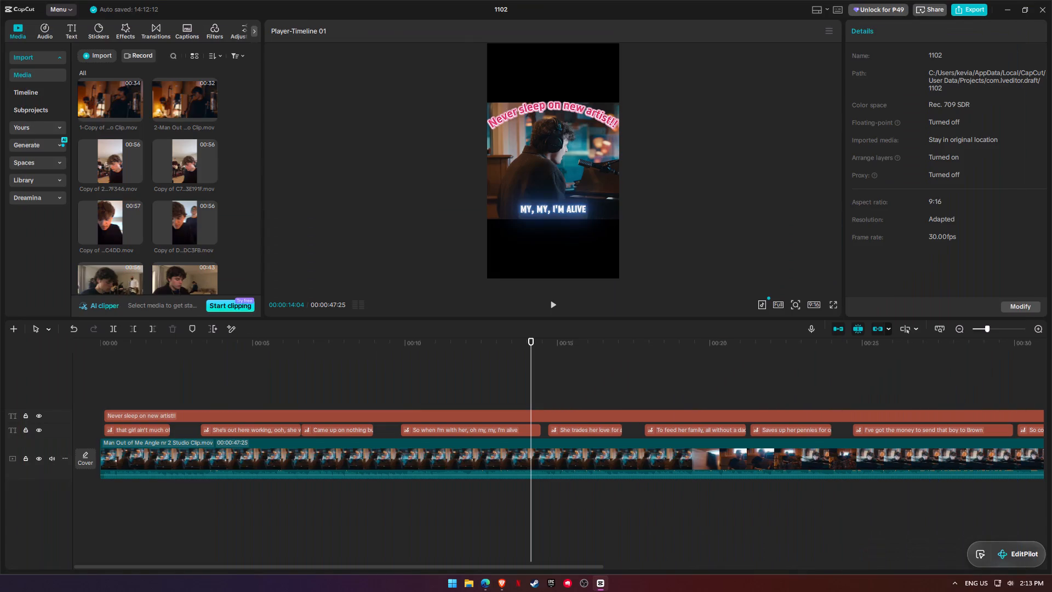
Turn off the Curve on the "Never sleep on new artist!!" title so the text runs straight.
{"action": "left_click", "coordinate": [583, 118]}
{"action": "left_click", "coordinate": [583, 115]}
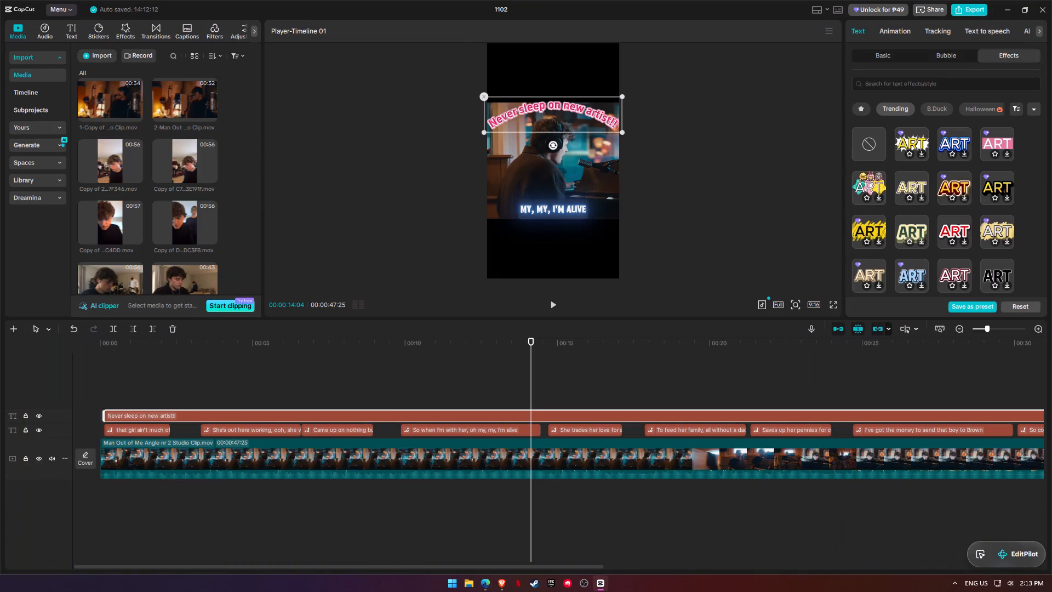
{"action": "left_click", "coordinate": [890, 50]}
{"action": "scroll", "coordinate": [891, 209], "scroll_direction": "down", "scroll_amount": 13}
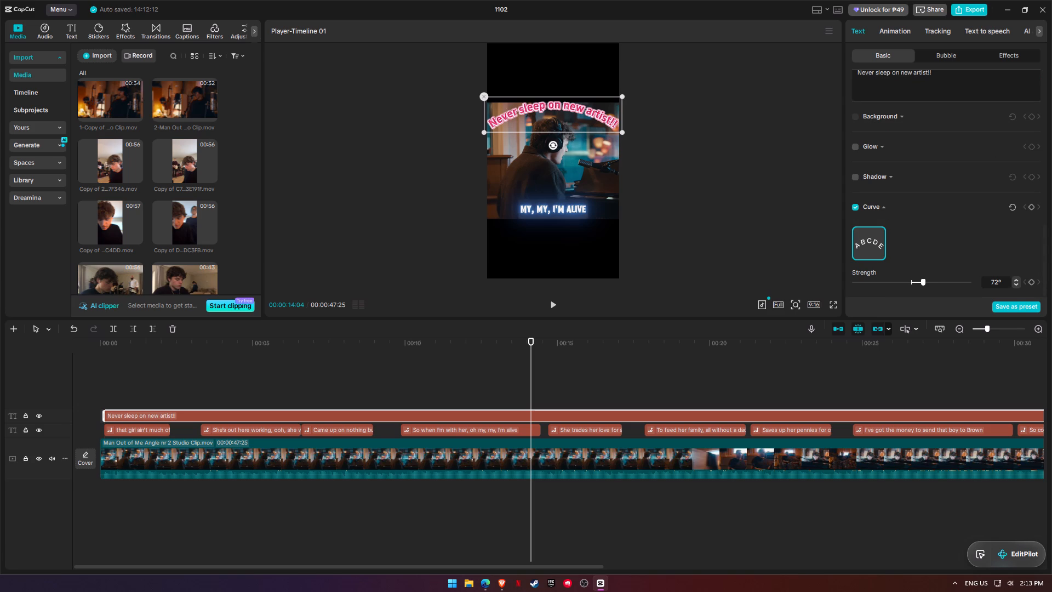
{"action": "left_click_drag", "start_coordinate": [917, 281], "coordinate": [918, 277]}
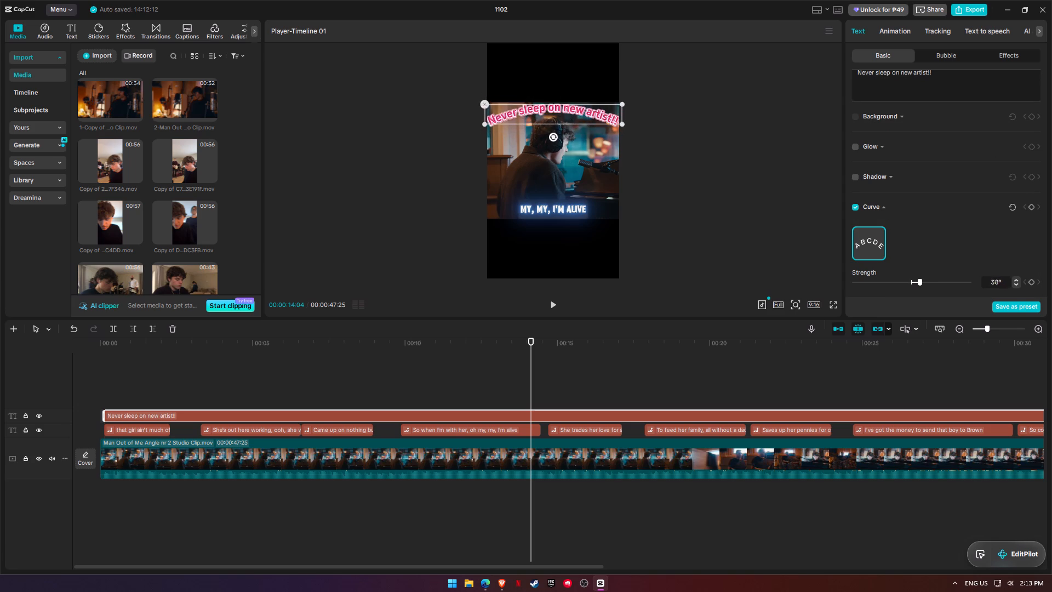
{"action": "left_click_drag", "start_coordinate": [918, 277], "coordinate": [907, 276]}
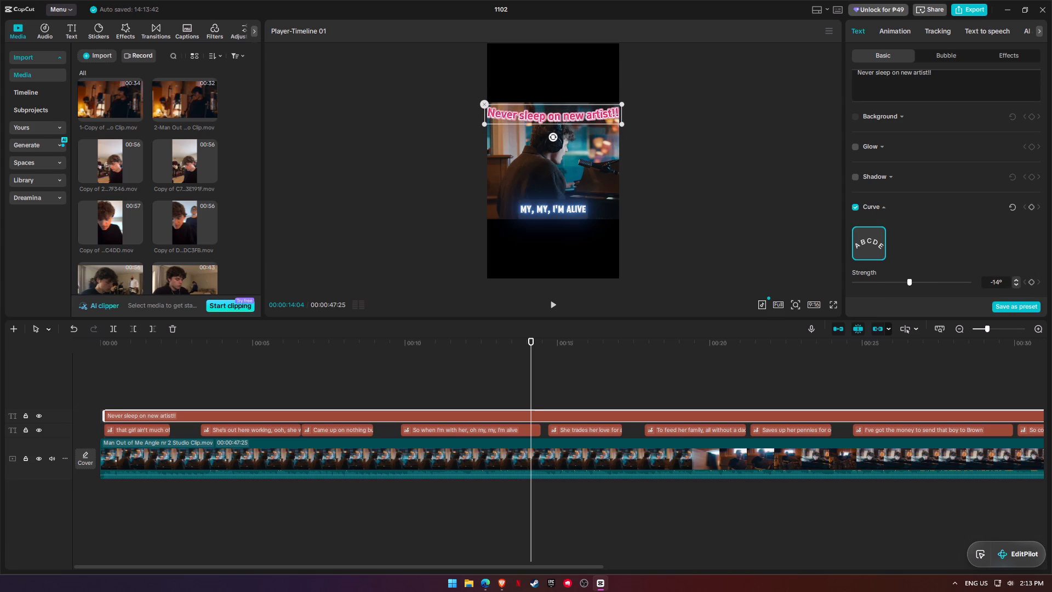
{"action": "left_click", "coordinate": [854, 206]}
Move the straight title up so it sits centred along the video's upper edge.
{"action": "left_click_drag", "start_coordinate": [578, 116], "coordinate": [578, 106]}
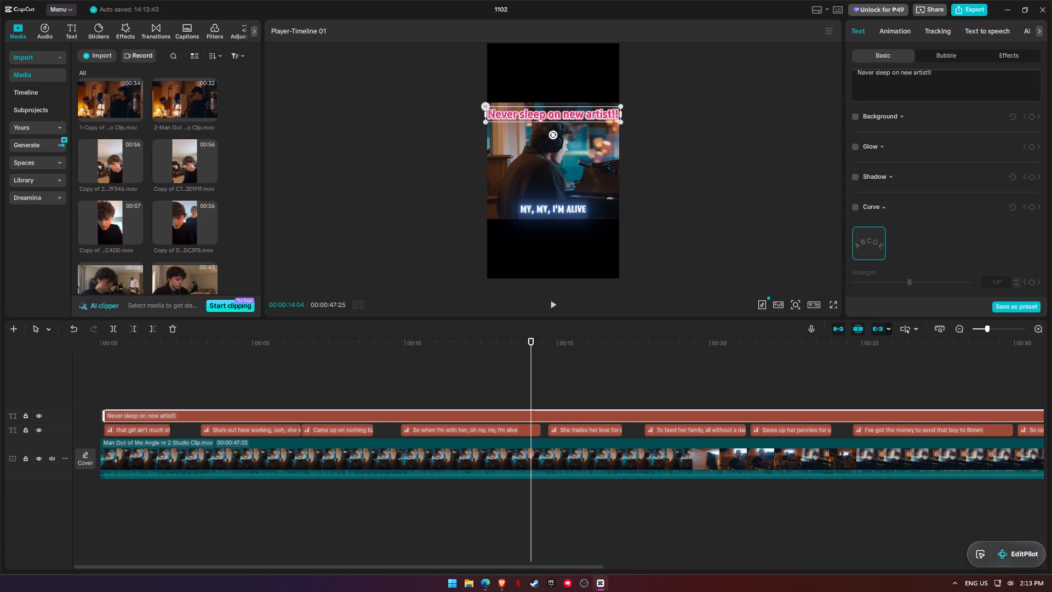
{"action": "left_click_drag", "start_coordinate": [578, 106], "coordinate": [578, 98]}
{"action": "left_click", "coordinate": [576, 109]}
{"action": "left_click_drag", "start_coordinate": [578, 117], "coordinate": [578, 94]}
{"action": "scroll", "coordinate": [661, 166], "scroll_direction": "up", "scroll_amount": 4}
{"action": "scroll", "coordinate": [980, 185], "scroll_direction": "up", "scroll_amount": 12}
{"action": "left_click", "coordinate": [564, 117]}
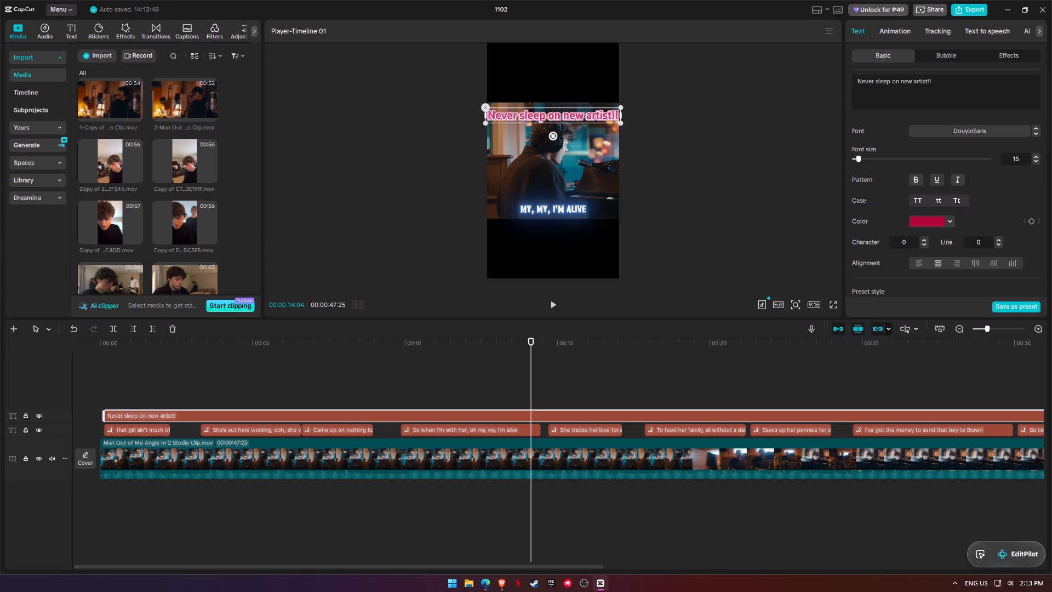
{"action": "left_click_drag", "start_coordinate": [572, 115], "coordinate": [572, 103]}
{"action": "left_click", "coordinate": [558, 112]}
{"action": "left_click_drag", "start_coordinate": [557, 116], "coordinate": [559, 96]}
{"action": "key", "text": "ctrl+z"}
{"action": "left_click", "coordinate": [561, 117]}
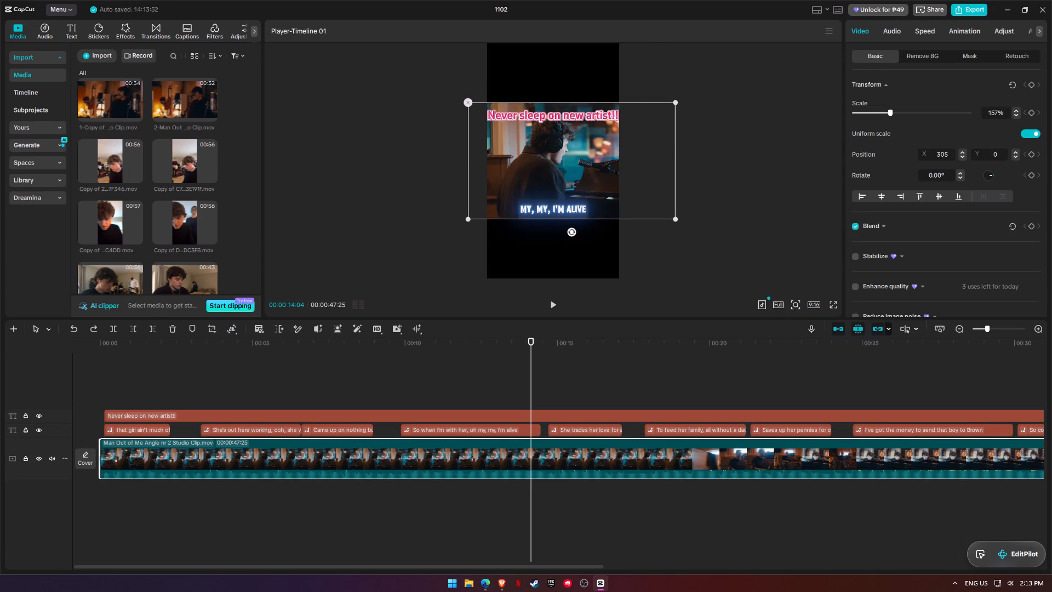
{"action": "left_click", "coordinate": [578, 115]}
{"action": "left_click_drag", "start_coordinate": [578, 115], "coordinate": [578, 94]}
{"action": "left_click_drag", "start_coordinate": [569, 111], "coordinate": [570, 99]}
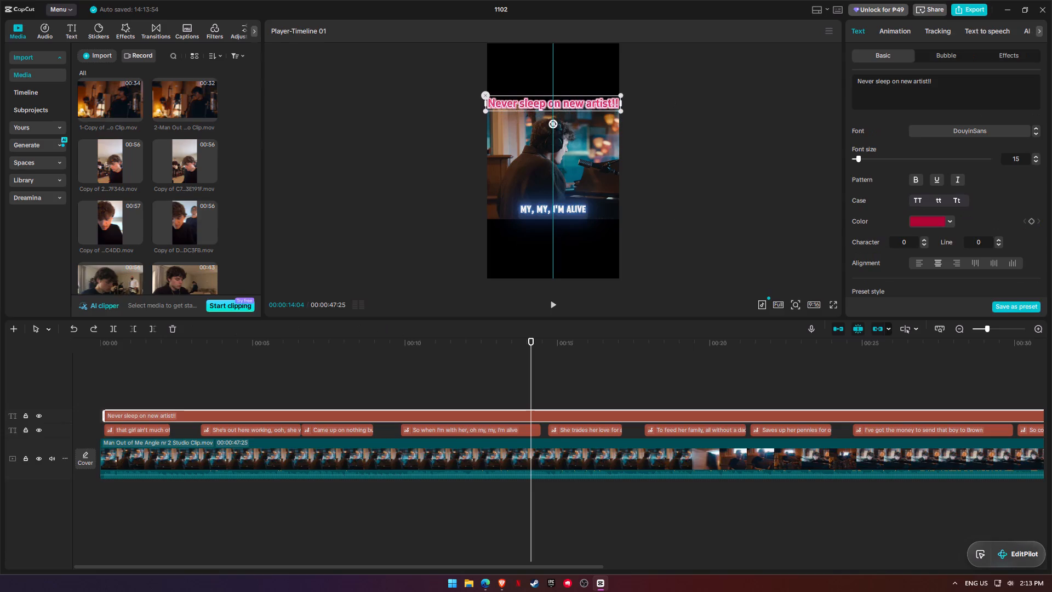
{"action": "left_click_drag", "start_coordinate": [570, 99], "coordinate": [570, 93]}
Switch to Brave and review the Campaign system and Client Direction sections of the 8lanco "Man Out Of Me" brief.
{"action": "key", "text": "alt+Tab"}
{"action": "key", "text": "alt+Tab"}
{"action": "key", "text": "alt+Tab"}
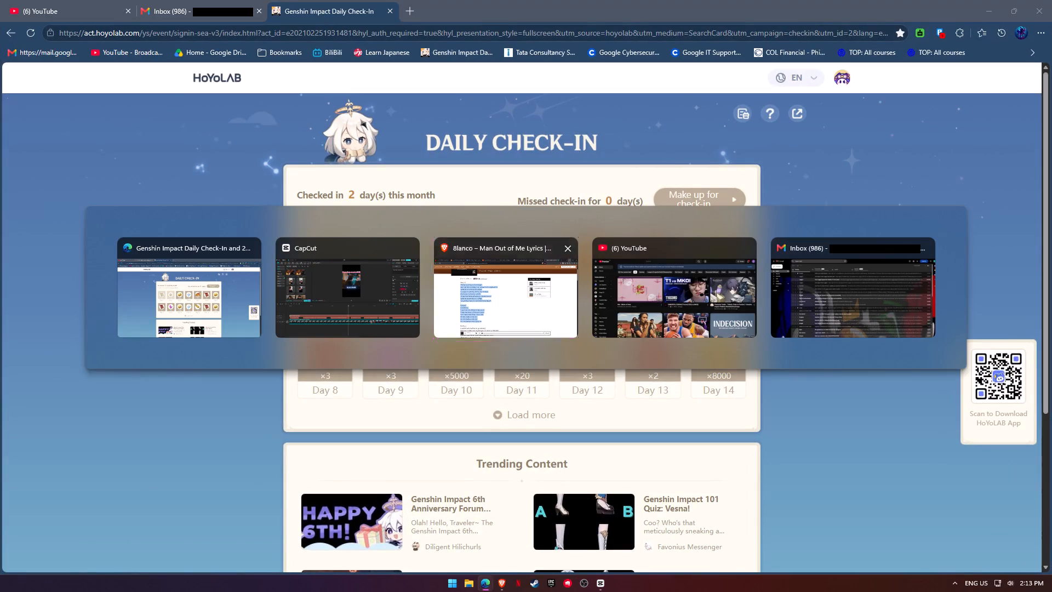
{"action": "left_click", "coordinate": [506, 0]}
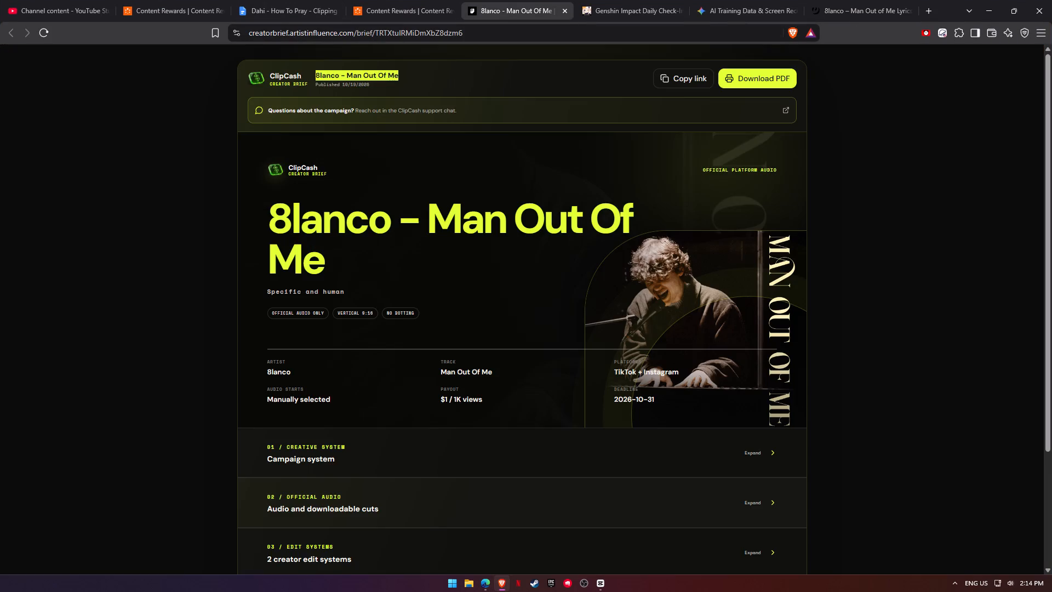
{"action": "scroll", "coordinate": [440, 382], "scroll_direction": "down", "scroll_amount": 3}
{"action": "left_click", "coordinate": [359, 296]}
{"action": "scroll", "coordinate": [501, 360], "scroll_direction": "down", "scroll_amount": 1}
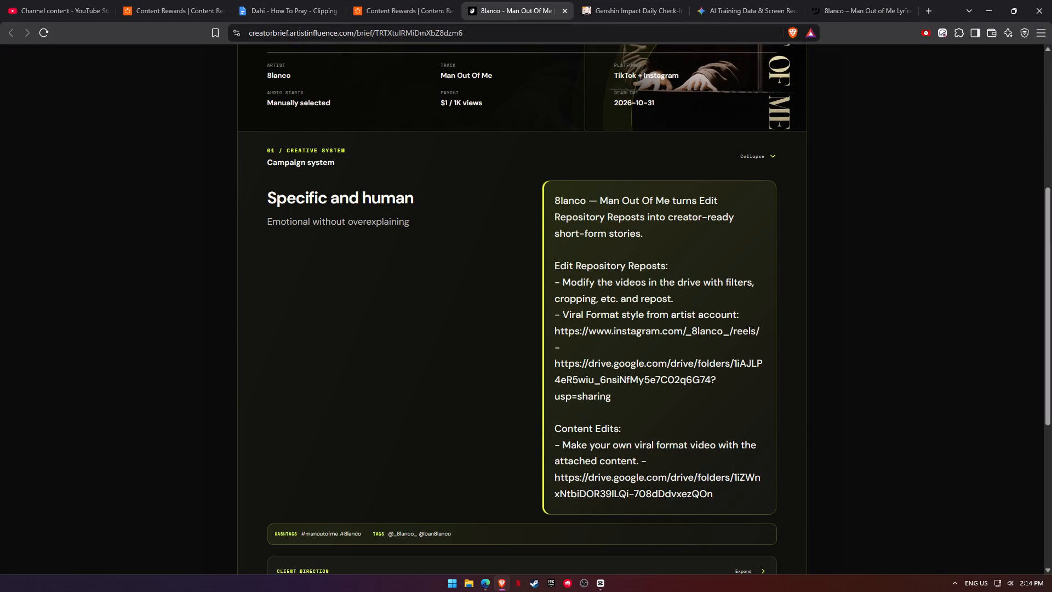
{"action": "scroll", "coordinate": [489, 288], "scroll_direction": "down", "scroll_amount": 1}
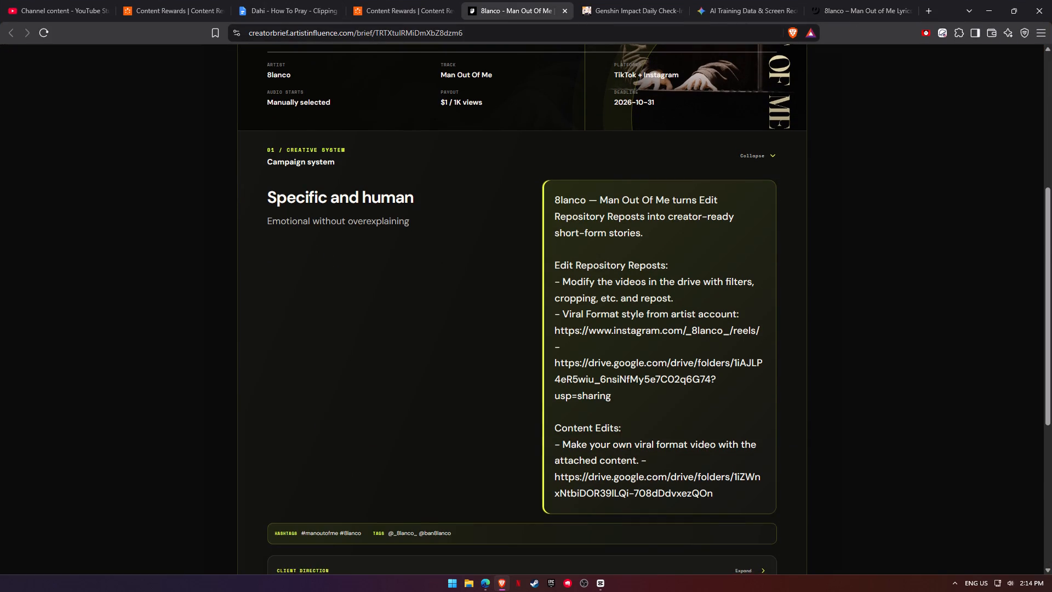
{"action": "left_click", "coordinate": [471, 423]}
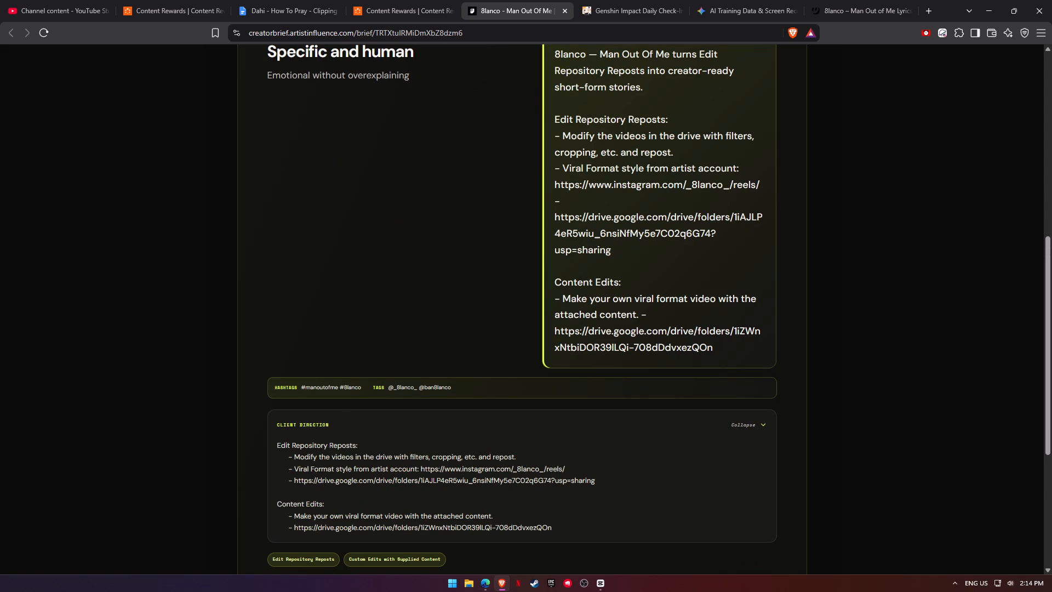
{"action": "scroll", "coordinate": [607, 298], "scroll_direction": "down", "scroll_amount": 2}
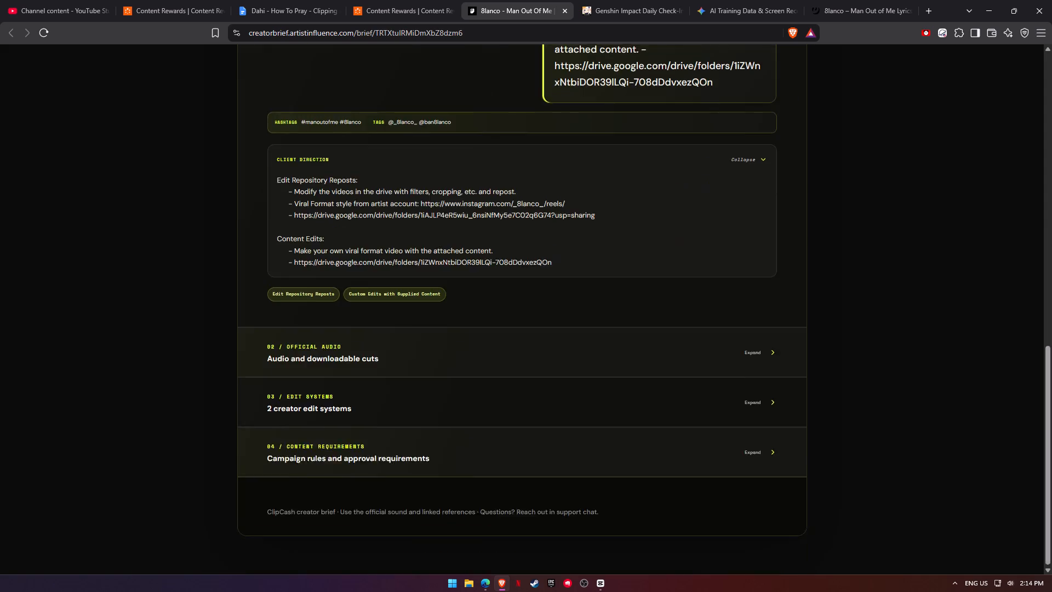
{"action": "scroll", "coordinate": [607, 298], "scroll_direction": "up", "scroll_amount": 2}
{"action": "scroll", "coordinate": [371, 272], "scroll_direction": "down", "scroll_amount": 2}
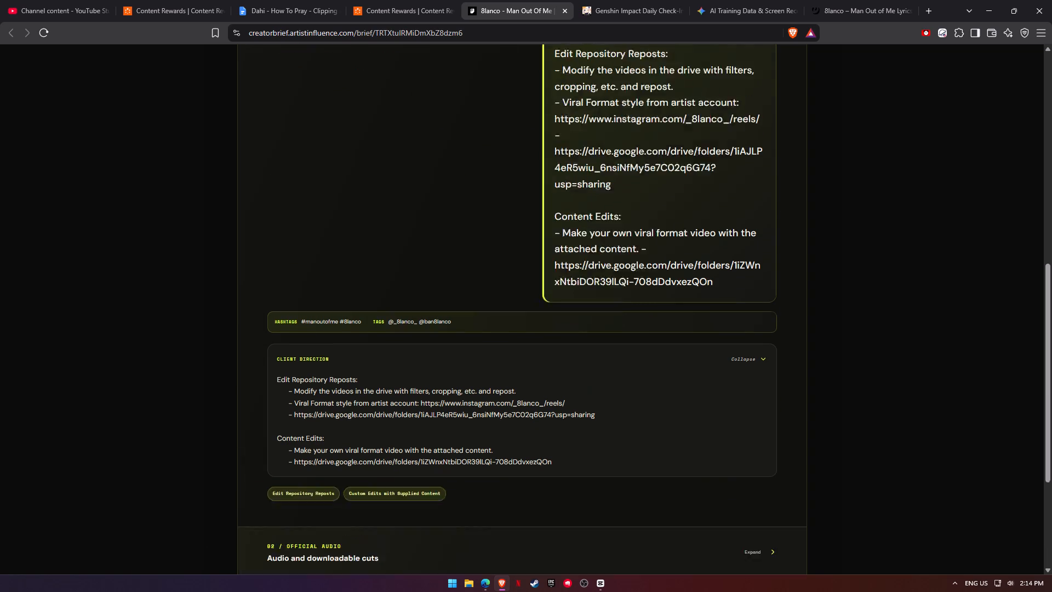
{"action": "left_click", "coordinate": [340, 349]}
{"action": "scroll", "coordinate": [621, 253], "scroll_direction": "up", "scroll_amount": 3}
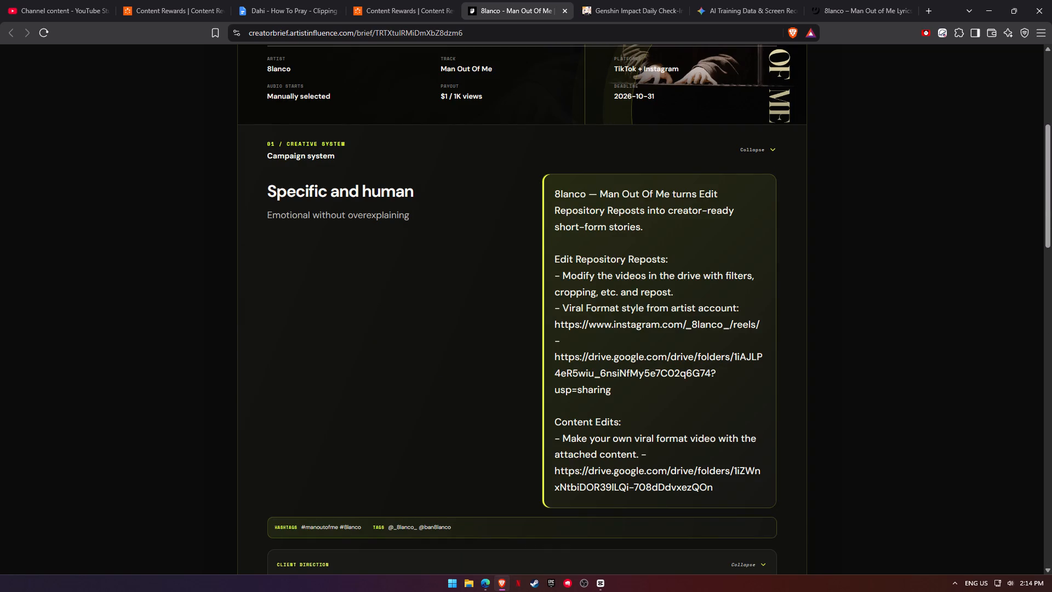
In File Explorer, play video 4 from the batch 1 folder of "Man out of me" in Videos, and close it.
{"action": "left_click", "coordinate": [476, 578]}
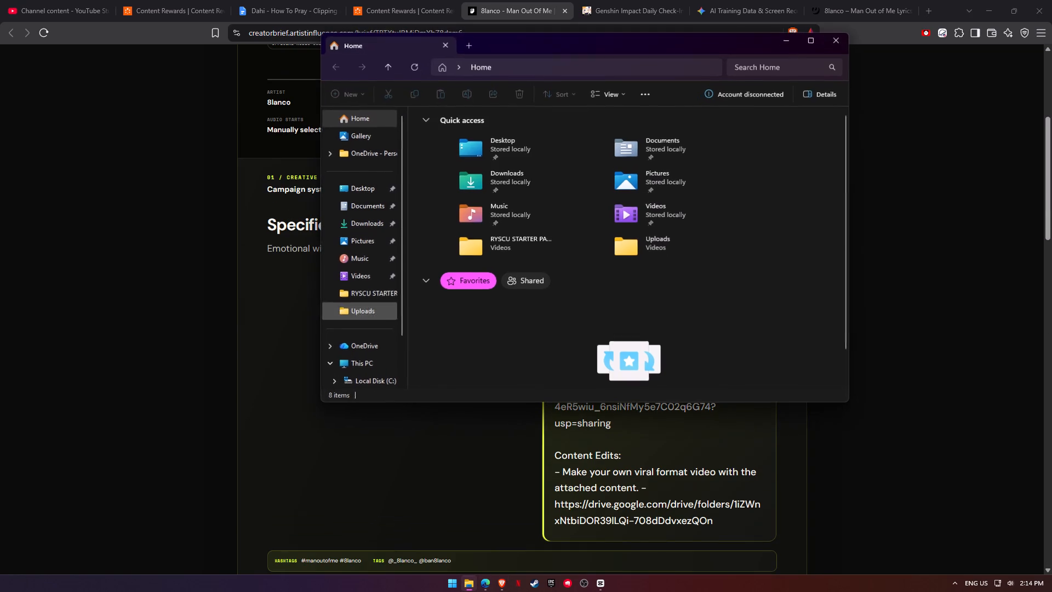
{"action": "left_click", "coordinate": [358, 271]}
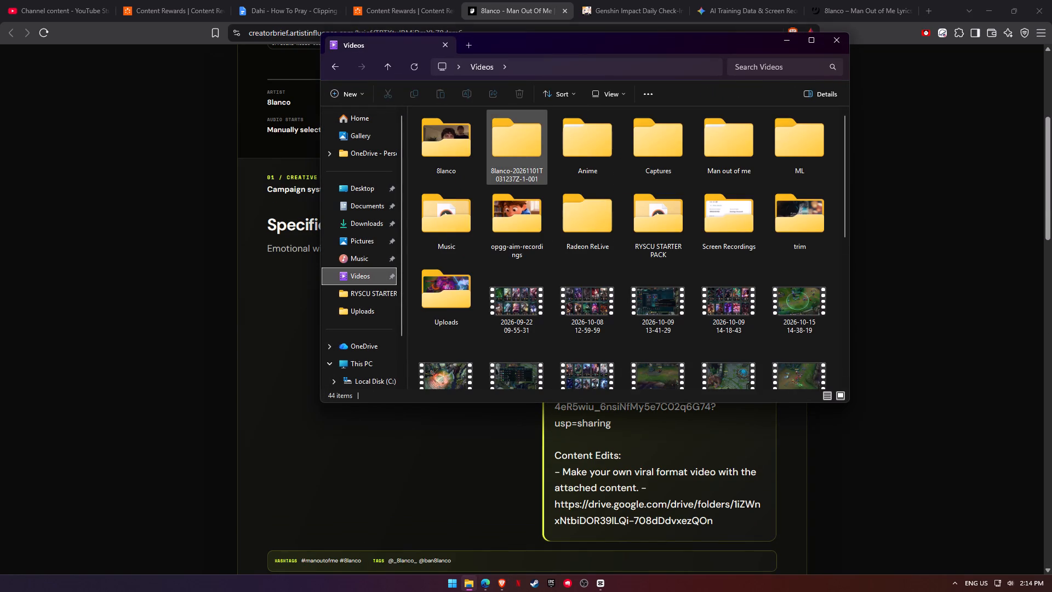
{"action": "double_click", "coordinate": [515, 144]}
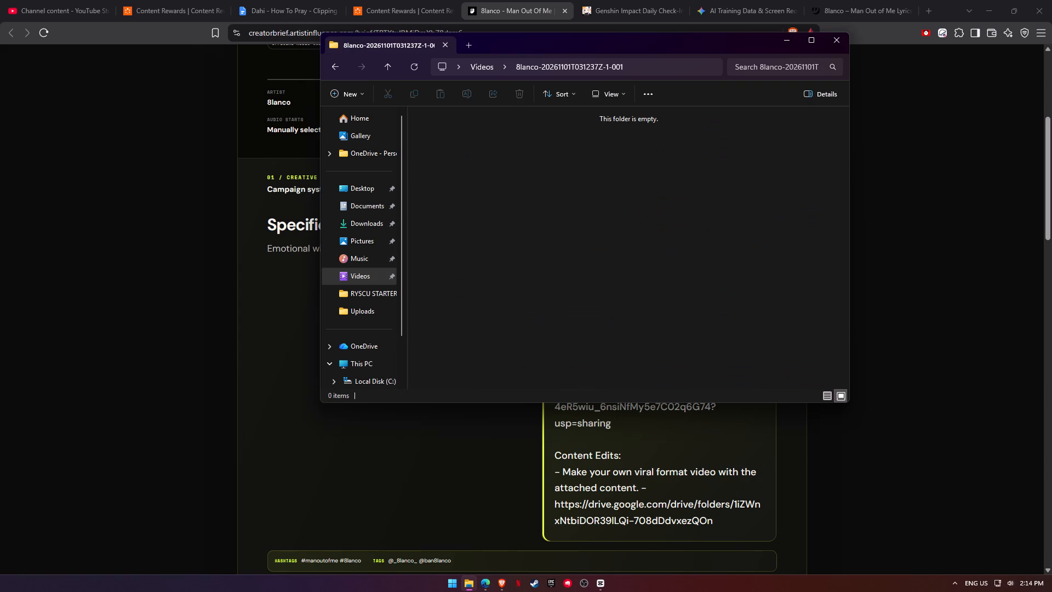
{"action": "key", "text": "BackSpace"}
{"action": "double_click", "coordinate": [724, 132]}
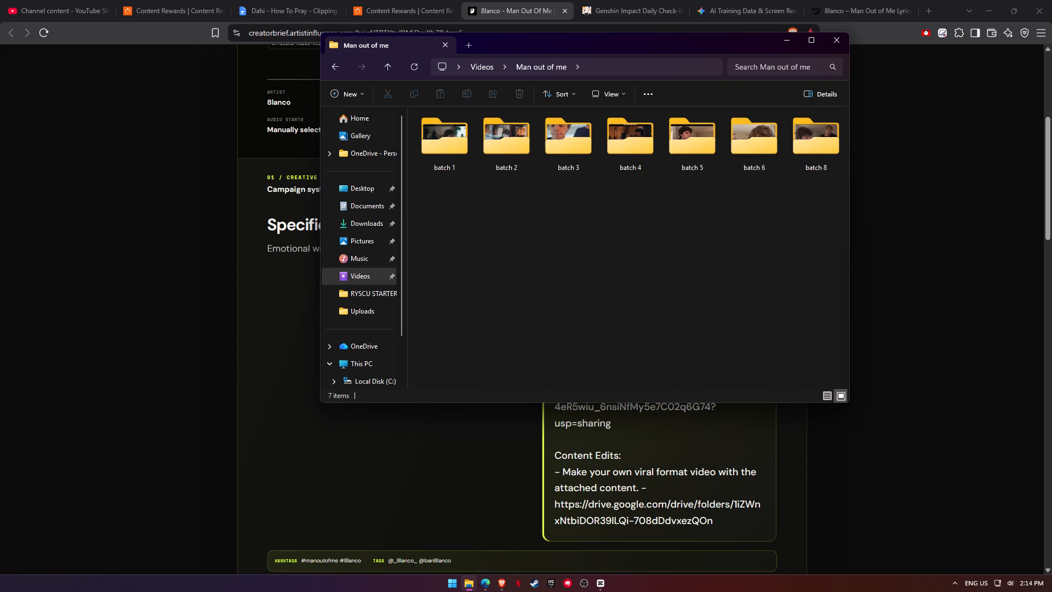
{"action": "double_click", "coordinate": [449, 151]}
{"action": "double_click", "coordinate": [462, 143]}
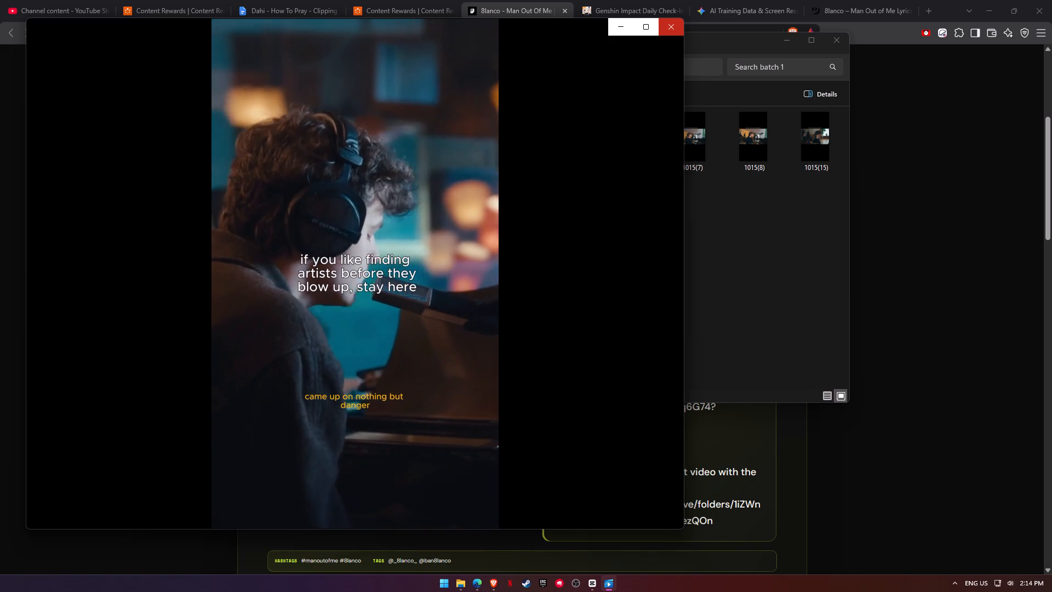
{"action": "left_click", "coordinate": [669, 27]}
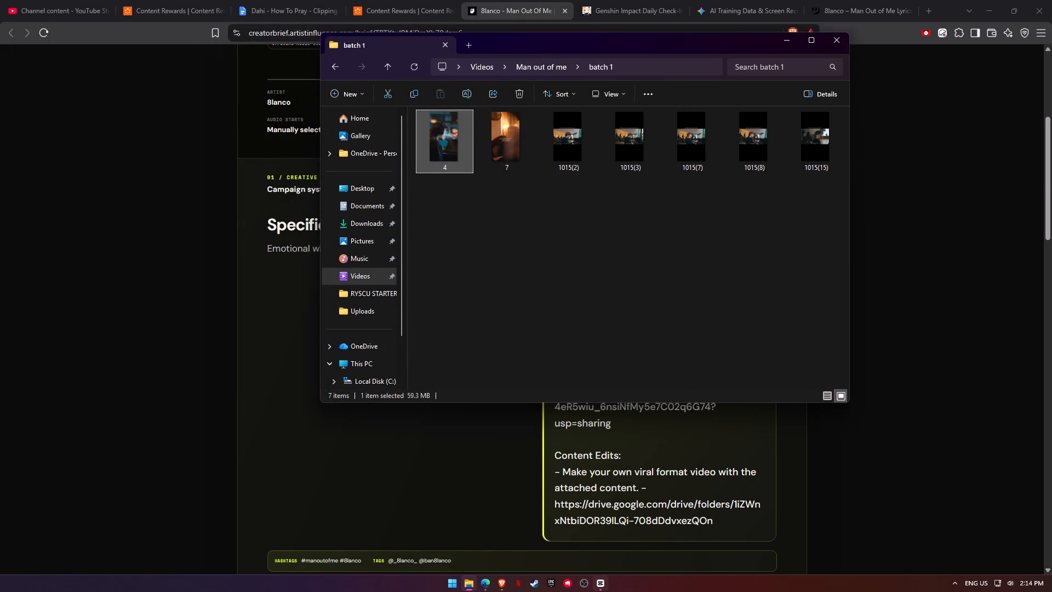
Back in CapCut, set the font size of all main lyrics to 8 and show the first lyric in the preview.
{"action": "left_click", "coordinate": [604, 587]}
{"action": "left_click", "coordinate": [130, 428]}
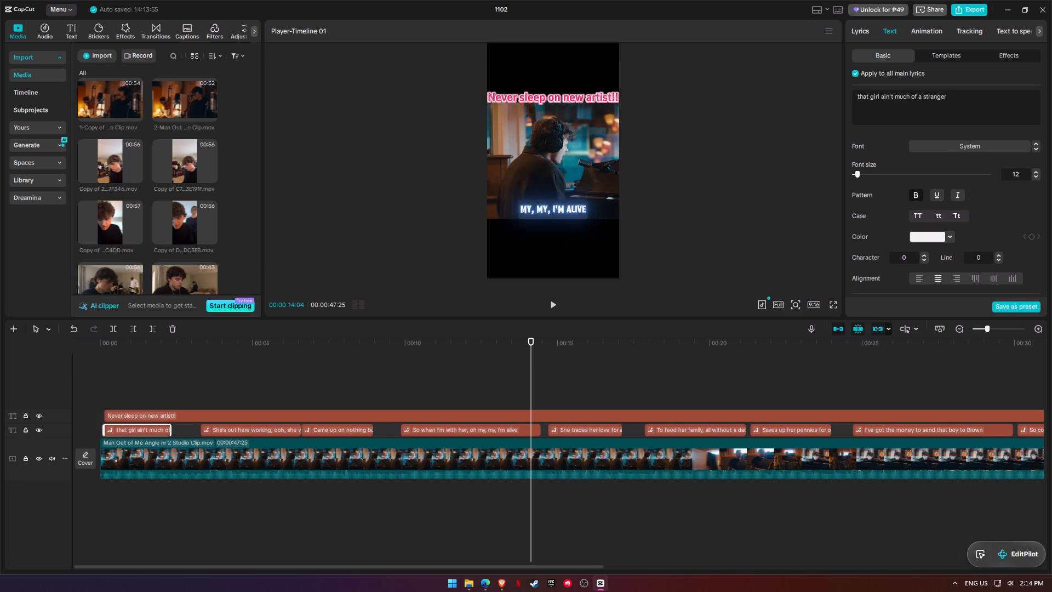
{"action": "double_click", "coordinate": [1039, 176]}
{"action": "left_click", "coordinate": [1036, 178]}
{"action": "left_click", "coordinate": [1036, 178]}
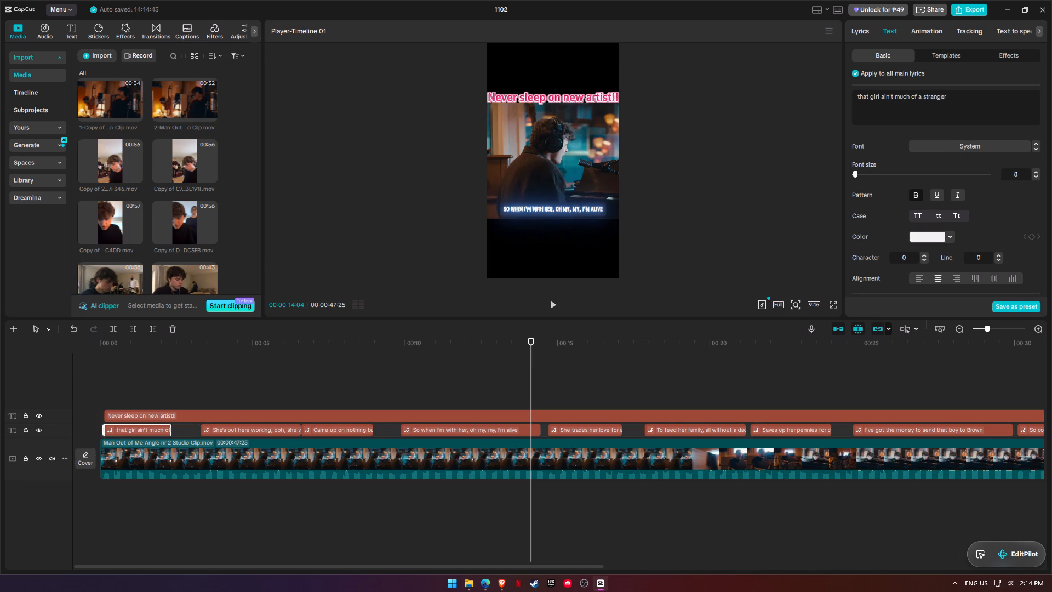
{"action": "left_click", "coordinate": [113, 348]}
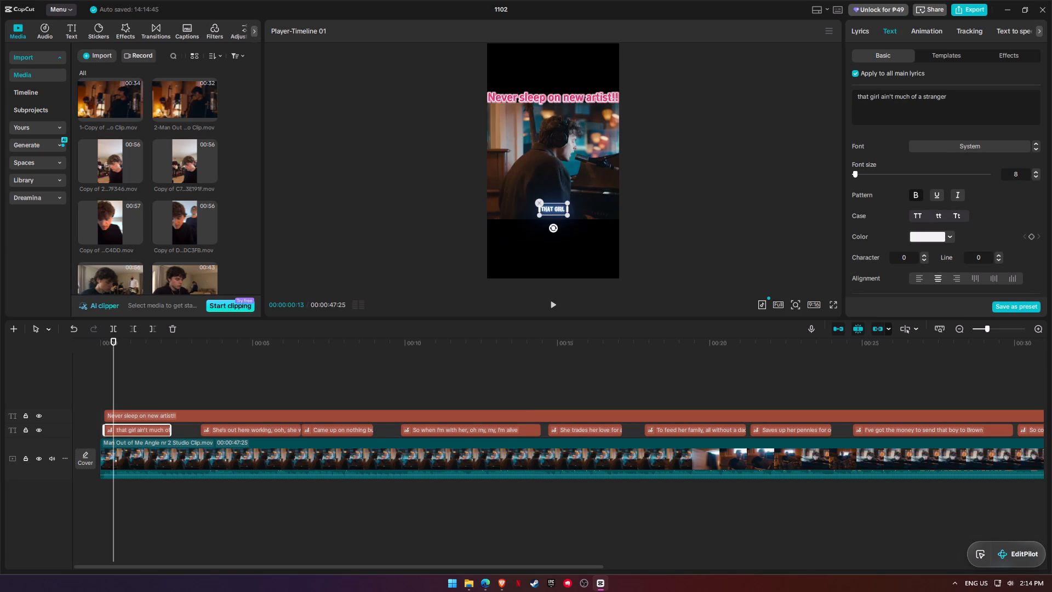
Play the edit from the start to check the size 8 lyrics against the video.
{"action": "left_click_drag", "start_coordinate": [114, 337], "coordinate": [100, 335]}
{"action": "left_click_drag", "start_coordinate": [113, 341], "coordinate": [94, 341]}
{"action": "key", "text": "space"}
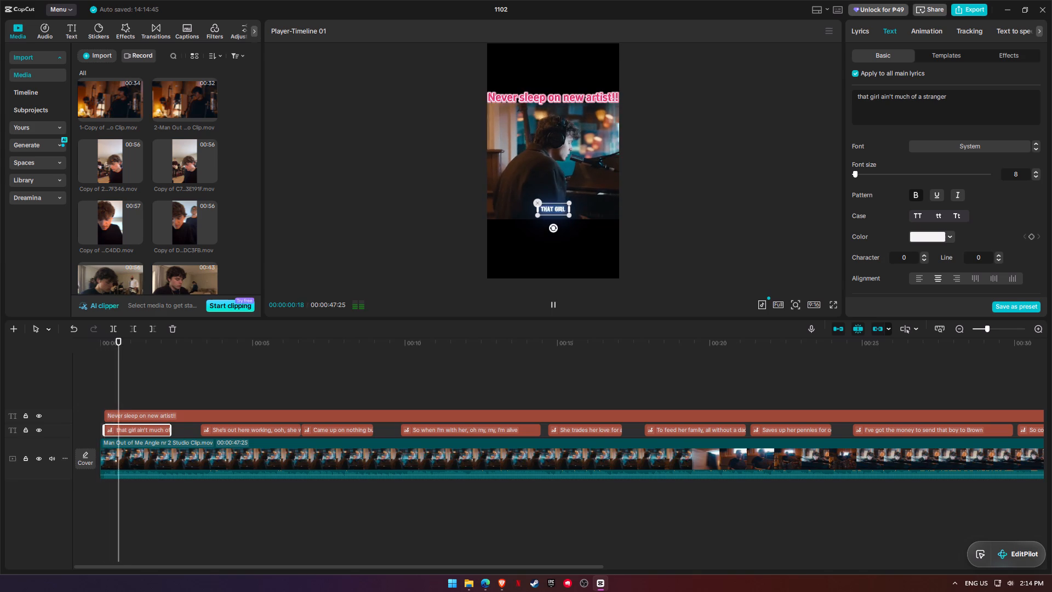
{"action": "left_click", "coordinate": [710, 247]}
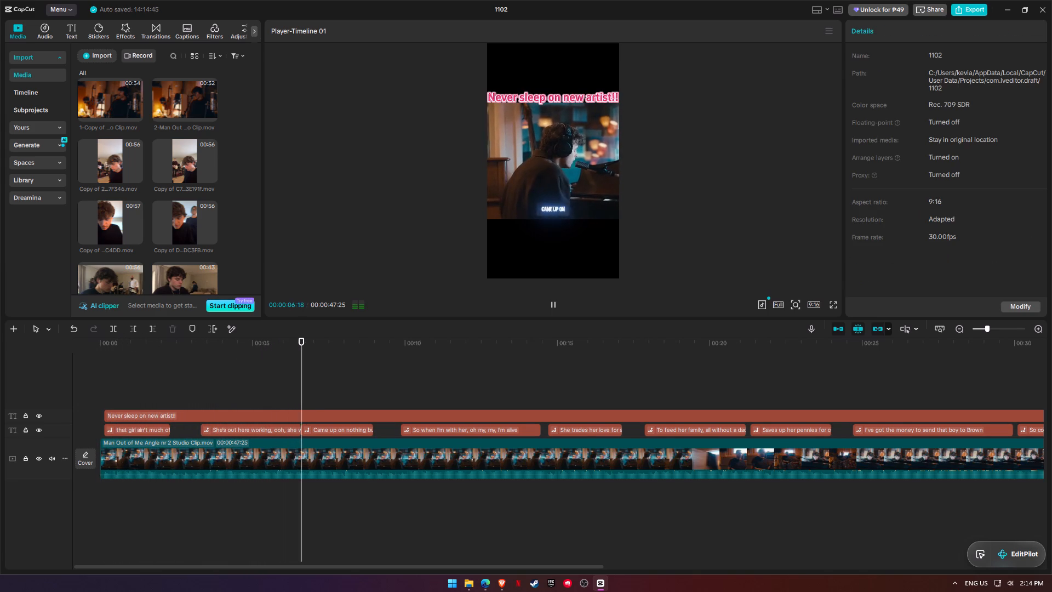
{"action": "left_click", "coordinate": [829, 303]}
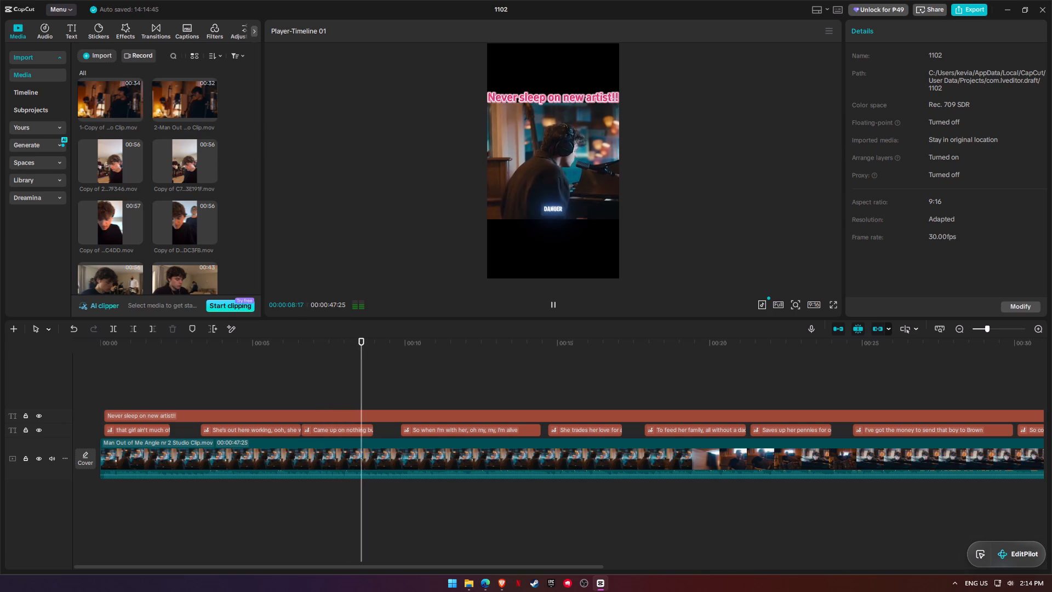
Move the "Never sleep on new artist!!" title up into the black area just above the video.
{"action": "left_click", "coordinate": [535, 91]}
{"action": "left_click_drag", "start_coordinate": [562, 93], "coordinate": [563, 85]}
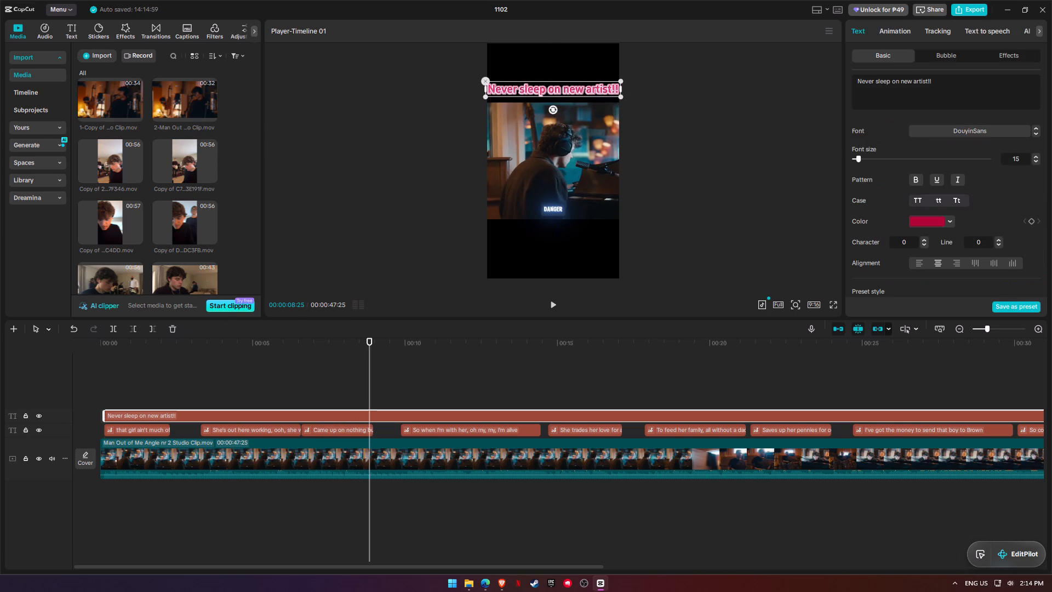
Play the edit in full-screen preview to check the title and lyric placement, and return to the editor.
{"action": "left_click", "coordinate": [833, 299]}
{"action": "left_click", "coordinate": [836, 306]}
{"action": "key", "text": "space"}
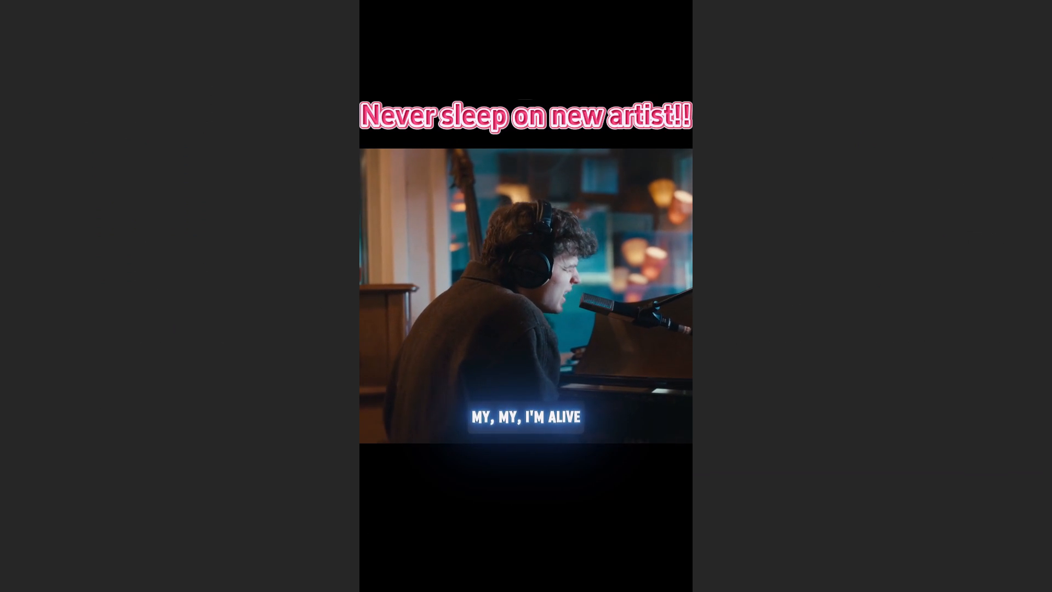
{"action": "key", "text": "space"}
{"action": "left_click", "coordinate": [638, 112]}
{"action": "key", "text": "Escape"}
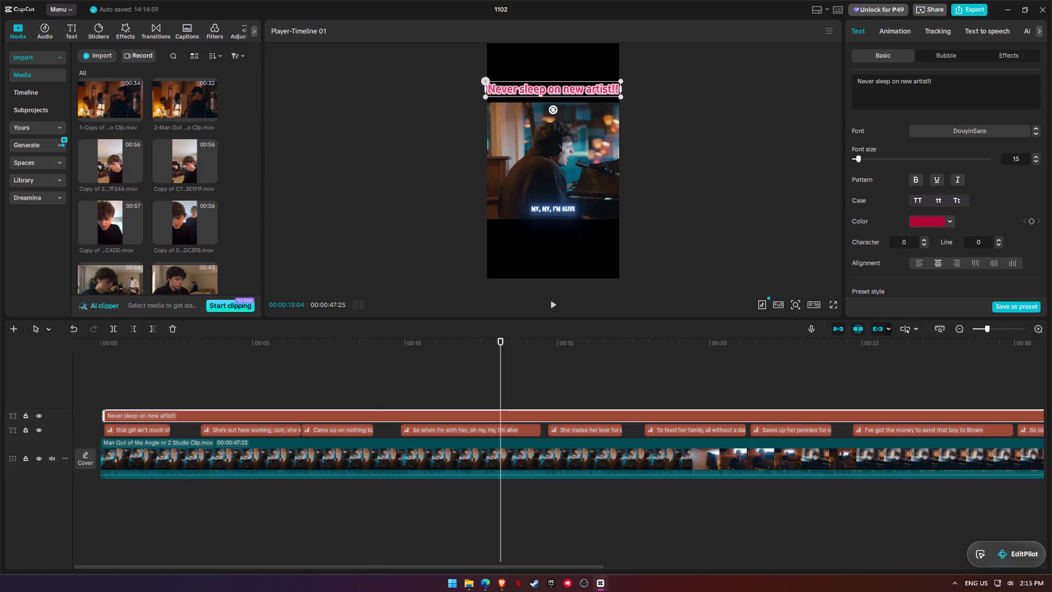
Shorten the title text to "Never sleep on new artist!" with a single exclamation mark.
{"action": "left_click", "coordinate": [947, 91]}
{"action": "key", "text": "BackSpace"}
In Brave, review the brief's official audio section and the Custom Content Edit format, including its references, on-screen direction and text starters.
{"action": "key", "text": "alt+Tab"}
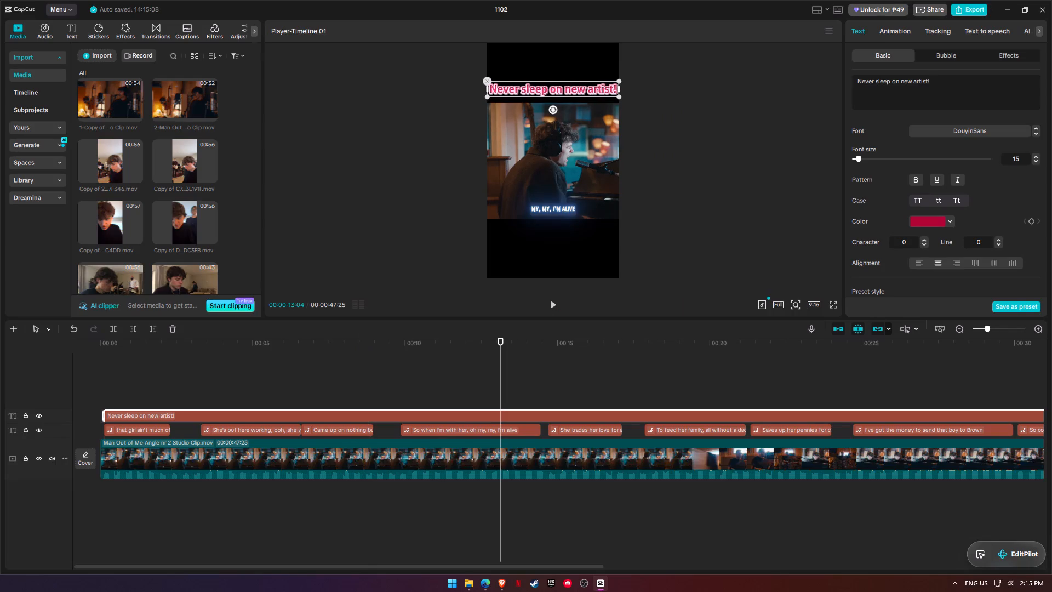
{"action": "key", "text": "alt+Tab"}
{"action": "scroll", "coordinate": [615, 284], "scroll_direction": "down", "scroll_amount": 2}
{"action": "scroll", "coordinate": [422, 402], "scroll_direction": "down", "scroll_amount": 1}
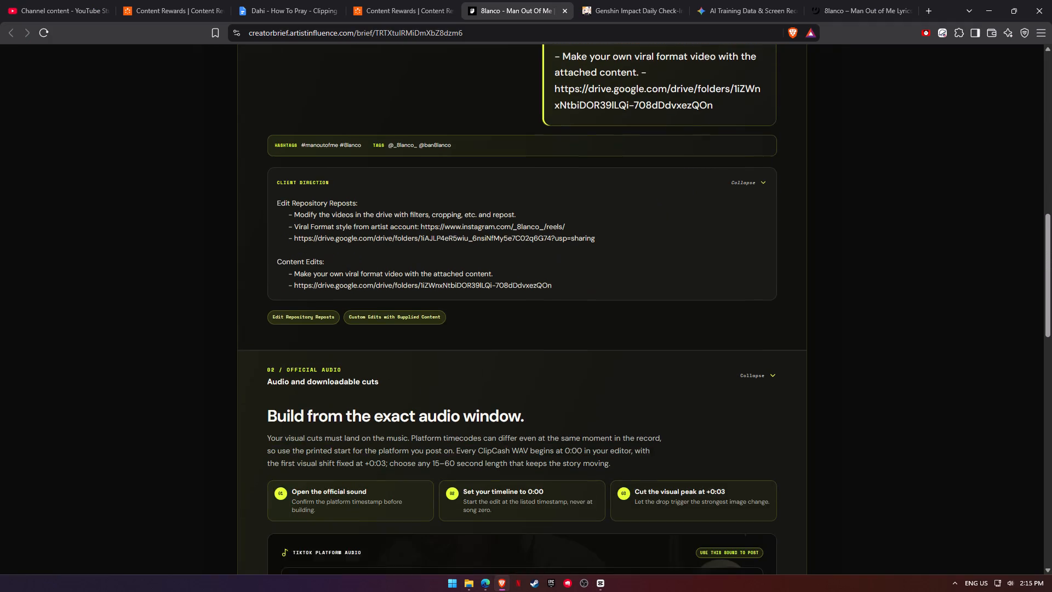
{"action": "scroll", "coordinate": [422, 402], "scroll_direction": "down", "scroll_amount": 4}
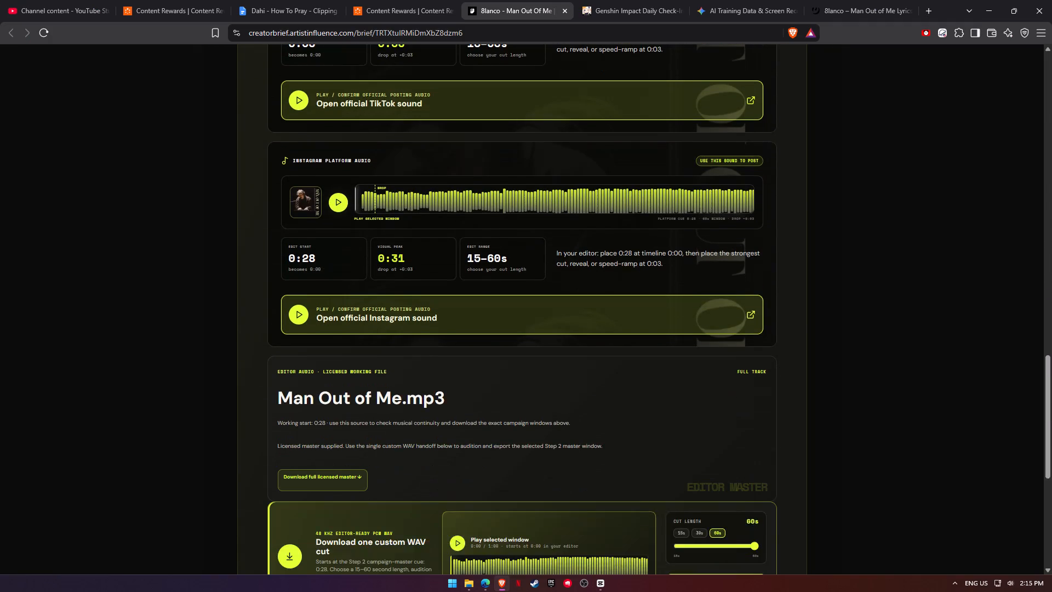
{"action": "scroll", "coordinate": [419, 405], "scroll_direction": "down", "scroll_amount": 2}
{"action": "left_click", "coordinate": [390, 486]}
{"action": "scroll", "coordinate": [463, 443], "scroll_direction": "down", "scroll_amount": 2}
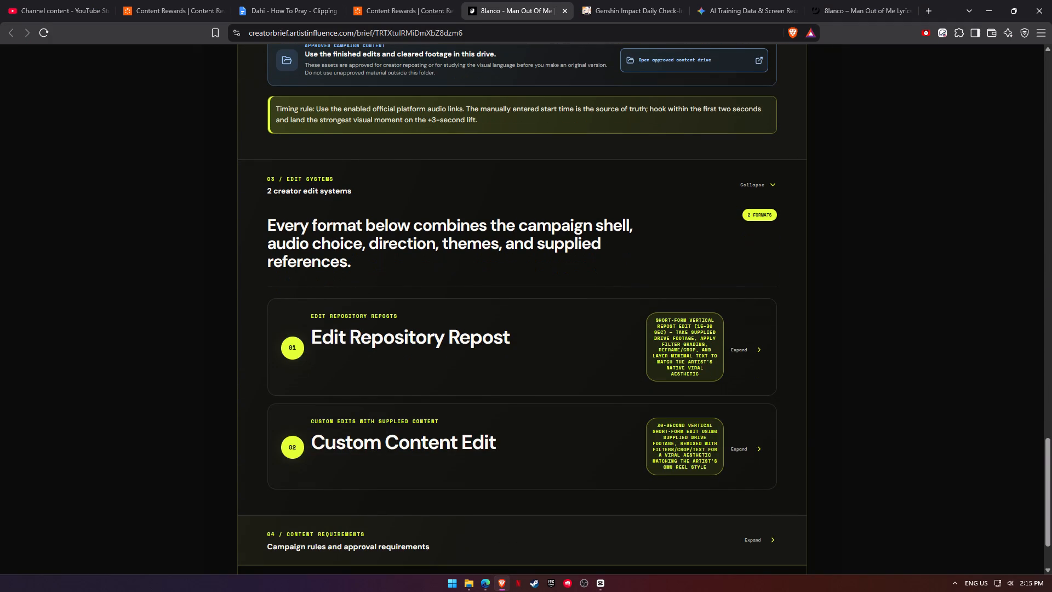
{"action": "scroll", "coordinate": [522, 385], "scroll_direction": "down", "scroll_amount": 2}
{"action": "left_click", "coordinate": [507, 367]}
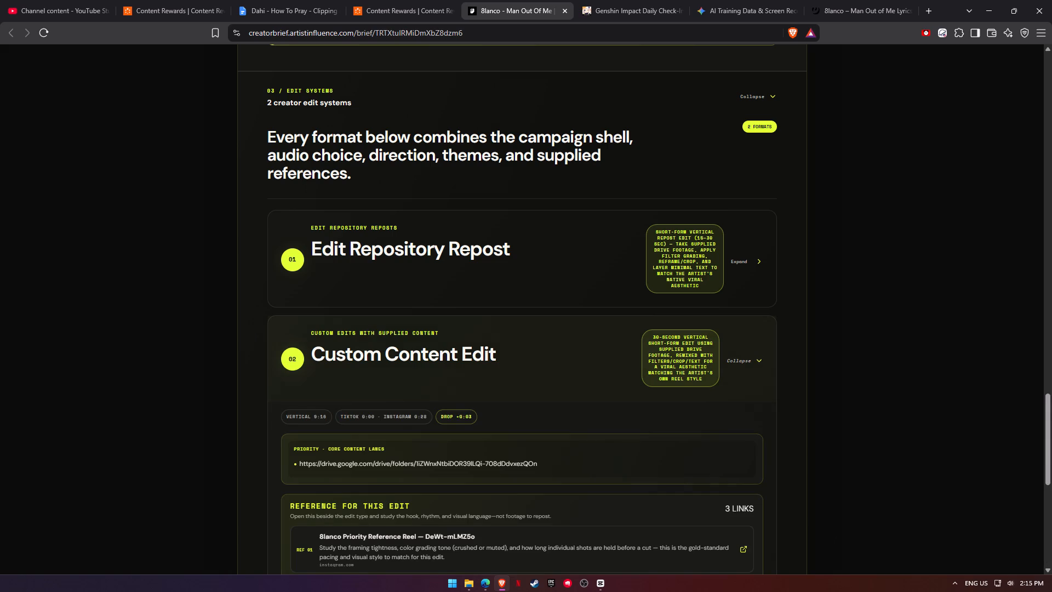
{"action": "scroll", "coordinate": [507, 367], "scroll_direction": "down", "scroll_amount": 1}
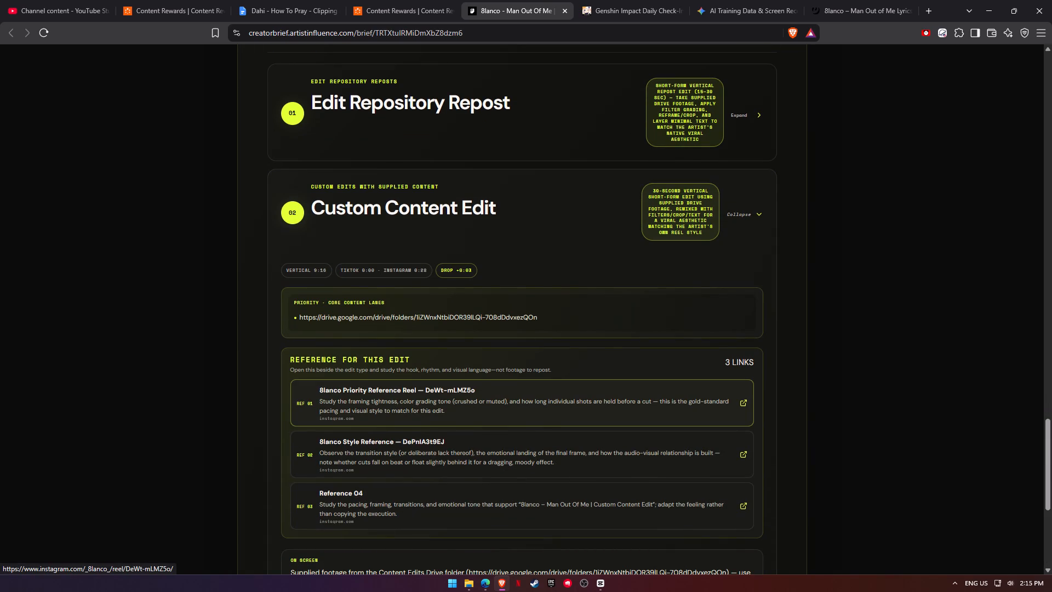
{"action": "scroll", "coordinate": [488, 465], "scroll_direction": "down", "scroll_amount": 1}
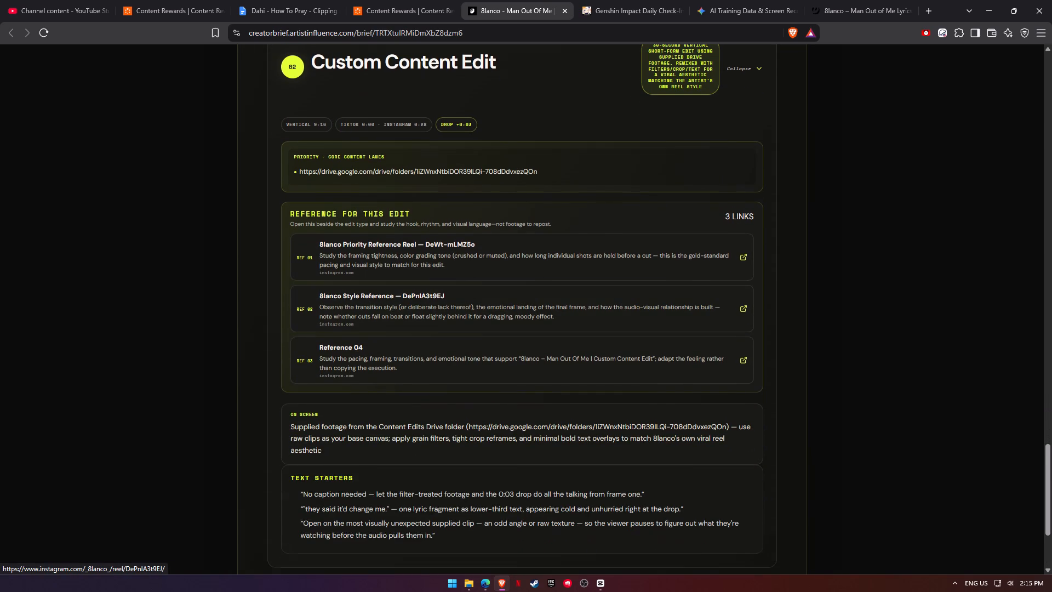
In File Explorer, play the batch 1 videos from 7 to 1015(15) to study their hook titles, and close the player.
{"action": "left_click", "coordinate": [472, 584]}
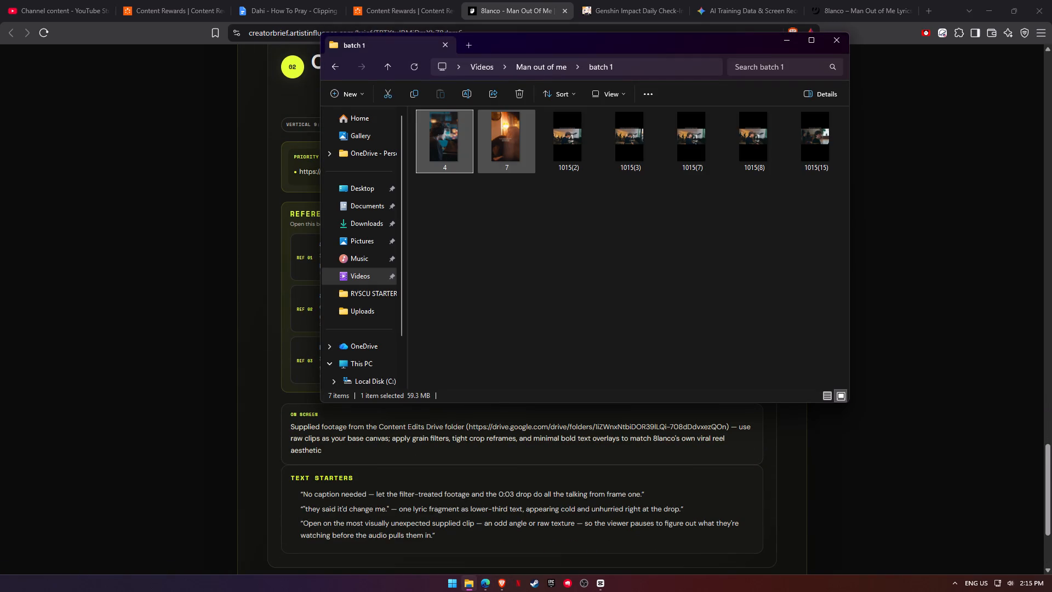
{"action": "double_click", "coordinate": [510, 158]}
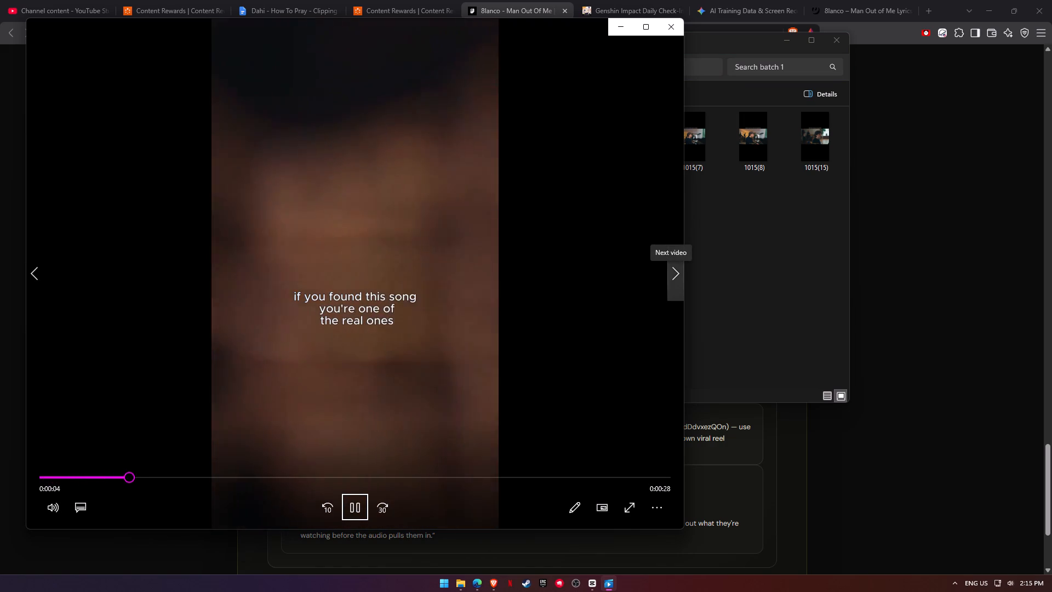
{"action": "left_click", "coordinate": [671, 272]}
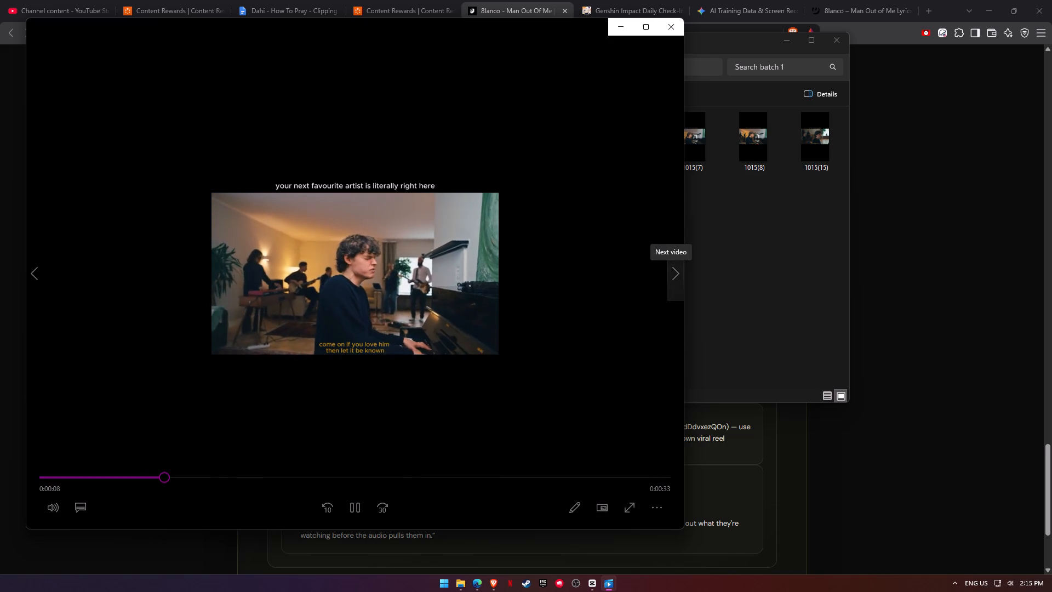
{"action": "left_click", "coordinate": [681, 275]}
{"action": "left_click", "coordinate": [681, 275]}
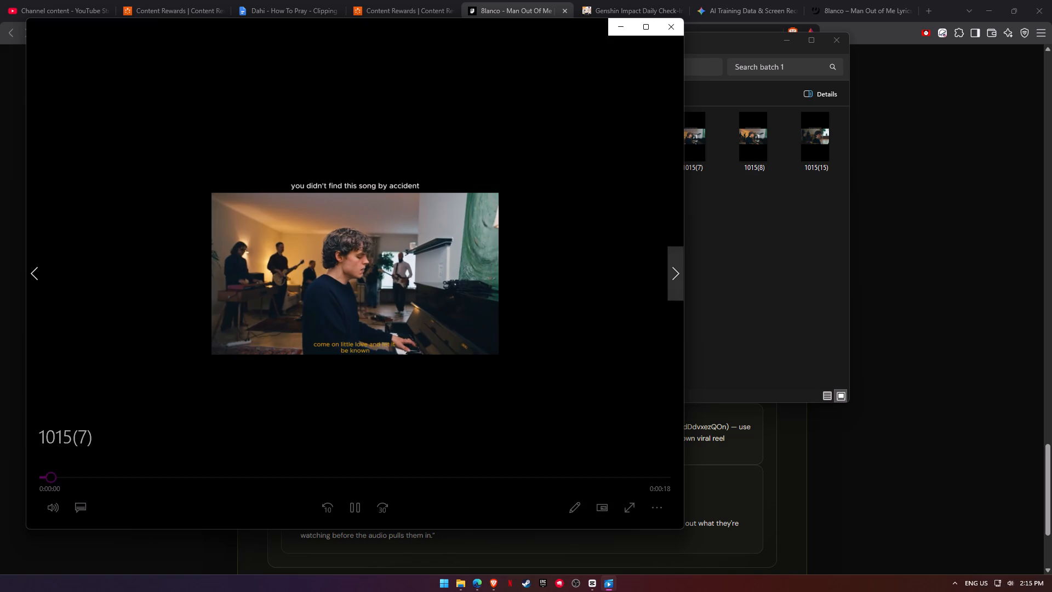
{"action": "left_click", "coordinate": [681, 275]}
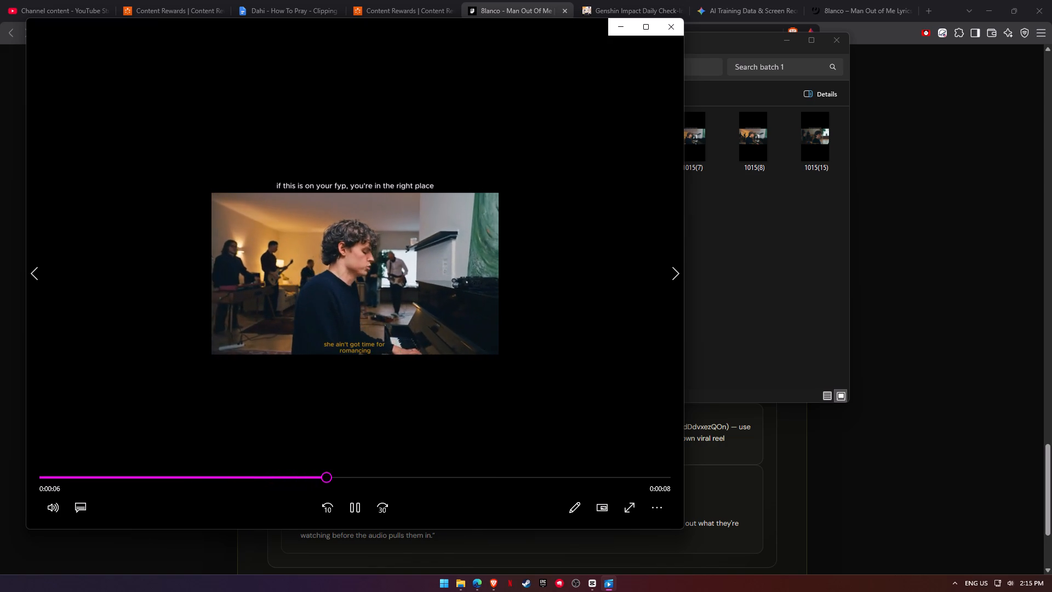
{"action": "left_click", "coordinate": [674, 260]}
{"action": "left_click", "coordinate": [434, 276]}
{"action": "key", "text": "space"}
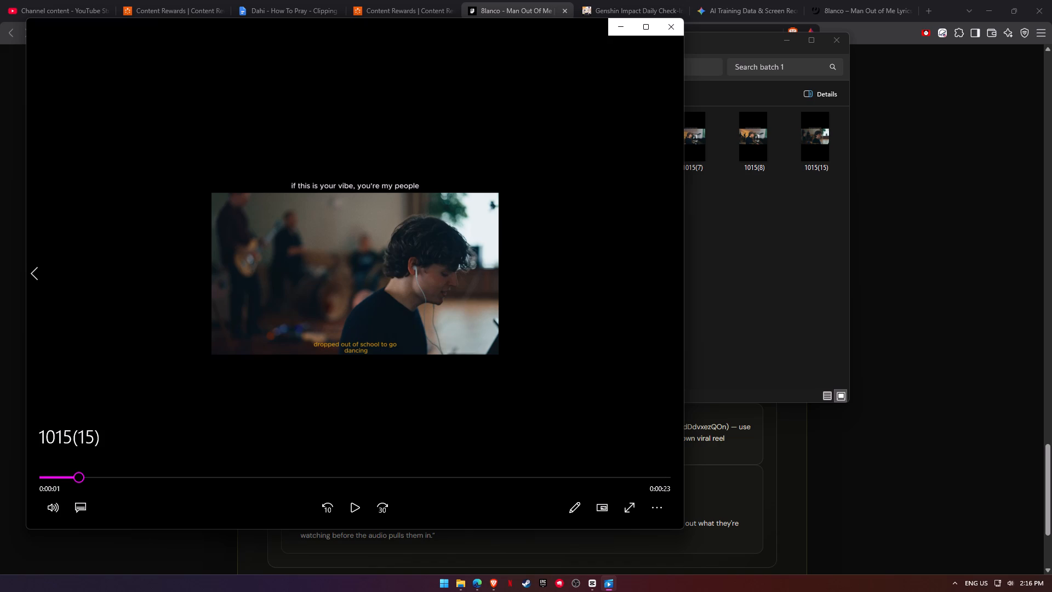
{"action": "left_click", "coordinate": [671, 33]}
Go through the videos in the batch 2 folder of "Man out of me" to study their hook titles, and close the player.
{"action": "left_click", "coordinate": [603, 289]}
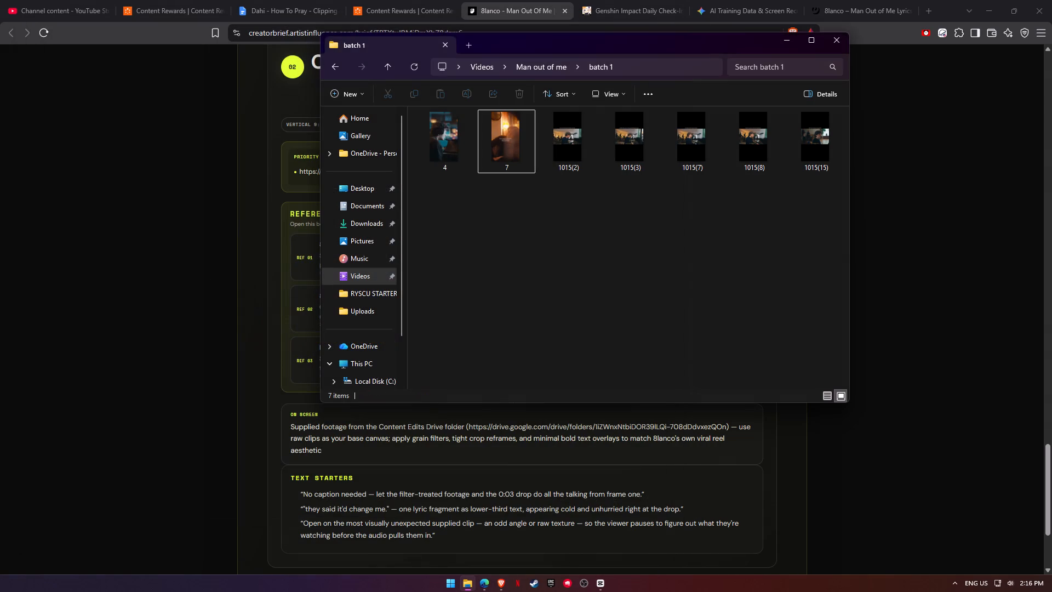
{"action": "key", "text": "BackSpace"}
{"action": "double_click", "coordinate": [529, 147]}
{"action": "double_click", "coordinate": [460, 143]}
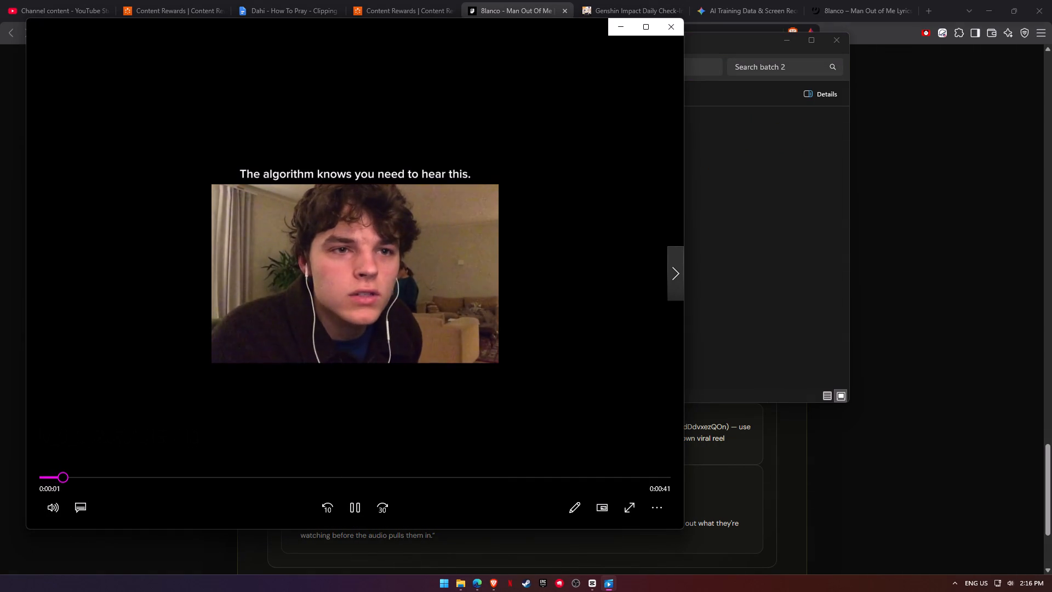
{"action": "left_click", "coordinate": [679, 264]}
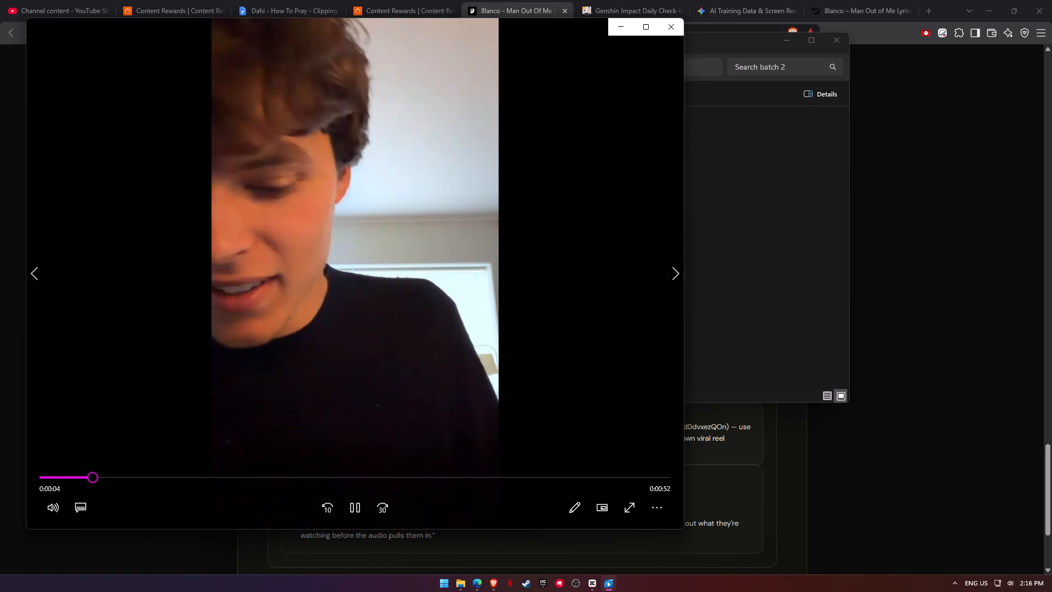
{"action": "left_click", "coordinate": [681, 283]}
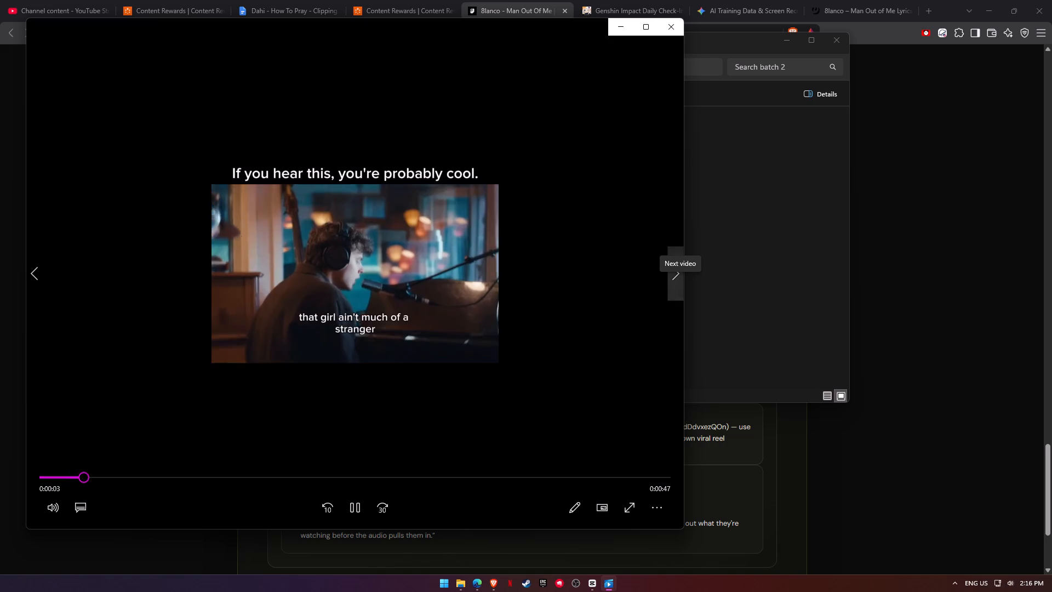
{"action": "left_click", "coordinate": [668, 283]}
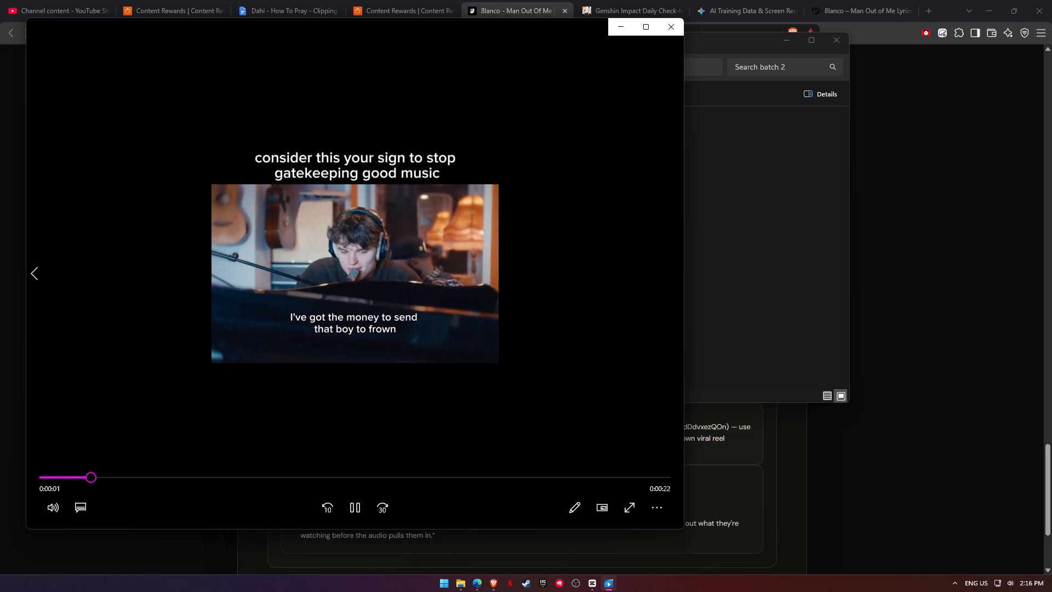
{"action": "left_click", "coordinate": [666, 22]}
Go through the three videos in the batch 3 folder to study their hook titles, and close the player.
{"action": "key", "text": "BackSpace"}
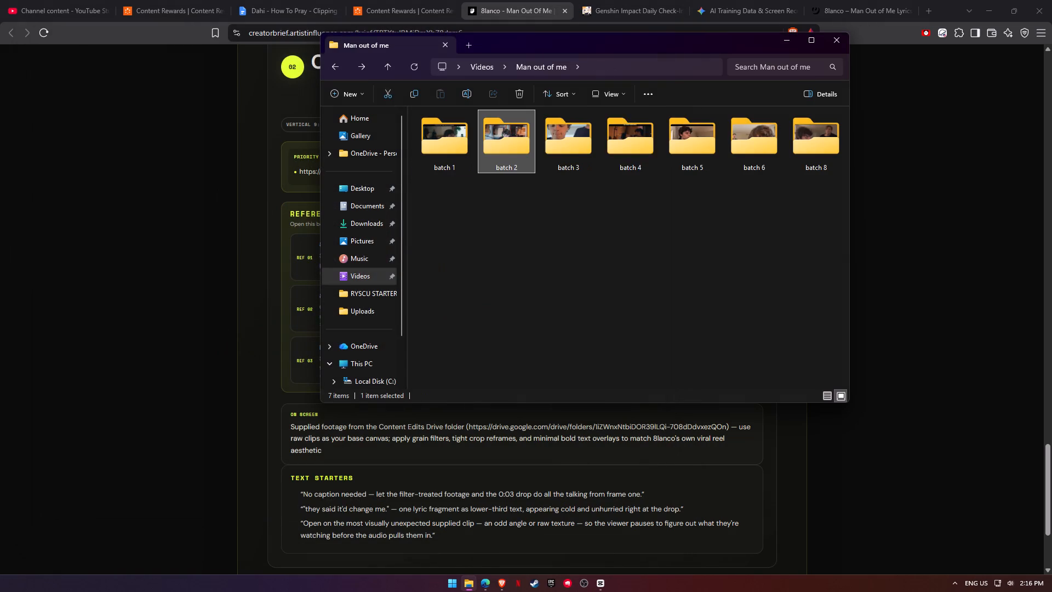
{"action": "double_click", "coordinate": [581, 139]}
{"action": "double_click", "coordinate": [471, 138]}
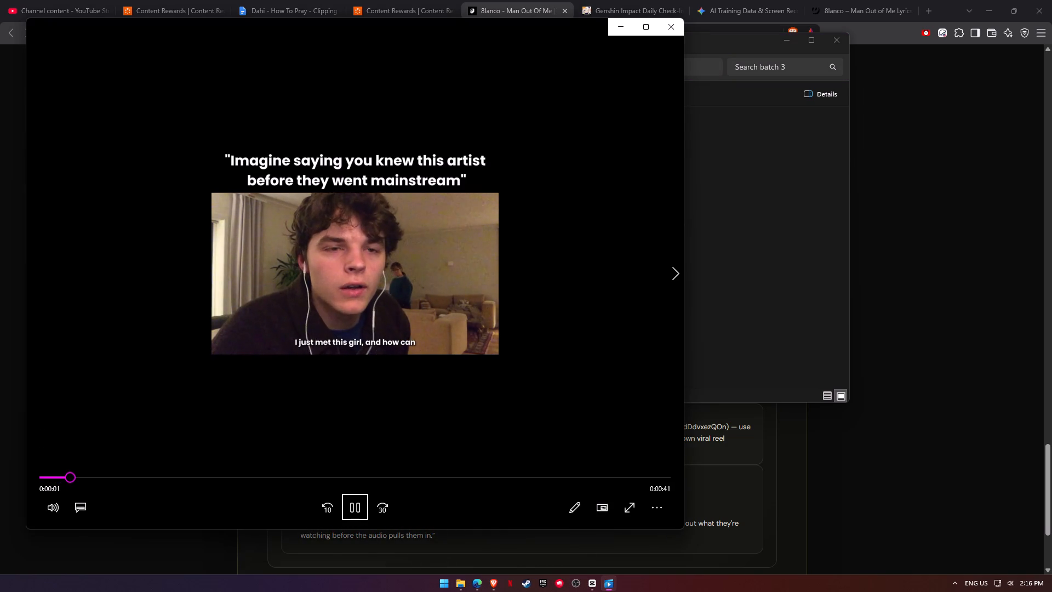
{"action": "left_click", "coordinate": [678, 277]}
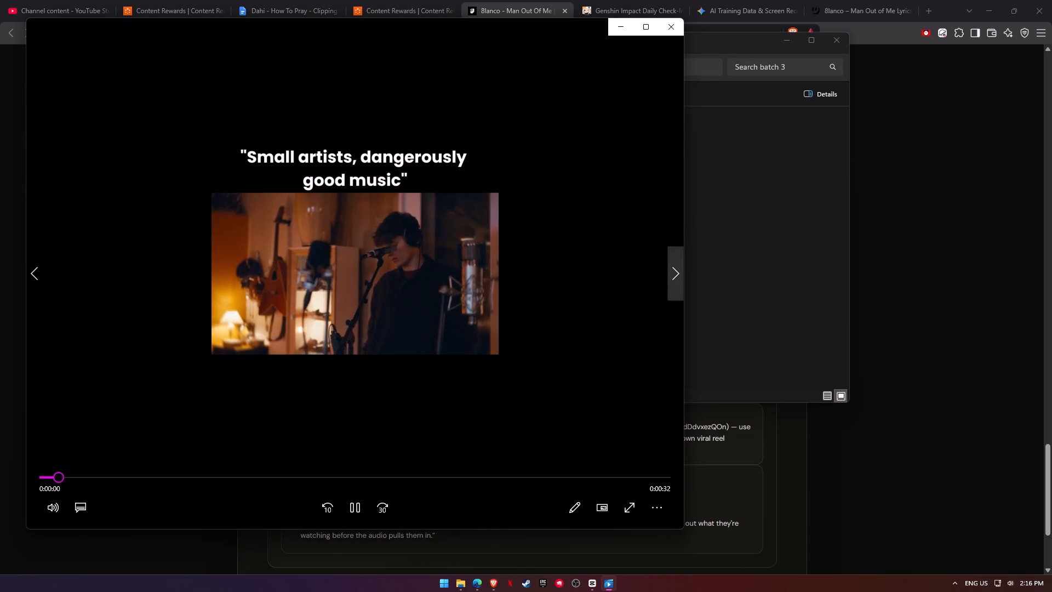
{"action": "left_click", "coordinate": [678, 277]}
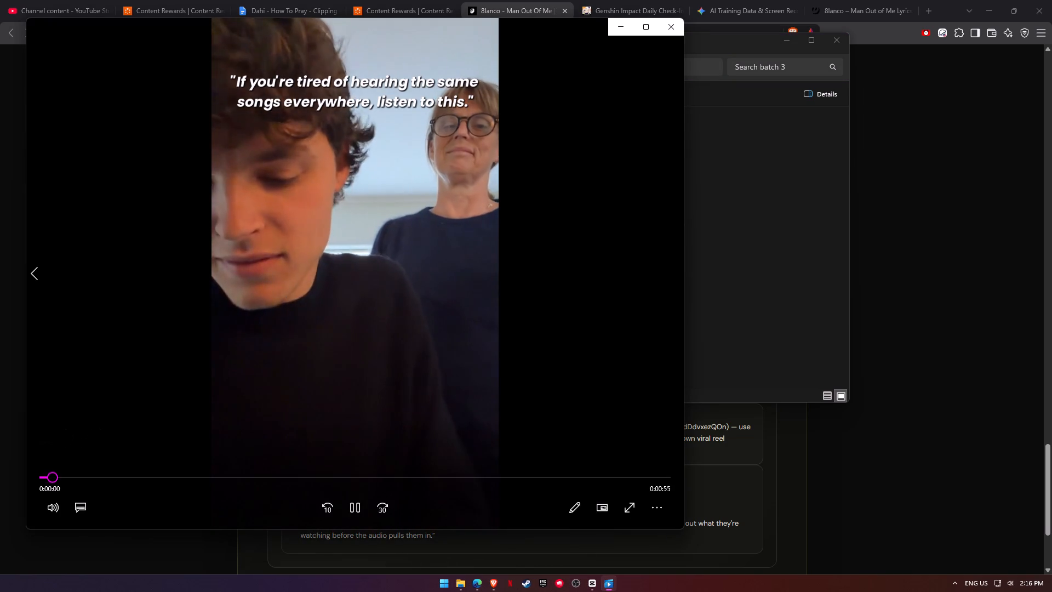
{"action": "left_click", "coordinate": [683, 29]}
{"action": "left_click", "coordinate": [695, 269]}
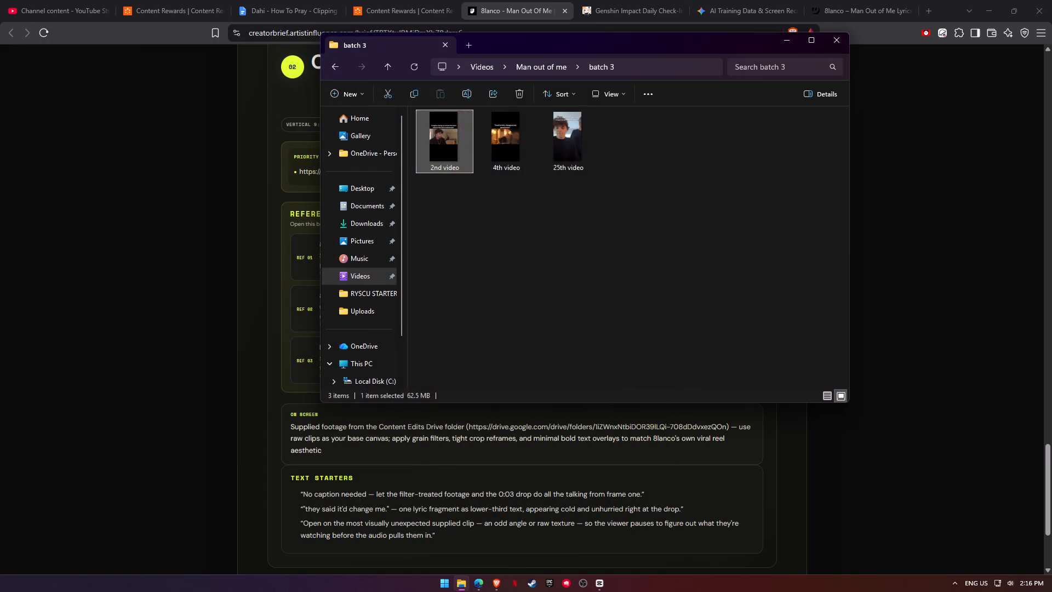
{"action": "key", "text": "BackSpace"}
{"action": "double_click", "coordinate": [612, 155]}
{"action": "double_click", "coordinate": [435, 145]}
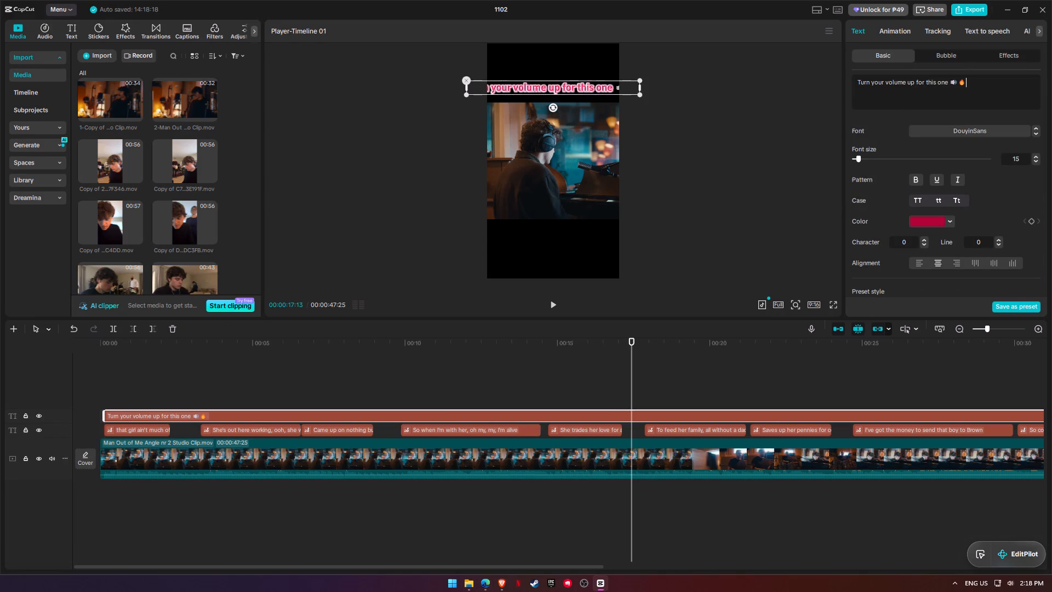
Scale the one-line hook title down to the frame's width and place it centred just above the video.
{"action": "left_click_drag", "start_coordinate": [635, 76], "coordinate": [610, 81]}
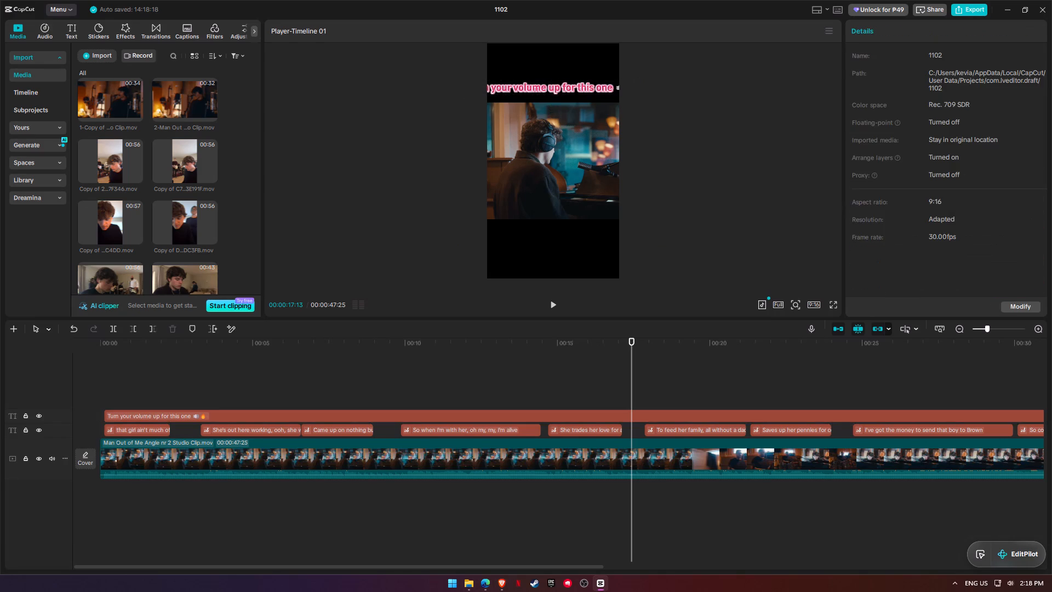
{"action": "left_click", "coordinate": [611, 88]}
{"action": "left_click_drag", "start_coordinate": [642, 75], "coordinate": [625, 83]}
{"action": "left_click", "coordinate": [596, 89]}
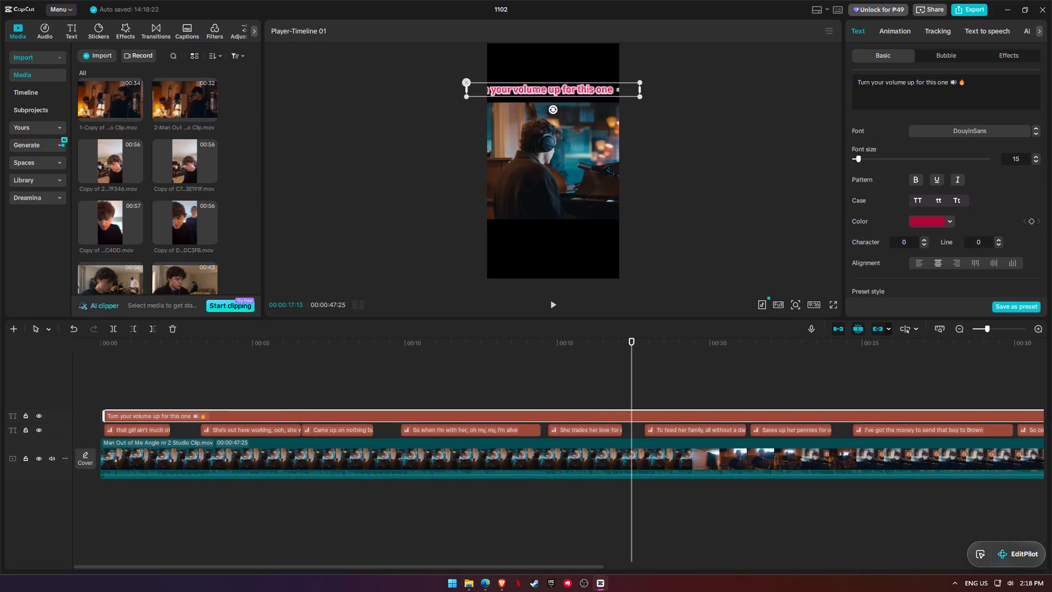
{"action": "left_click_drag", "start_coordinate": [638, 81], "coordinate": [601, 82]}
{"action": "left_click", "coordinate": [582, 91]}
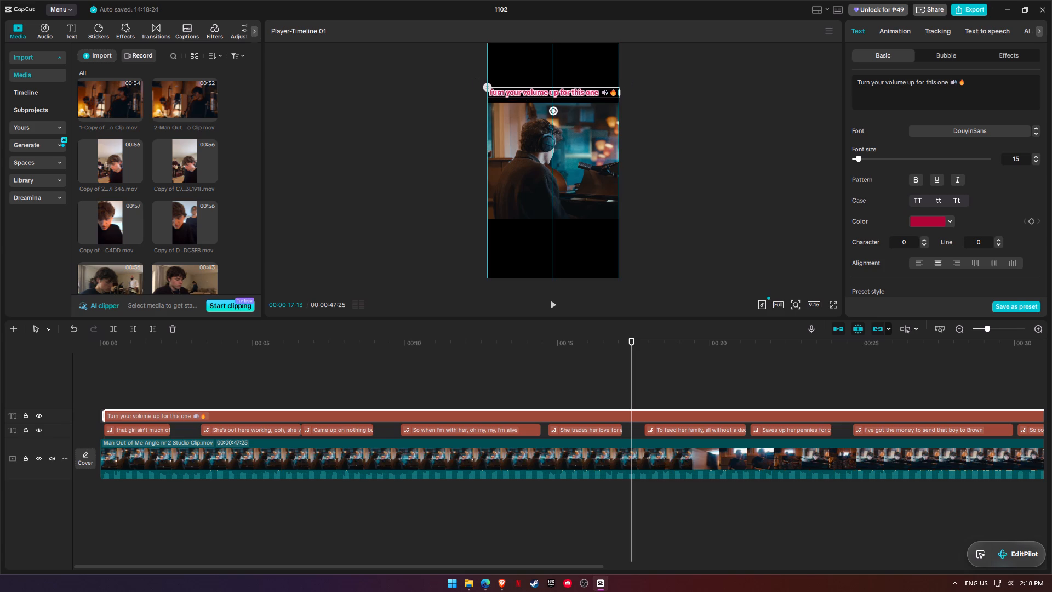
Check the hook title over the video in full-screen preview, and return to the editor.
{"action": "left_click", "coordinate": [833, 300]}
{"action": "left_click", "coordinate": [833, 305]}
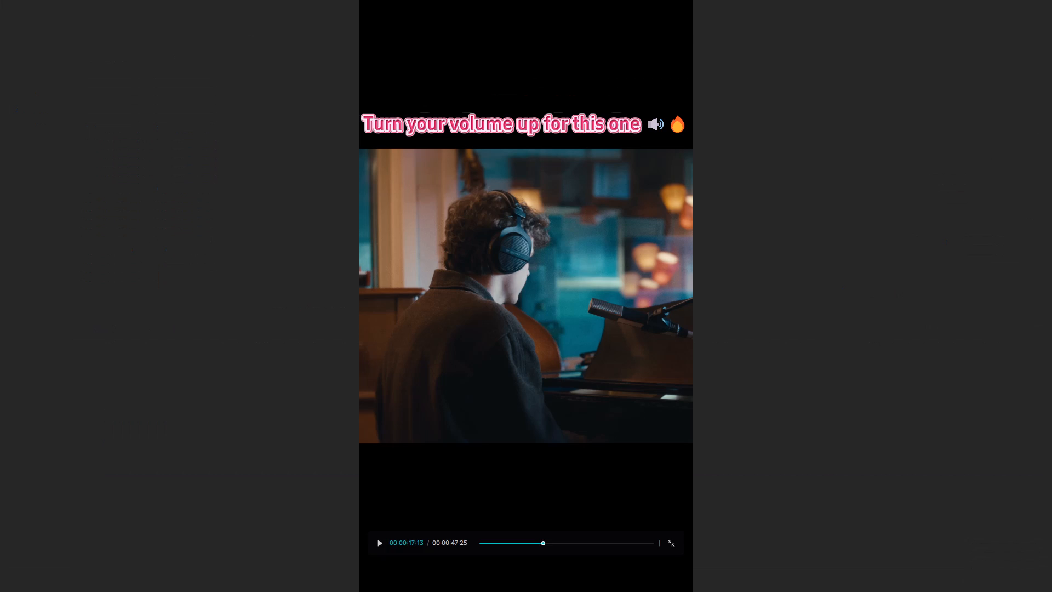
{"action": "left_click", "coordinate": [824, 304]}
{"action": "left_click", "coordinate": [615, 138]}
{"action": "key", "text": "Escape"}
Set the hook title's font size to 14.
{"action": "left_click", "coordinate": [573, 84]}
{"action": "left_click", "coordinate": [587, 88]}
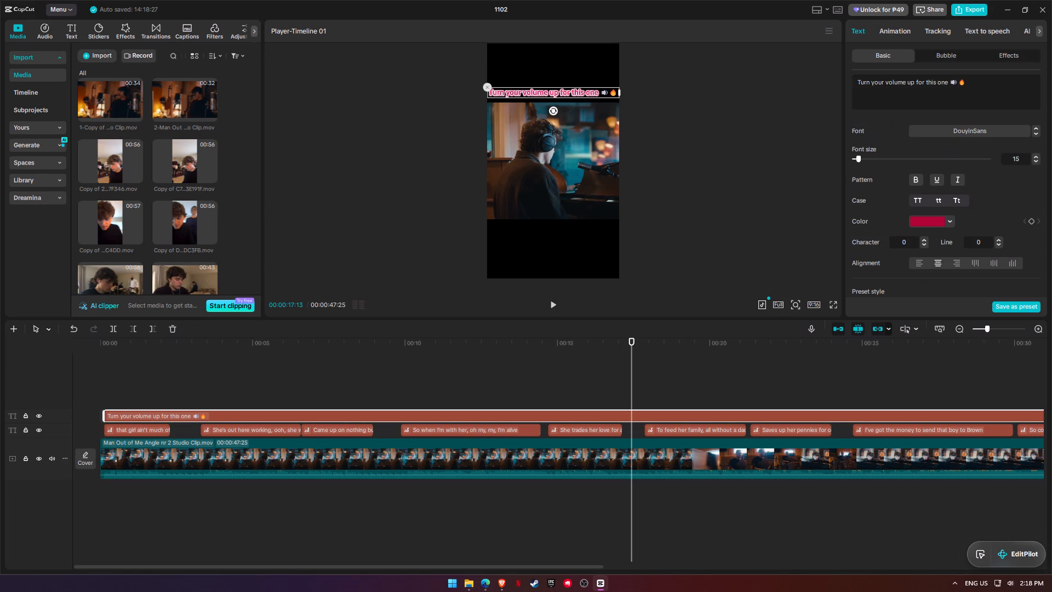
{"action": "left_click", "coordinate": [1035, 163]}
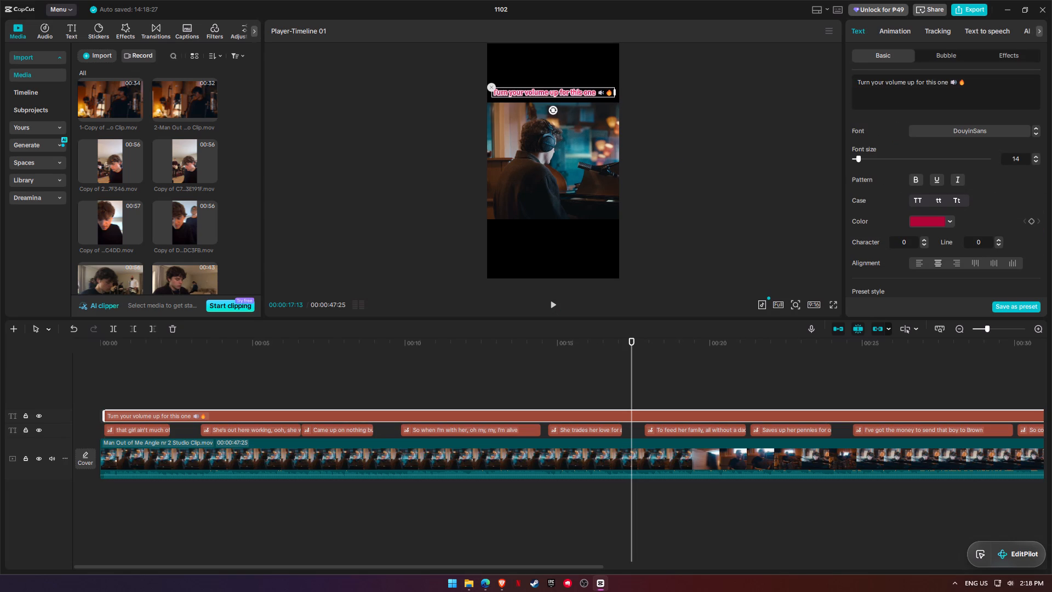
{"action": "left_click", "coordinate": [682, 164]}
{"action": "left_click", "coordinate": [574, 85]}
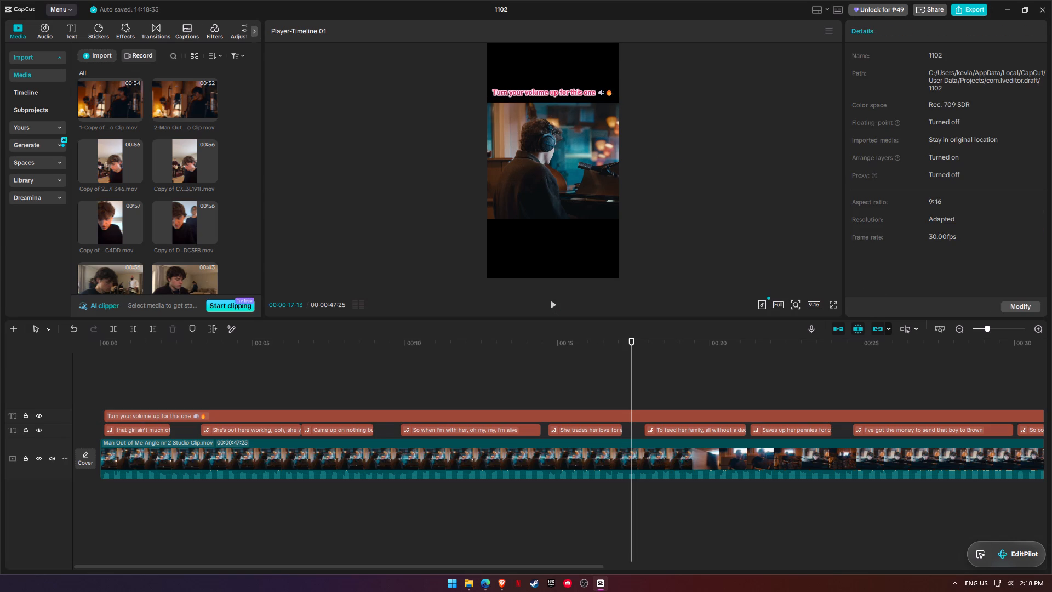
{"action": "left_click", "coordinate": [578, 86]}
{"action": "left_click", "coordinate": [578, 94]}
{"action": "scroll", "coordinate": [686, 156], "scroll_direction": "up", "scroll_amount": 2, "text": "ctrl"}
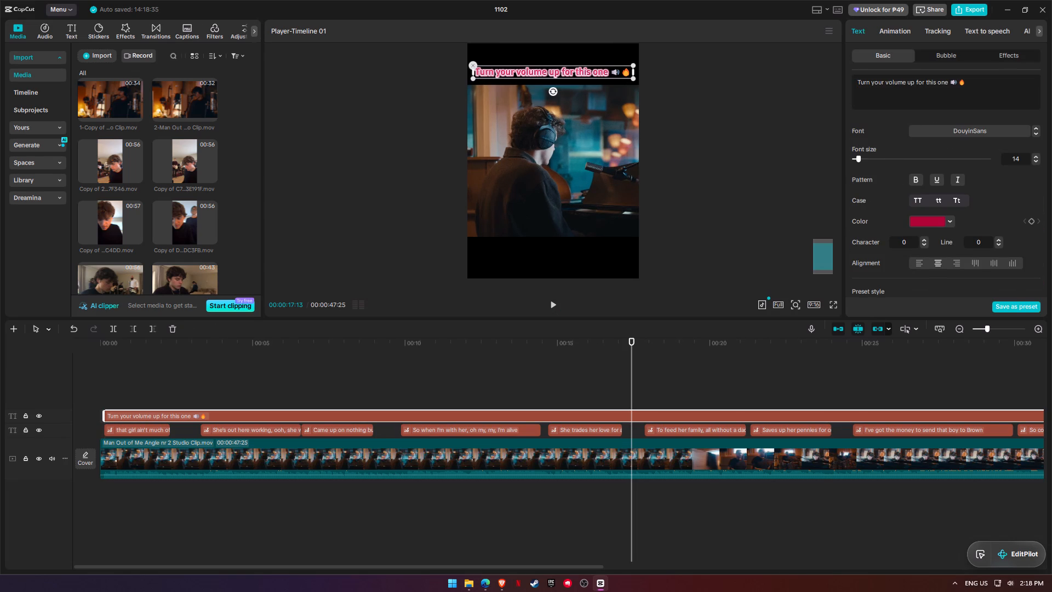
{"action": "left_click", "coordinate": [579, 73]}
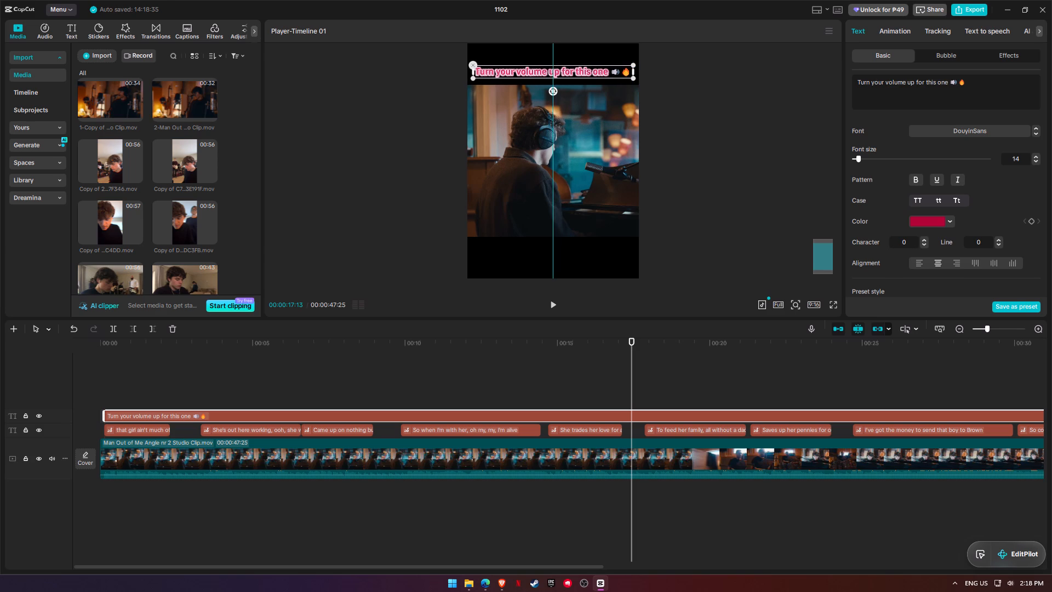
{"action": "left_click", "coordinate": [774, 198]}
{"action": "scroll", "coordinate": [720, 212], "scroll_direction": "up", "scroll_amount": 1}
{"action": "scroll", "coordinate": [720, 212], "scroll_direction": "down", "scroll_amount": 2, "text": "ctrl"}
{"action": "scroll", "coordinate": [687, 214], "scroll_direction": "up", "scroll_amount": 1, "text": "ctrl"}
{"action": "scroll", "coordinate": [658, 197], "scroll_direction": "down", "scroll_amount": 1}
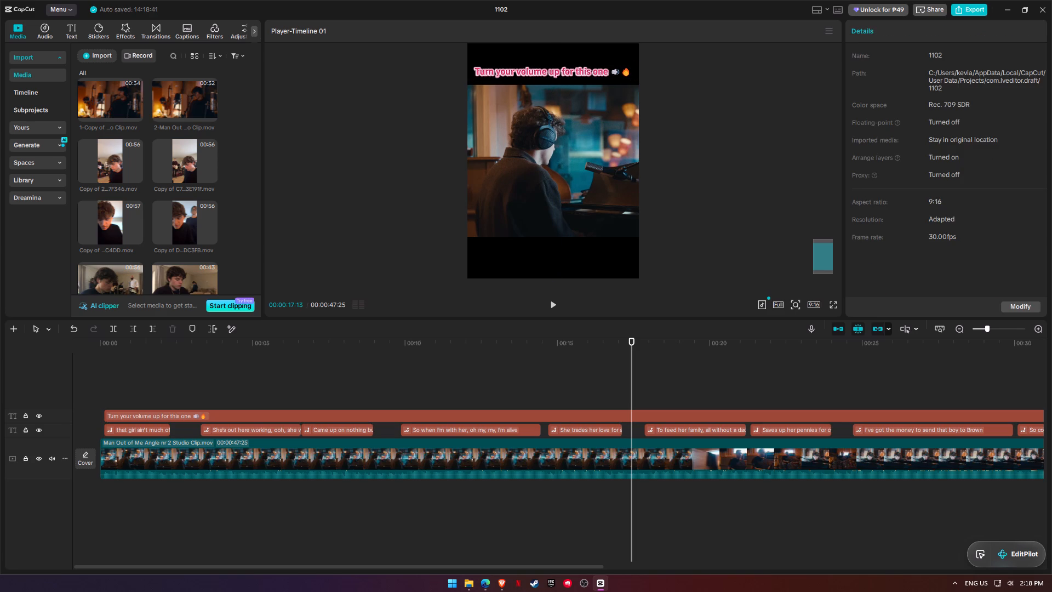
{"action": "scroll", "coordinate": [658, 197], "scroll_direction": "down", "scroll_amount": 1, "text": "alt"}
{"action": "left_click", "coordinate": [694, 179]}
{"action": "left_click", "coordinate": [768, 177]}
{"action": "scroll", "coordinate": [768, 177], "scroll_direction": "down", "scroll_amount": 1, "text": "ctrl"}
Play the edit from the beginning in full-screen preview to check the hook title and lyrics, and return to the editor.
{"action": "left_click", "coordinate": [833, 304]}
{"action": "left_click", "coordinate": [833, 304]}
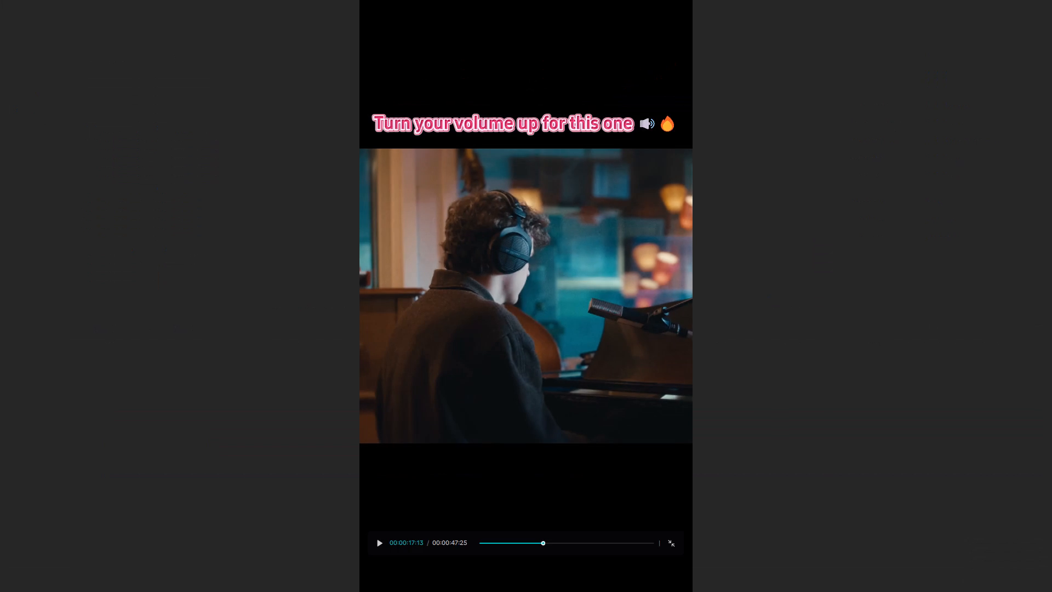
{"action": "left_click", "coordinate": [581, 111]}
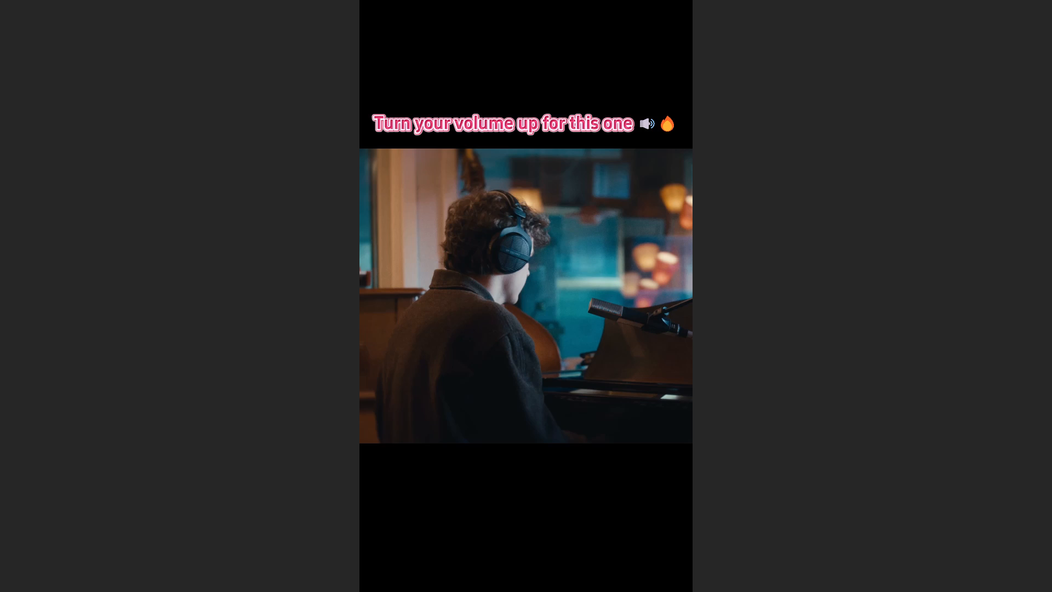
{"action": "left_click", "coordinate": [546, 456]}
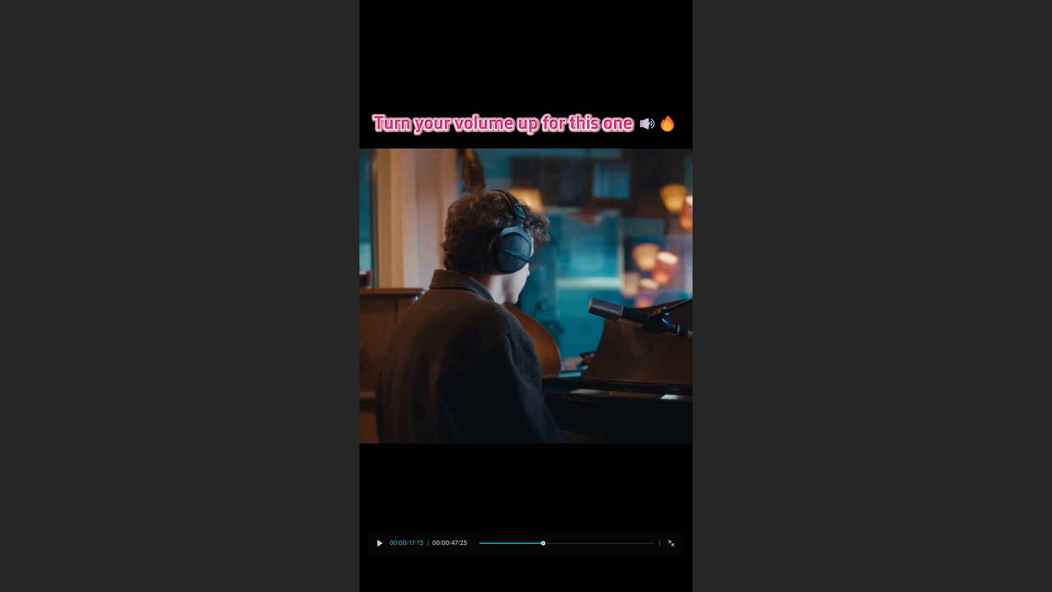
{"action": "left_click", "coordinate": [484, 544]}
{"action": "left_click_drag", "start_coordinate": [487, 543], "coordinate": [468, 543]}
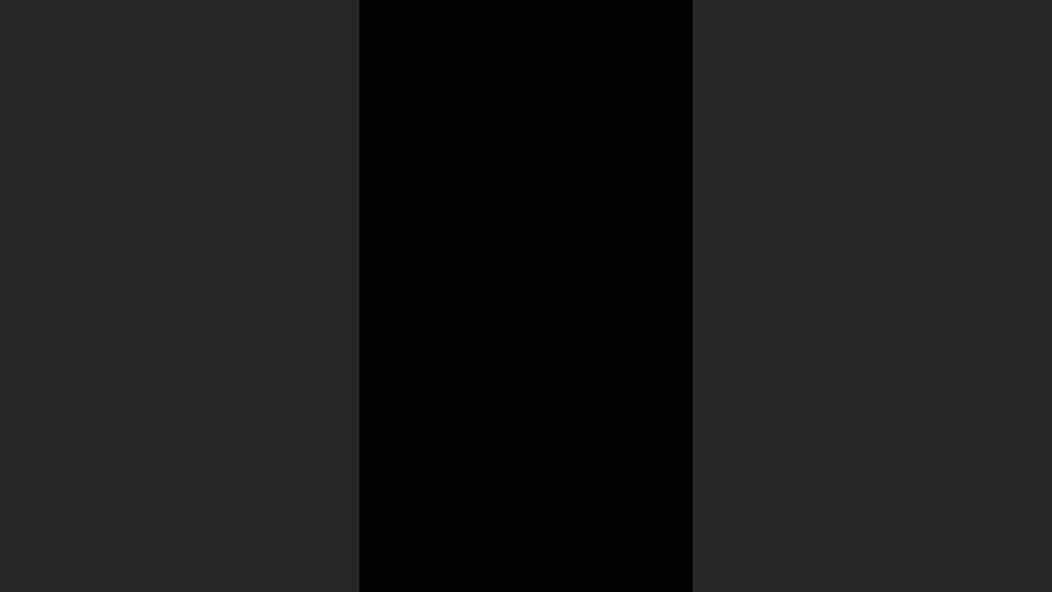
{"action": "key", "text": "space"}
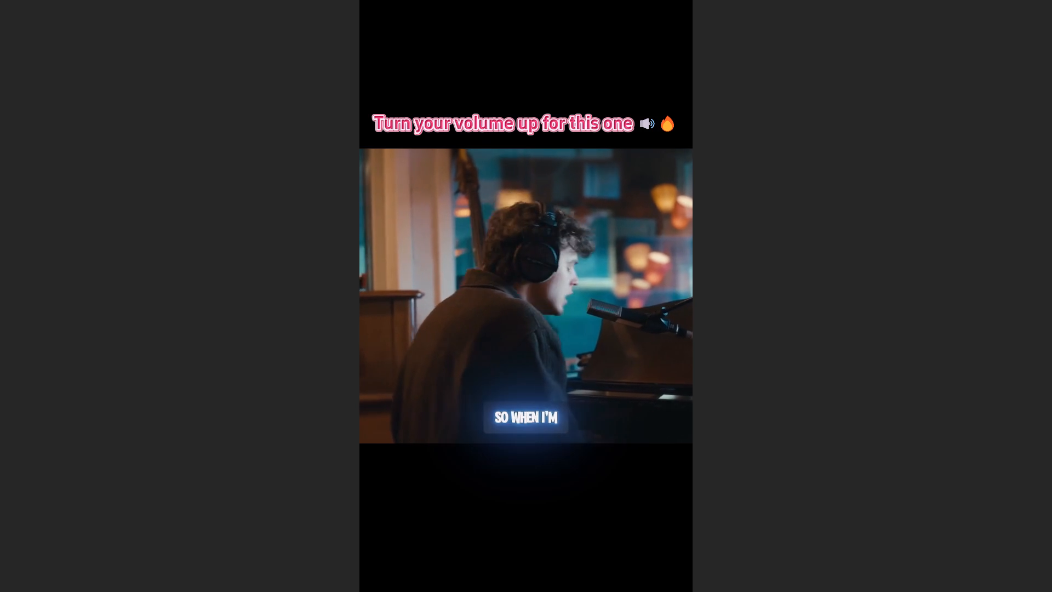
{"action": "key", "text": "space"}
{"action": "key", "text": "Escape"}
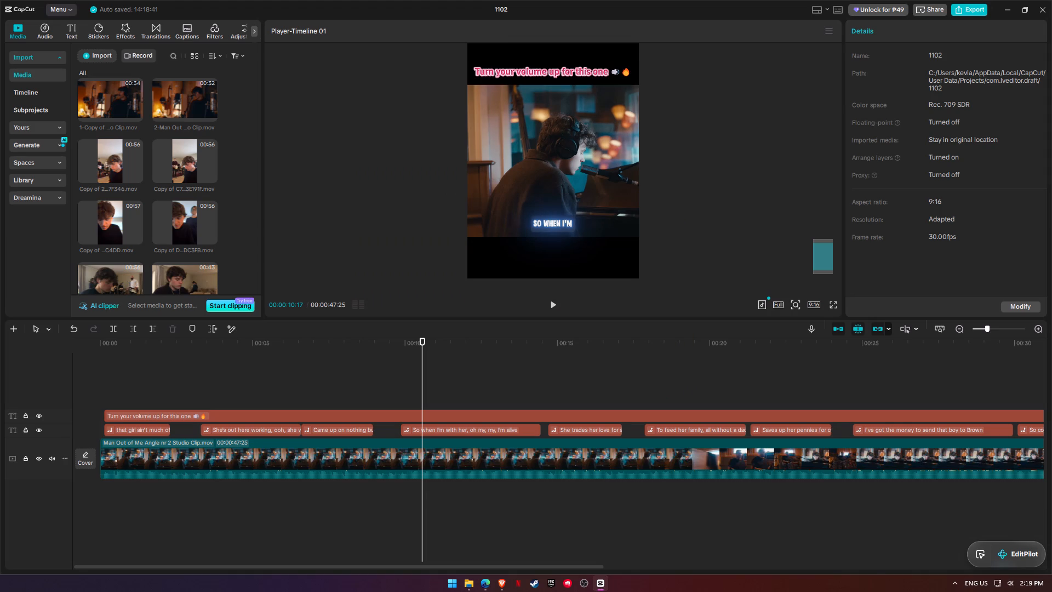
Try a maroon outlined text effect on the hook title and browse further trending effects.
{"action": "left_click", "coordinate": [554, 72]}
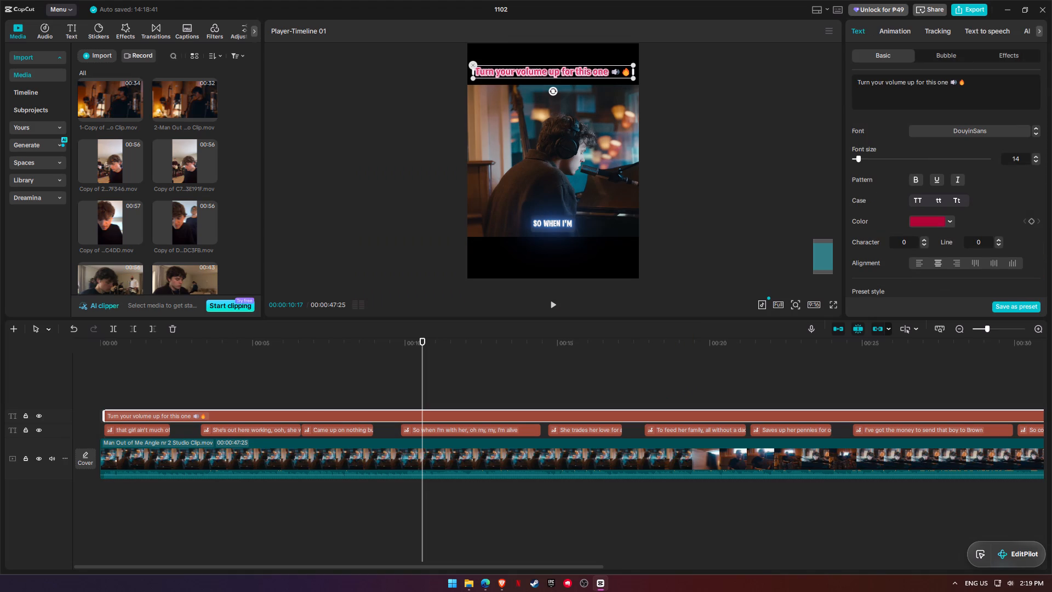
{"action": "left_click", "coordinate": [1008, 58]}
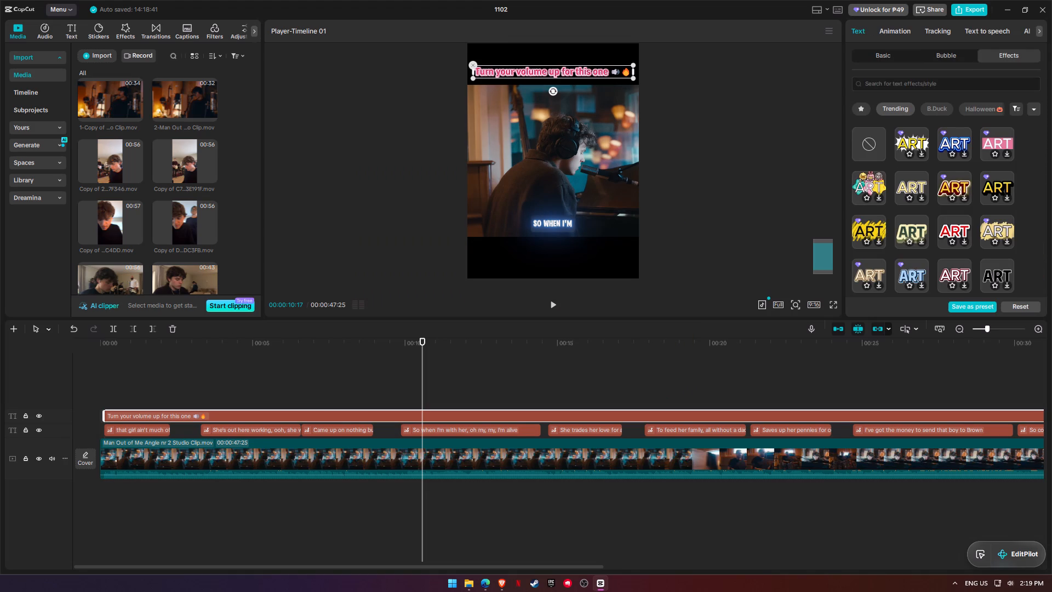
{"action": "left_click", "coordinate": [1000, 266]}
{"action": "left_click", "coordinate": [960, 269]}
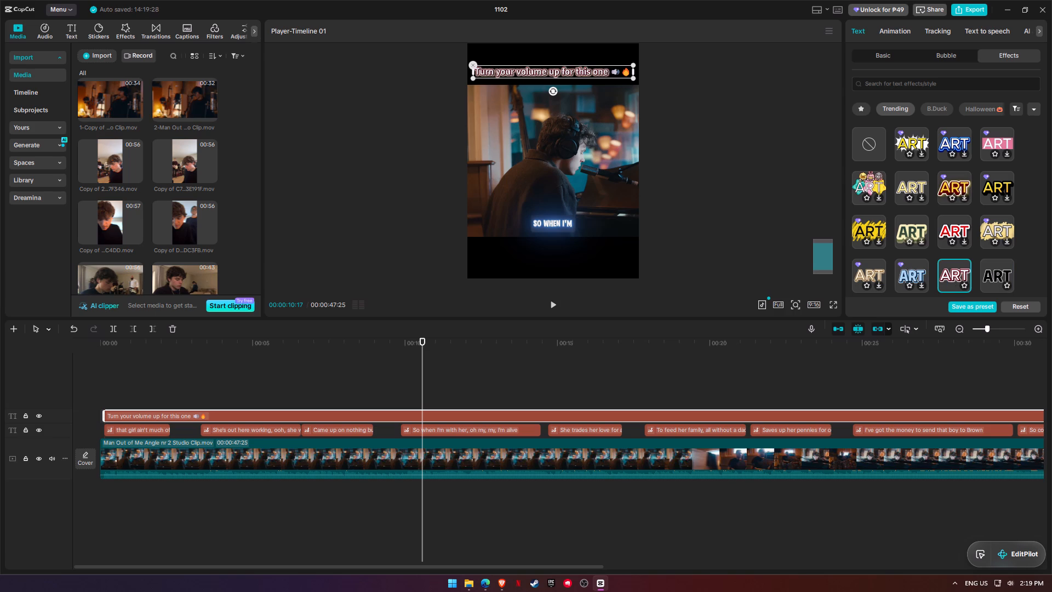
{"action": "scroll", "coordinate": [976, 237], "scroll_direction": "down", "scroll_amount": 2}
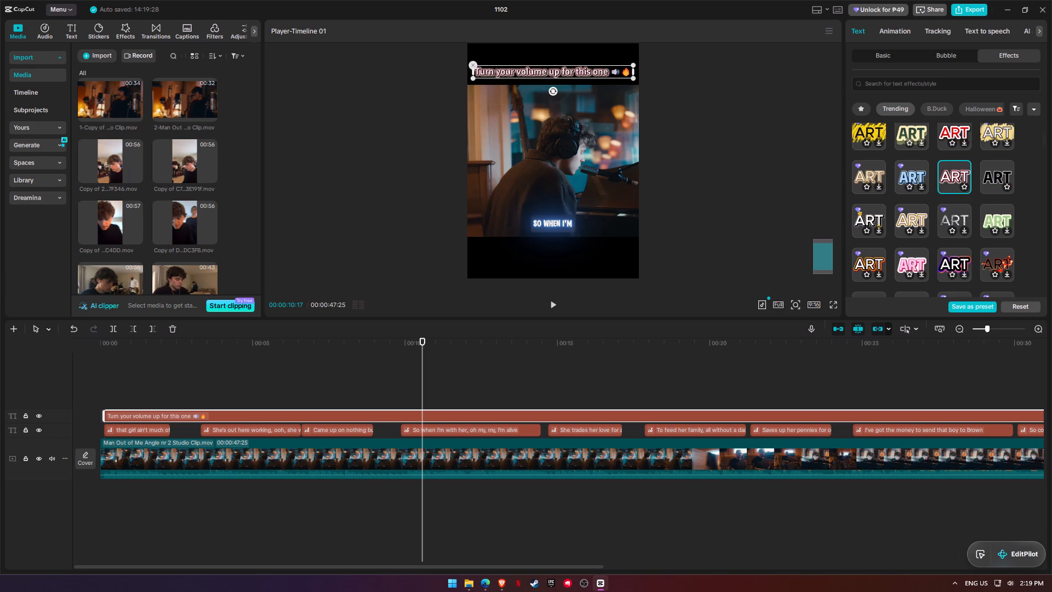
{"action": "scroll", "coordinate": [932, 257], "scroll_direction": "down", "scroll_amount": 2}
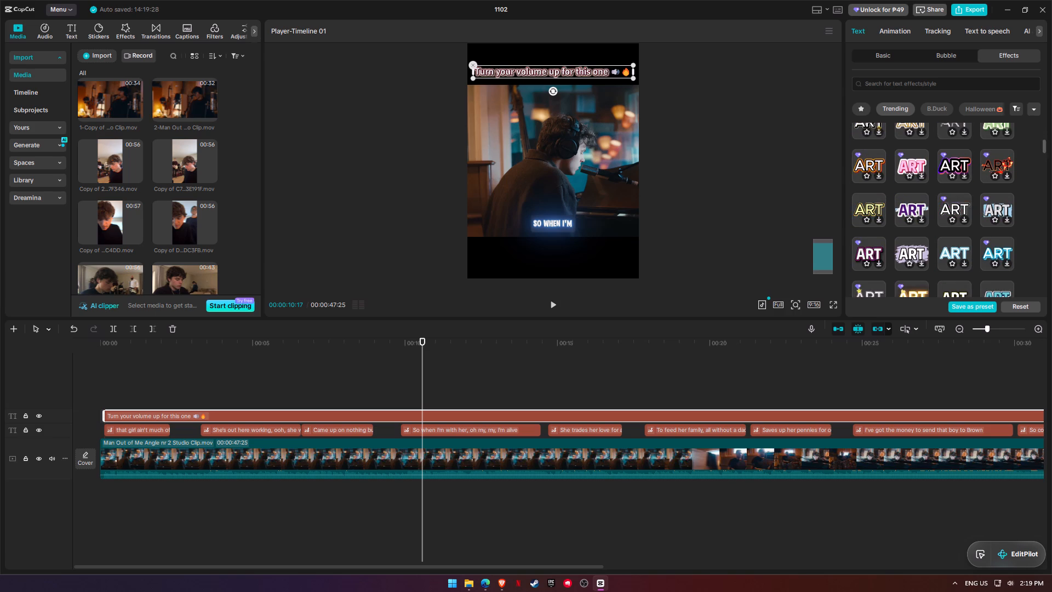
Remove the text effect from the hook title so it is plain white text.
{"action": "scroll", "coordinate": [932, 257], "scroll_direction": "up", "scroll_amount": 8}
{"action": "left_click", "coordinate": [859, 148]}
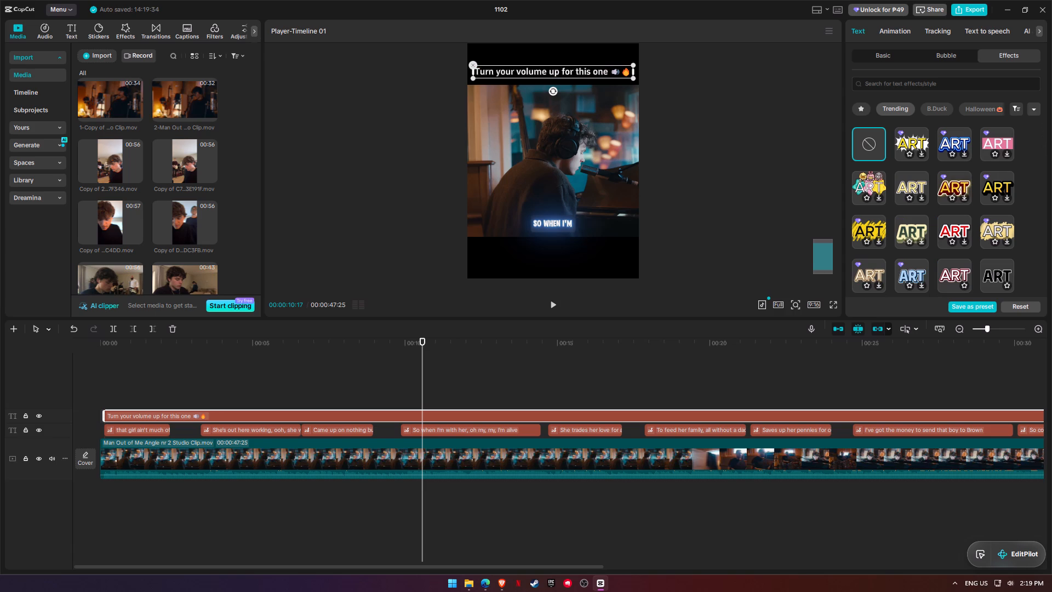
{"action": "left_click", "coordinate": [700, 168]}
{"action": "left_click", "coordinate": [780, 132]}
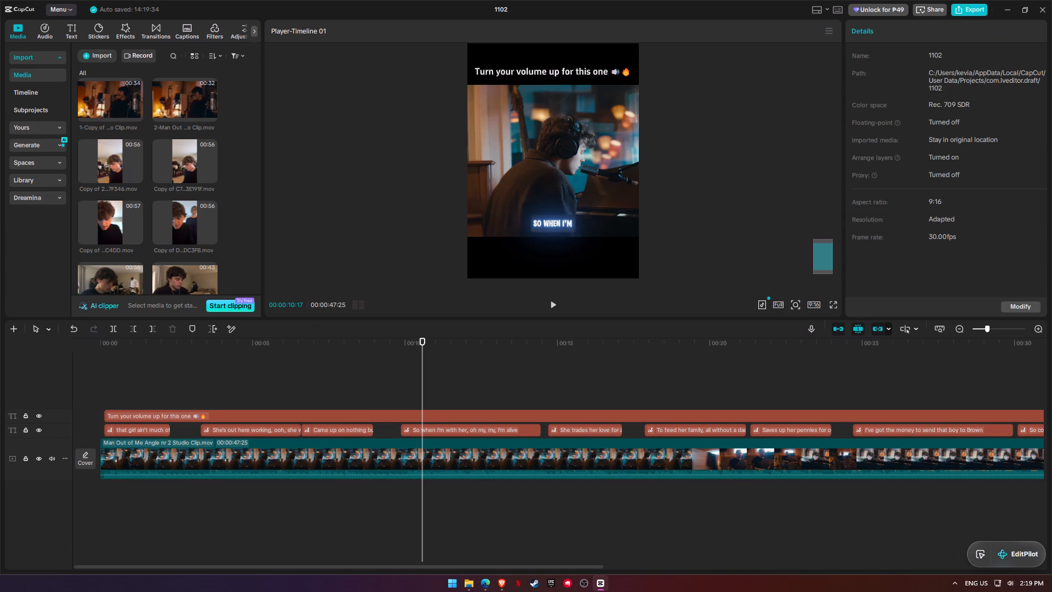
Nudge the hook title slightly down above the video, and play a short part of the edit to check it.
{"action": "left_click", "coordinate": [573, 70]}
{"action": "left_click", "coordinate": [586, 71]}
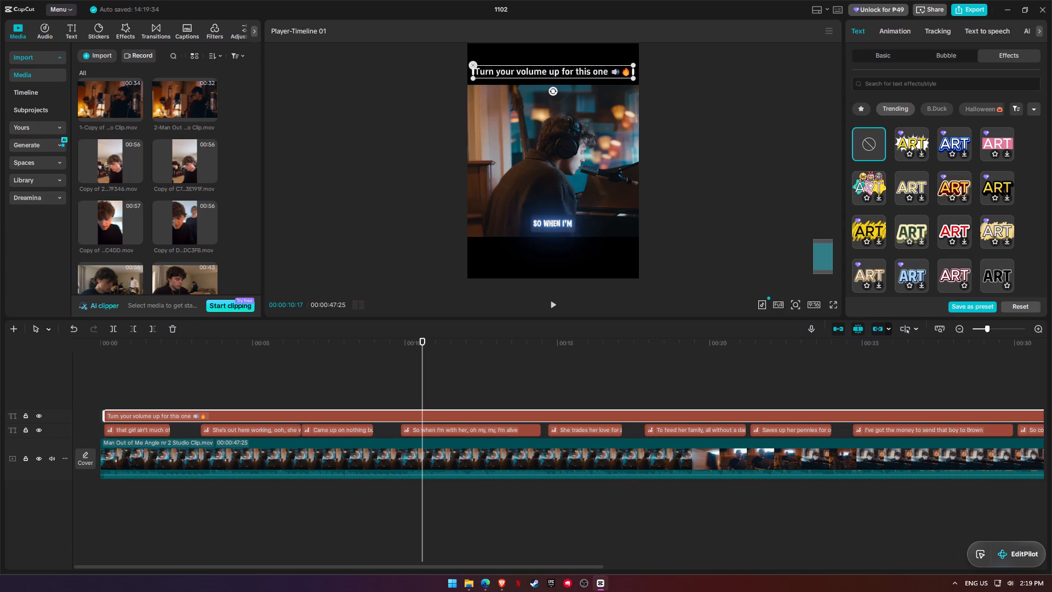
{"action": "left_click", "coordinate": [589, 71]}
{"action": "left_click", "coordinate": [728, 107]}
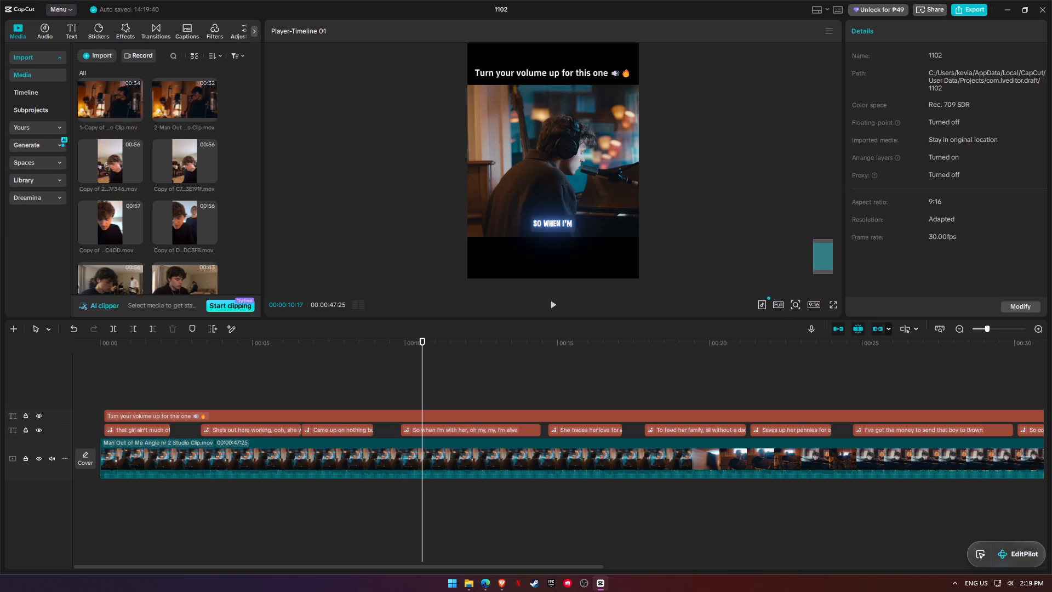
{"action": "key", "text": "space"}
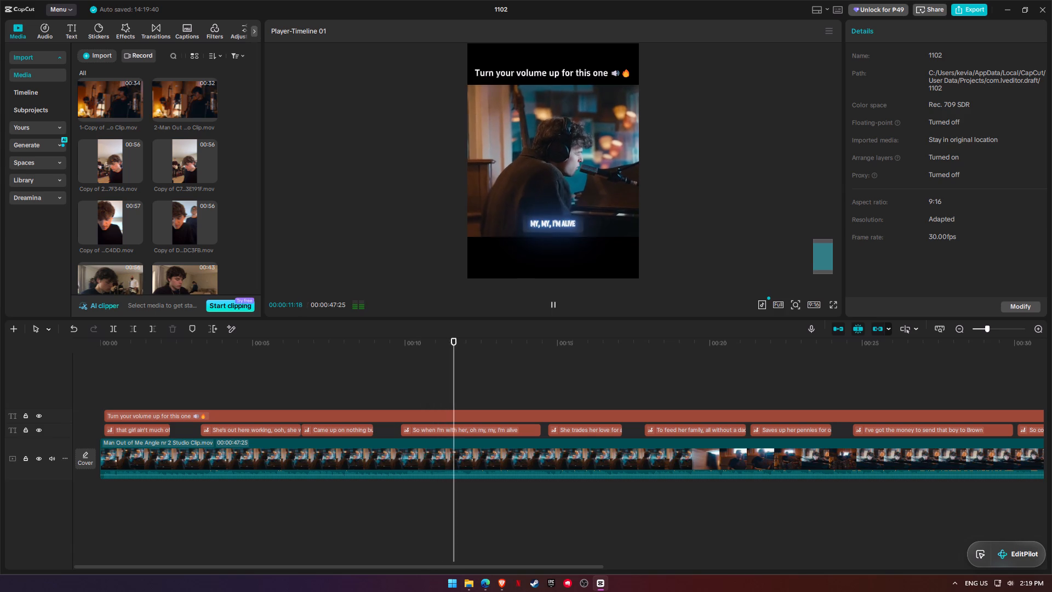
{"action": "key", "text": "space"}
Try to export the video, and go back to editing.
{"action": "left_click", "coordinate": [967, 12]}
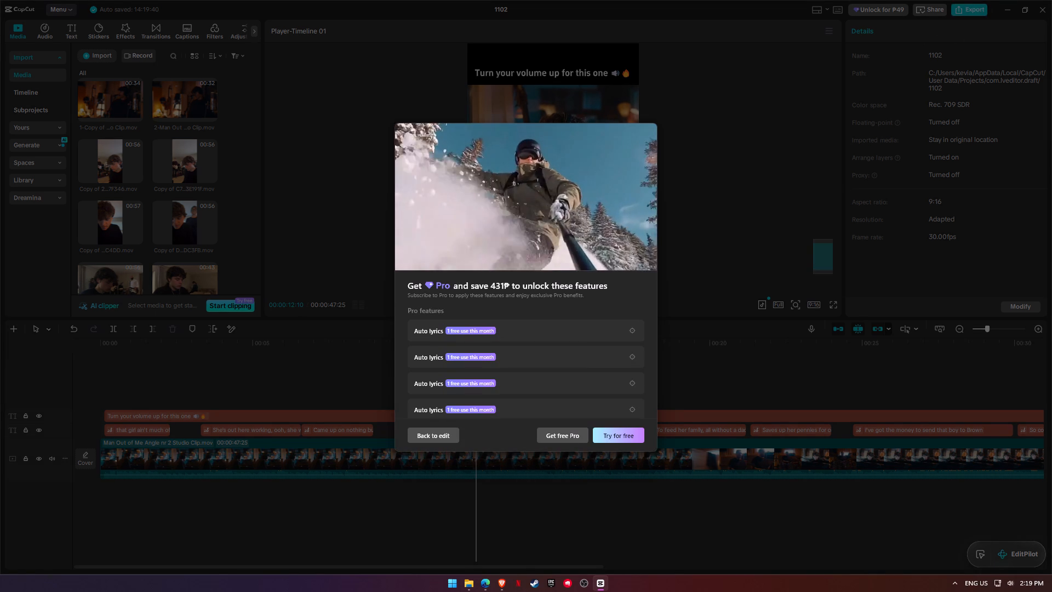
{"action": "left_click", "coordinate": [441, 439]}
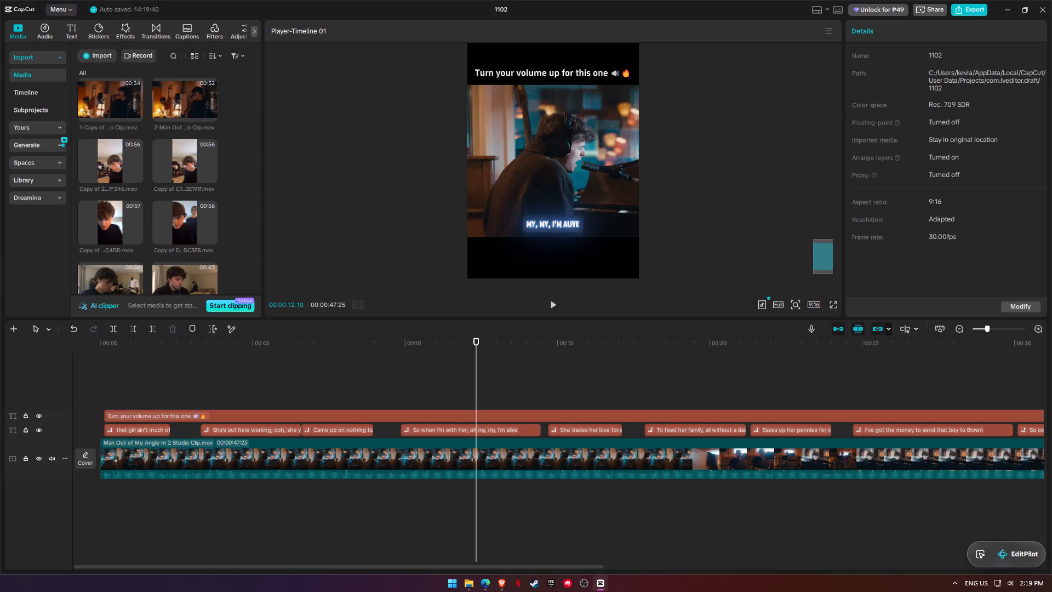
Select the first lyric clip and turn off deletion of current lyrics in the auto lyrics settings.
{"action": "left_click", "coordinate": [143, 428]}
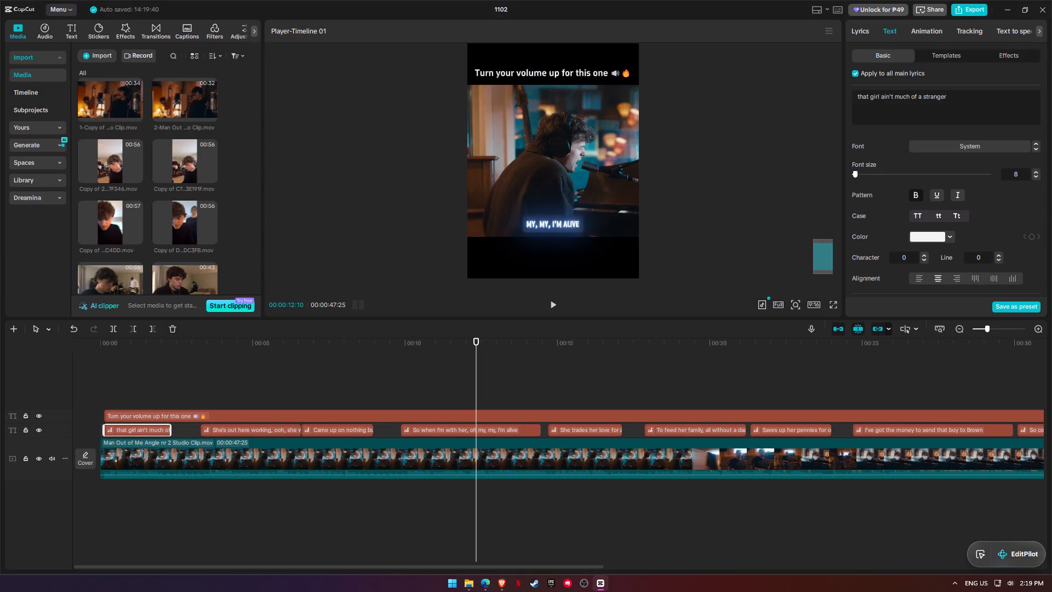
{"action": "left_click", "coordinate": [190, 32]}
{"action": "left_click", "coordinate": [44, 98]}
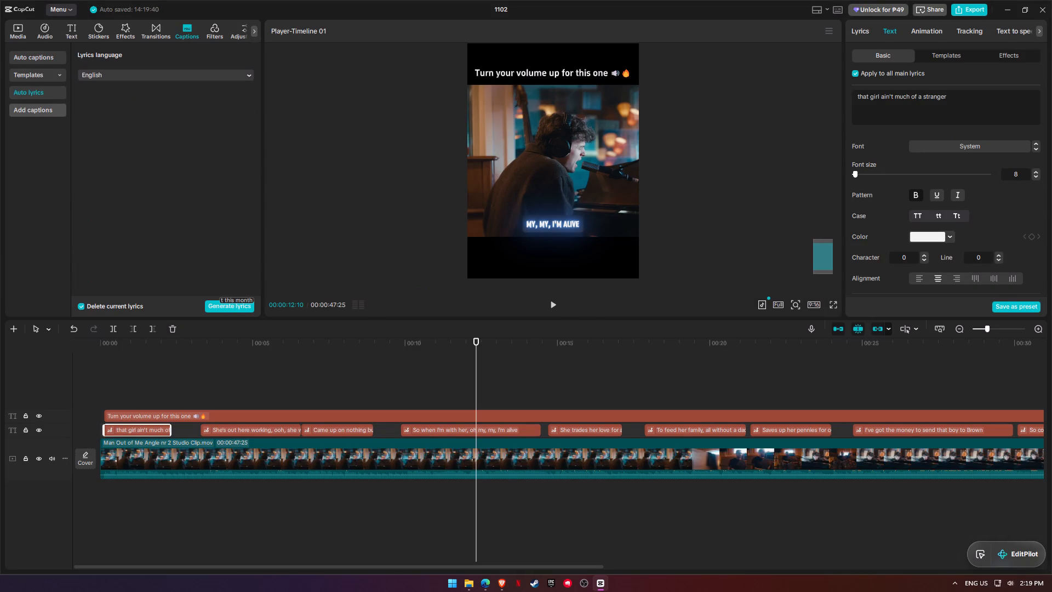
{"action": "left_click", "coordinate": [82, 305]}
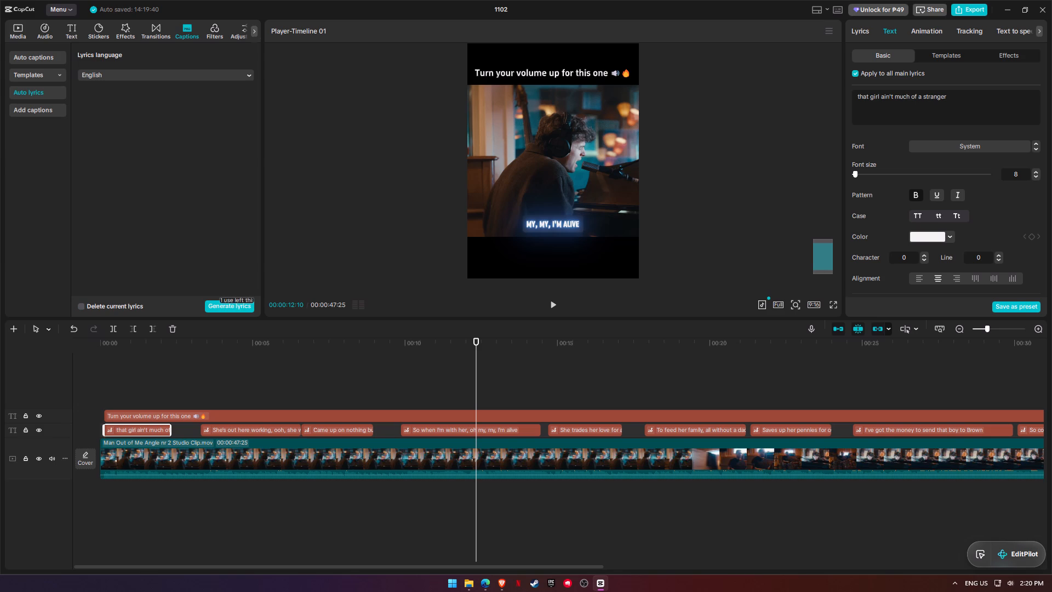
Play the opening of the edit from the start of the timeline to check the first lyric.
{"action": "left_click", "coordinate": [119, 346]}
{"action": "left_click", "coordinate": [121, 332]}
{"action": "left_click_drag", "start_coordinate": [121, 338], "coordinate": [70, 335]}
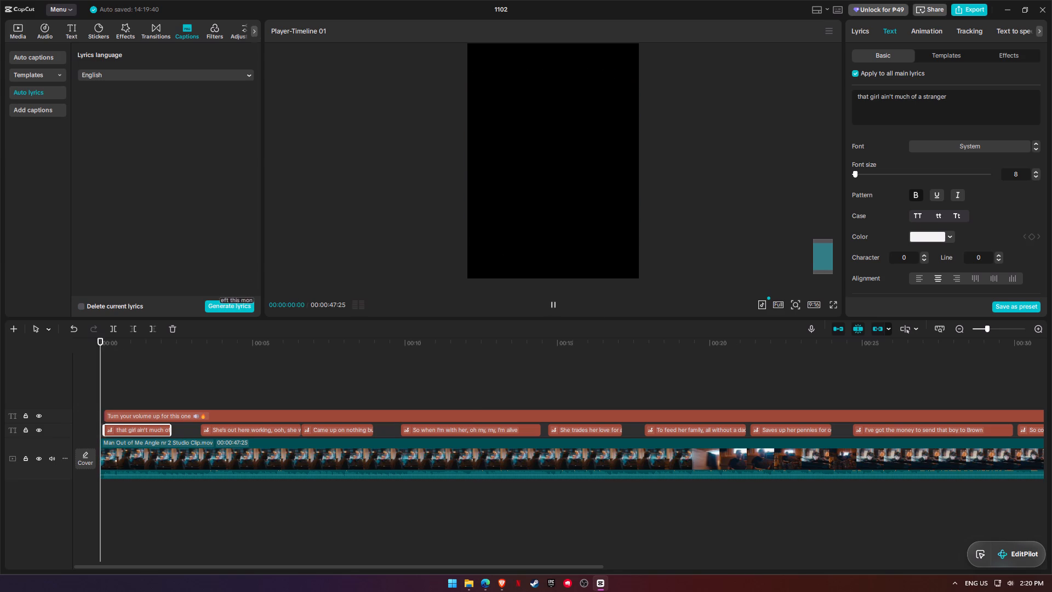
{"action": "key", "text": "space"}
{"action": "key", "text": "space"}
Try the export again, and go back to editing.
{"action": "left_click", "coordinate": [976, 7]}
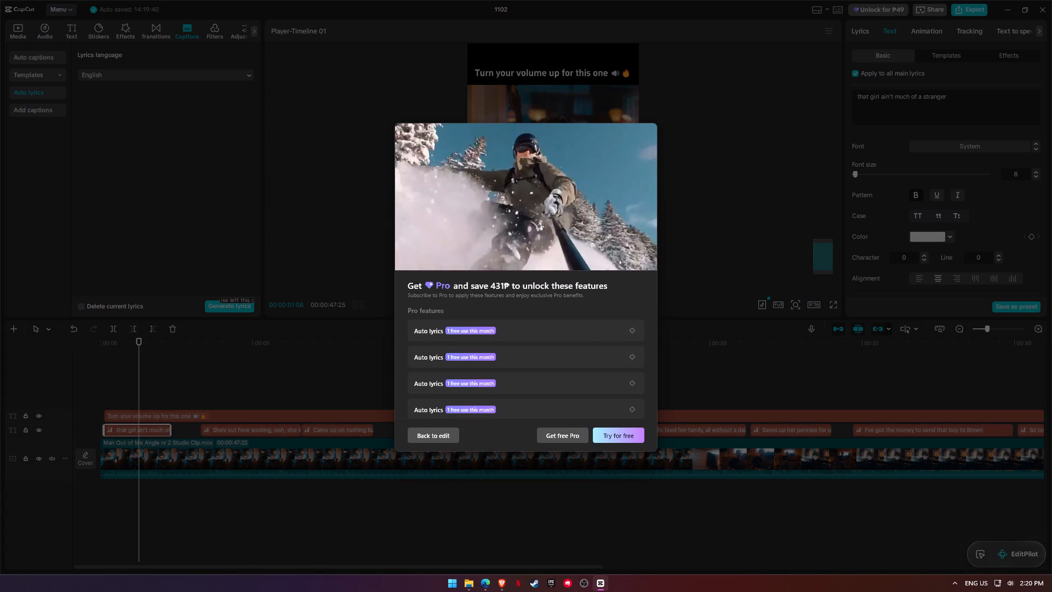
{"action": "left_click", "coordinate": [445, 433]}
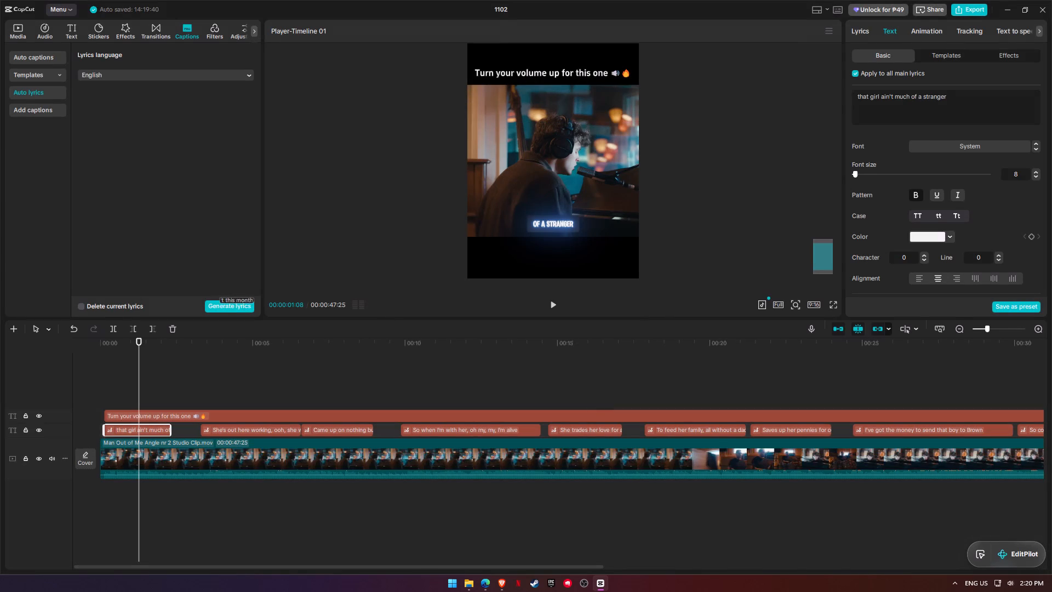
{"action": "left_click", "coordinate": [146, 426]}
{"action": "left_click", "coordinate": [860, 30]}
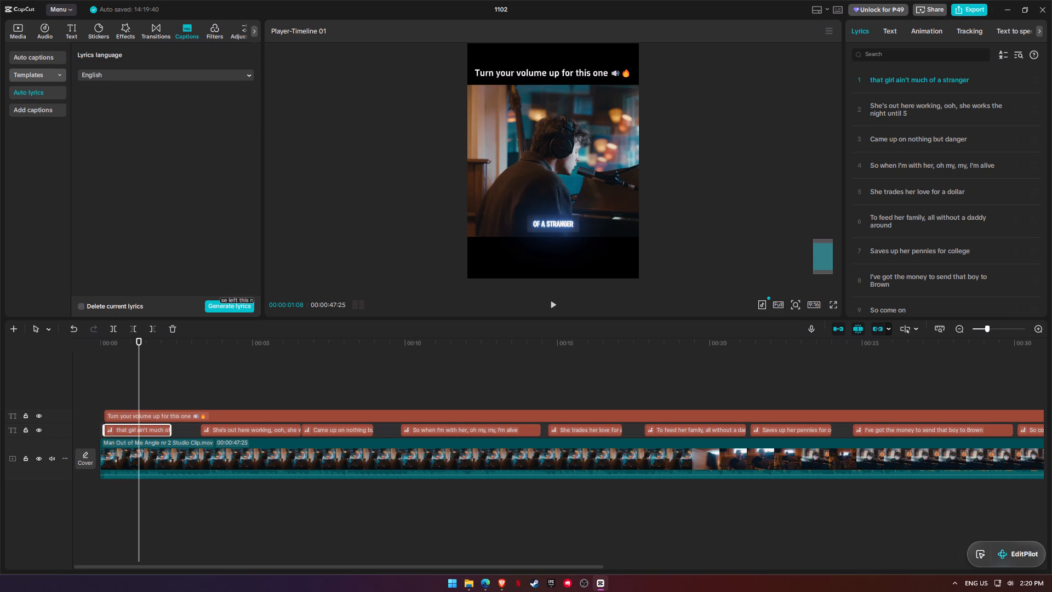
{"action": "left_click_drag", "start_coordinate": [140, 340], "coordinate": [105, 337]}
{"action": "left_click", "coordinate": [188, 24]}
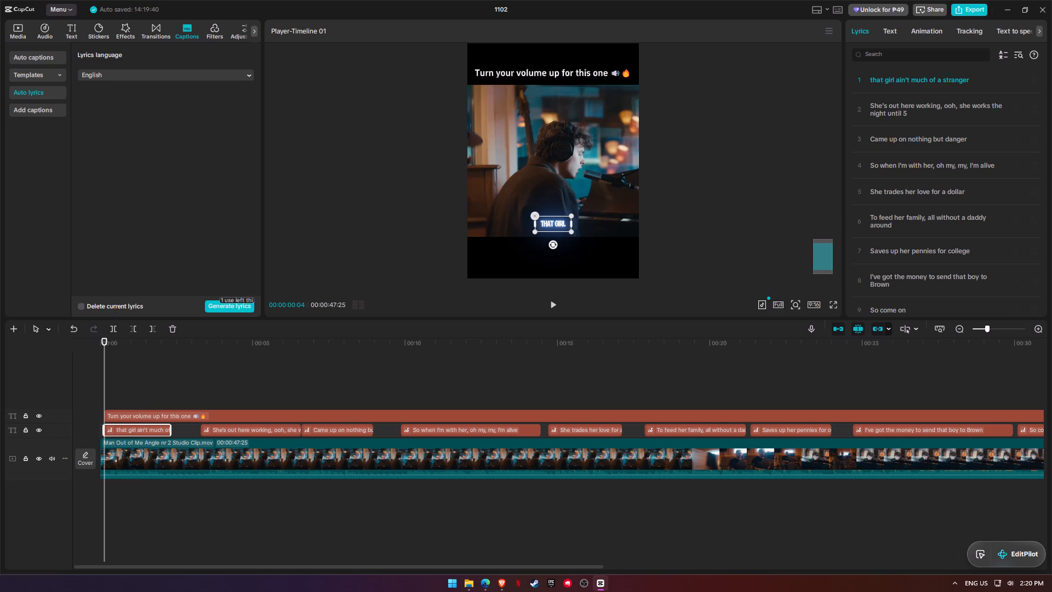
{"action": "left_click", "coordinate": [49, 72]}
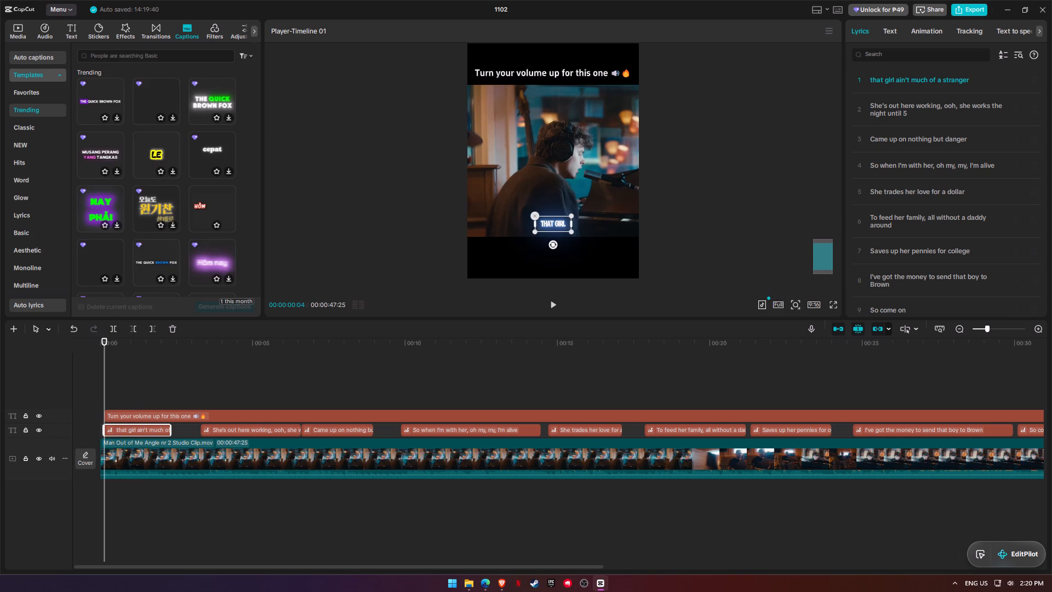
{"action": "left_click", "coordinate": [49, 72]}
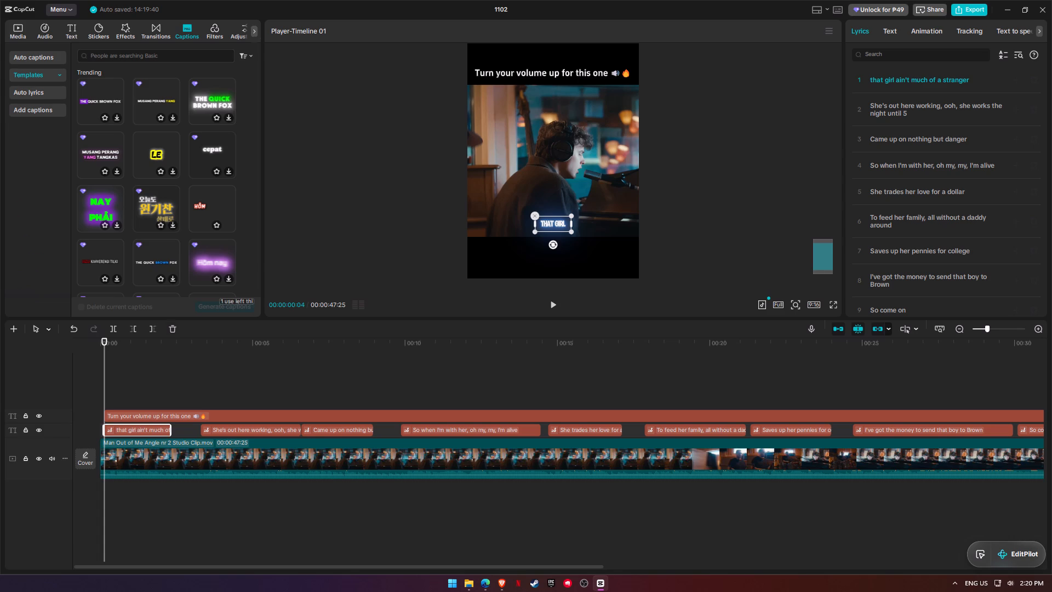
Select all the lyric clips on the timeline and check the auto lyrics settings and lyrics list for them.
{"action": "scroll", "coordinate": [628, 454], "scroll_direction": "down", "scroll_amount": 10, "text": "ctrl"}
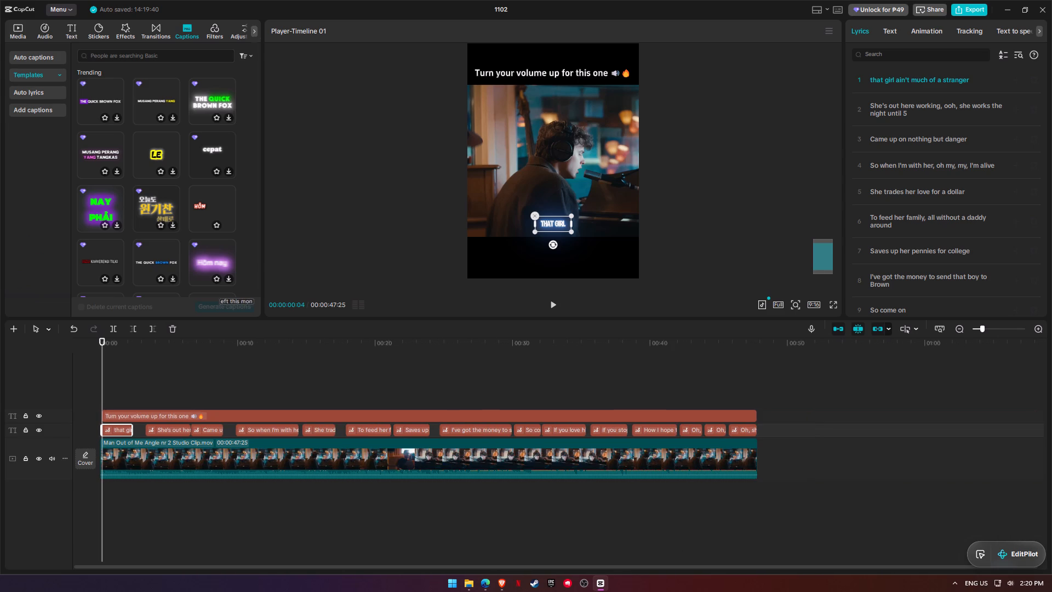
{"action": "left_click_drag", "start_coordinate": [800, 424], "coordinate": [579, 425]}
{"action": "left_click_drag", "start_coordinate": [769, 433], "coordinate": [587, 428]}
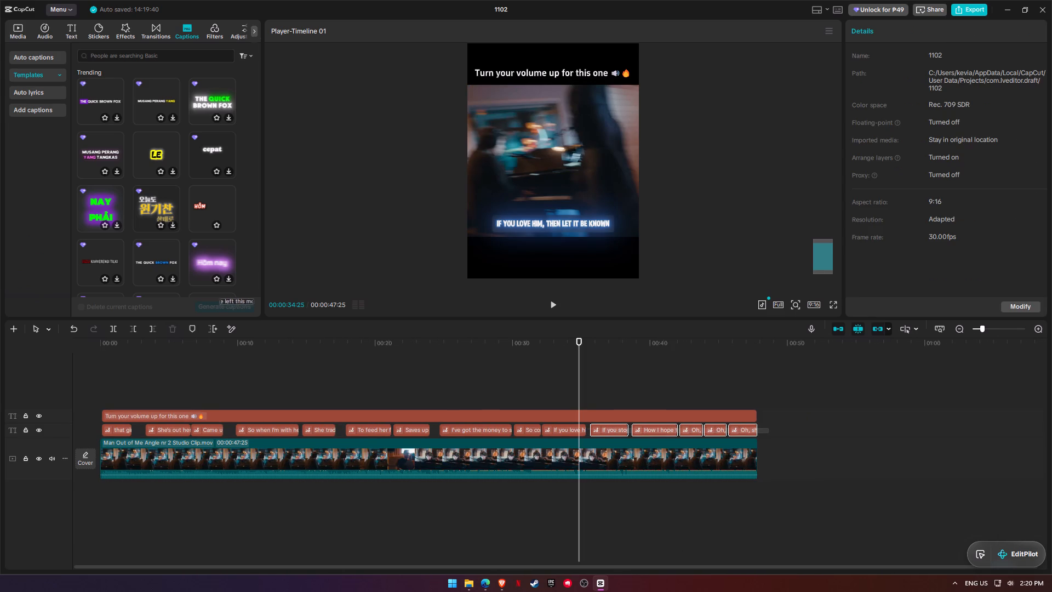
{"action": "left_click_drag", "start_coordinate": [587, 428], "coordinate": [107, 433]}
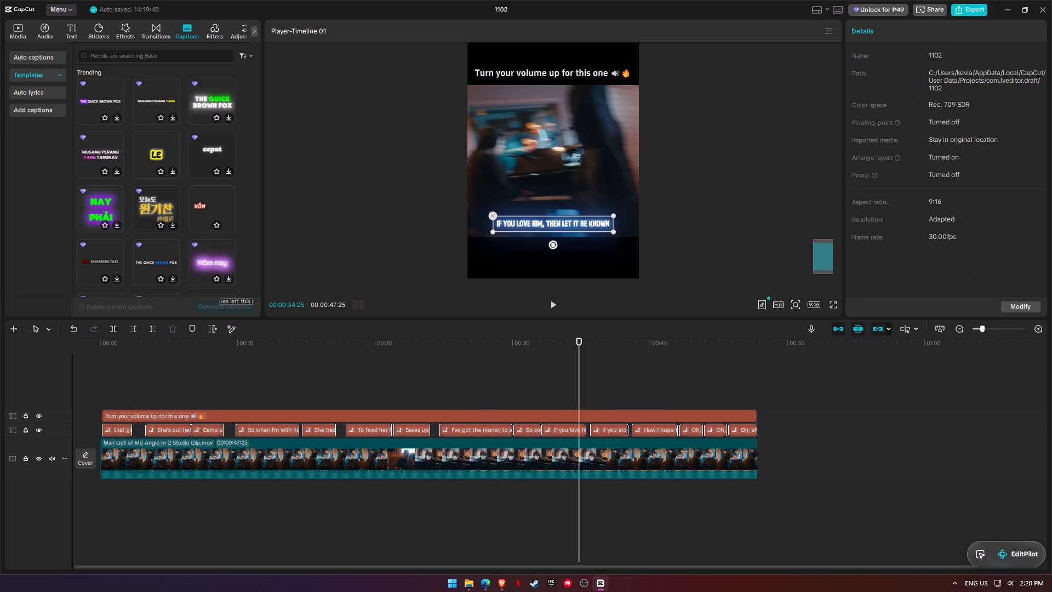
{"action": "left_click_drag", "start_coordinate": [107, 433], "coordinate": [114, 428]}
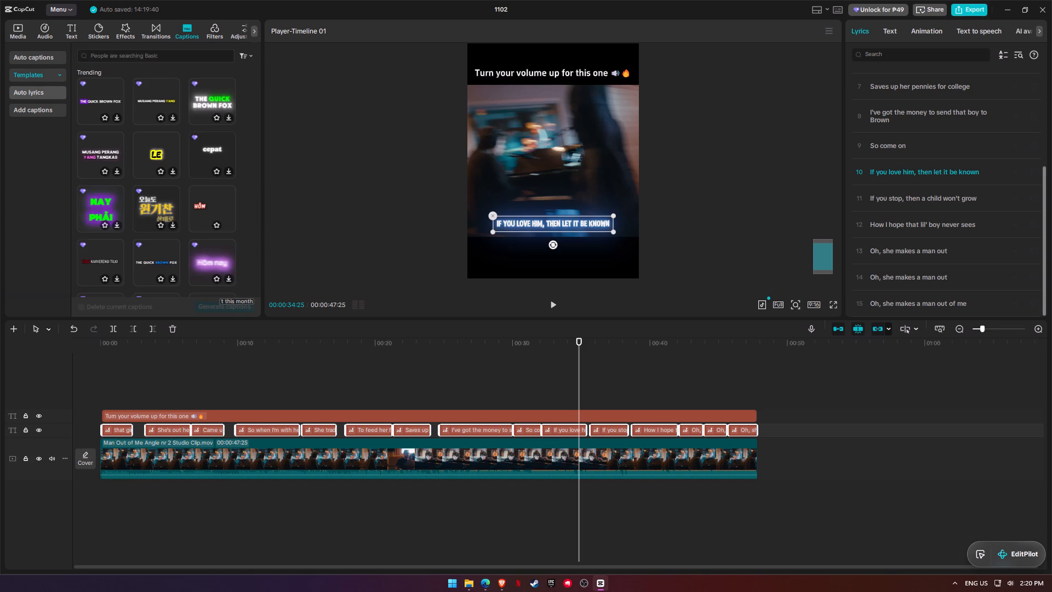
{"action": "left_click", "coordinate": [43, 95]}
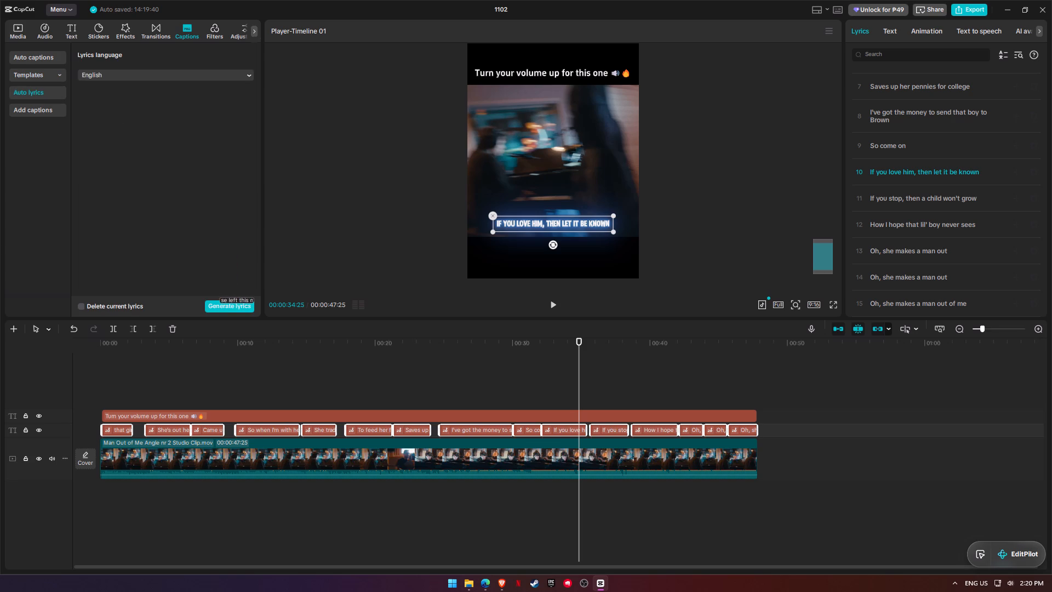
{"action": "double_click", "coordinate": [171, 75]}
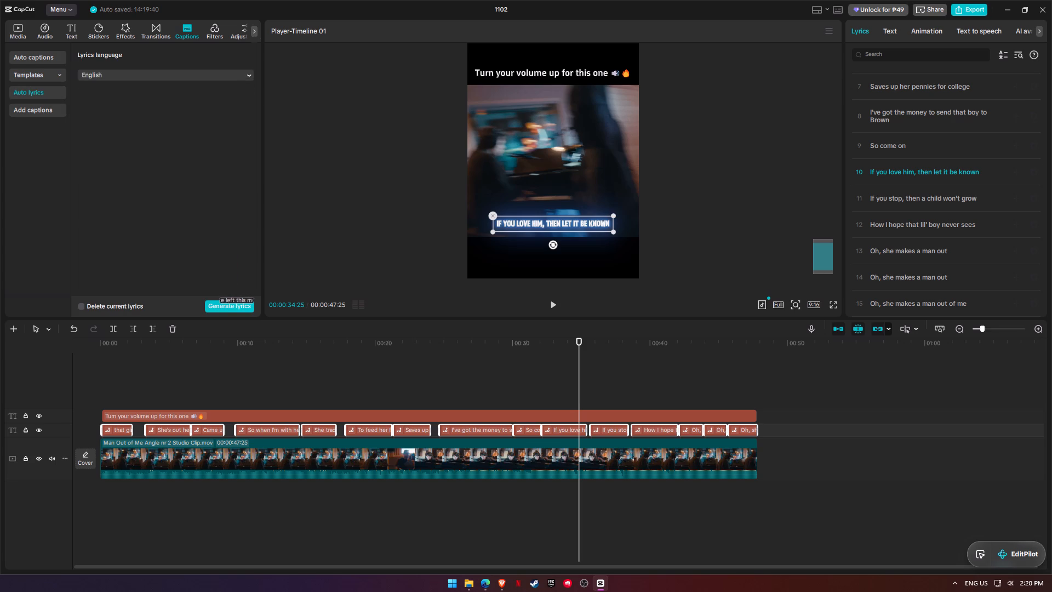
{"action": "left_click", "coordinate": [867, 29]}
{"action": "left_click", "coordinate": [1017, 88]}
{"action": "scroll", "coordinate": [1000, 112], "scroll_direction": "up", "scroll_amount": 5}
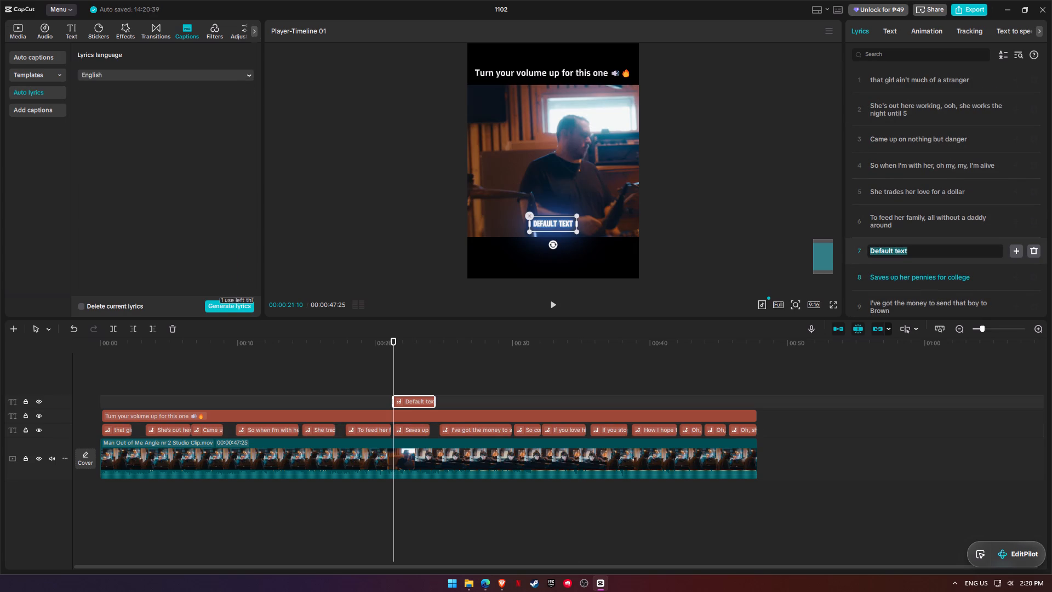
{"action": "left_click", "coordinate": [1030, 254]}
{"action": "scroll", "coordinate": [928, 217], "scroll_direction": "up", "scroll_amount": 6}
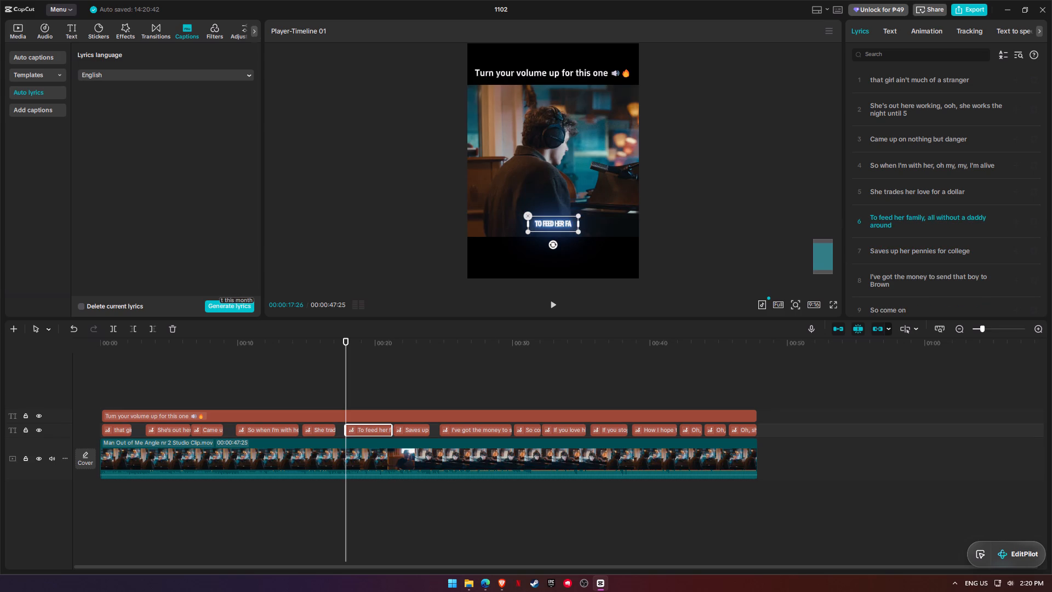
Add the favorite caption template with the blue word highlight at the start of the timeline.
{"action": "left_click", "coordinate": [116, 349]}
{"action": "left_click_drag", "start_coordinate": [116, 340], "coordinate": [108, 339]}
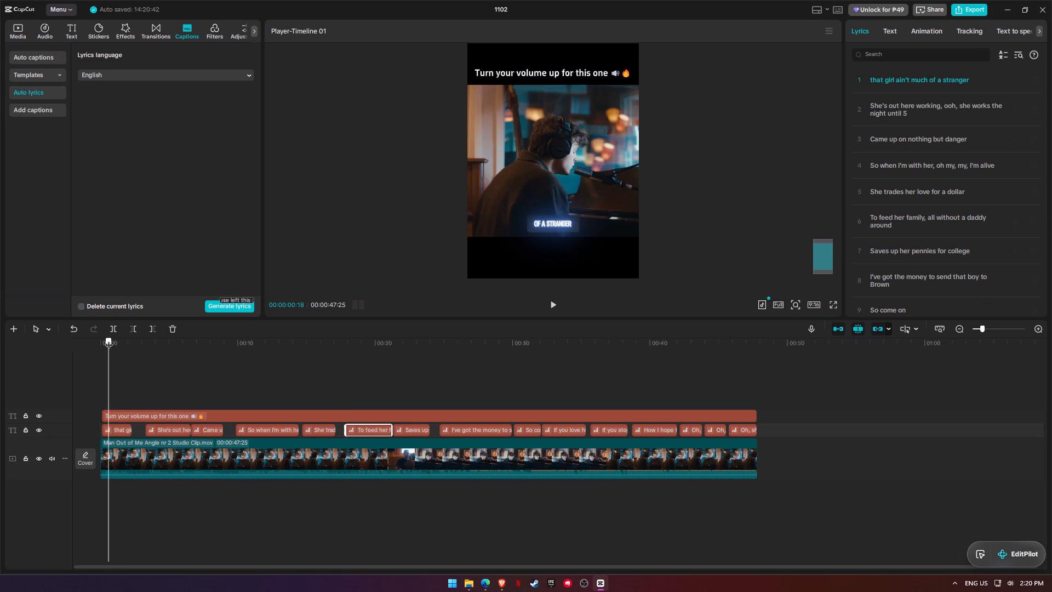
{"action": "left_click_drag", "start_coordinate": [108, 339], "coordinate": [81, 339]}
{"action": "left_click", "coordinate": [101, 363]}
{"action": "left_click_drag", "start_coordinate": [102, 340], "coordinate": [75, 340]}
{"action": "left_click", "coordinate": [128, 392]}
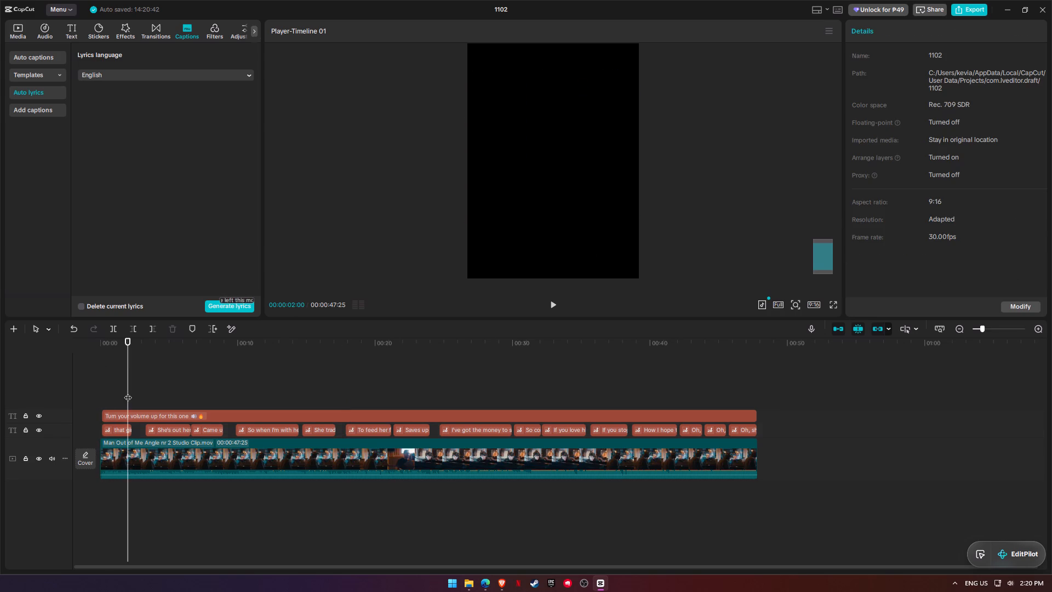
{"action": "left_click_drag", "start_coordinate": [129, 340], "coordinate": [84, 340]}
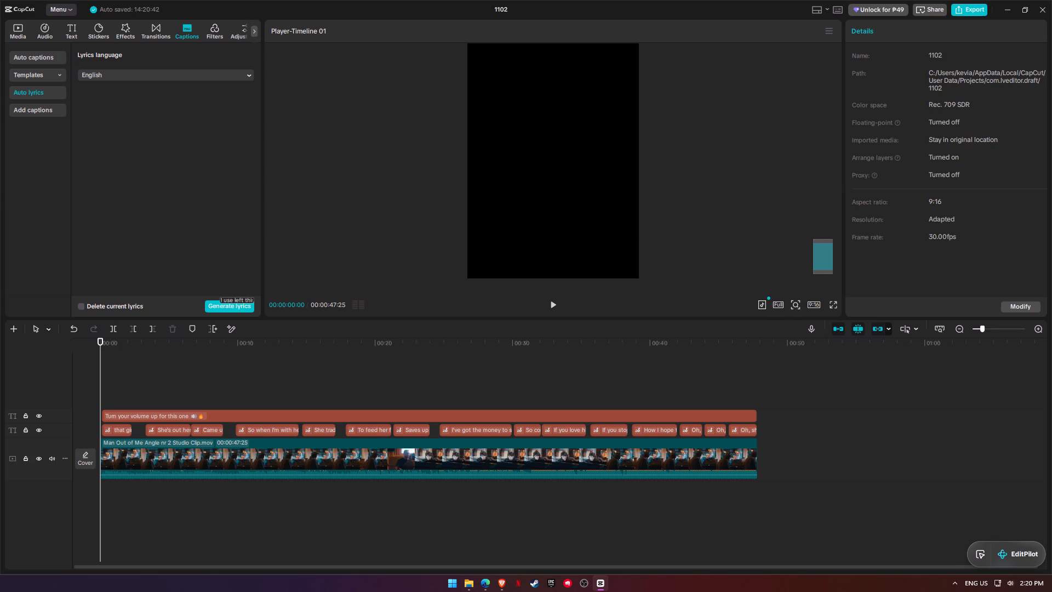
{"action": "left_click", "coordinate": [49, 75]}
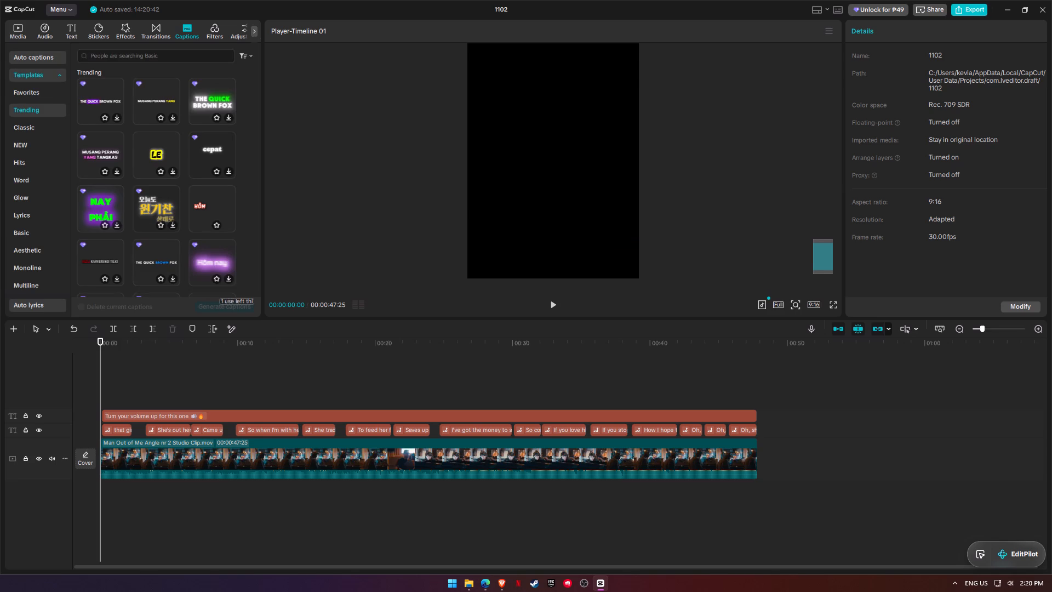
{"action": "left_click", "coordinate": [55, 97]}
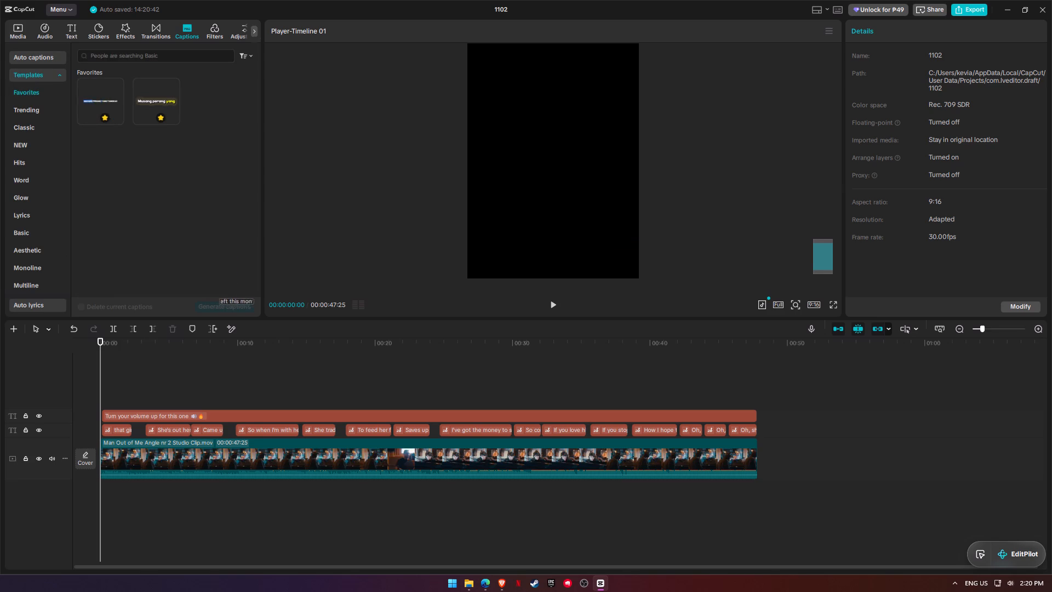
{"action": "left_click", "coordinate": [118, 119]}
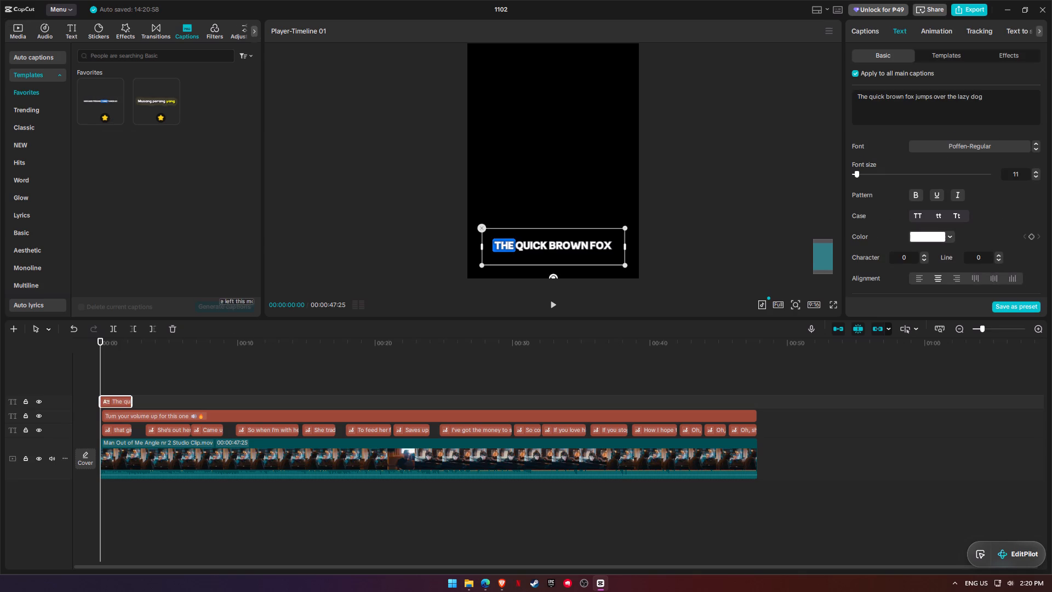
Copy the full text of the first lyric clip, "that girl ain't much of a stranger".
{"action": "left_click", "coordinate": [121, 430]}
{"action": "left_click", "coordinate": [957, 112]}
{"action": "key", "text": "ctrl+a"}
{"action": "key", "text": "ctrl+c"}
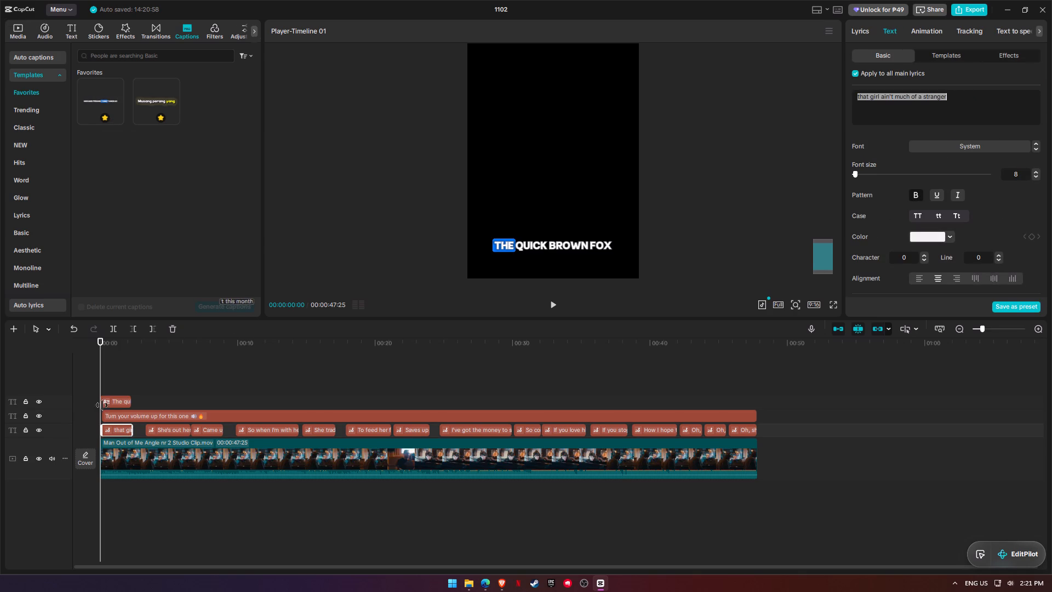
Align the new template caption clip with the start of the first lyric clip on the timeline.
{"action": "left_click", "coordinate": [124, 401]}
{"action": "left_click_drag", "start_coordinate": [118, 400], "coordinate": [119, 399]}
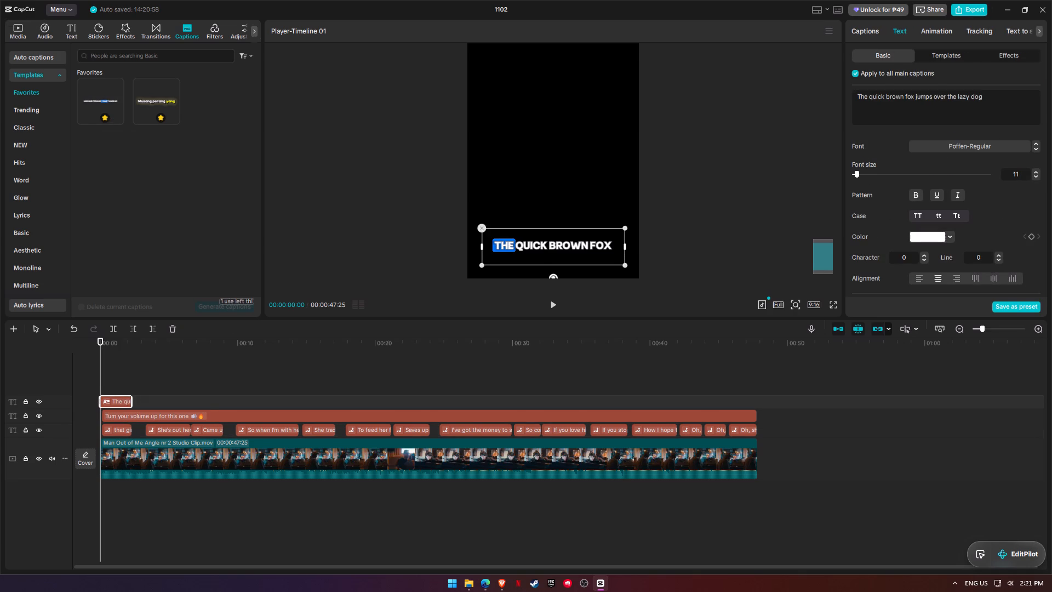
{"action": "left_click_drag", "start_coordinate": [119, 399], "coordinate": [124, 399]}
{"action": "scroll", "coordinate": [124, 399], "scroll_direction": "up", "scroll_amount": 6, "text": "ctrl"}
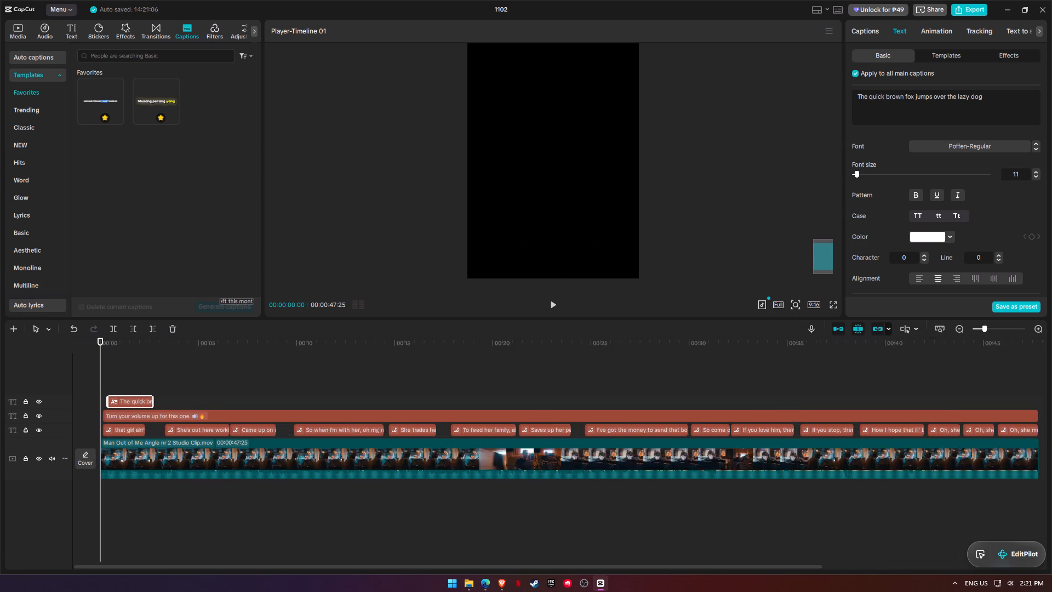
{"action": "scroll", "coordinate": [127, 402], "scroll_direction": "up", "scroll_amount": 6, "text": "ctrl"}
{"action": "left_click_drag", "start_coordinate": [150, 397], "coordinate": [142, 397]}
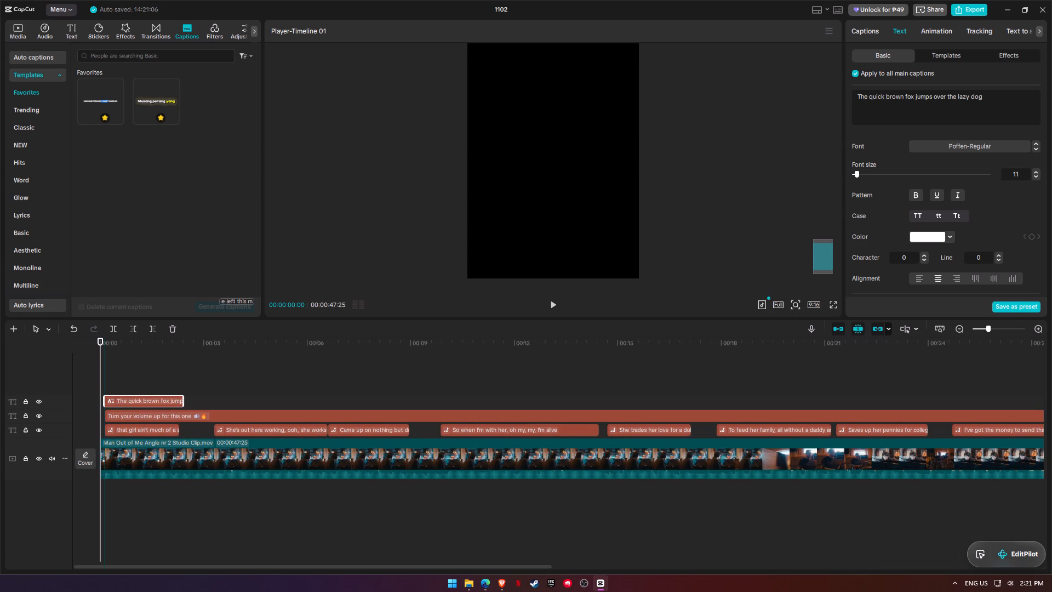
{"action": "double_click", "coordinate": [147, 399]}
Replace the template caption's placeholder text with the copied line "that girl ain't much of a stranger".
{"action": "left_click", "coordinate": [130, 348]}
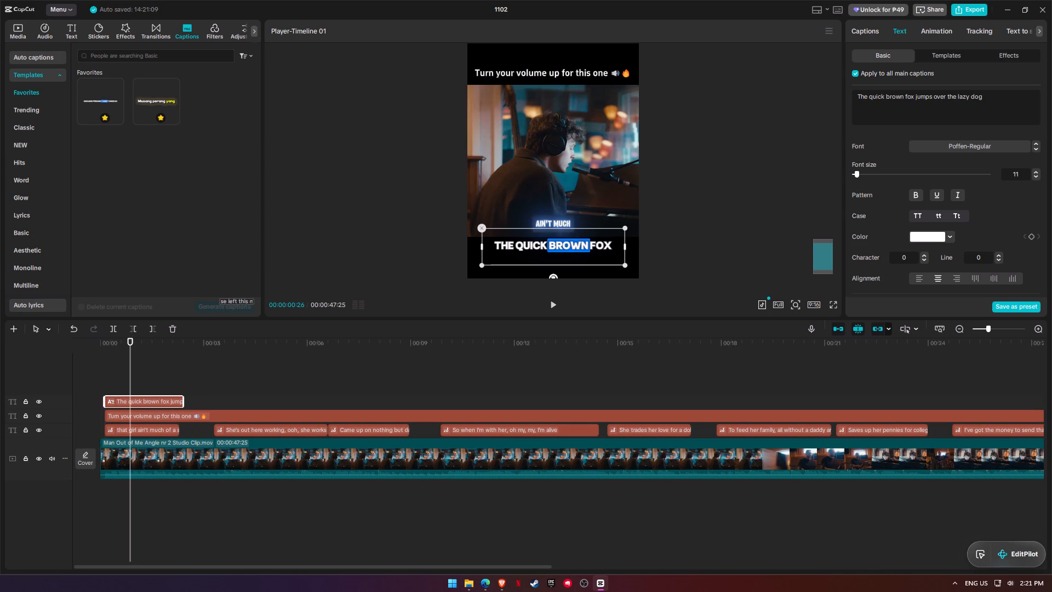
{"action": "left_click", "coordinate": [547, 242]}
{"action": "key", "text": "ctrl+a"}
{"action": "double_click", "coordinate": [158, 398]}
{"action": "left_click", "coordinate": [965, 106]}
{"action": "key", "text": "ctrl+a"}
{"action": "key", "text": "ctrl+v"}
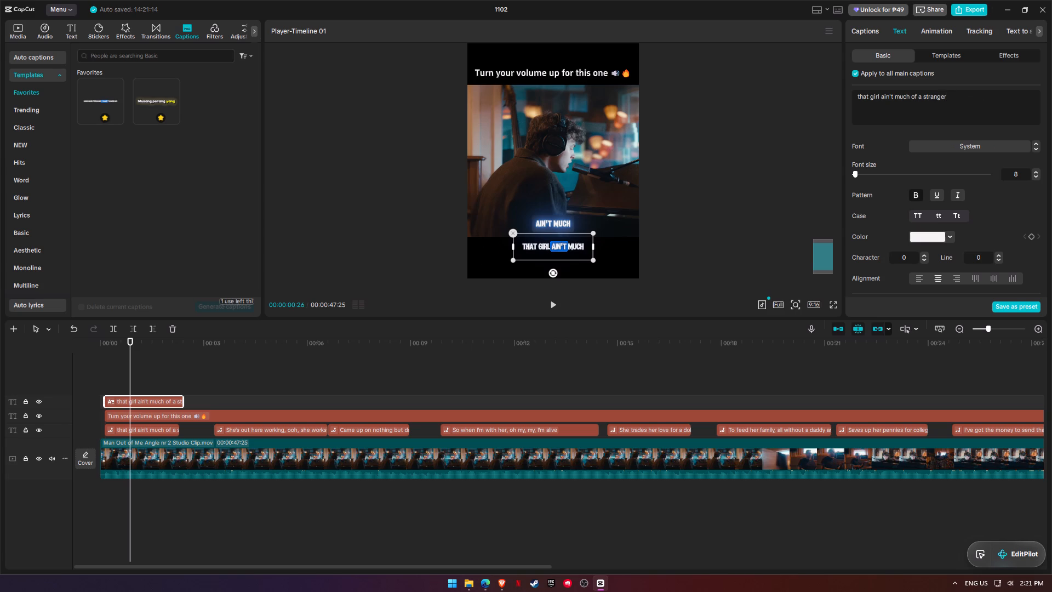
Delete the original first lyric clip, "that girl ain't much of a stranger", from the lyrics track.
{"action": "left_click", "coordinate": [556, 231]}
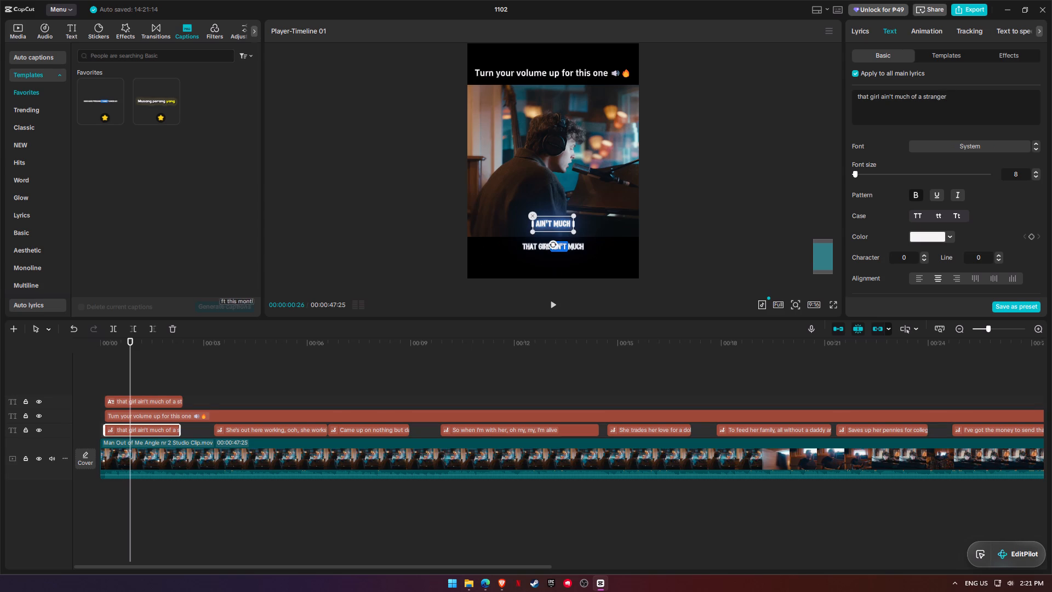
{"action": "left_click", "coordinate": [157, 432]}
{"action": "key", "text": "BackSpace"}
Move the new caption up onto the lower part of the video image and centre it horizontally.
{"action": "left_click", "coordinate": [160, 403]}
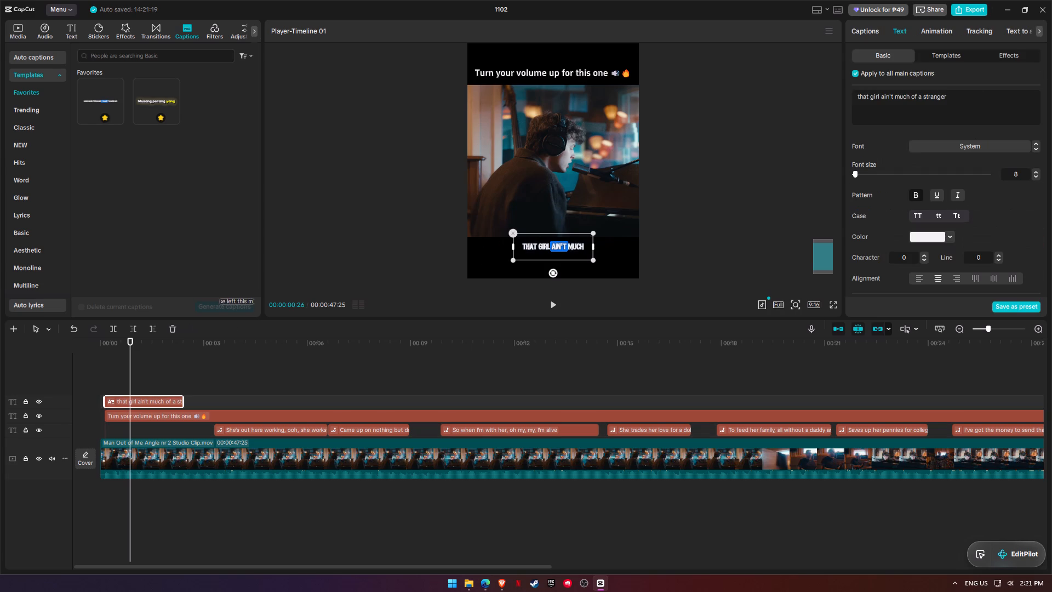
{"action": "left_click_drag", "start_coordinate": [558, 244], "coordinate": [554, 218]}
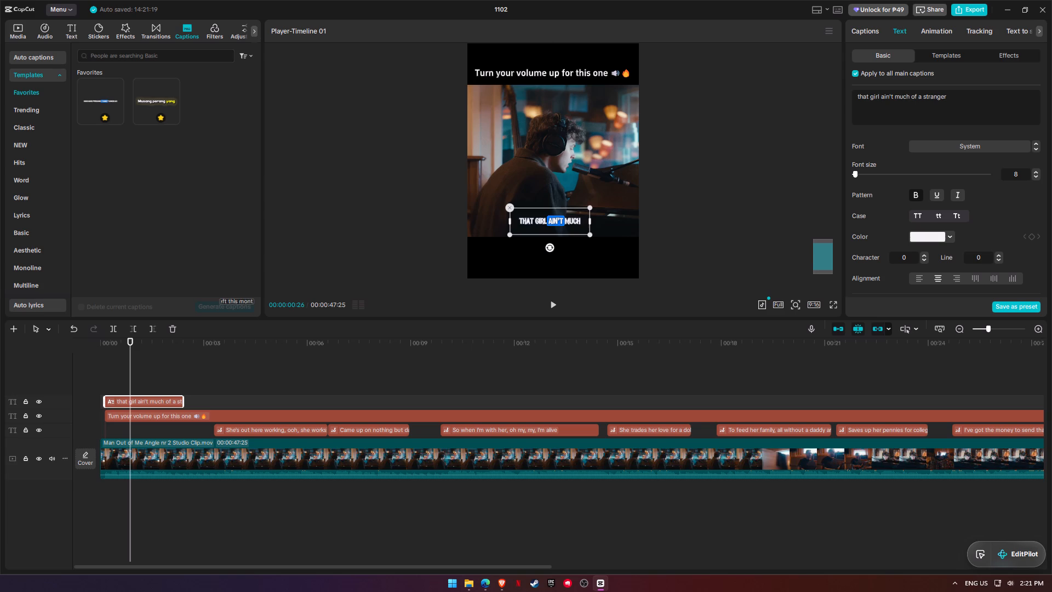
{"action": "left_click_drag", "start_coordinate": [554, 218], "coordinate": [557, 218]}
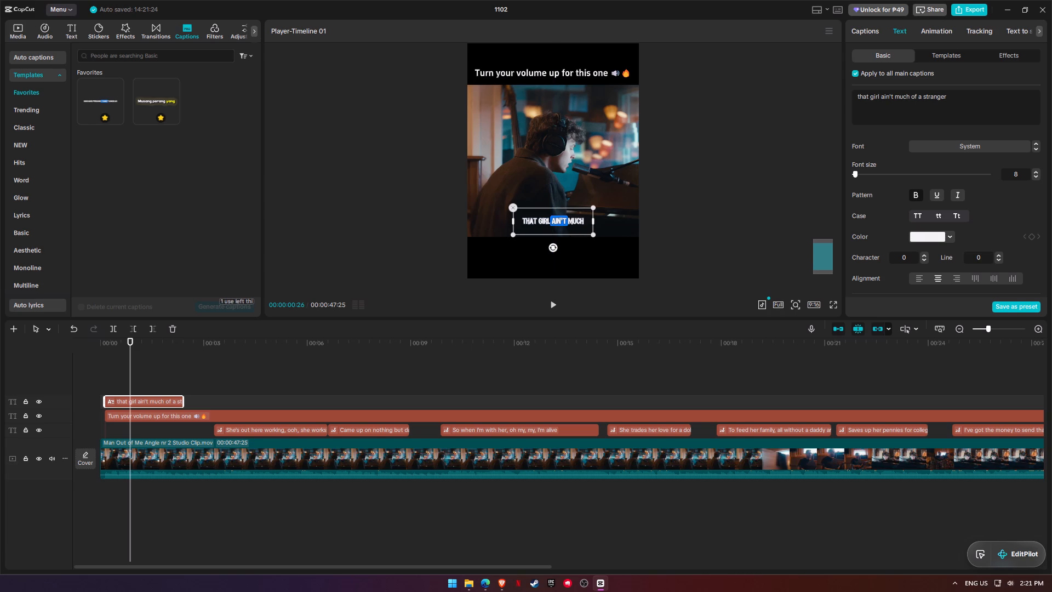
Add a second caption line after the first and align its clip with the start of the "She's out here working" lyric.
{"action": "left_click", "coordinate": [874, 29]}
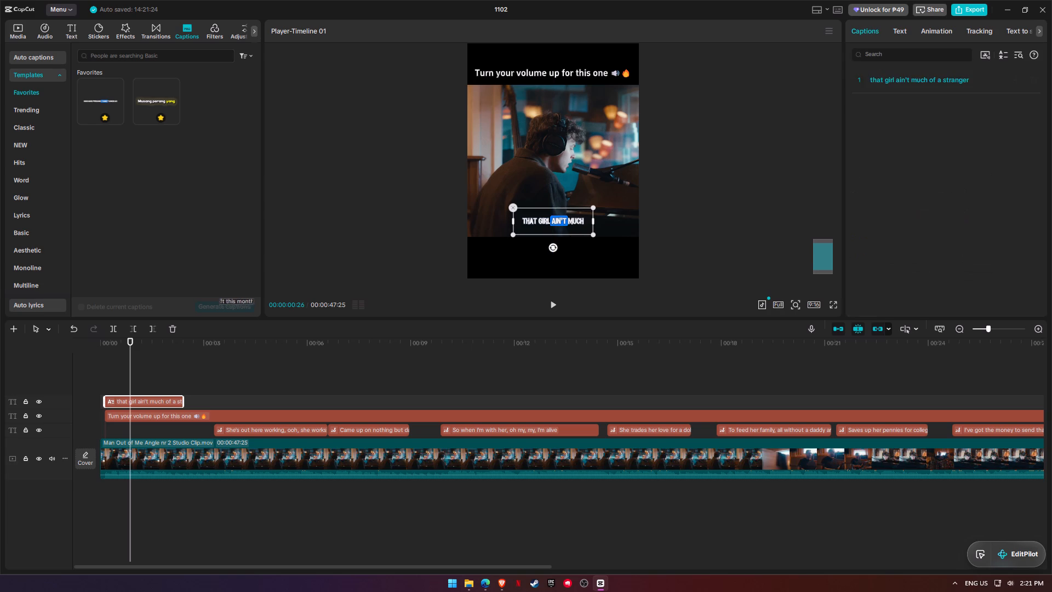
{"action": "left_click", "coordinate": [1012, 80]}
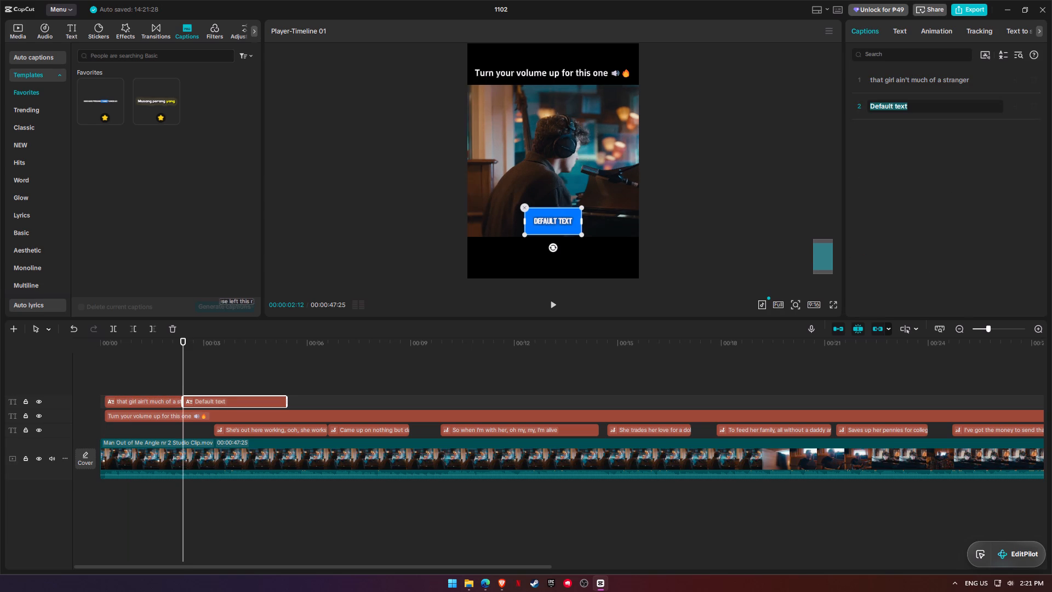
{"action": "left_click_drag", "start_coordinate": [221, 398], "coordinate": [253, 396]}
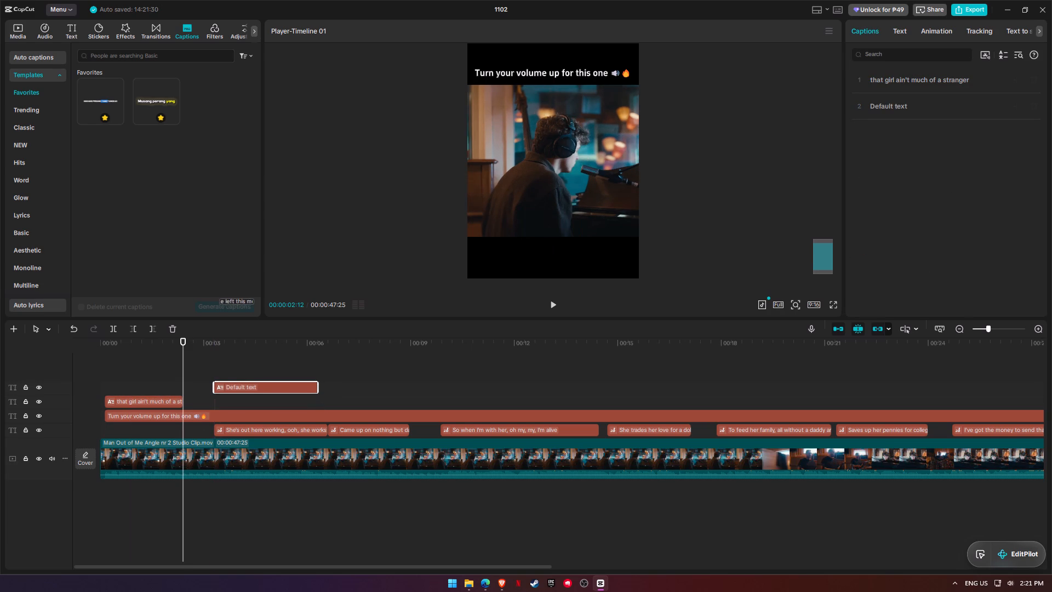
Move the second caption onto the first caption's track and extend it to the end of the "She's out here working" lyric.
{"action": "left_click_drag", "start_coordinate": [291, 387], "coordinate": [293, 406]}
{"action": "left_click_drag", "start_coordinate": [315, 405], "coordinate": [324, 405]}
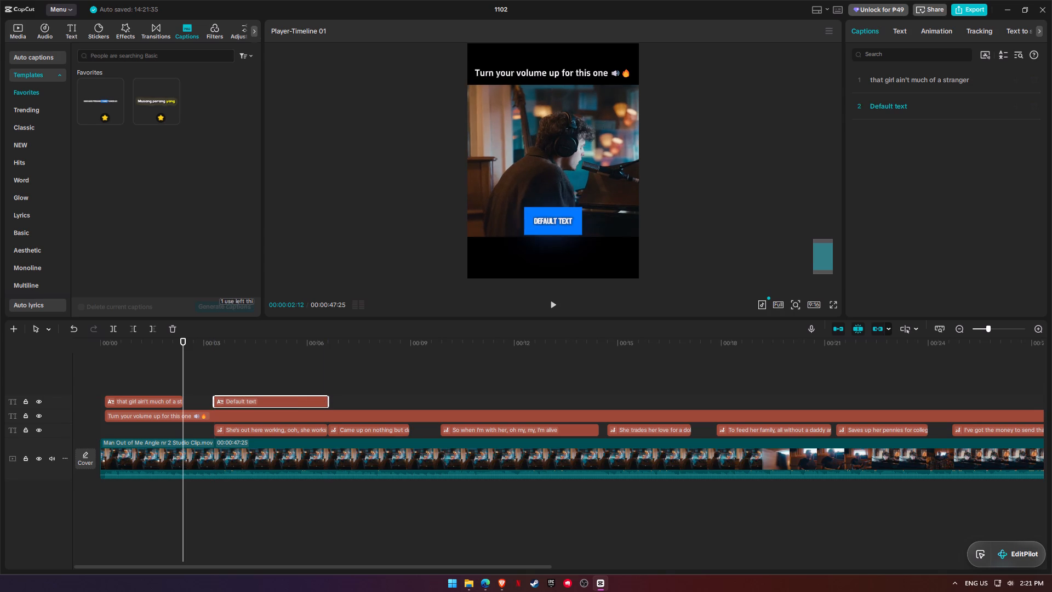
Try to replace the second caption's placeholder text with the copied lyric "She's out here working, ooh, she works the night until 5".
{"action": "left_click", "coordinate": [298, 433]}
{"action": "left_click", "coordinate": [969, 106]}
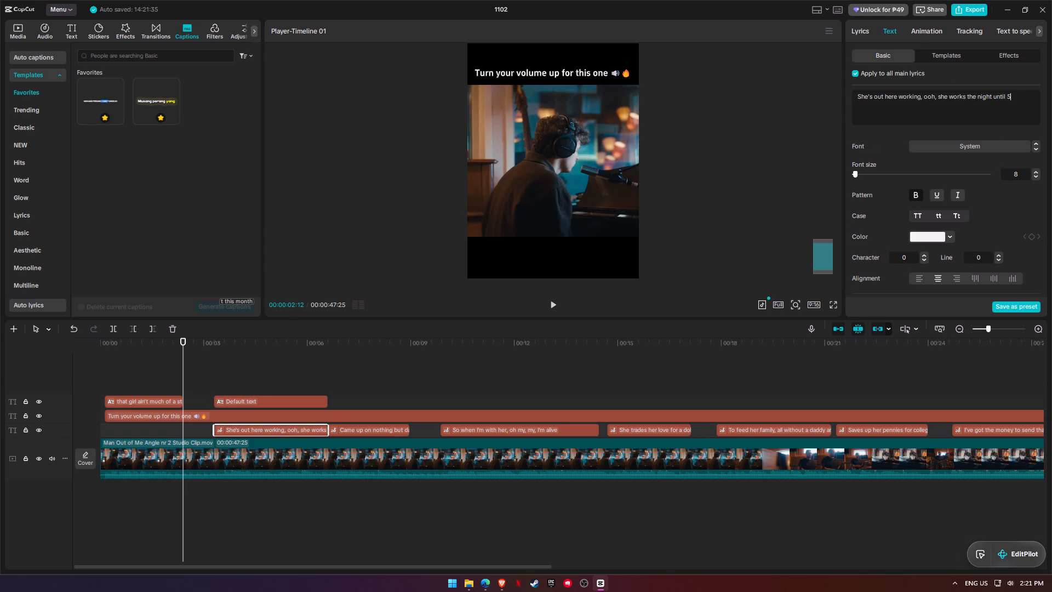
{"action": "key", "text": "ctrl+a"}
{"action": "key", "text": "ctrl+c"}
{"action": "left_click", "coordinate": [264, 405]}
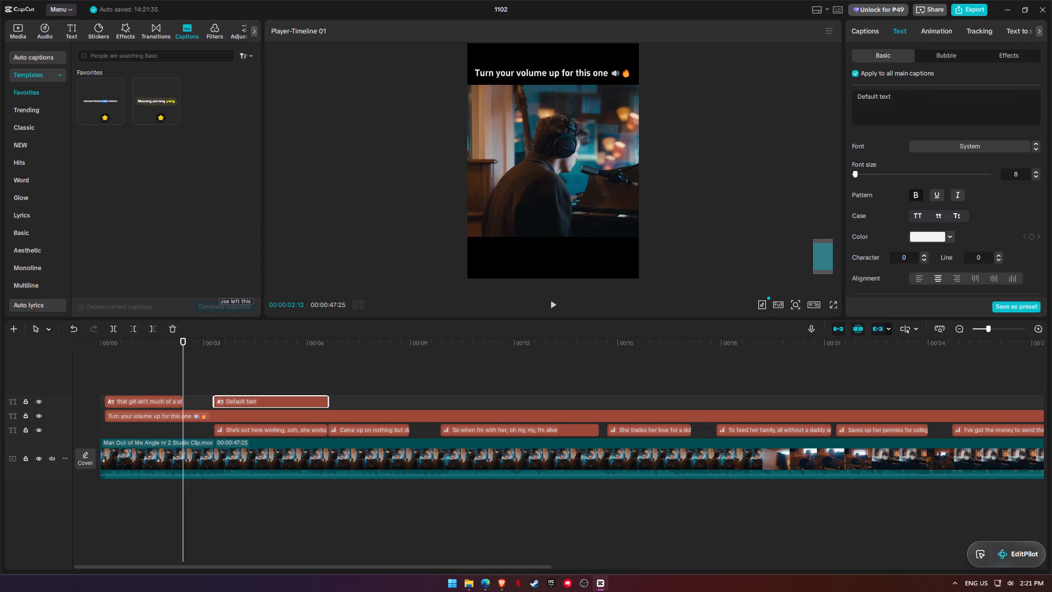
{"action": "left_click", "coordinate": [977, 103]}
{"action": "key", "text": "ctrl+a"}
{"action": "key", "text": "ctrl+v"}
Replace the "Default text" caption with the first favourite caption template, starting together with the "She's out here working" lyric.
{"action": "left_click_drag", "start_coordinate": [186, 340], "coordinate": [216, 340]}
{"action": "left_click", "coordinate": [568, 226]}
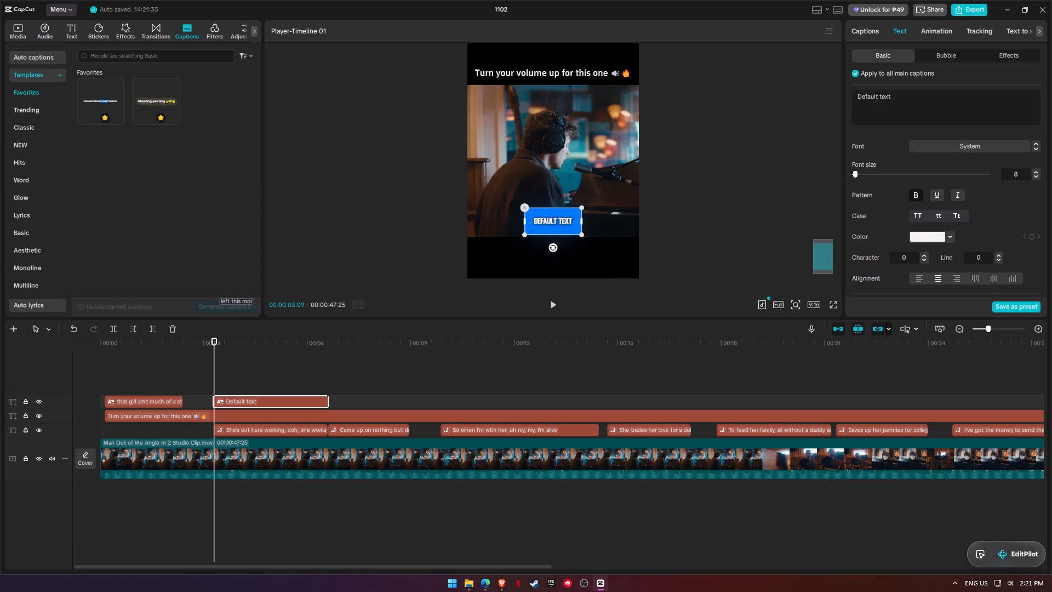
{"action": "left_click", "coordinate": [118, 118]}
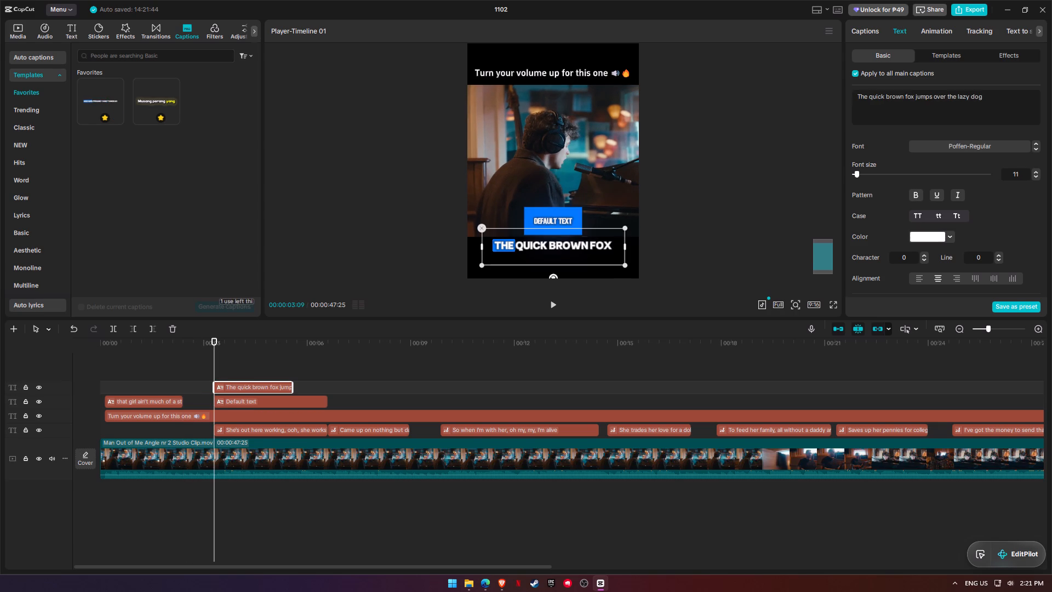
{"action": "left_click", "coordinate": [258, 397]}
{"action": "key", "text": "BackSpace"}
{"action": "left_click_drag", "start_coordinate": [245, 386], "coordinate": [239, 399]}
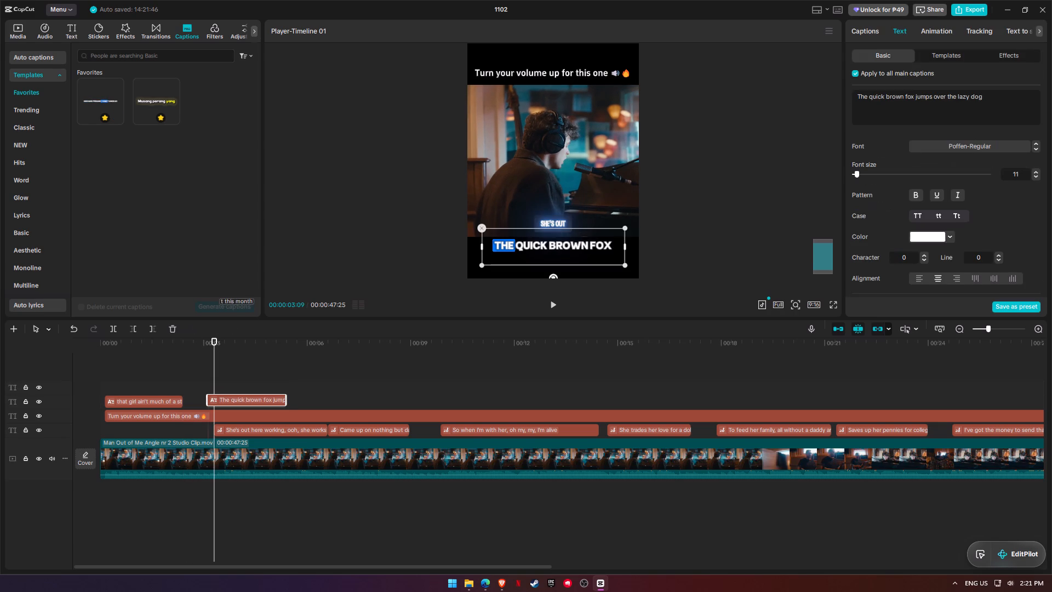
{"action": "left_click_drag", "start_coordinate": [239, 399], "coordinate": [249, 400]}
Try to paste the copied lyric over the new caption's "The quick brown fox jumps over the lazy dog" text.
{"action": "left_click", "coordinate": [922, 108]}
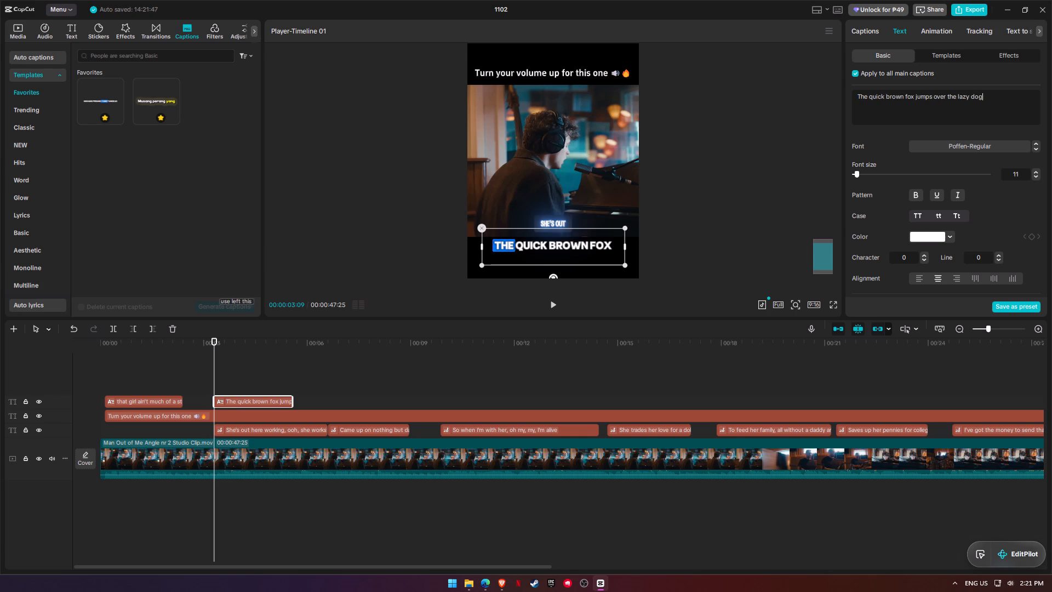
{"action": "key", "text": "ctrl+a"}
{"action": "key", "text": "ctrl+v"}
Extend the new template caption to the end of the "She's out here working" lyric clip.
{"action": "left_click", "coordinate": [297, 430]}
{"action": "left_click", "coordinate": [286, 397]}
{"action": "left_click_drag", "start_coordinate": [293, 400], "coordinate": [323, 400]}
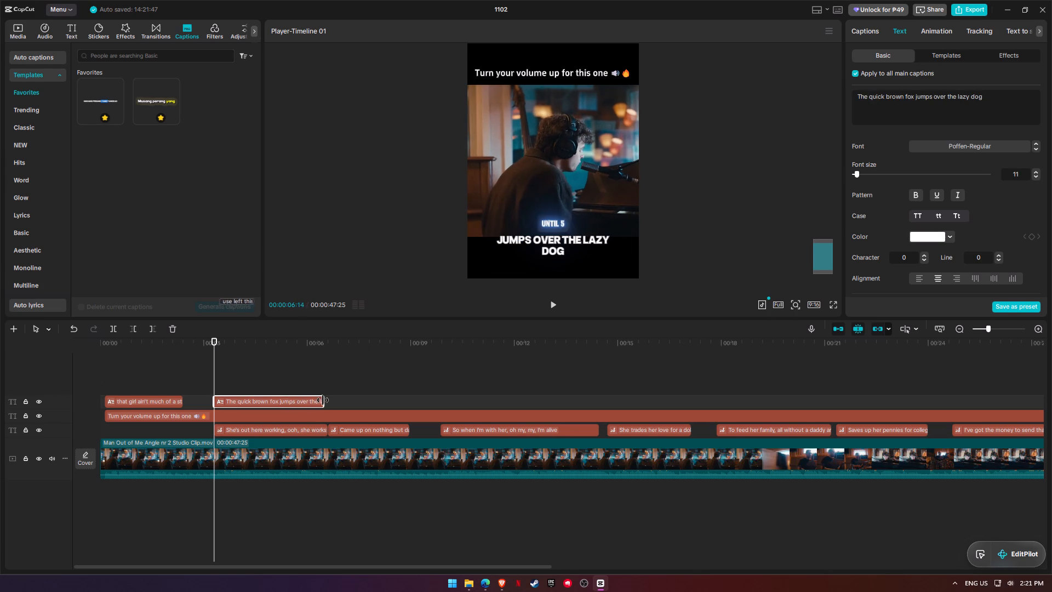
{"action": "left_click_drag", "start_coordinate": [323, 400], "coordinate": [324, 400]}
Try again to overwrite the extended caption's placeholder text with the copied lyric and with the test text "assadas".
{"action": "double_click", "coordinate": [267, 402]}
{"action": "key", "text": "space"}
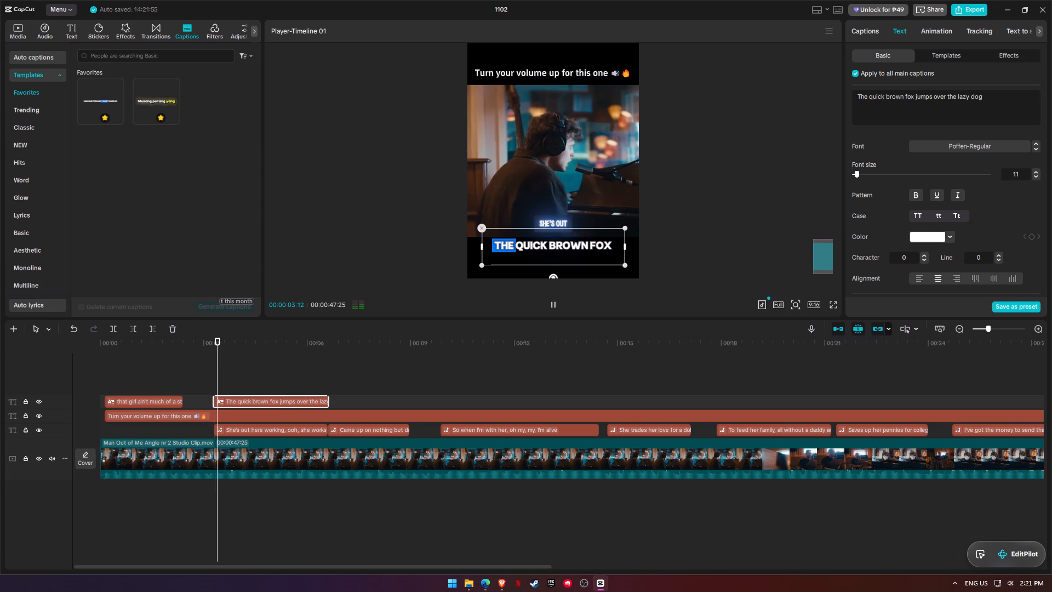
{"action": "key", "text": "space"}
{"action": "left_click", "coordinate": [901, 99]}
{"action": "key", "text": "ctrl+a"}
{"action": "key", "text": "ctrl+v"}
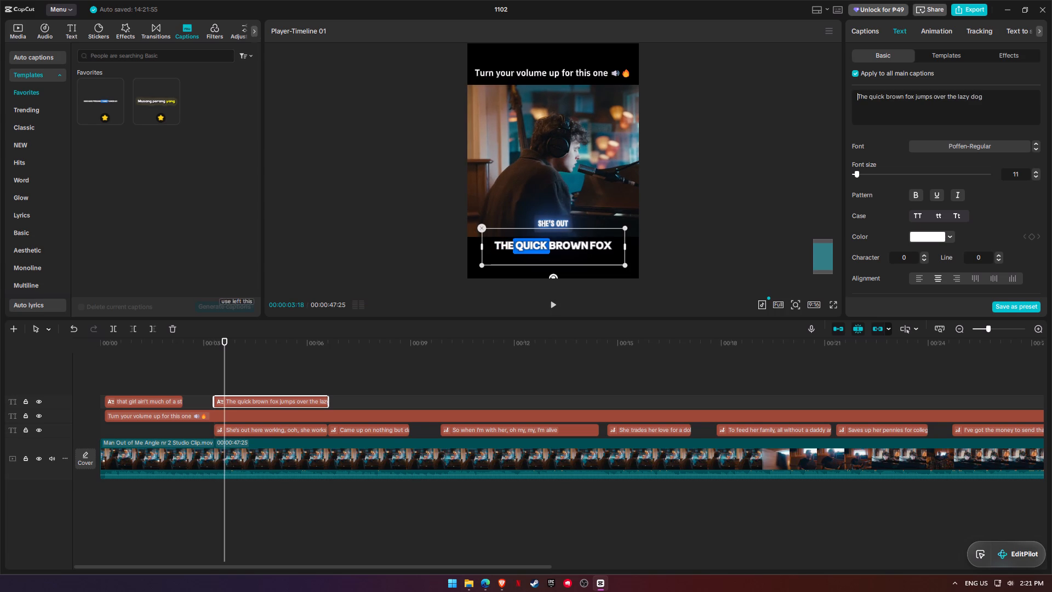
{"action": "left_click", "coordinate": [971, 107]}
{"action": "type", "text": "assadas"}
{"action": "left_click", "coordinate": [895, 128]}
Delete both template captions from the timeline.
{"action": "left_click_drag", "start_coordinate": [358, 399], "coordinate": [122, 393]}
{"action": "key", "text": "BackSpace"}
Delete all remaining auto lyric clips, keeping the "Turn your volume up for this one" title and the video.
{"action": "left_click_drag", "start_coordinate": [185, 431], "coordinate": [416, 431]}
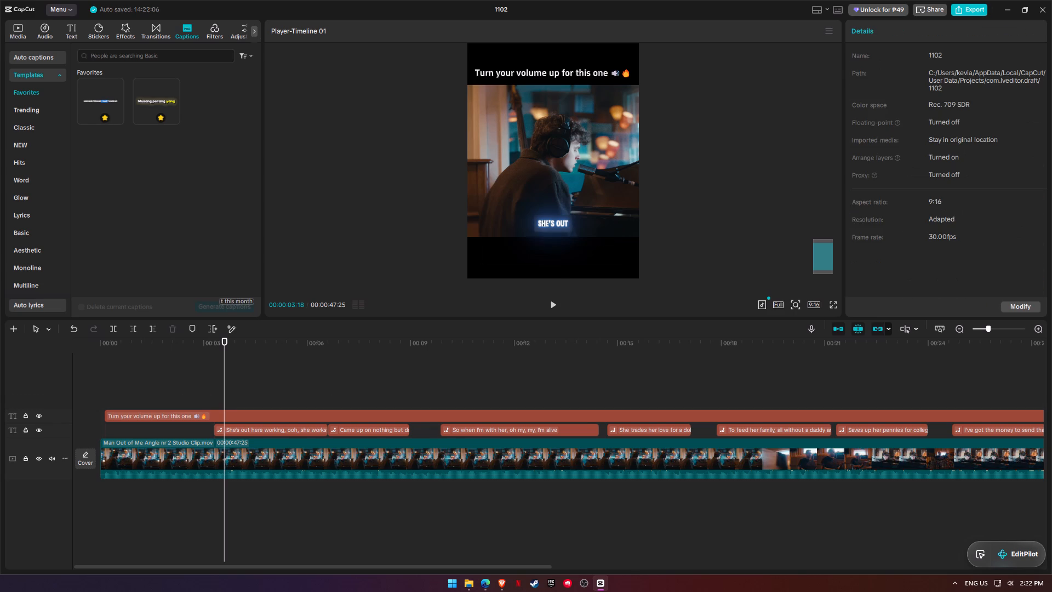
{"action": "left_click_drag", "start_coordinate": [416, 431], "coordinate": [481, 425]}
{"action": "scroll", "coordinate": [721, 456], "scroll_direction": "down", "scroll_amount": 13, "text": "alt"}
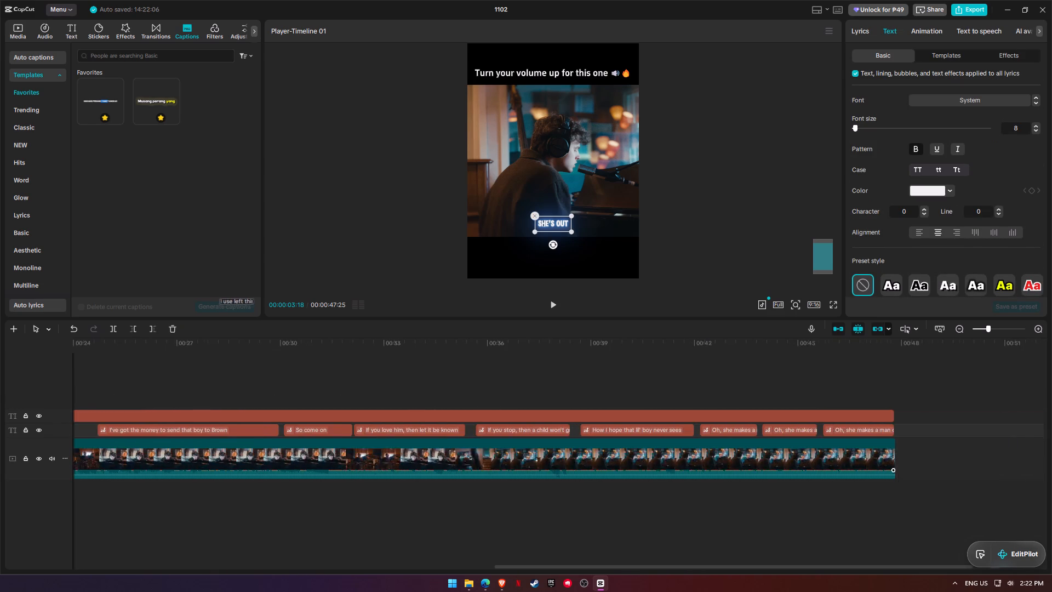
{"action": "scroll", "coordinate": [721, 456], "scroll_direction": "down", "scroll_amount": 2, "text": "alt"}
{"action": "left_click_drag", "start_coordinate": [804, 430], "coordinate": [329, 430]}
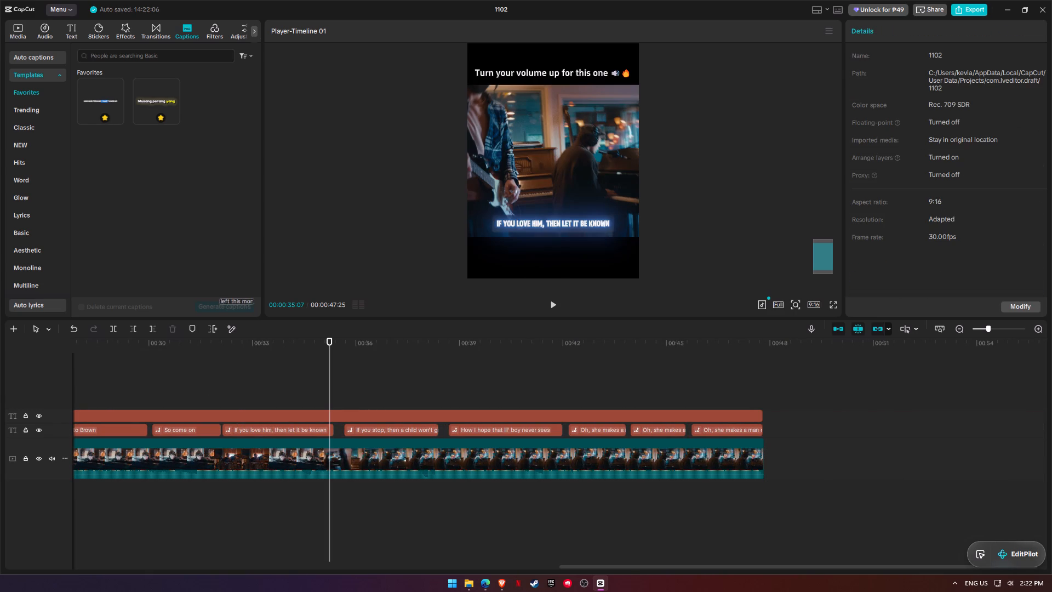
{"action": "left_click_drag", "start_coordinate": [797, 433], "coordinate": [95, 424]}
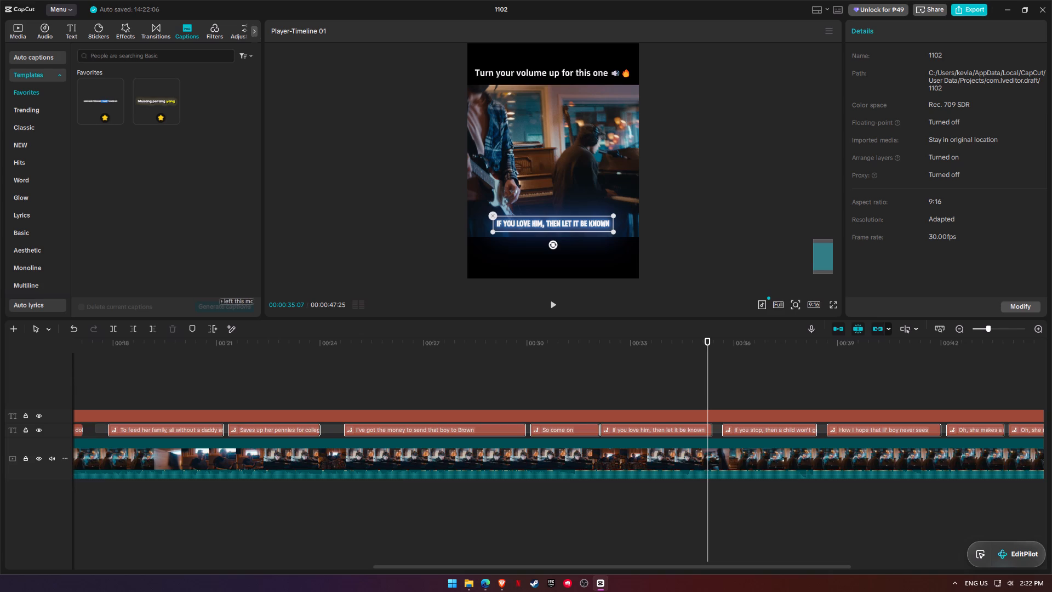
{"action": "left_click_drag", "start_coordinate": [95, 424], "coordinate": [89, 429]}
{"action": "key", "text": "BackSpace"}
Open the export settings for the lyric-free timeline and name the file "asd".
{"action": "left_click_drag", "start_coordinate": [329, 565], "coordinate": [237, 563]}
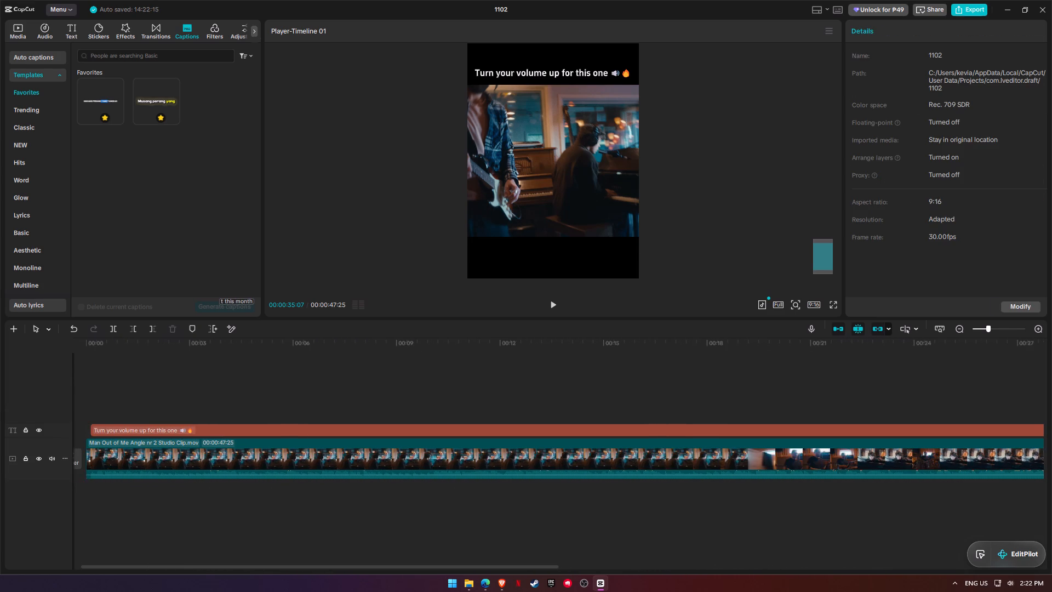
{"action": "left_click_drag", "start_coordinate": [237, 563], "coordinate": [139, 563]}
{"action": "left_click", "coordinate": [963, 4]}
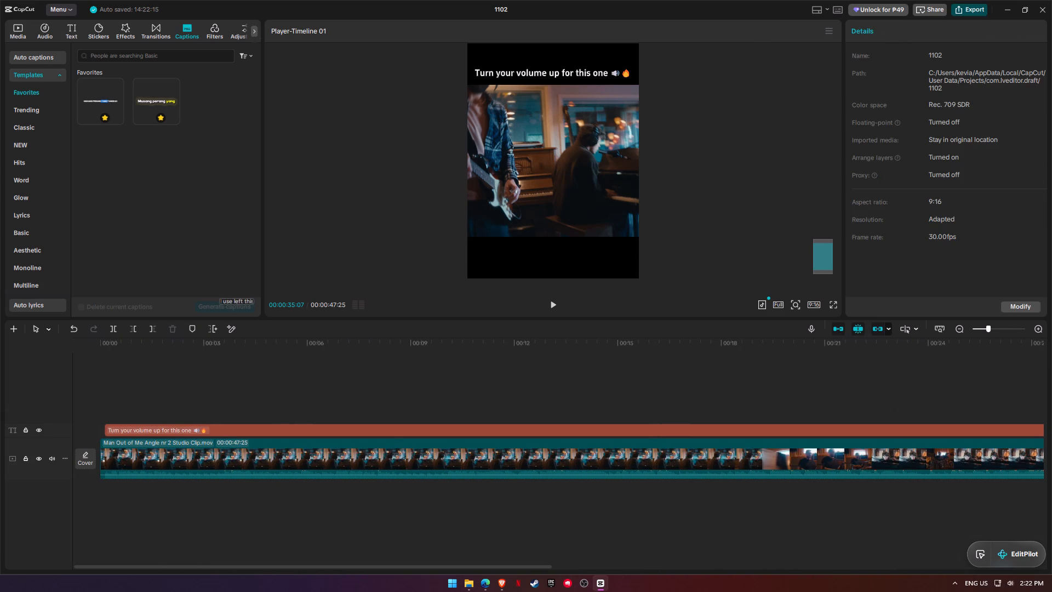
{"action": "left_click", "coordinate": [630, 160]}
{"action": "left_click_drag", "start_coordinate": [625, 160], "coordinate": [575, 162]}
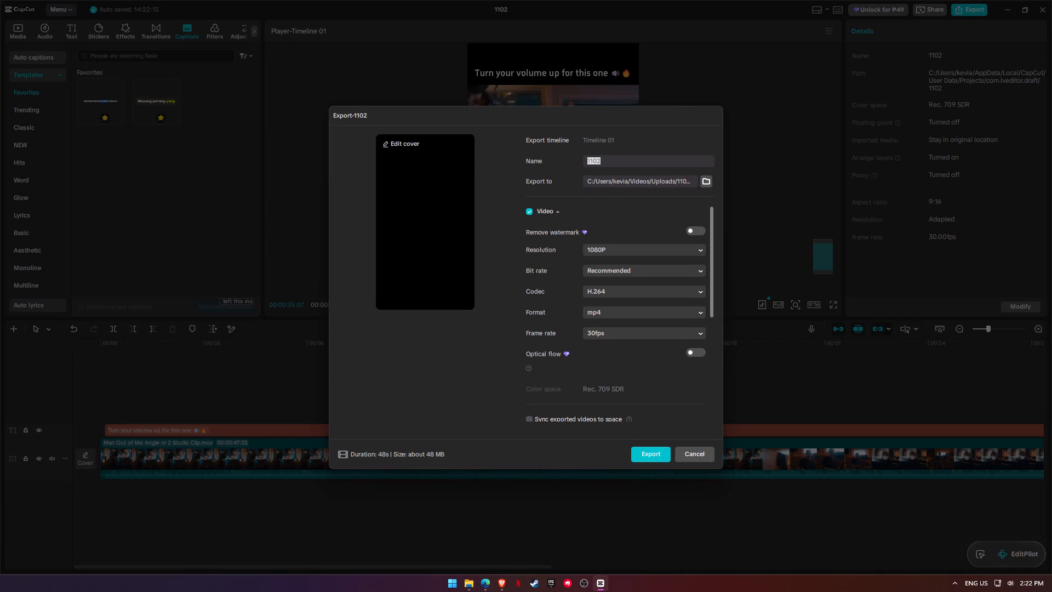
{"action": "type", "text": "asd"}
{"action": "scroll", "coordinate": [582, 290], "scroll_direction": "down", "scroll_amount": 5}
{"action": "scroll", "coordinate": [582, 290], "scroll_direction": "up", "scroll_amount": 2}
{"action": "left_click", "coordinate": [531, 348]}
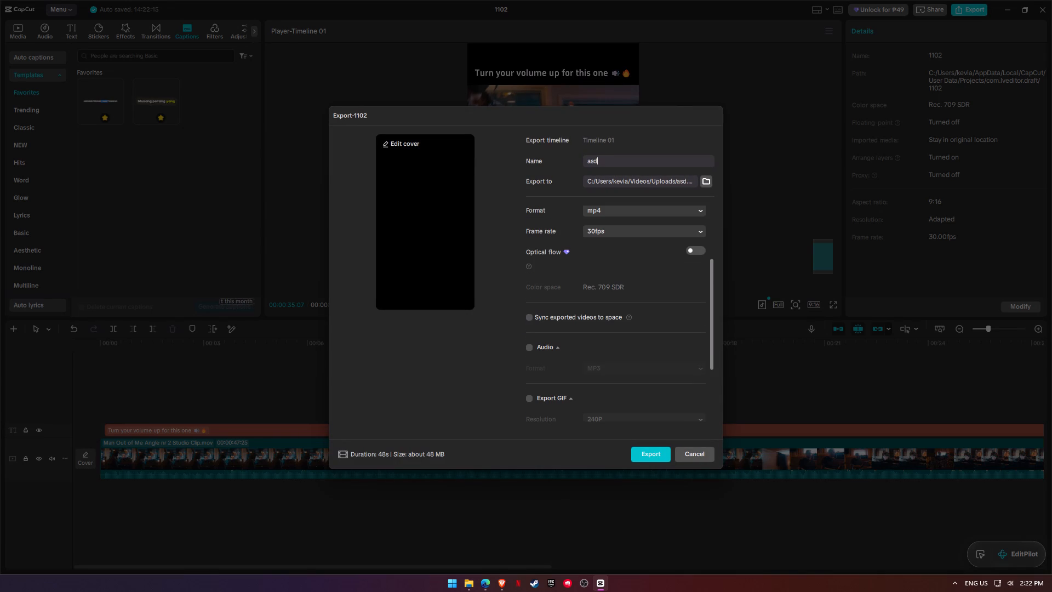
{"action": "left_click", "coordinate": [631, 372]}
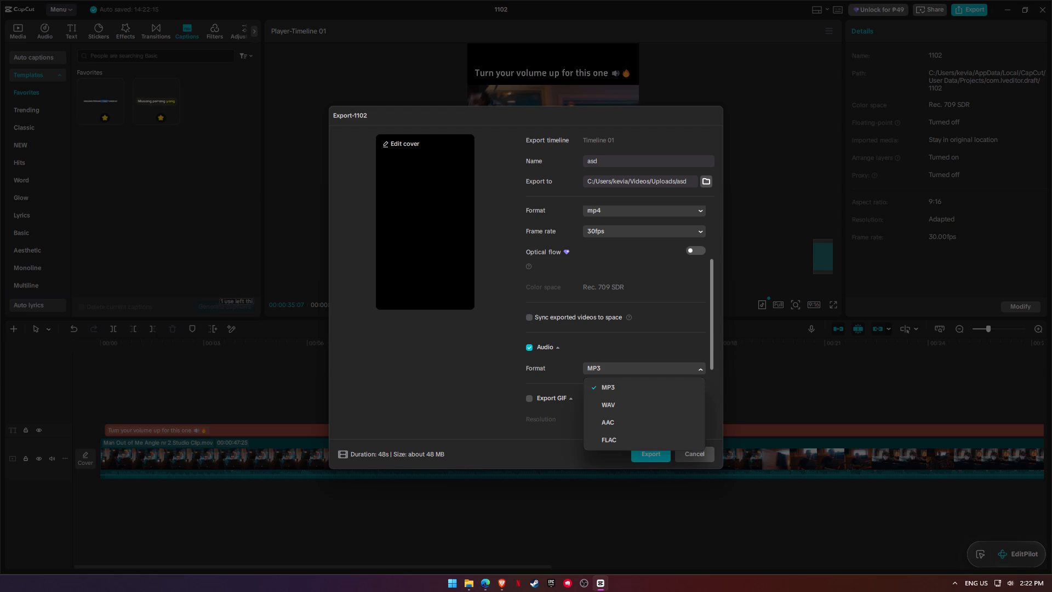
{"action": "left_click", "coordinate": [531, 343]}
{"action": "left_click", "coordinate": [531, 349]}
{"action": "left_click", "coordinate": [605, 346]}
Export the video as a 1080P H.264 mp4 at 30fps.
{"action": "left_click", "coordinate": [643, 453]}
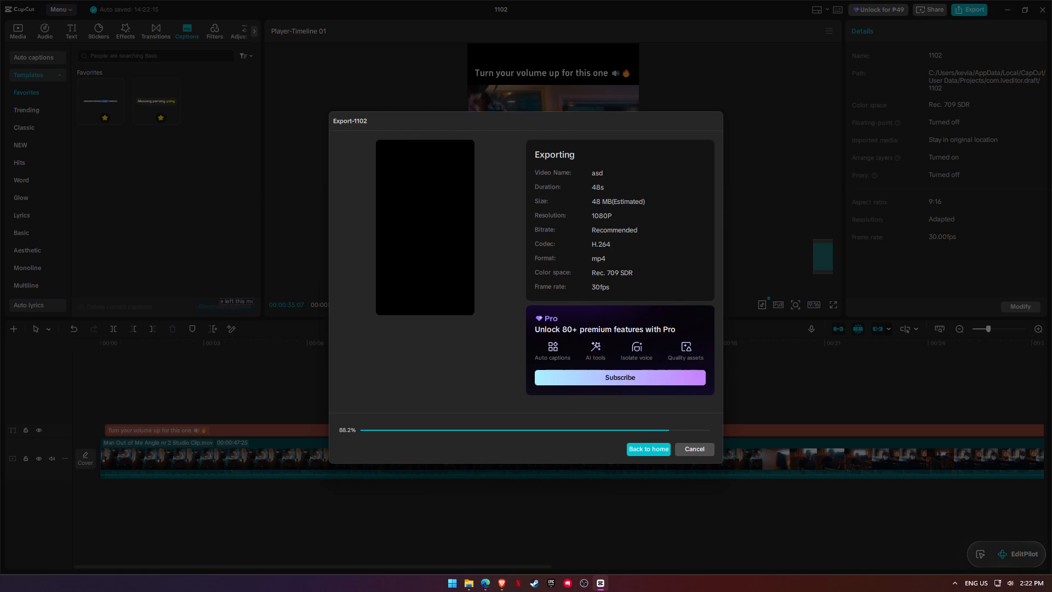
Locate the exported "asd" video in the Uploads folder, dismiss the export dialog, and play the video briefly to check it.
{"action": "left_click", "coordinate": [471, 582]}
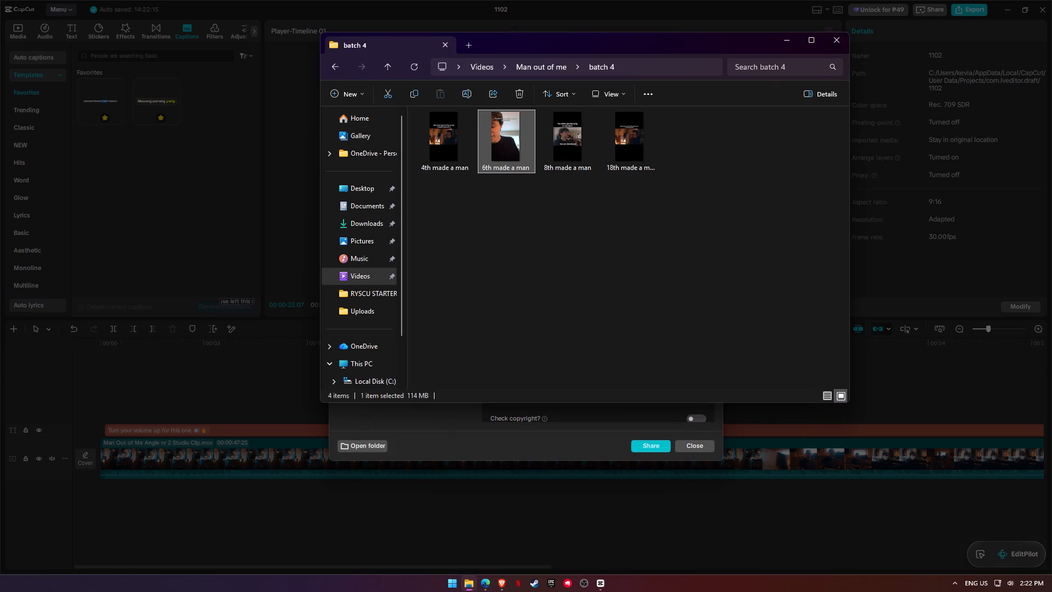
{"action": "left_click", "coordinate": [524, 260]}
{"action": "left_click", "coordinate": [371, 317]}
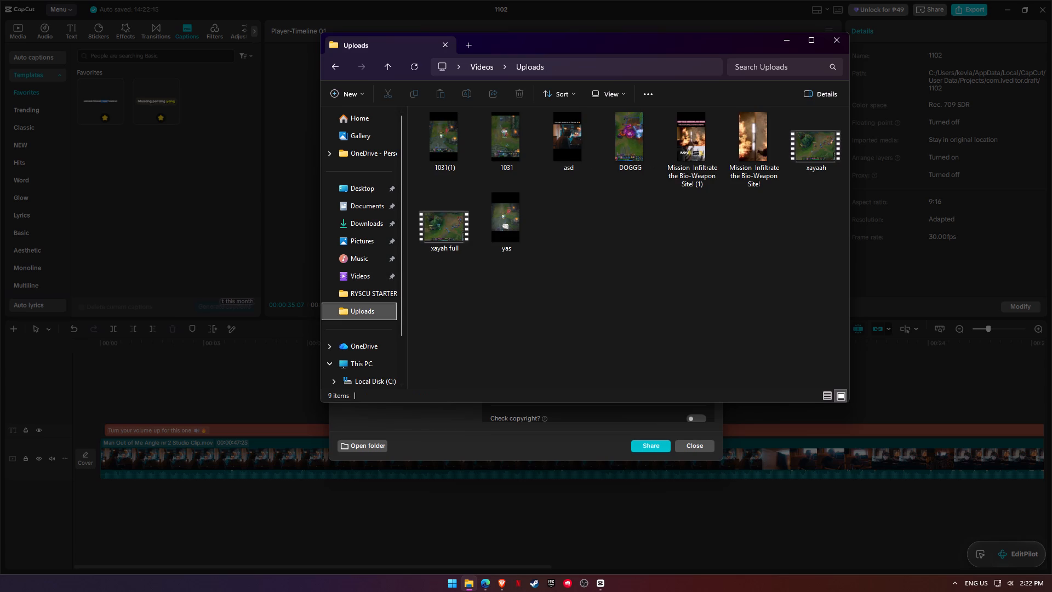
{"action": "left_click", "coordinate": [575, 445]}
{"action": "left_click", "coordinate": [691, 445]}
{"action": "key", "text": "alt+Tab"}
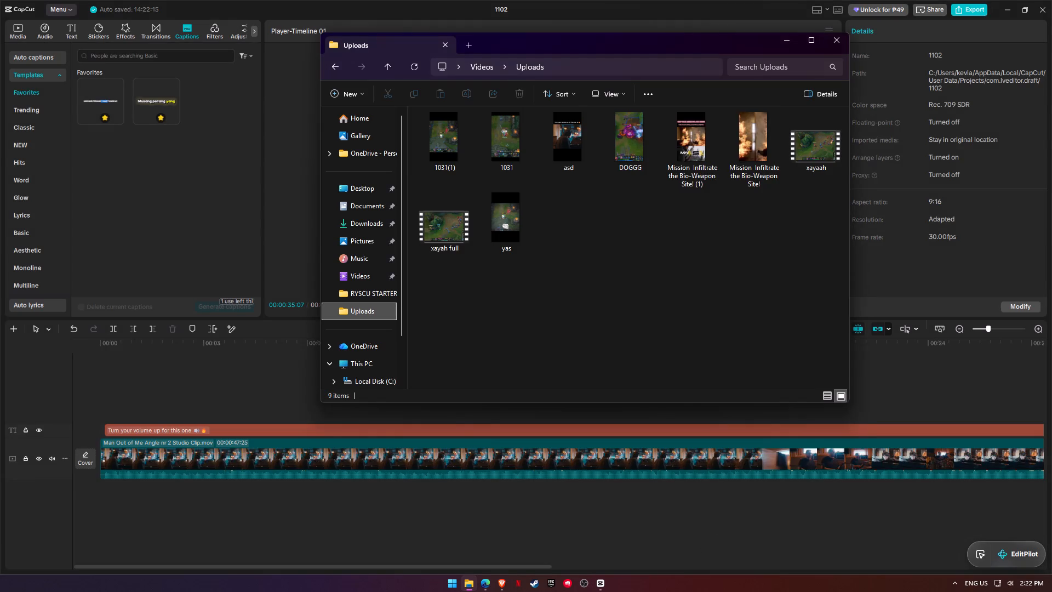
{"action": "double_click", "coordinate": [597, 143]}
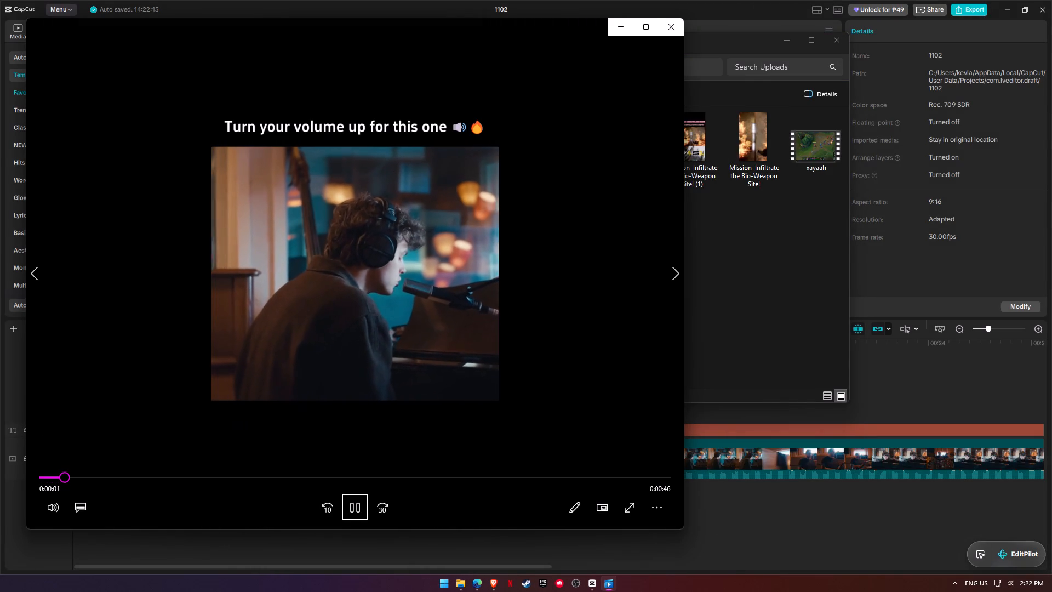
{"action": "key", "text": "space"}
Close project 1102 and the CapCut desktop home window.
{"action": "left_click", "coordinate": [1047, 0]}
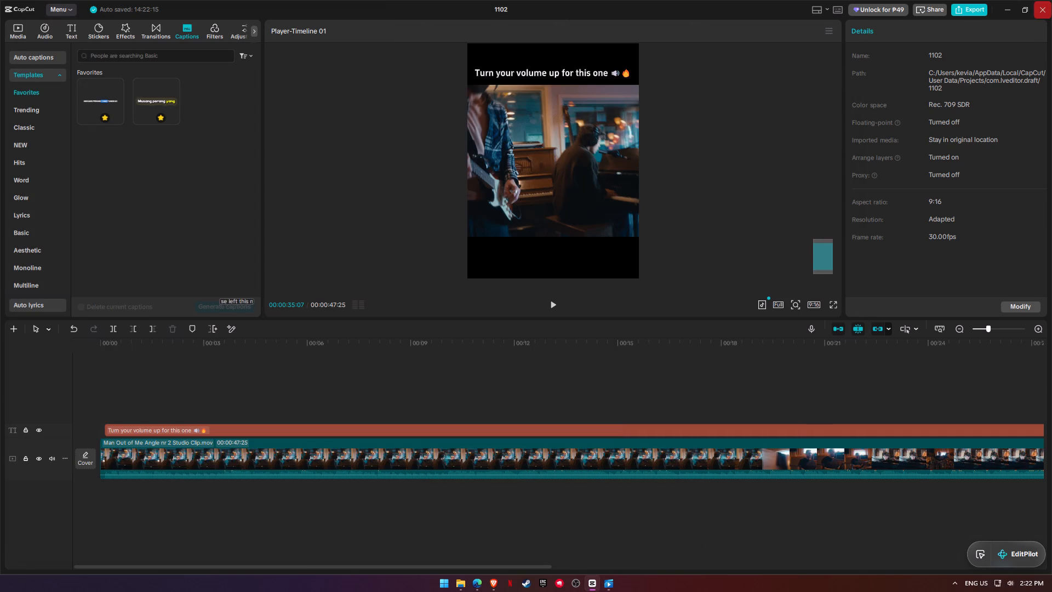
{"action": "left_click", "coordinate": [1047, 10]}
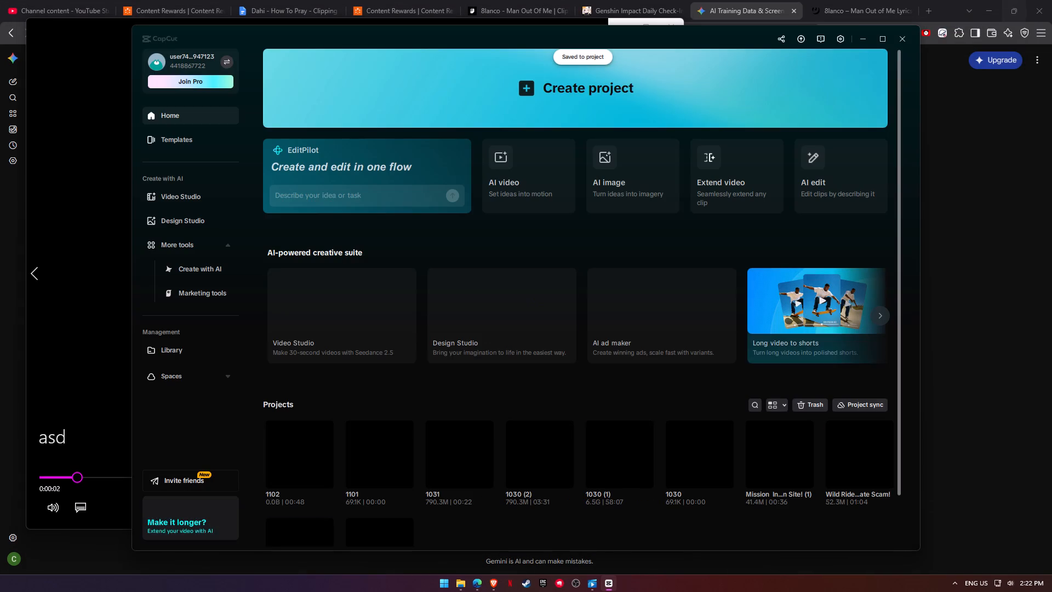
{"action": "left_click", "coordinate": [897, 43]}
Clear the browser windows away, launch CapCut Web from the desktop, and close the video player.
{"action": "left_click", "coordinate": [999, 10]}
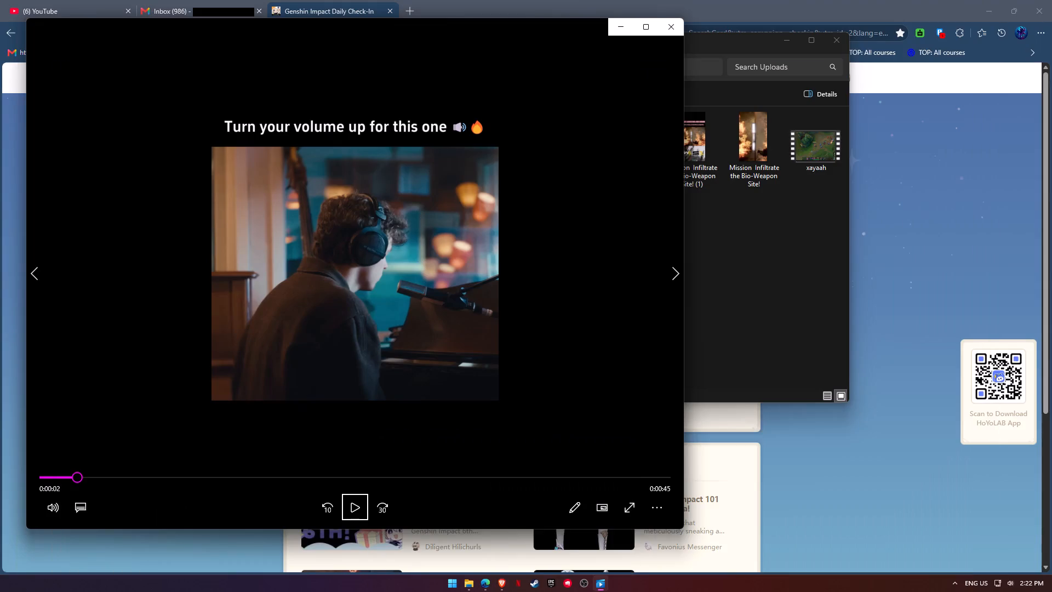
{"action": "left_click", "coordinate": [987, 0]}
{"action": "double_click", "coordinate": [861, 516]}
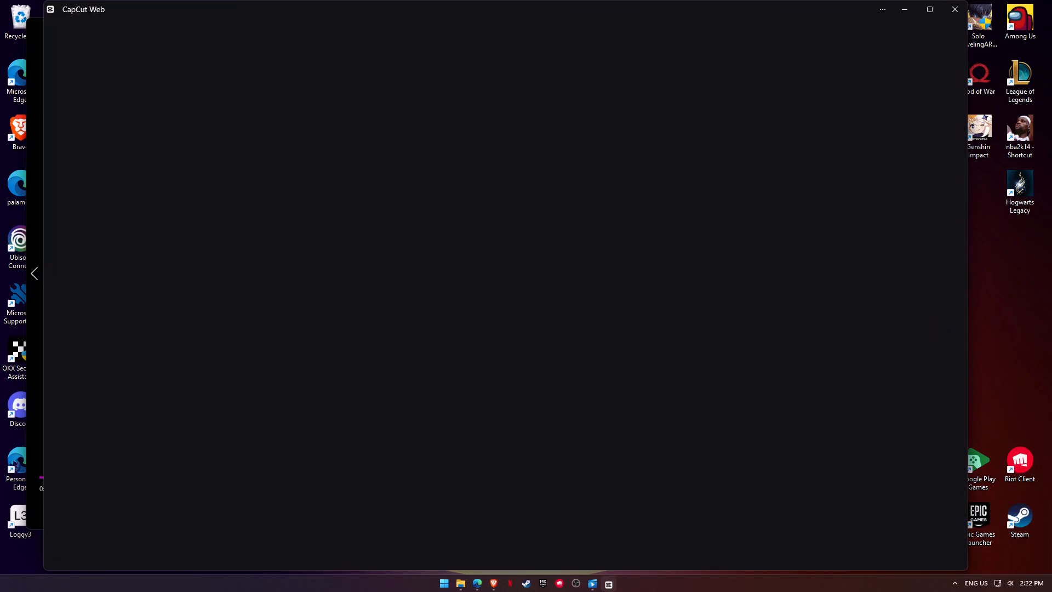
{"action": "key", "text": "alt+Tab"}
{"action": "left_click", "coordinate": [667, 29]}
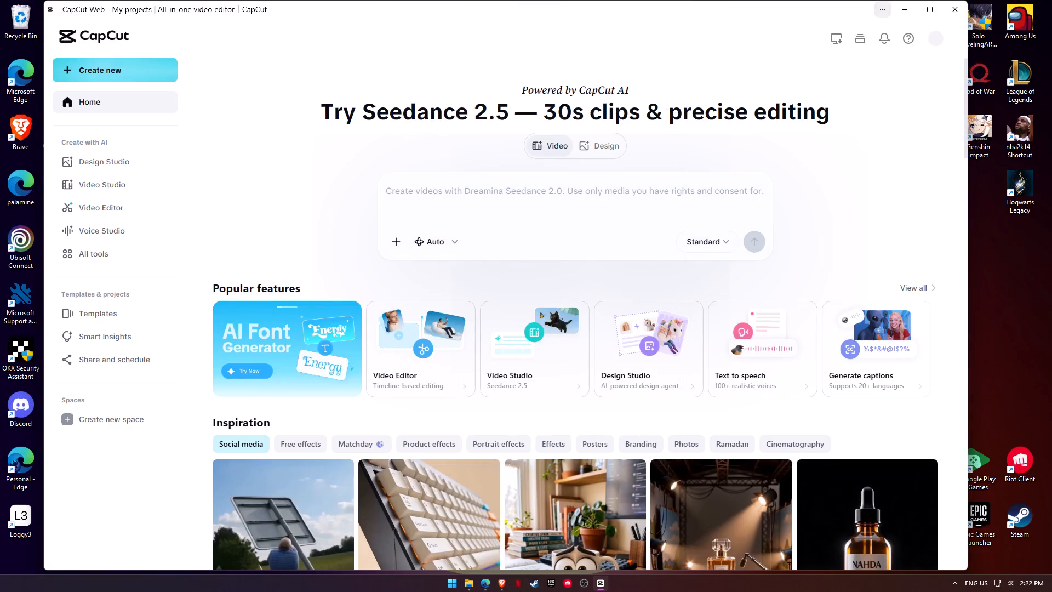
Create a new blank 9:16 video project, dismissing the CapCut Pro offer along the way.
{"action": "left_click", "coordinate": [124, 74]}
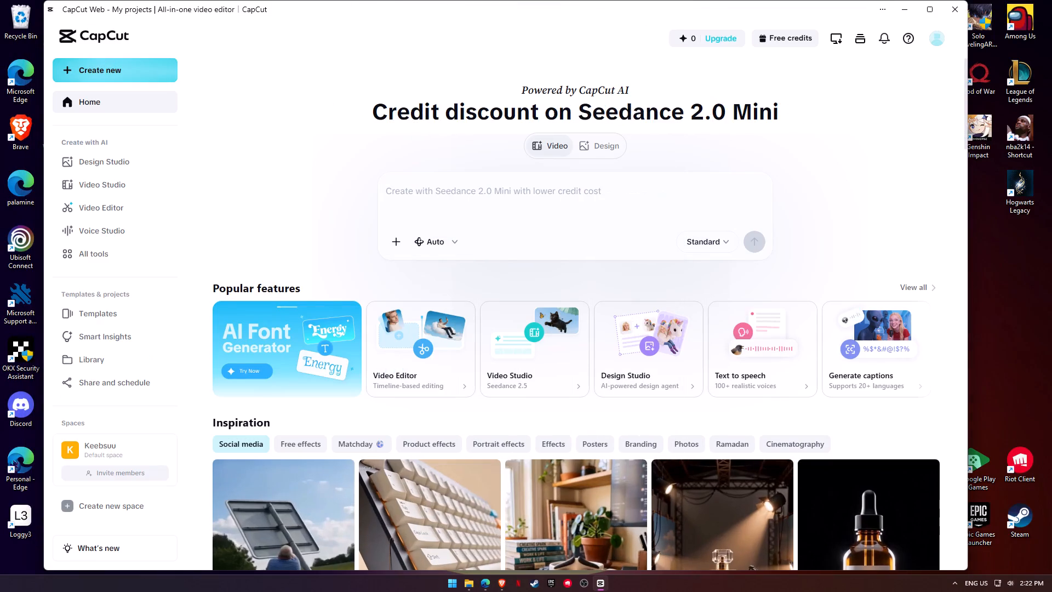
{"action": "left_click", "coordinate": [158, 79]}
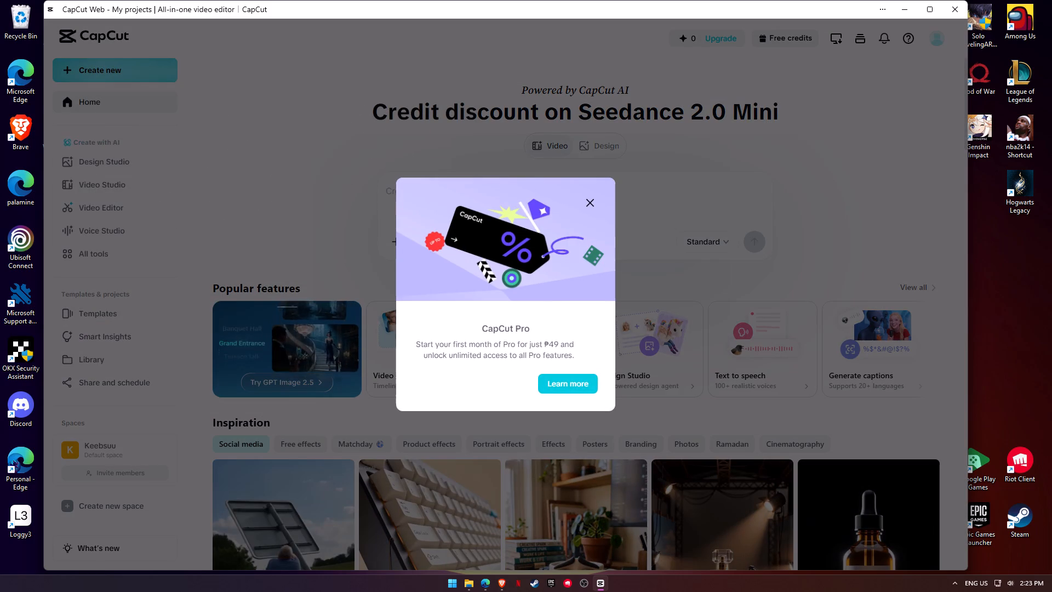
{"action": "left_click", "coordinate": [590, 205]}
{"action": "left_click", "coordinate": [169, 70]}
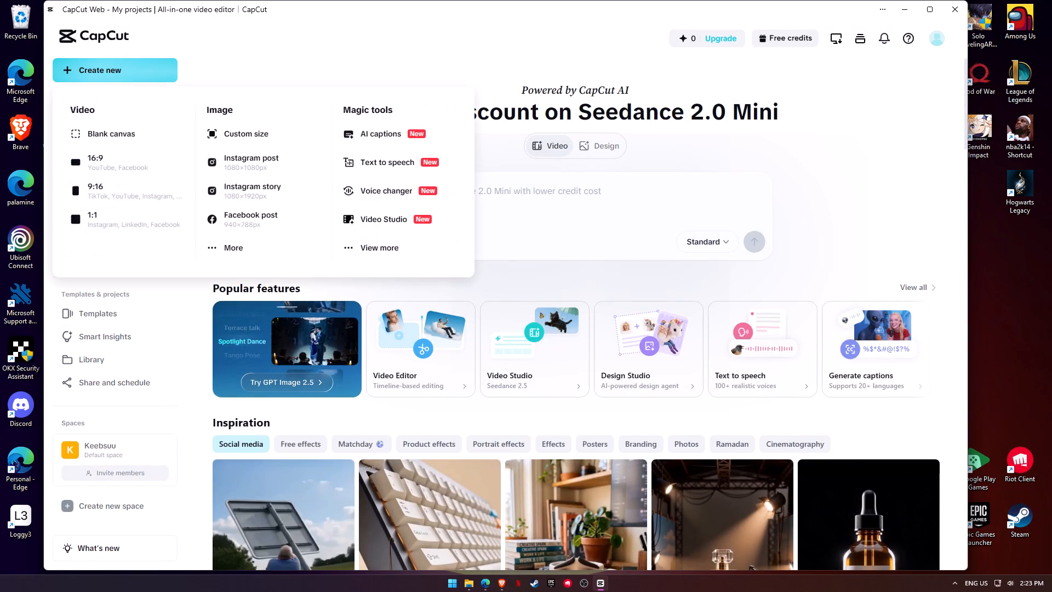
{"action": "left_click", "coordinate": [104, 185]}
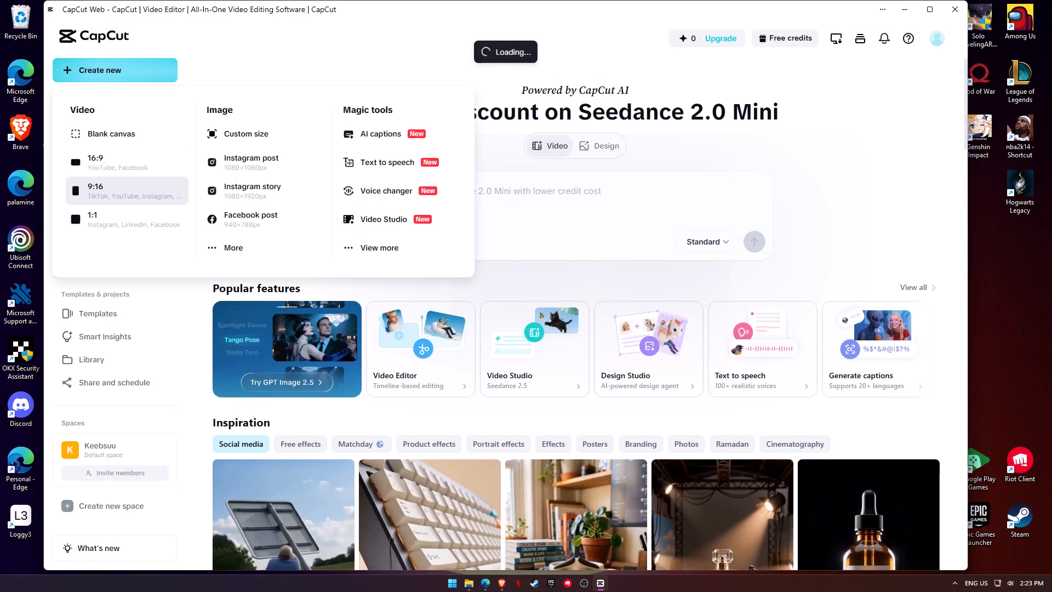
{"action": "left_click", "coordinate": [632, 216]}
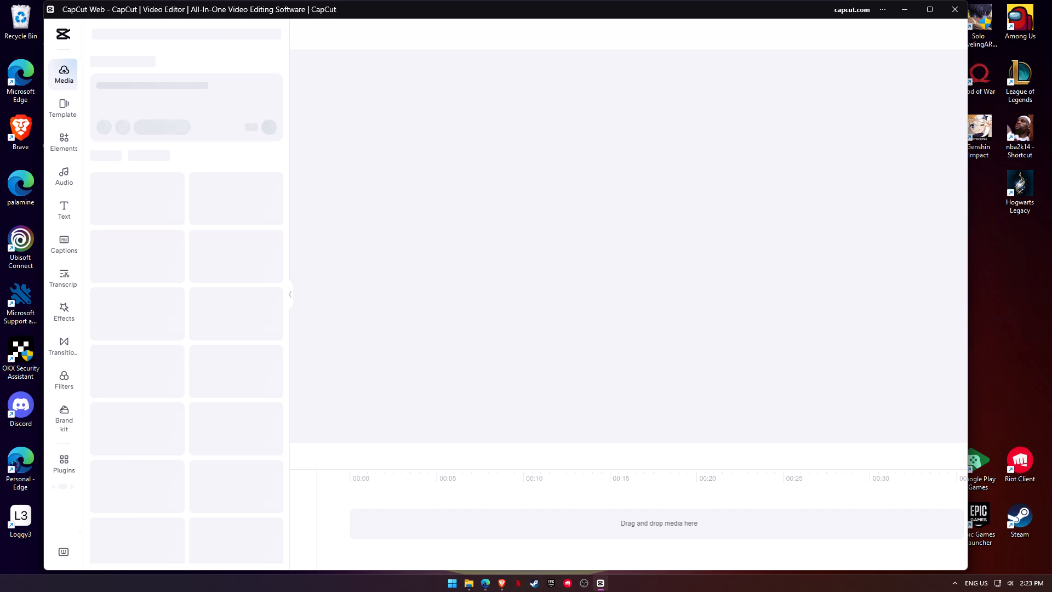
{"action": "left_click", "coordinate": [591, 201]}
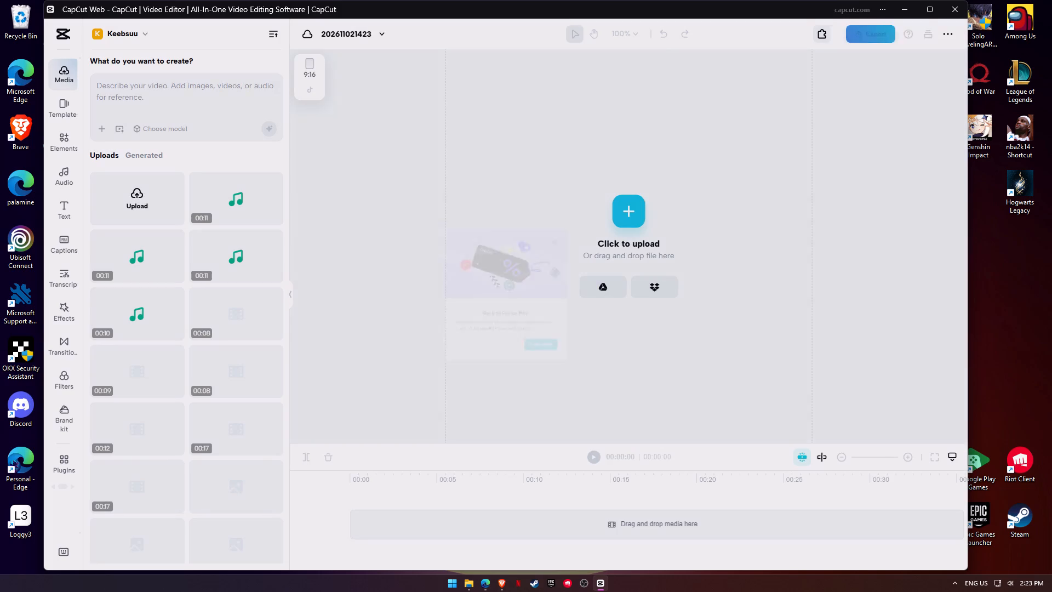
Upload the "asd" video from the Uploads folder into the new project.
{"action": "left_click", "coordinate": [637, 212]}
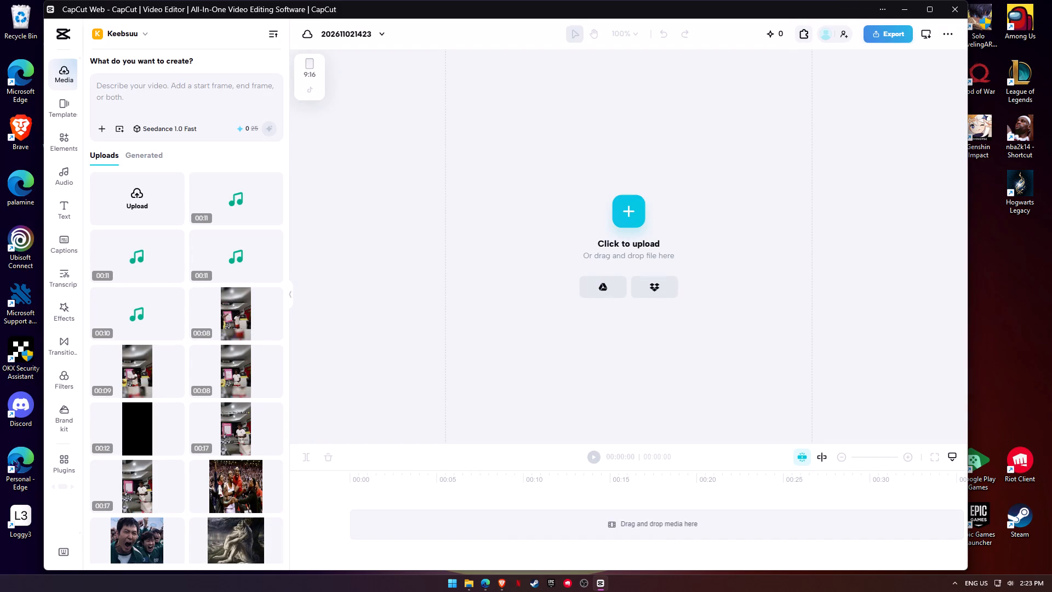
{"action": "left_click", "coordinate": [632, 219]}
{"action": "left_click", "coordinate": [104, 230]}
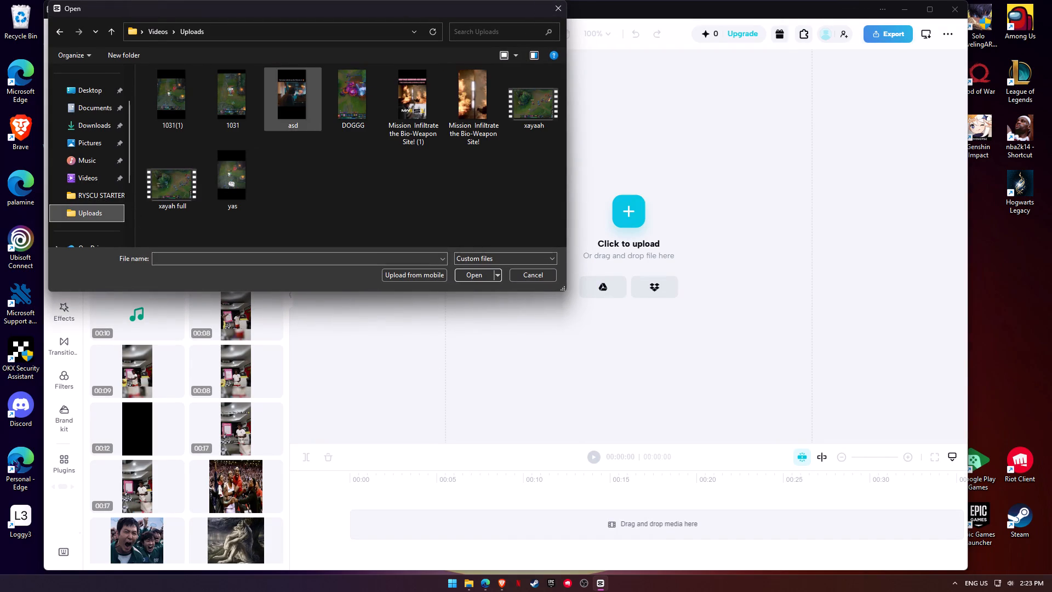
{"action": "left_click", "coordinate": [301, 107]}
{"action": "left_click", "coordinate": [473, 277]}
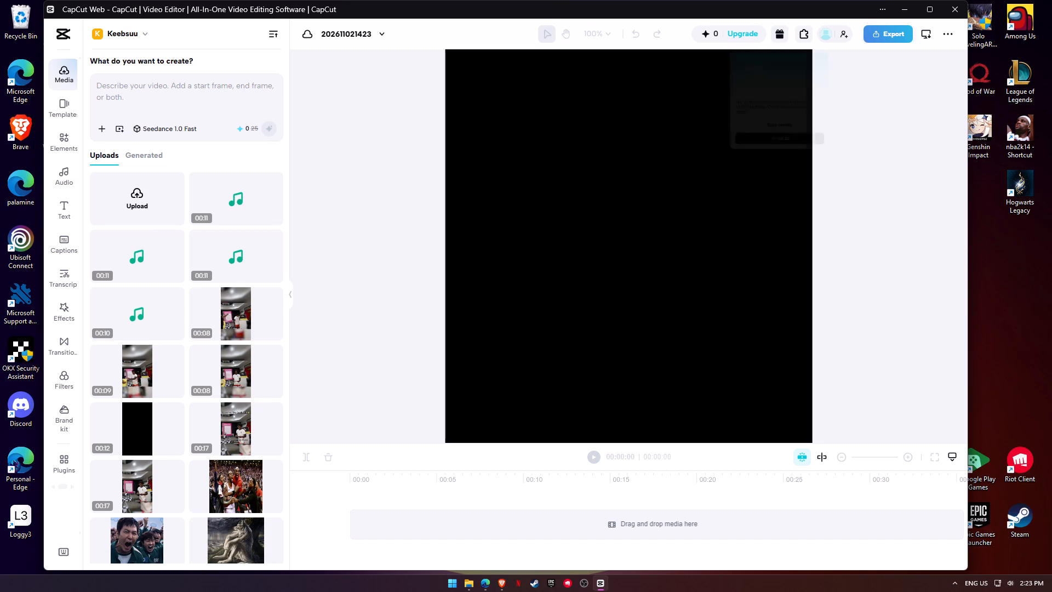
{"action": "left_click", "coordinate": [912, 150]}
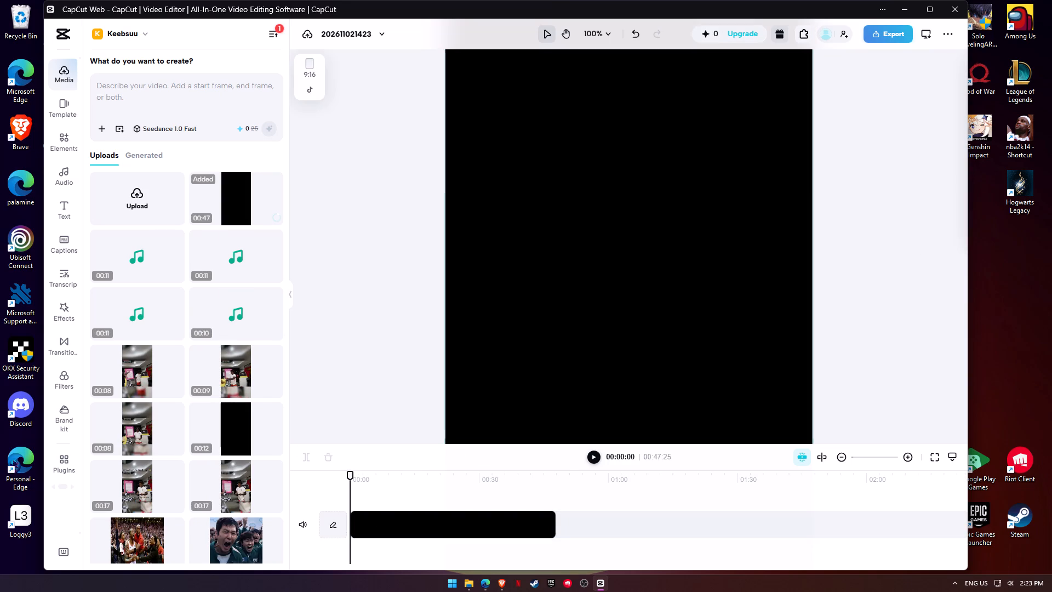
Dismiss the save notice, fit the whole vertical frame in the preview, and replay the video's opening seconds to check it.
{"action": "scroll", "coordinate": [388, 507], "scroll_direction": "up", "scroll_amount": 3, "text": "ctrl"}
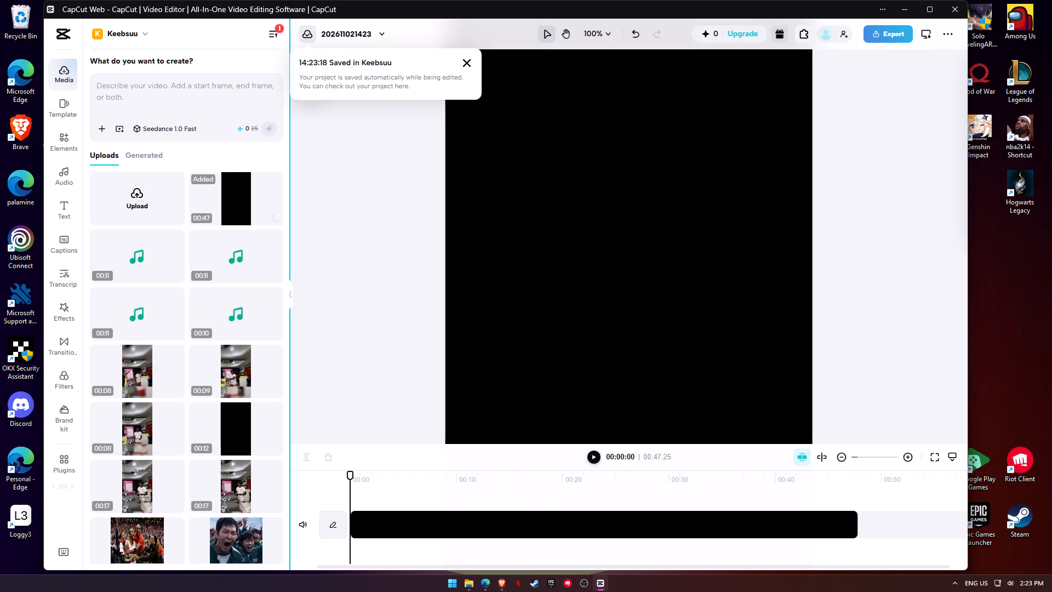
{"action": "left_click", "coordinate": [466, 68]}
{"action": "key", "text": "space"}
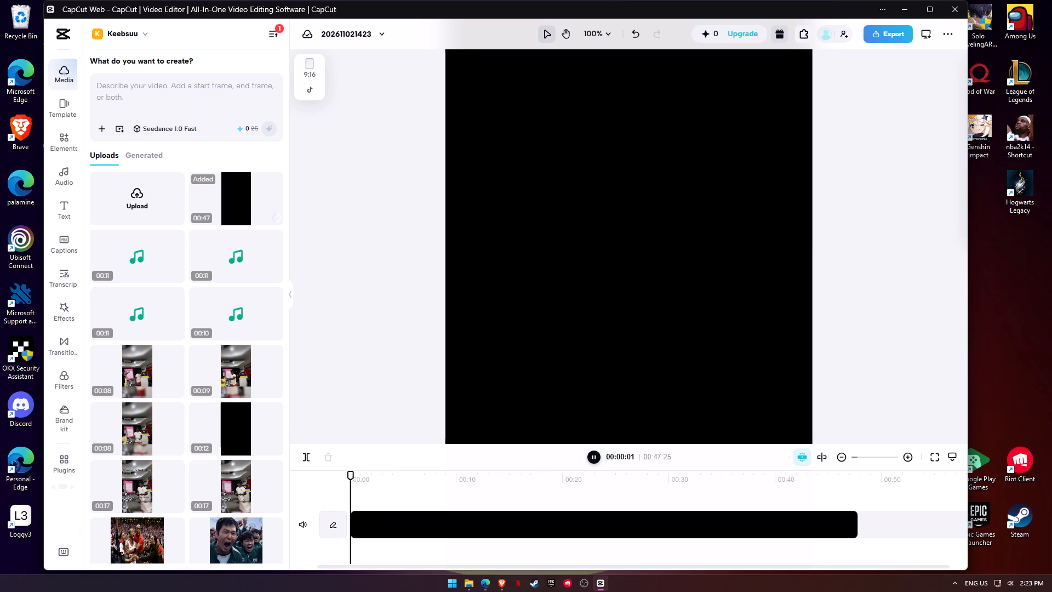
{"action": "key", "text": "space"}
{"action": "scroll", "coordinate": [644, 358], "scroll_direction": "down", "scroll_amount": 1, "text": "ctrl"}
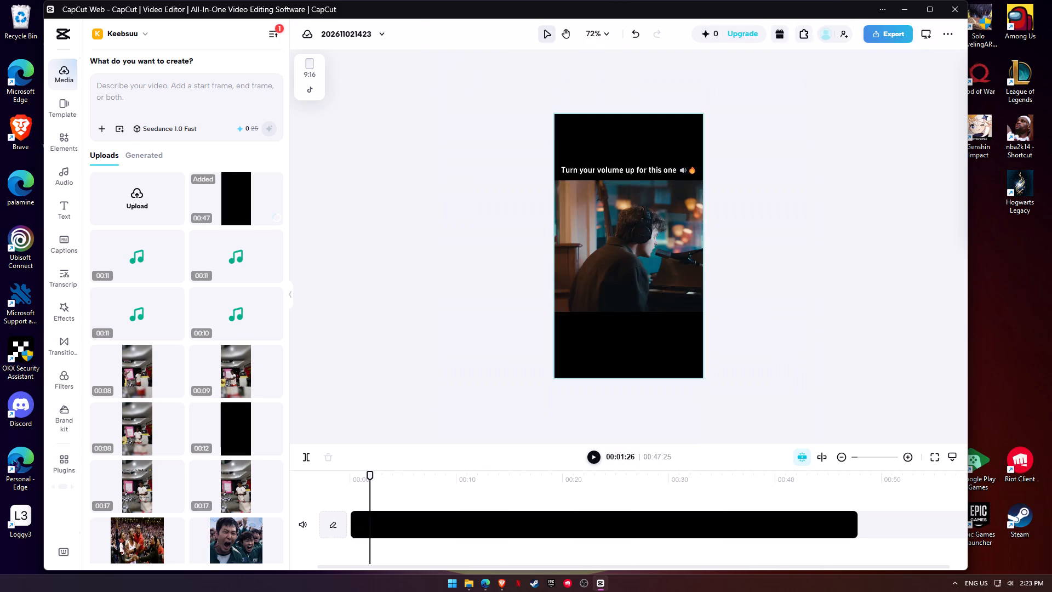
{"action": "scroll", "coordinate": [644, 358], "scroll_direction": "down", "scroll_amount": 1, "text": "ctrl"}
{"action": "scroll", "coordinate": [644, 358], "scroll_direction": "up", "scroll_amount": 1, "text": "ctrl"}
{"action": "key", "text": "space"}
{"action": "key", "text": "space"}
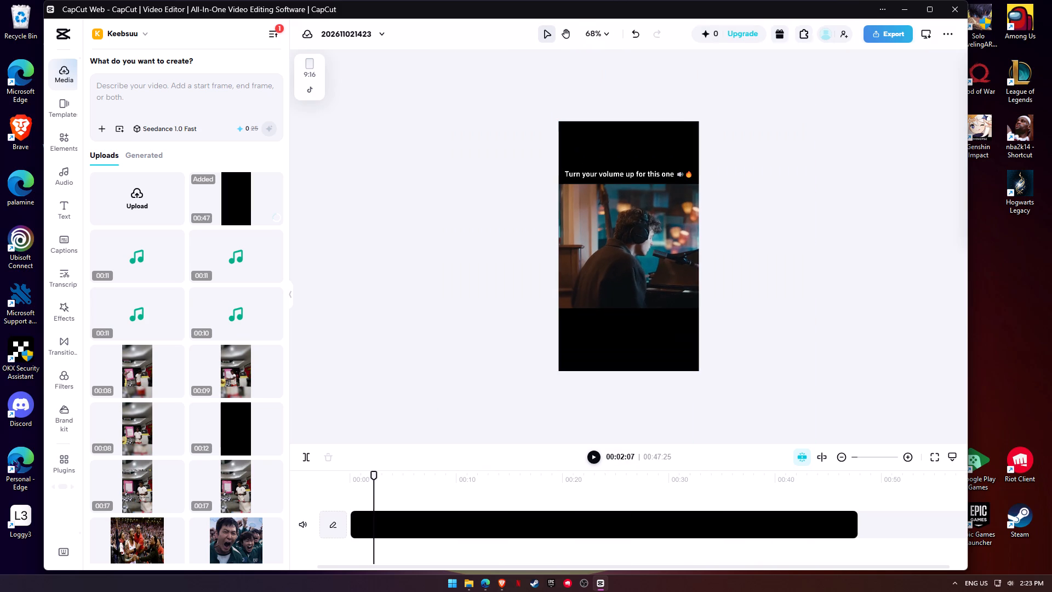
{"action": "left_click_drag", "start_coordinate": [375, 480], "coordinate": [338, 480]}
{"action": "left_click", "coordinate": [385, 385]}
{"action": "key", "text": "space"}
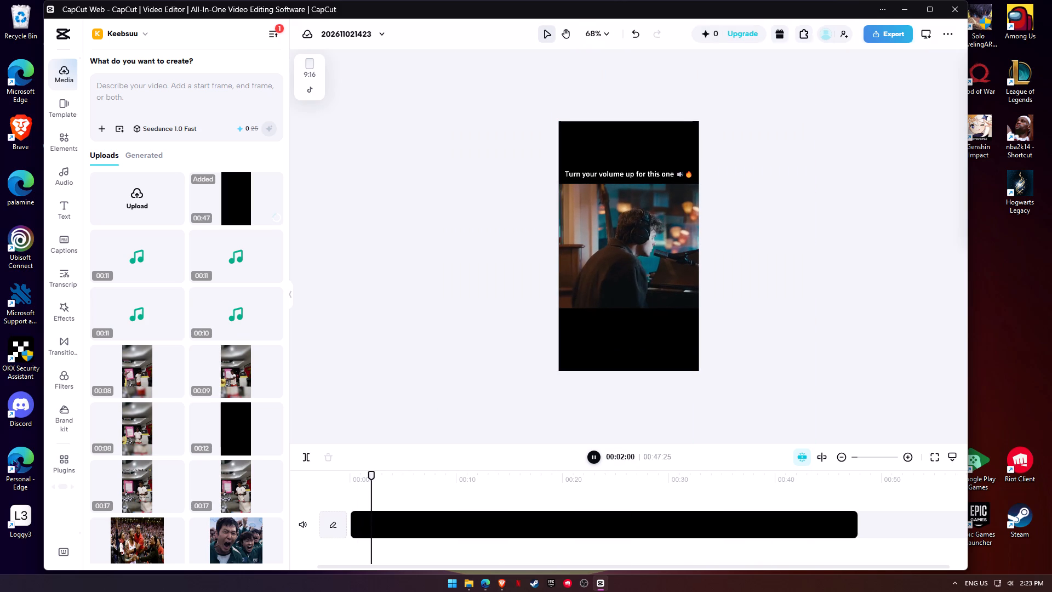
{"action": "key", "text": "space"}
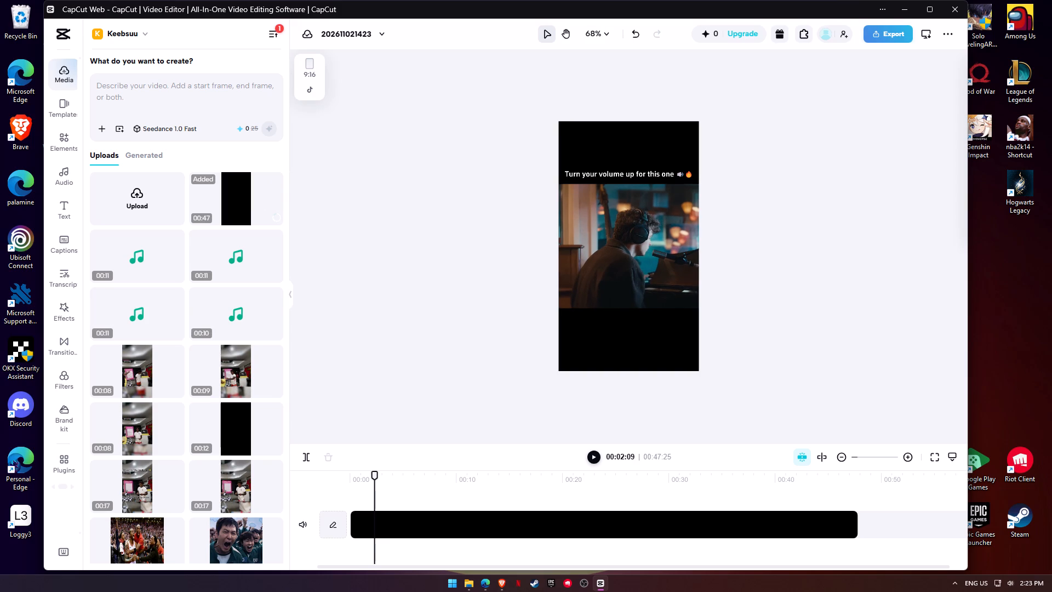
{"action": "left_click_drag", "start_coordinate": [381, 472], "coordinate": [357, 471]}
{"action": "left_click_drag", "start_coordinate": [365, 477], "coordinate": [353, 477]}
{"action": "left_click", "coordinate": [346, 477]}
{"action": "left_click_drag", "start_coordinate": [351, 477], "coordinate": [331, 474]}
{"action": "key", "text": "space"}
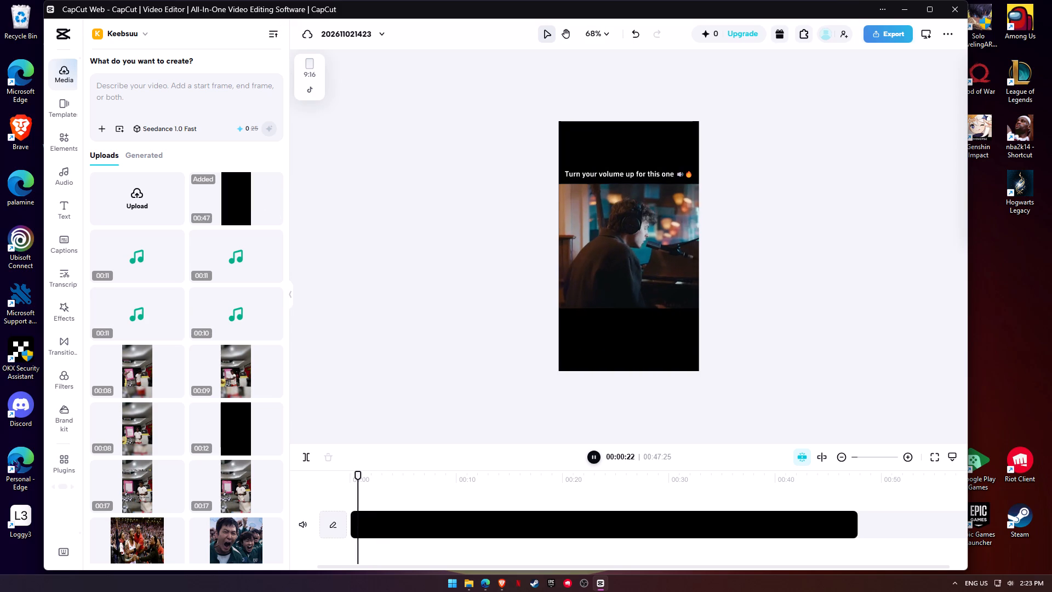
{"action": "key", "text": "space"}
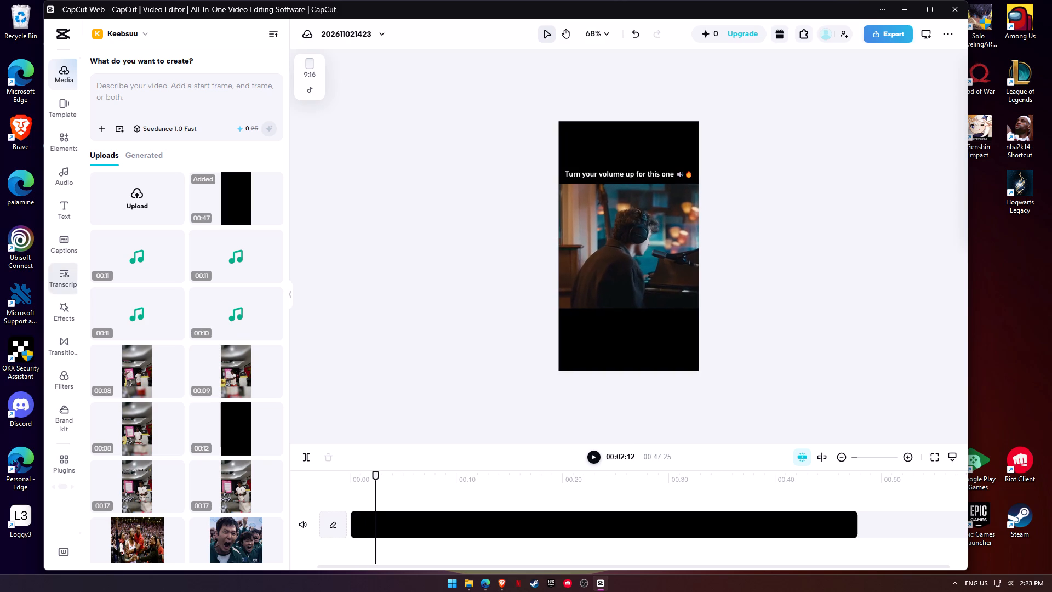
Generate captions from the song with Auto lyrics.
{"action": "left_click", "coordinate": [60, 236]}
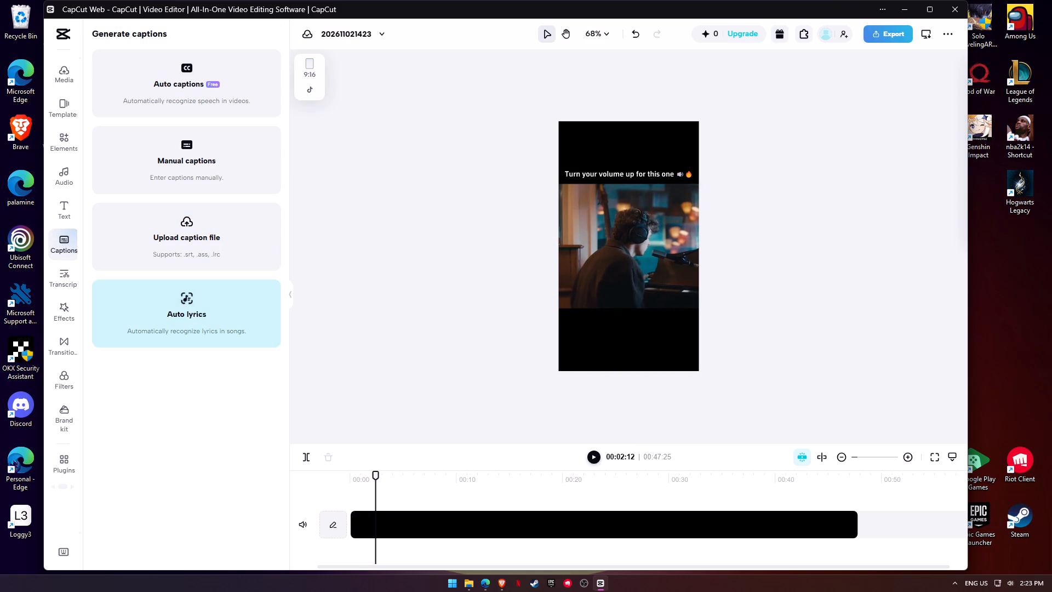
{"action": "left_click", "coordinate": [237, 293]}
{"action": "left_click", "coordinate": [170, 417]}
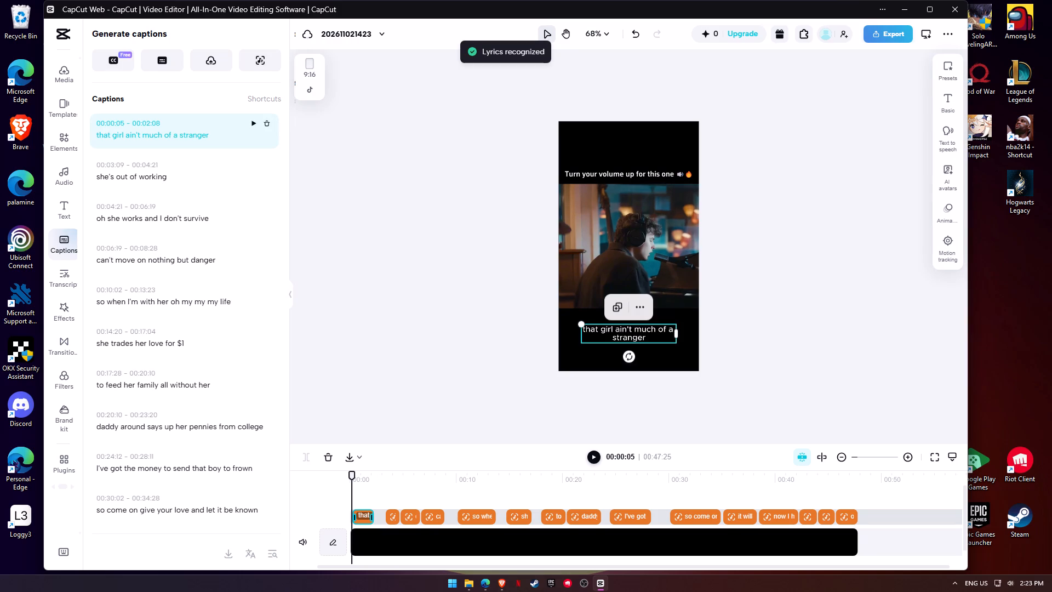
Open the "man out of me.srt" lyrics in Notepad and replace the first caption with "That girl ain't much of a stranger".
{"action": "left_click", "coordinate": [467, 587]}
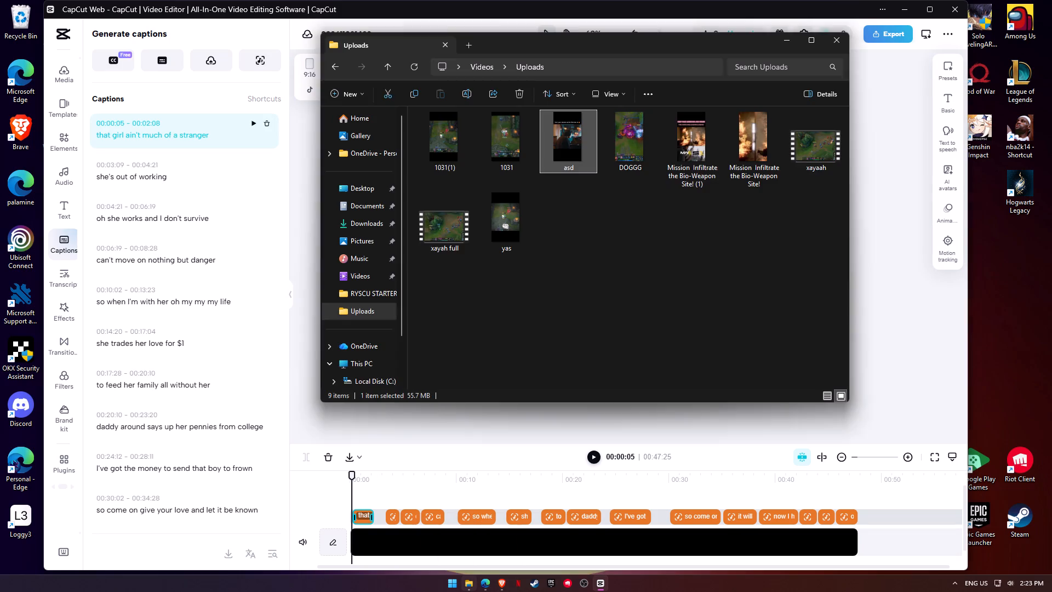
{"action": "left_click", "coordinate": [467, 587]}
{"action": "left_click", "coordinate": [456, 587]}
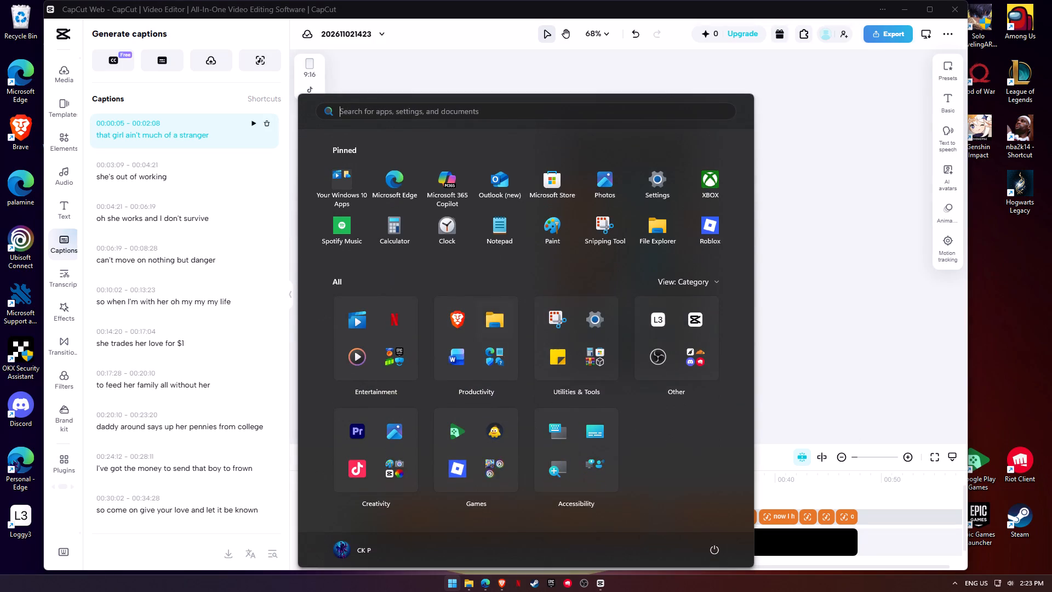
{"action": "left_click", "coordinate": [492, 243]}
{"action": "left_click_drag", "start_coordinate": [427, 112], "coordinate": [336, 112]}
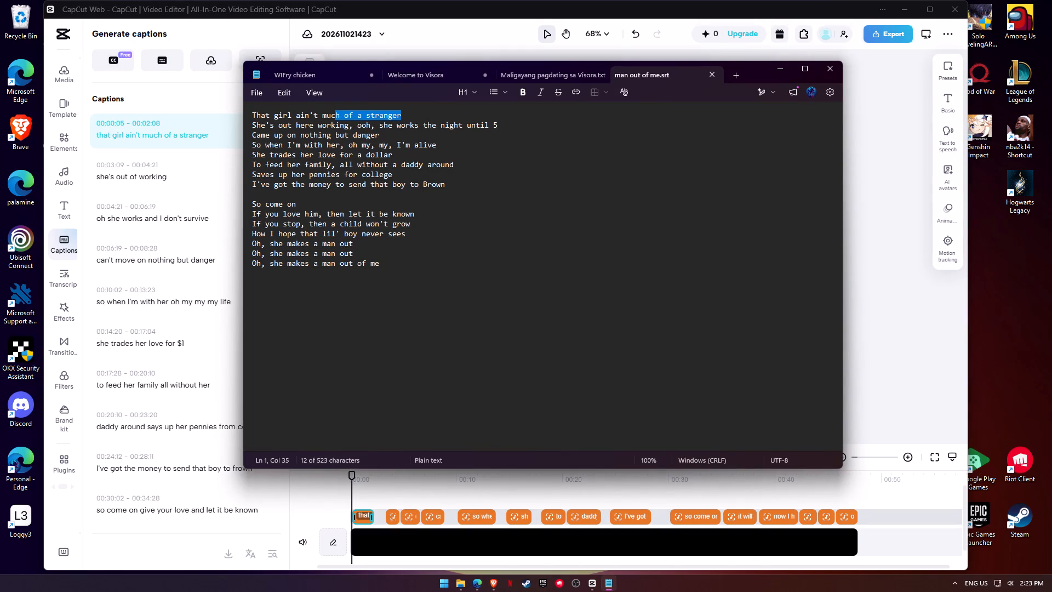
{"action": "left_click_drag", "start_coordinate": [336, 112], "coordinate": [246, 112]}
{"action": "key", "text": "ctrl+c"}
{"action": "double_click", "coordinate": [168, 134]}
{"action": "key", "text": "ctrl+a"}
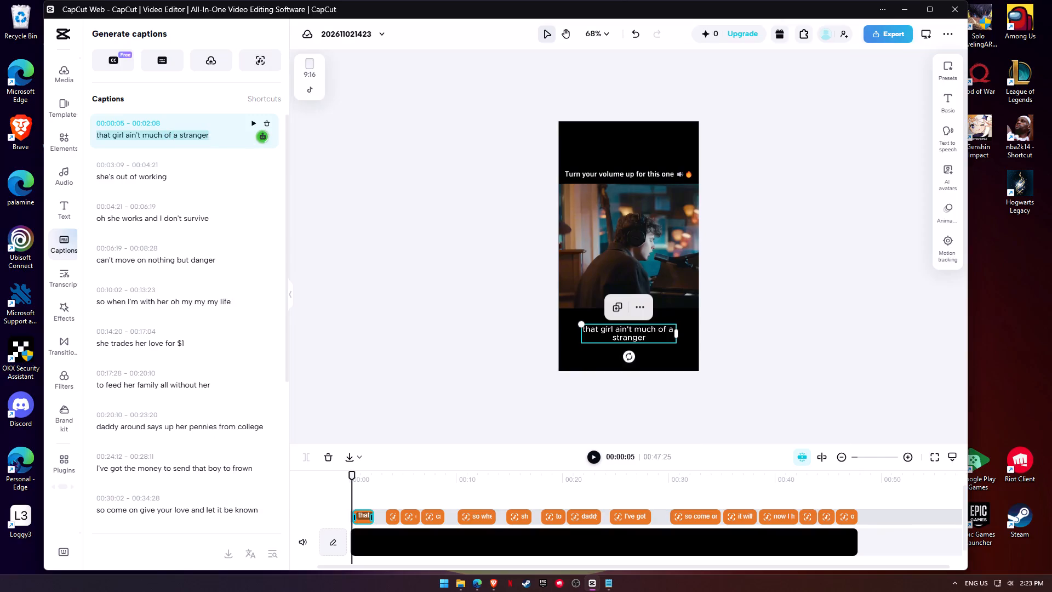
{"action": "key", "text": "ctrl+v"}
Replace the 00:03:09 caption with the lyric line "She's out here working, ooh, she works the night until 5".
{"action": "key", "text": "alt+Tab"}
{"action": "left_click_drag", "start_coordinate": [518, 128], "coordinate": [258, 129]}
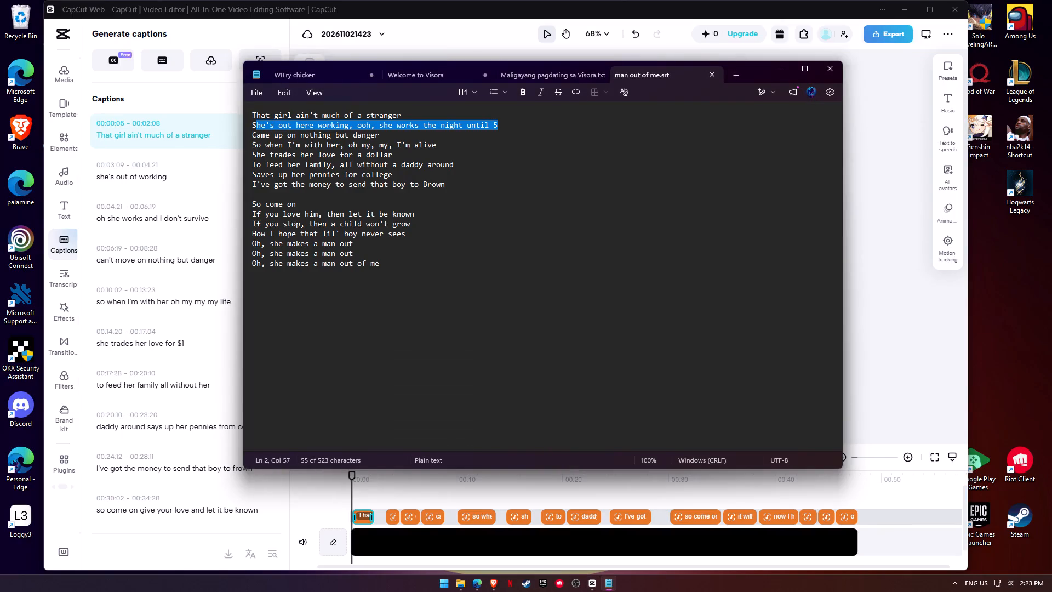
{"action": "left_click_drag", "start_coordinate": [258, 129], "coordinate": [253, 129]}
{"action": "key", "text": "ctrl+c"}
{"action": "left_click", "coordinate": [157, 177]}
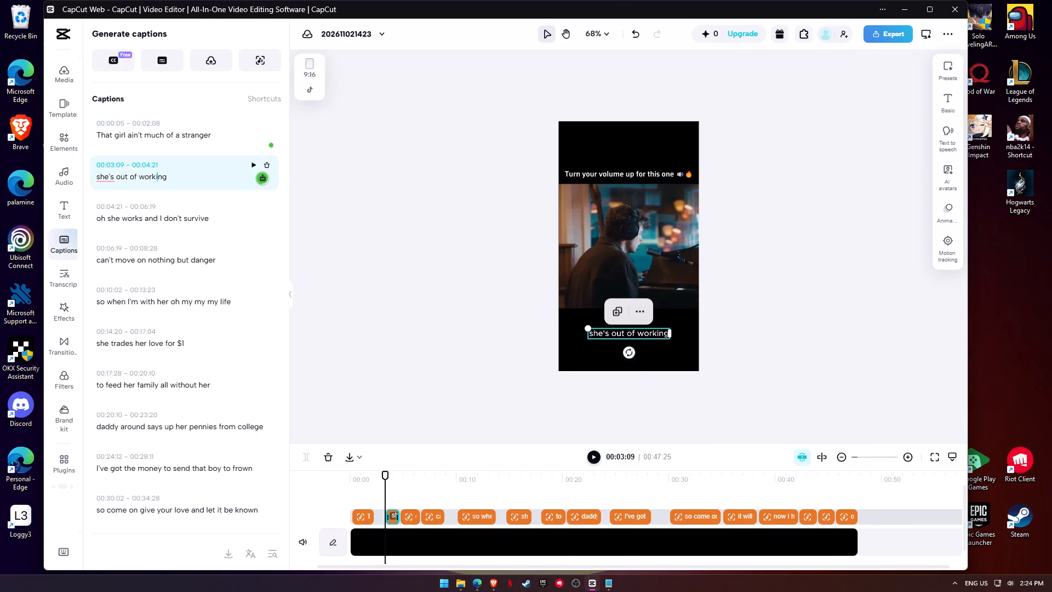
{"action": "left_click", "coordinate": [179, 173]}
{"action": "key", "text": "ctrl+a"}
{"action": "key", "text": "ctrl+v"}
Replace the 00:04:21 caption with the lyric line "Came up on nothing but danger".
{"action": "key", "text": "alt+Tab"}
{"action": "left_click_drag", "start_coordinate": [387, 134], "coordinate": [248, 138]}
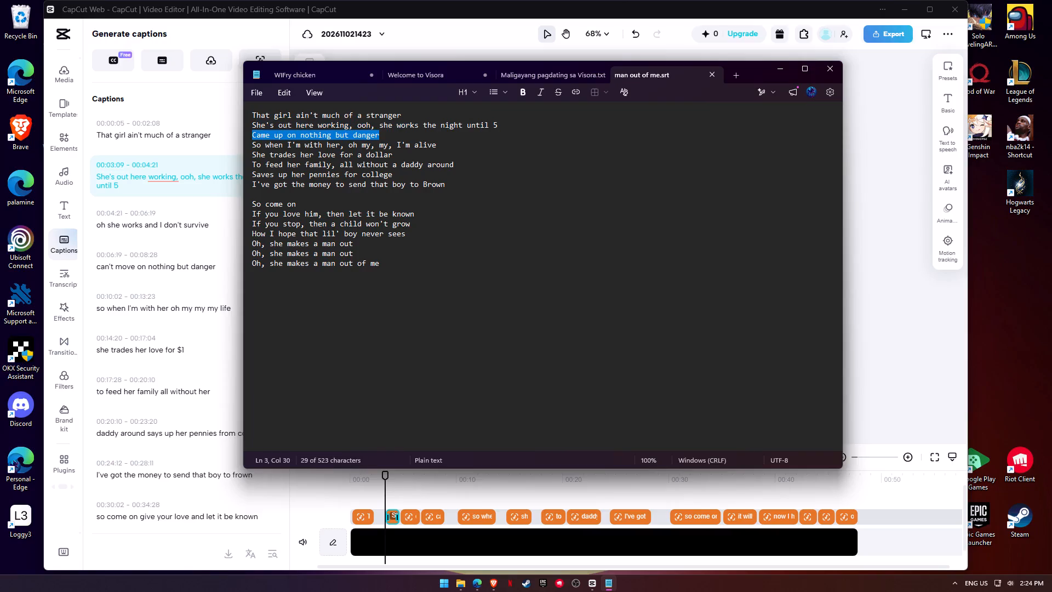
{"action": "left_click_drag", "start_coordinate": [248, 138], "coordinate": [247, 138]}
{"action": "key", "text": "ctrl+c"}
{"action": "left_click", "coordinate": [168, 239]}
{"action": "left_click", "coordinate": [174, 235]}
{"action": "left_click", "coordinate": [200, 217]}
{"action": "key", "text": "ctrl+a"}
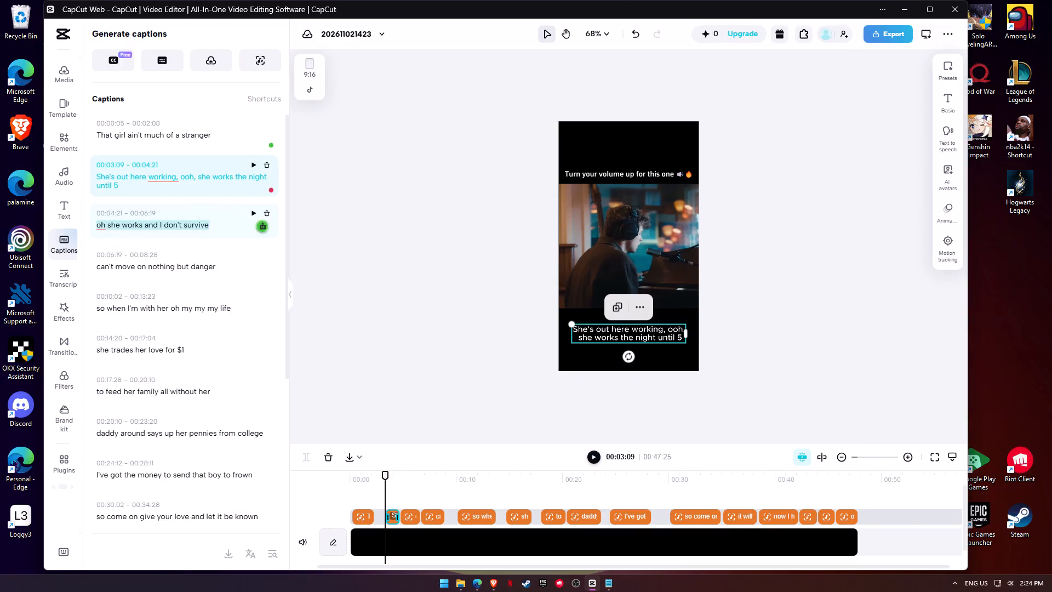
{"action": "key", "text": "ctrl+v"}
Replace the 00:06:19 caption with the lyric line "So when I'm with her, oh my, my, I'm alive".
{"action": "key", "text": "alt+Tab"}
{"action": "left_click_drag", "start_coordinate": [443, 143], "coordinate": [246, 149]}
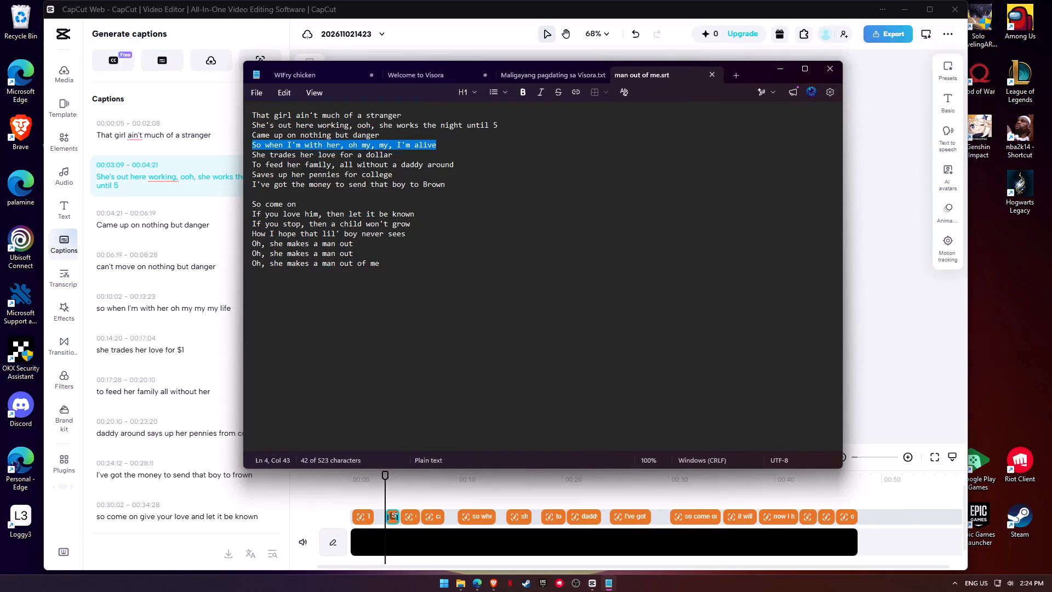
{"action": "left_click_drag", "start_coordinate": [246, 149], "coordinate": [244, 150]}
{"action": "key", "text": "ctrl+c"}
{"action": "left_click", "coordinate": [173, 232]}
{"action": "left_click", "coordinate": [173, 232]}
{"action": "key", "text": "ctrl+a"}
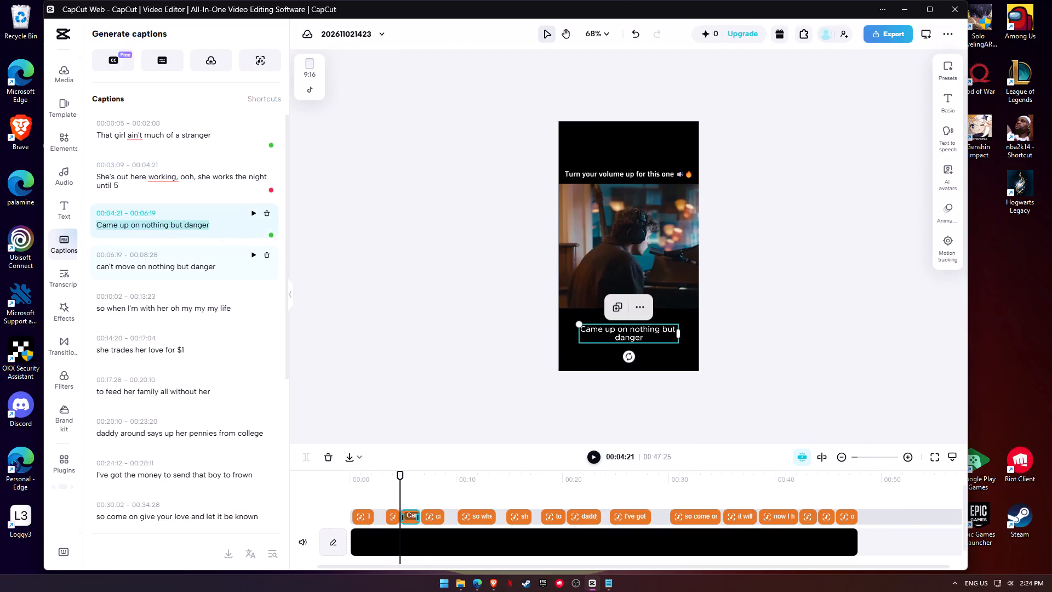
{"action": "left_click", "coordinate": [210, 259]}
{"action": "left_click", "coordinate": [212, 269]}
{"action": "key", "text": "ctrl+a"}
{"action": "key", "text": "ctrl+v"}
Replace the 00:10:02 caption with the lyric line "She trades her love for a dollar".
{"action": "key", "text": "alt+Tab"}
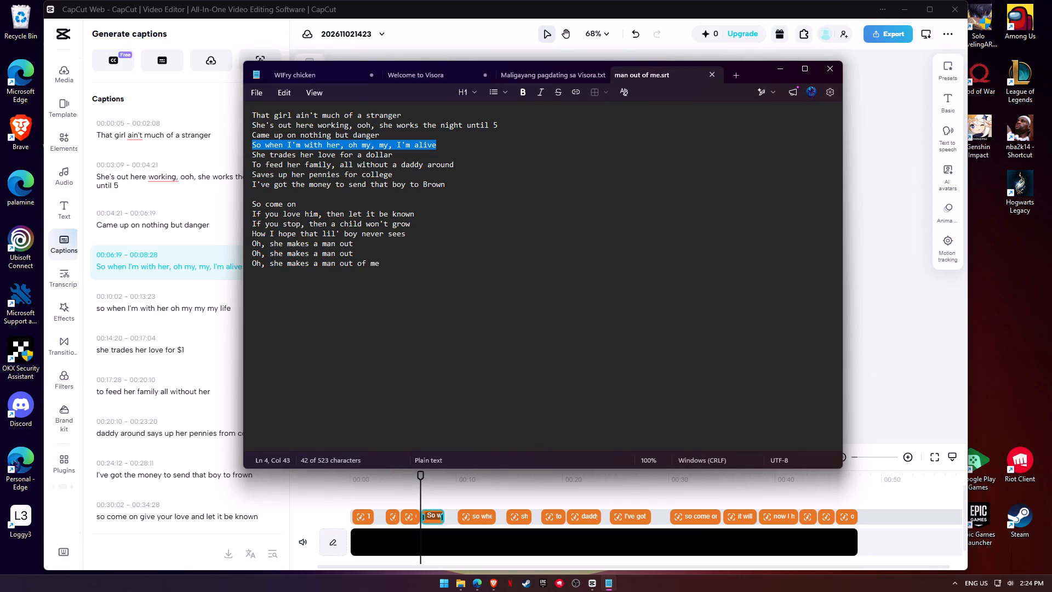
{"action": "left_click_drag", "start_coordinate": [415, 149], "coordinate": [304, 152]}
{"action": "left_click_drag", "start_coordinate": [304, 152], "coordinate": [299, 154]}
{"action": "key", "text": "ctrl+z"}
{"action": "left_click", "coordinate": [402, 157]}
{"action": "left_click_drag", "start_coordinate": [392, 157], "coordinate": [241, 157]}
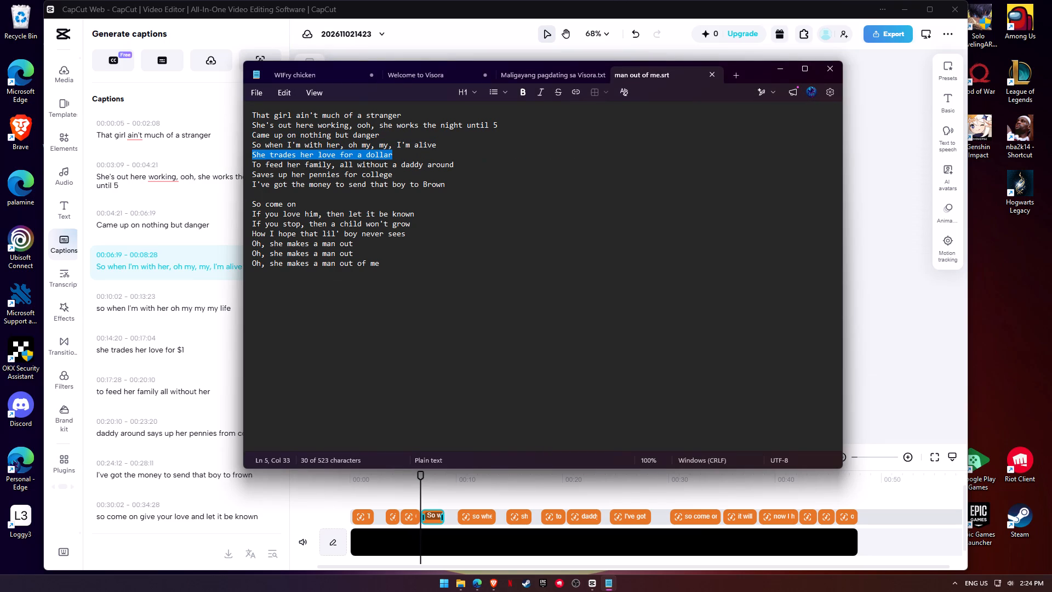
{"action": "left_click_drag", "start_coordinate": [241, 157], "coordinate": [233, 157]}
{"action": "key", "text": "ctrl+c"}
{"action": "left_click", "coordinate": [164, 291]}
{"action": "left_click", "coordinate": [164, 312]}
{"action": "key", "text": "ctrl+a"}
{"action": "key", "text": "ctrl+v"}
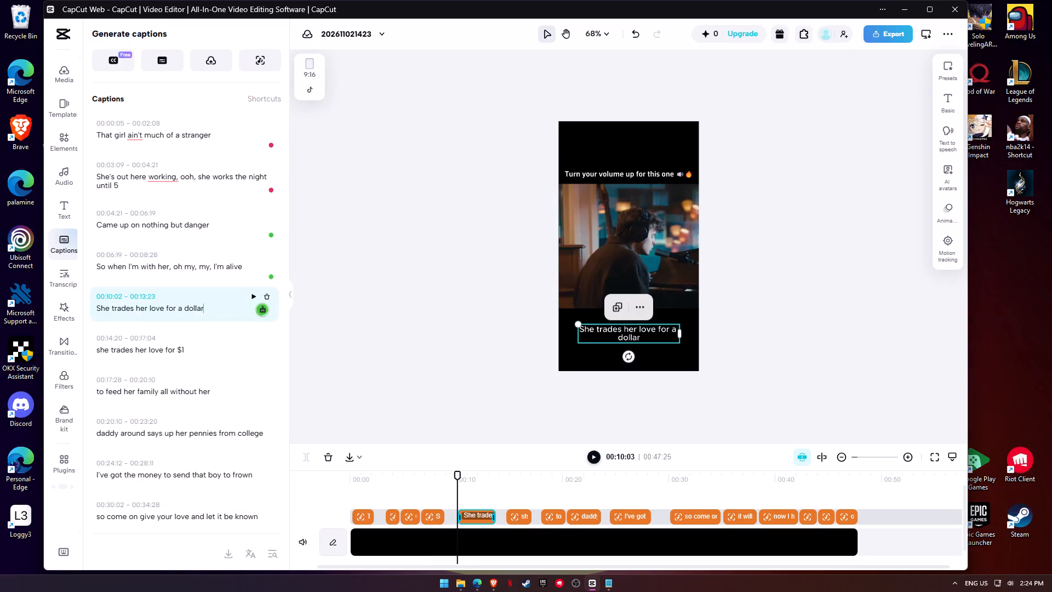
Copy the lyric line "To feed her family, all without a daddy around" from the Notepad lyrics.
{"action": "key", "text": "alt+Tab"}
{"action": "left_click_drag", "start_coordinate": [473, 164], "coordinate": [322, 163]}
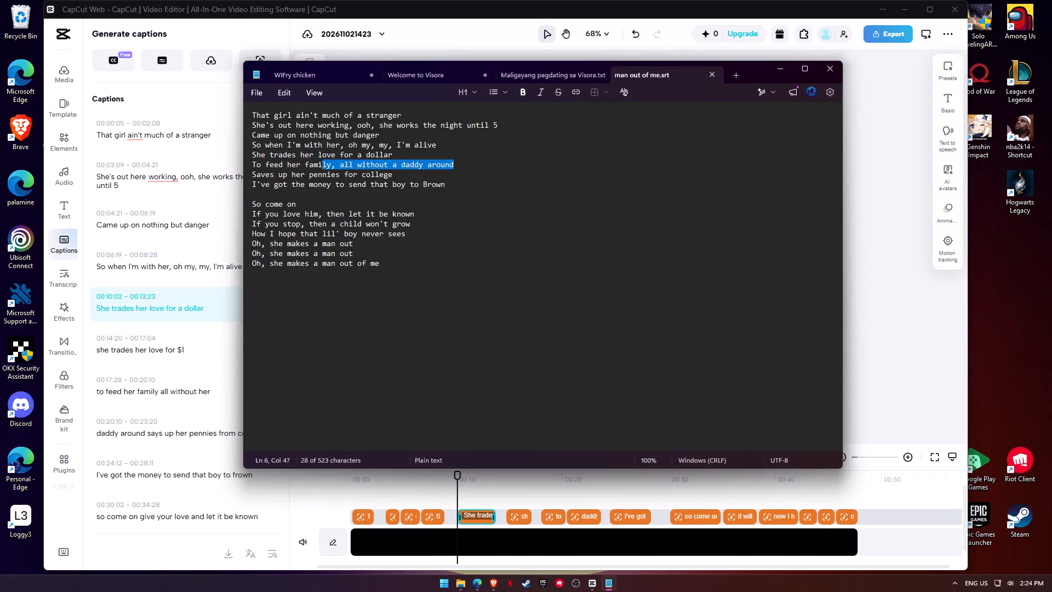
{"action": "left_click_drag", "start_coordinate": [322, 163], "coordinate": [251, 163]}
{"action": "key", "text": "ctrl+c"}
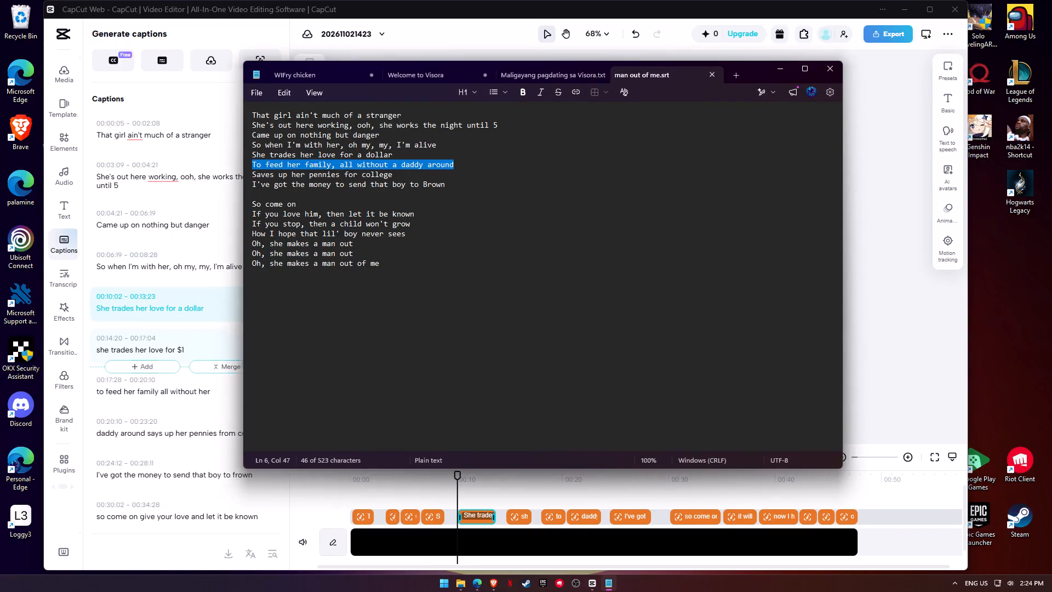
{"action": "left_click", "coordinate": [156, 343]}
Delete all the auto-recognized captions from the timeline.
{"action": "left_click", "coordinate": [379, 473]}
{"action": "left_click_drag", "start_coordinate": [381, 472], "coordinate": [326, 472]}
{"action": "key", "text": "space"}
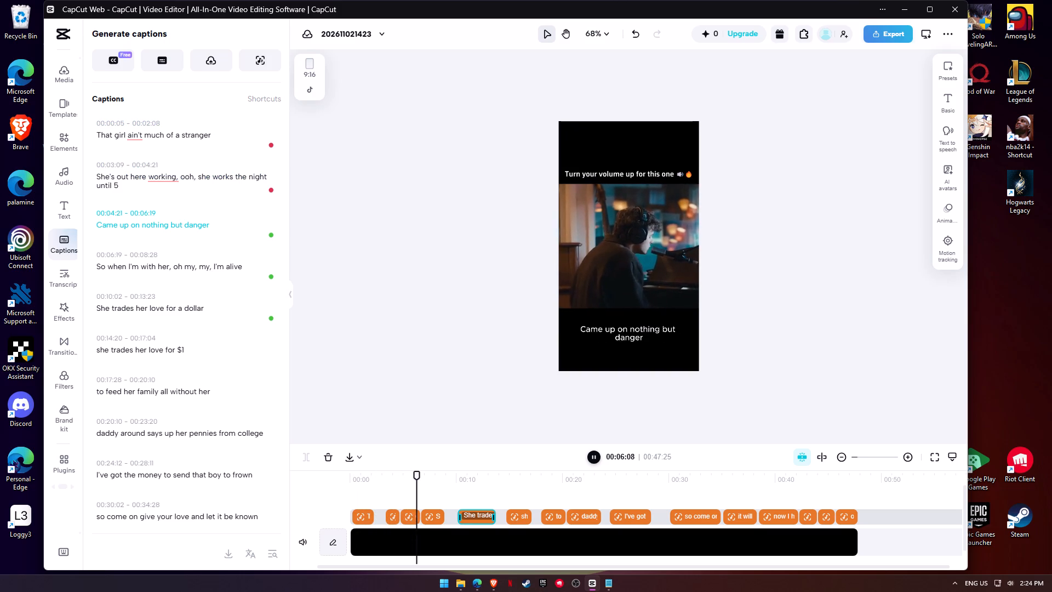
{"action": "key", "text": "space"}
{"action": "left_click_drag", "start_coordinate": [422, 477], "coordinate": [333, 478]}
{"action": "left_click_drag", "start_coordinate": [427, 475], "coordinate": [315, 482]}
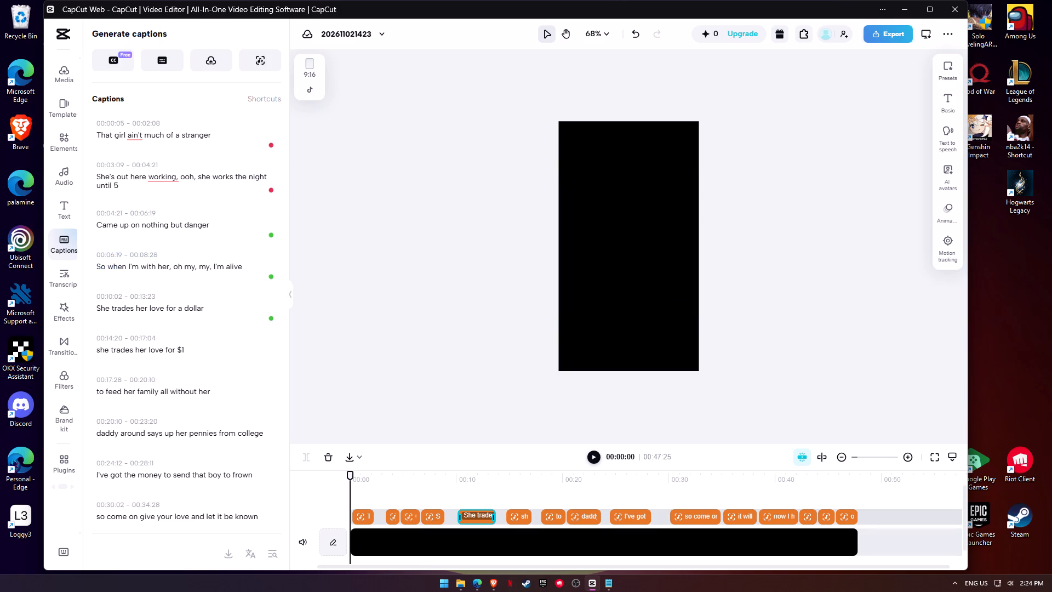
{"action": "left_click_drag", "start_coordinate": [910, 511], "coordinate": [351, 515]}
{"action": "key", "text": "BackSpace"}
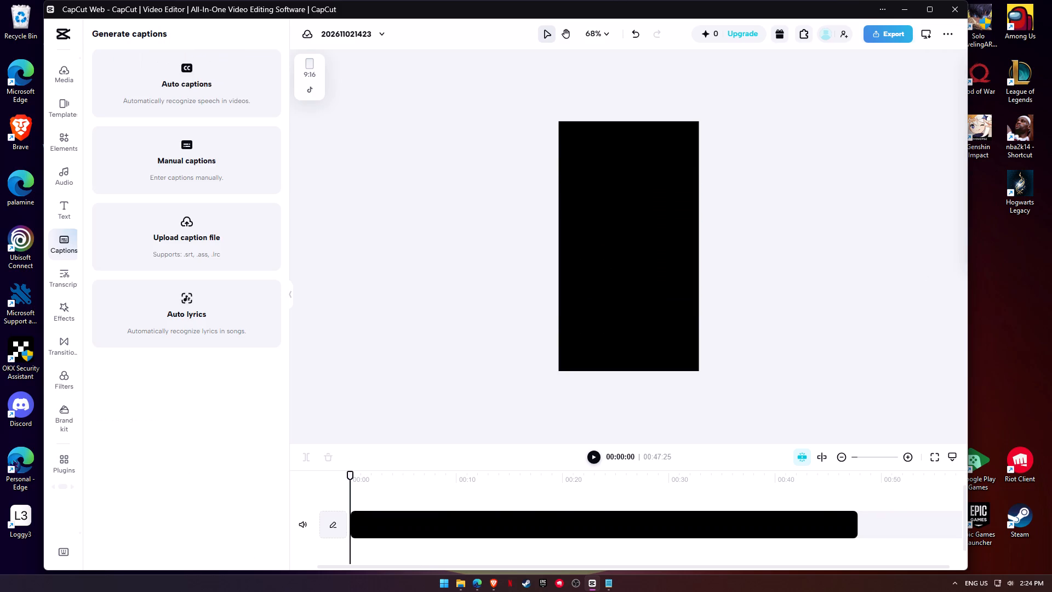
Add a manual caption at the start of the timeline.
{"action": "left_click", "coordinate": [173, 148]}
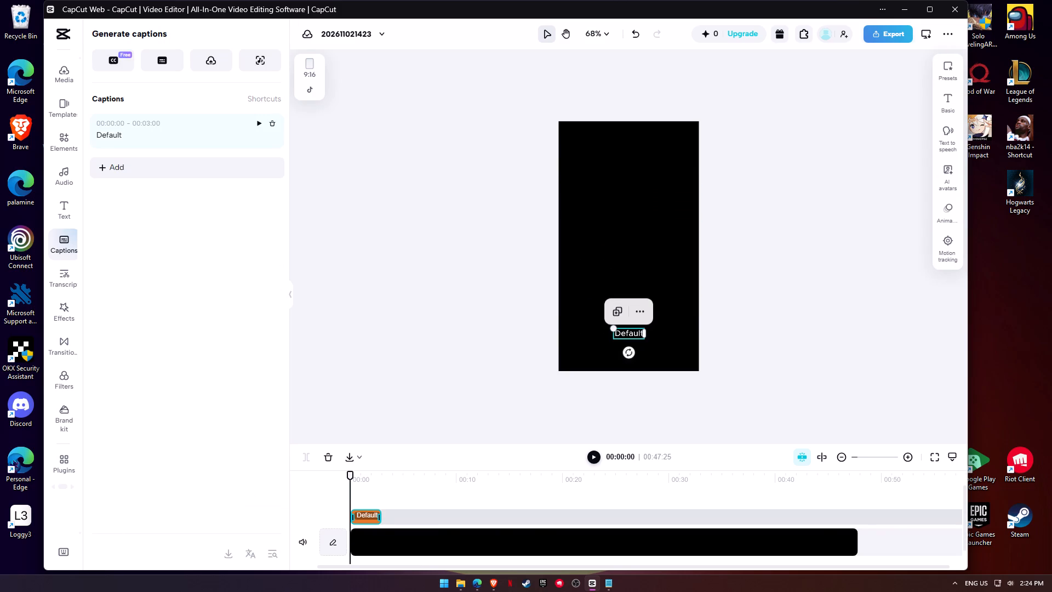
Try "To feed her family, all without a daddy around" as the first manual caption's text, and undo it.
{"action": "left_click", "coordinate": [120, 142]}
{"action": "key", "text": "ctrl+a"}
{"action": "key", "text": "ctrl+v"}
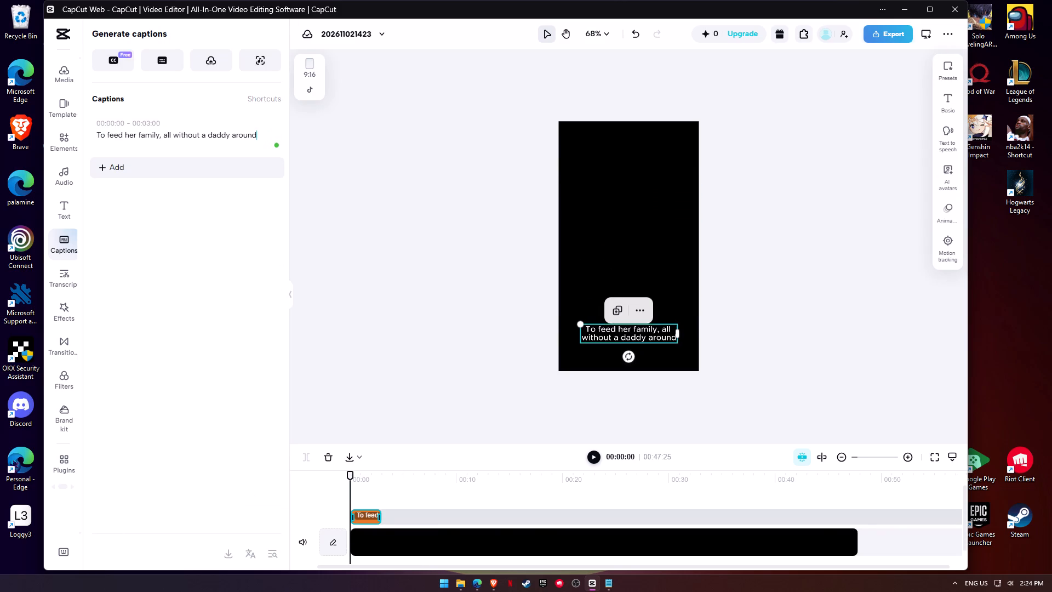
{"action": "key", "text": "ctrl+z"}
Move the first caption to start at 00:00:17 and set its text to the lyric line "That girl ain't much of a stranger".
{"action": "key", "text": "alt+Tab"}
{"action": "left_click_drag", "start_coordinate": [419, 110], "coordinate": [214, 112]}
{"action": "key", "text": "ctrl+c"}
{"action": "key", "text": "alt+Tab"}
{"action": "left_click_drag", "start_coordinate": [371, 515], "coordinate": [378, 515]}
{"action": "key", "text": "space"}
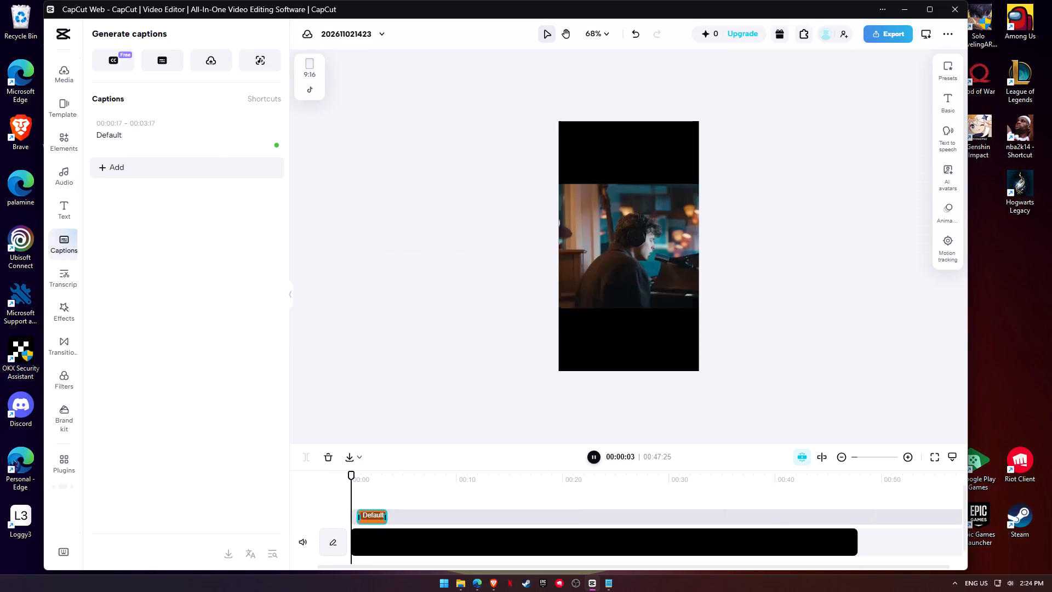
{"action": "key", "text": "space"}
{"action": "left_click", "coordinate": [371, 515]}
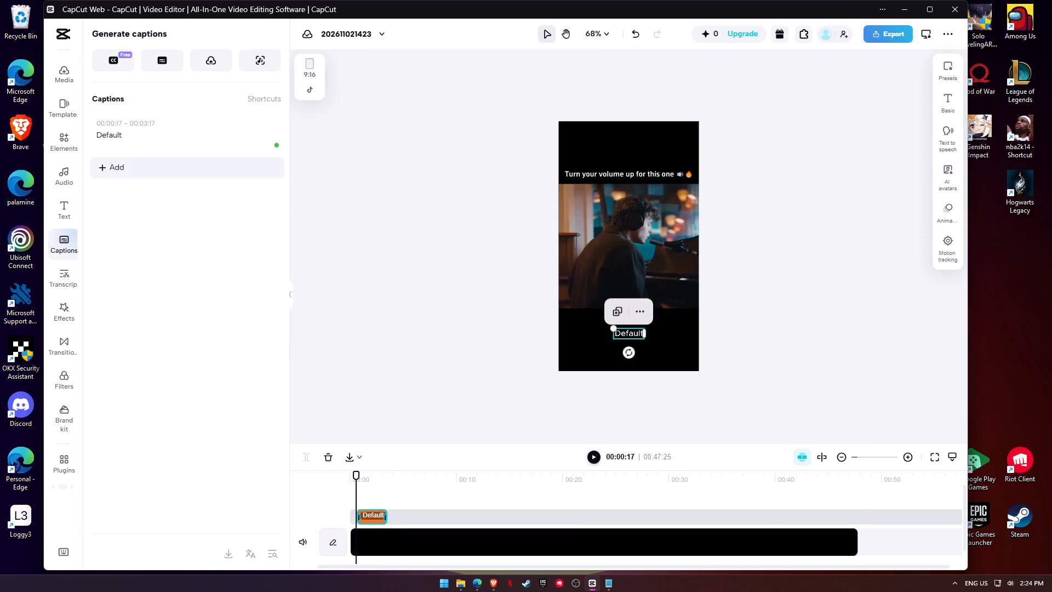
{"action": "left_click", "coordinate": [177, 140]}
{"action": "key", "text": "ctrl+a"}
{"action": "key", "text": "ctrl+v"}
Add a second caption with the lyric line "She's out here working, ooh, she works the night until 5".
{"action": "left_click", "coordinate": [155, 170]}
{"action": "key", "text": "alt+Tab"}
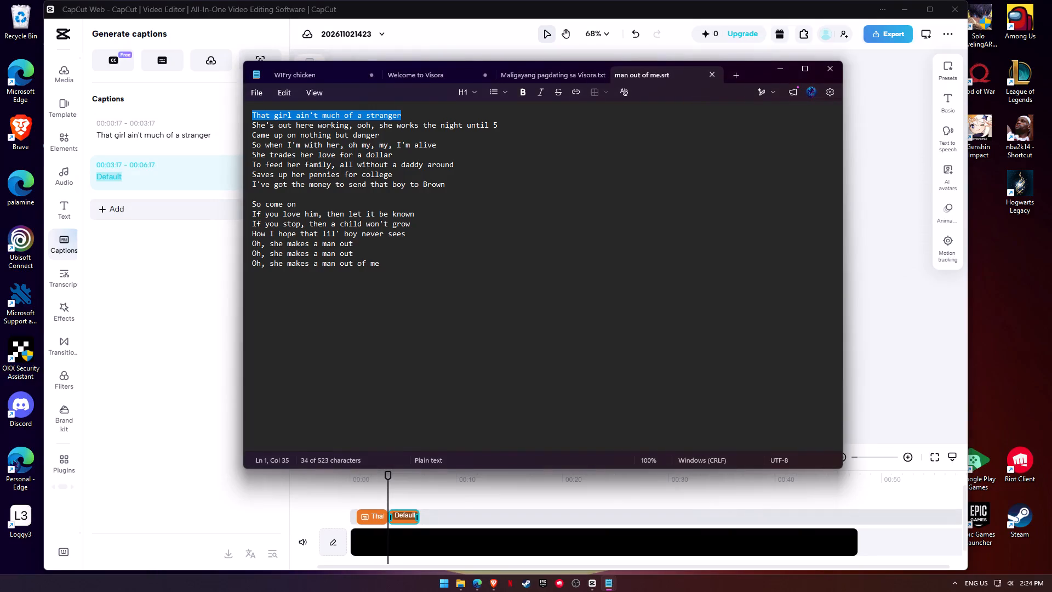
{"action": "left_click_drag", "start_coordinate": [511, 127], "coordinate": [228, 126]}
{"action": "key", "text": "ctrl+c"}
{"action": "left_click", "coordinate": [188, 180]}
{"action": "key", "text": "ctrl+a"}
{"action": "key", "text": "ctrl+v"}
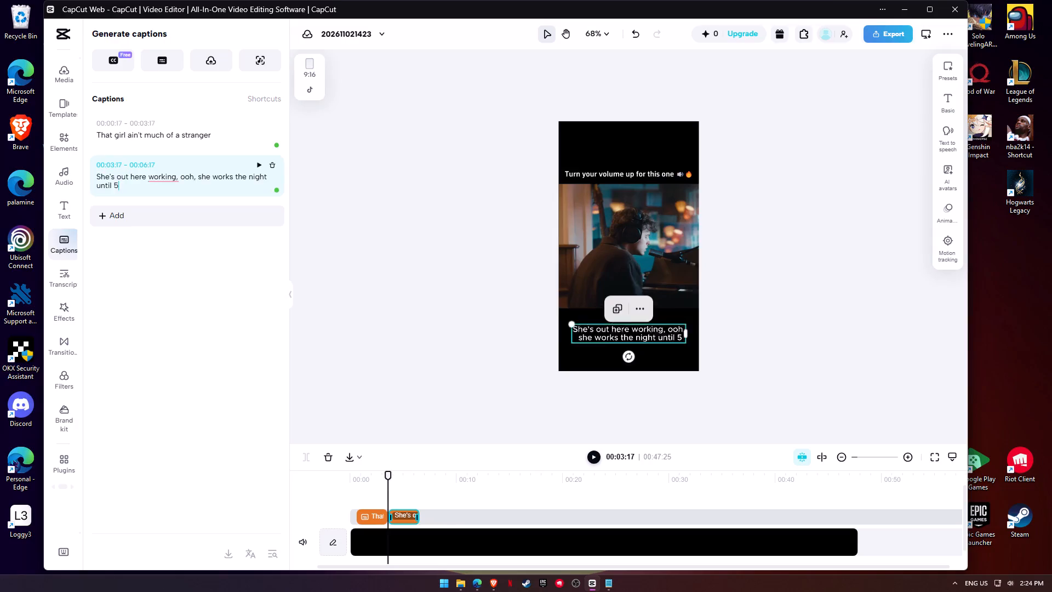
Add a third caption with the lyric line "Came up on nothing but danger".
{"action": "key", "text": "alt+Tab"}
{"action": "left_click_drag", "start_coordinate": [411, 134], "coordinate": [203, 134]}
{"action": "key", "text": "ctrl+c"}
{"action": "left_click", "coordinate": [106, 223]}
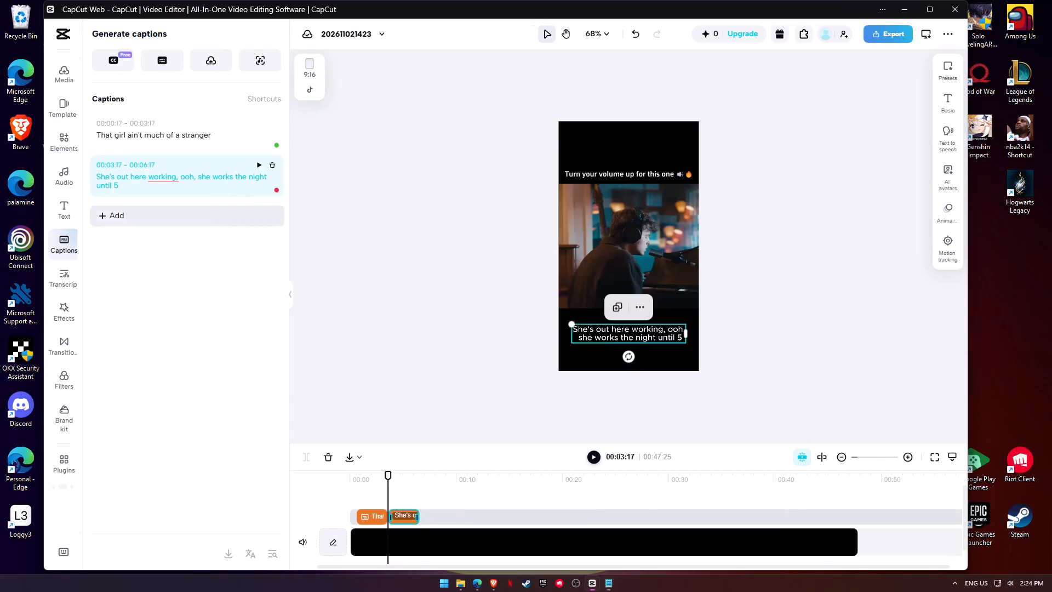
{"action": "key", "text": "ctrl+v"}
Add a fourth caption with the lyric line "So when I'm with her, oh my, my, I'm alive".
{"action": "key", "text": "alt+Tab"}
{"action": "left_click_drag", "start_coordinate": [445, 145], "coordinate": [282, 149]}
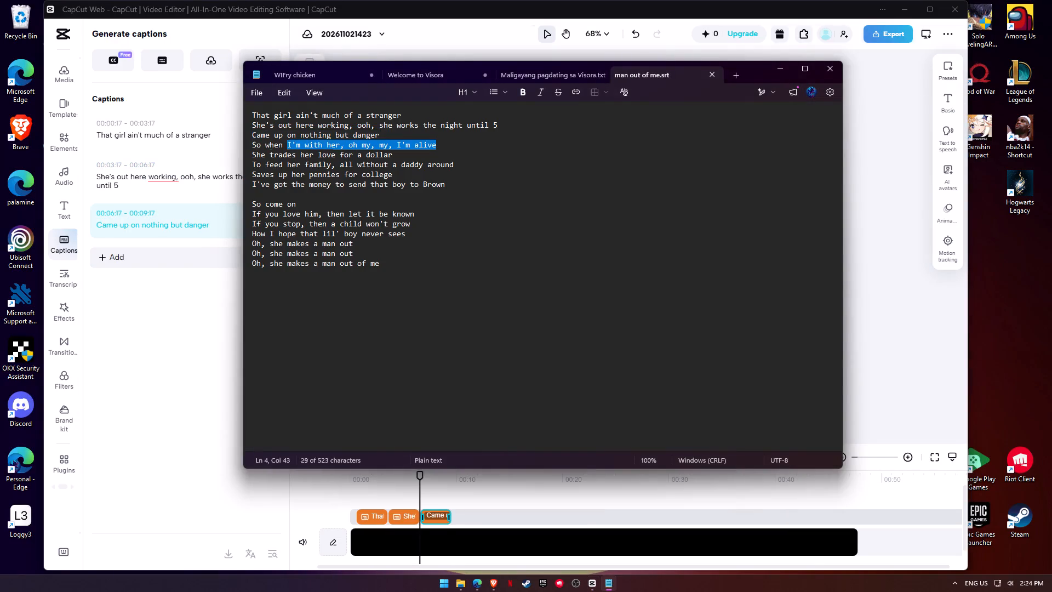
{"action": "left_click_drag", "start_coordinate": [282, 149], "coordinate": [247, 149]}
{"action": "key", "text": "ctrl+c"}
{"action": "left_click", "coordinate": [99, 258]}
{"action": "key", "text": "ctrl+v"}
Add a fifth caption with the lyric line "She trades her love for a dollar".
{"action": "key", "text": "alt+Tab"}
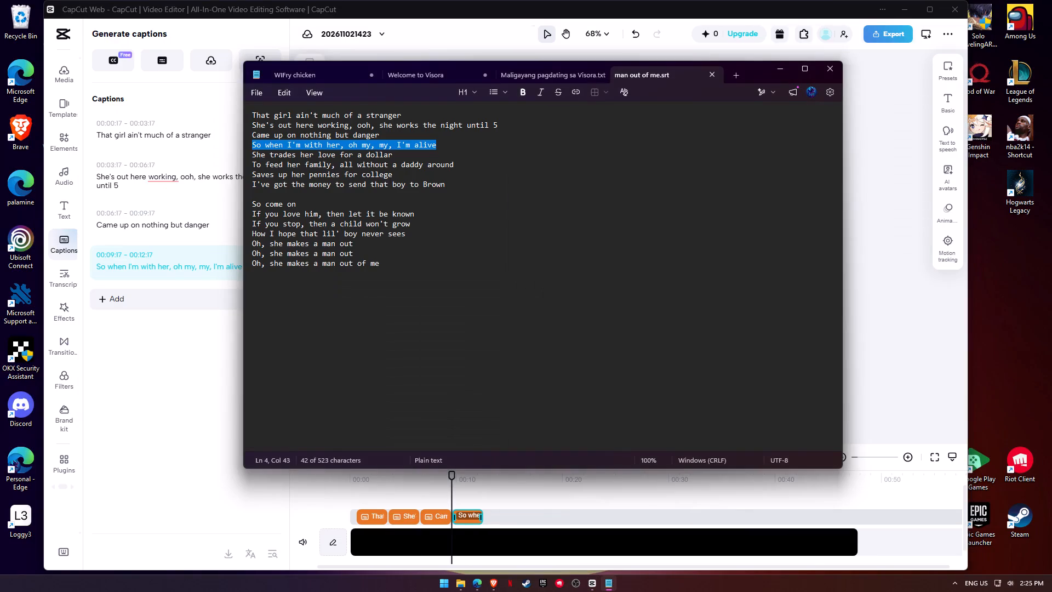
{"action": "left_click_drag", "start_coordinate": [398, 157], "coordinate": [246, 157]}
{"action": "key", "text": "ctrl+c"}
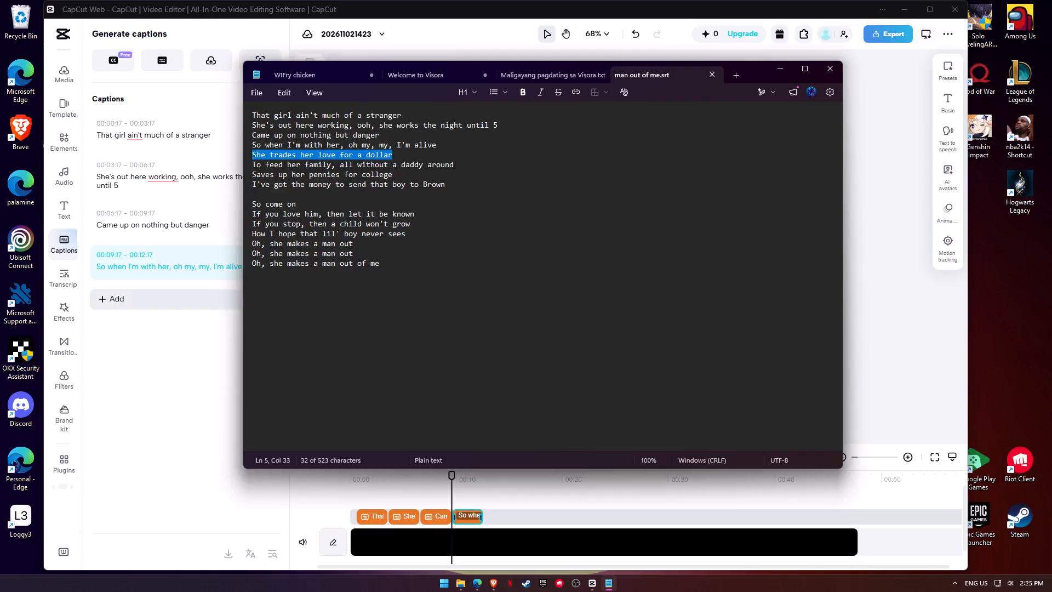
{"action": "left_click", "coordinate": [122, 304]}
{"action": "key", "text": "ctrl+v"}
Add a sixth caption with the lyric line "To feed her family, all without a daddy around".
{"action": "key", "text": "alt+Tab"}
{"action": "left_click_drag", "start_coordinate": [456, 167], "coordinate": [298, 169]}
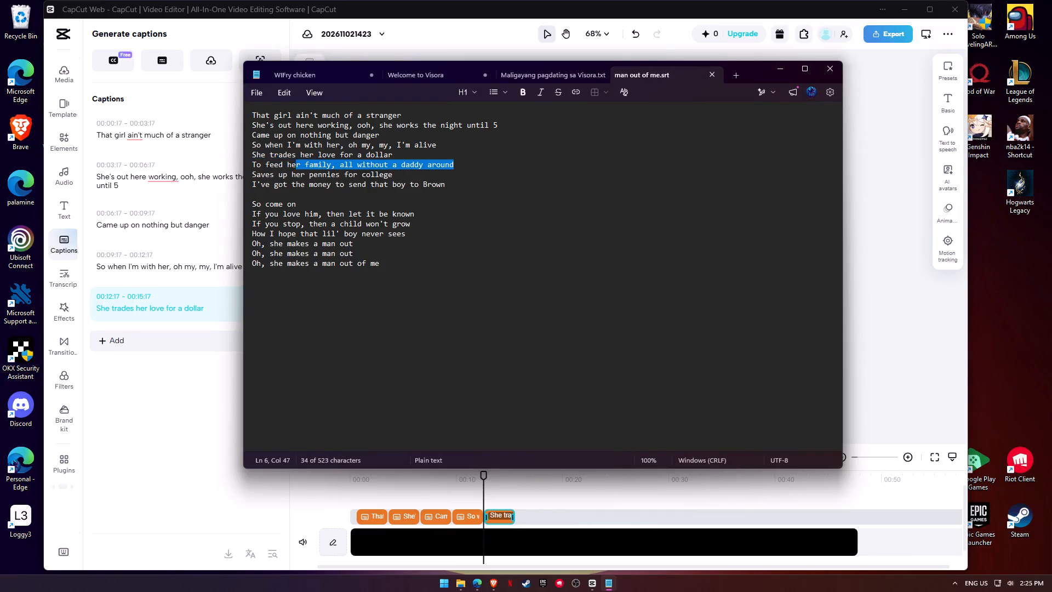
{"action": "left_click_drag", "start_coordinate": [298, 169], "coordinate": [247, 169]}
{"action": "key", "text": "ctrl+c"}
{"action": "left_click", "coordinate": [113, 338]}
{"action": "key", "text": "ctrl+v"}
Add a seventh caption with the lyric line "Saves up her pennies for college".
{"action": "key", "text": "alt+Tab"}
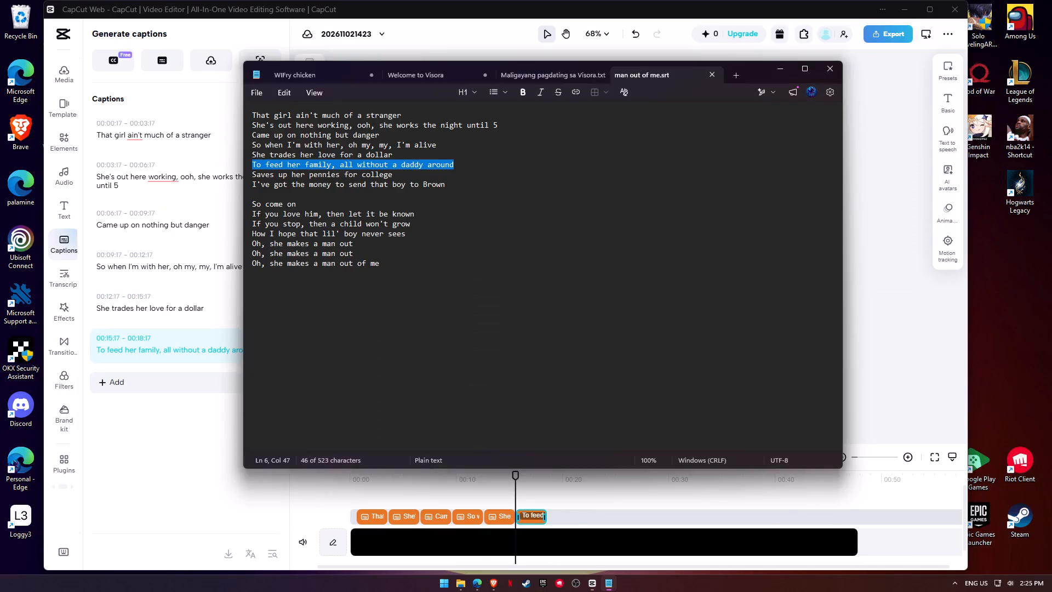
{"action": "left_click_drag", "start_coordinate": [405, 174], "coordinate": [215, 174]}
{"action": "key", "text": "ctrl+c"}
{"action": "left_click", "coordinate": [113, 379]}
{"action": "key", "text": "ctrl+v"}
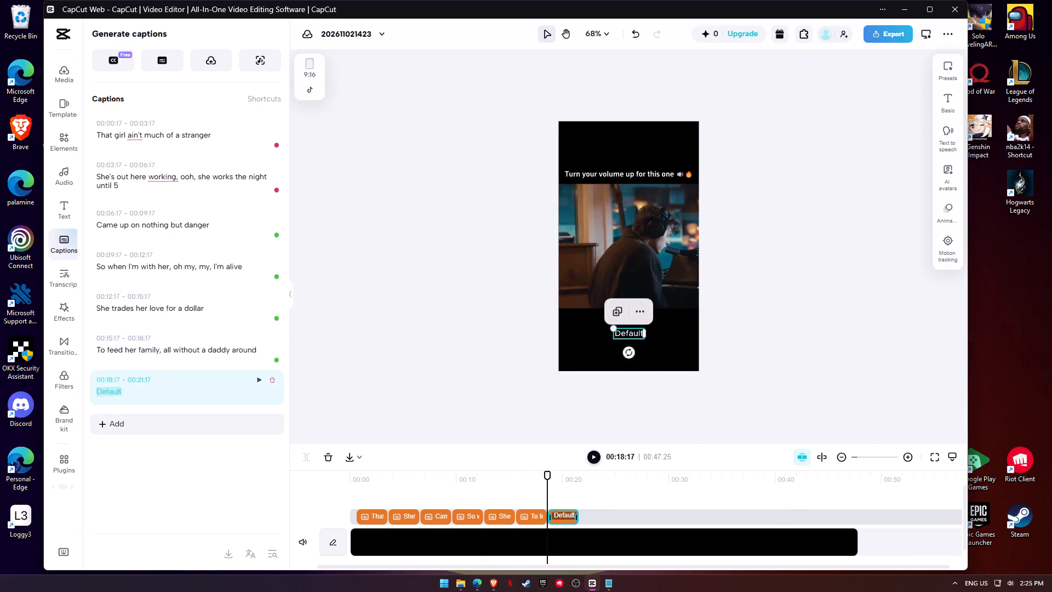
Add an eighth caption with the lyric line "I've got the money to send that boy to Brown".
{"action": "key", "text": "alt+Tab"}
{"action": "left_click_drag", "start_coordinate": [459, 182], "coordinate": [224, 182]}
{"action": "key", "text": "ctrl+c"}
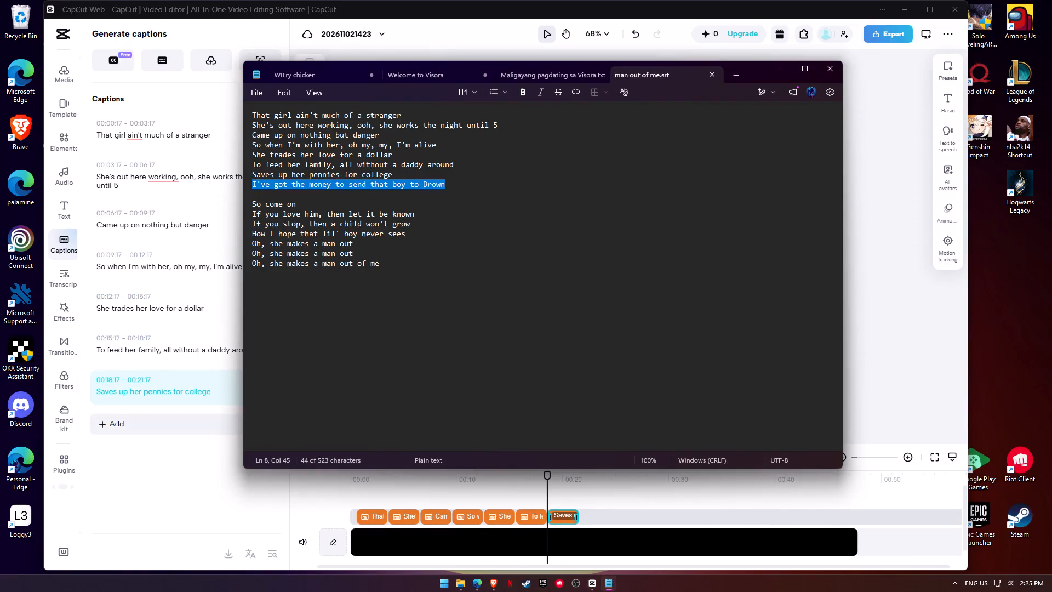
{"action": "left_click", "coordinate": [126, 423]}
{"action": "key", "text": "ctrl+v"}
{"action": "key", "text": "alt+Tab"}
{"action": "key", "text": "alt+Tab"}
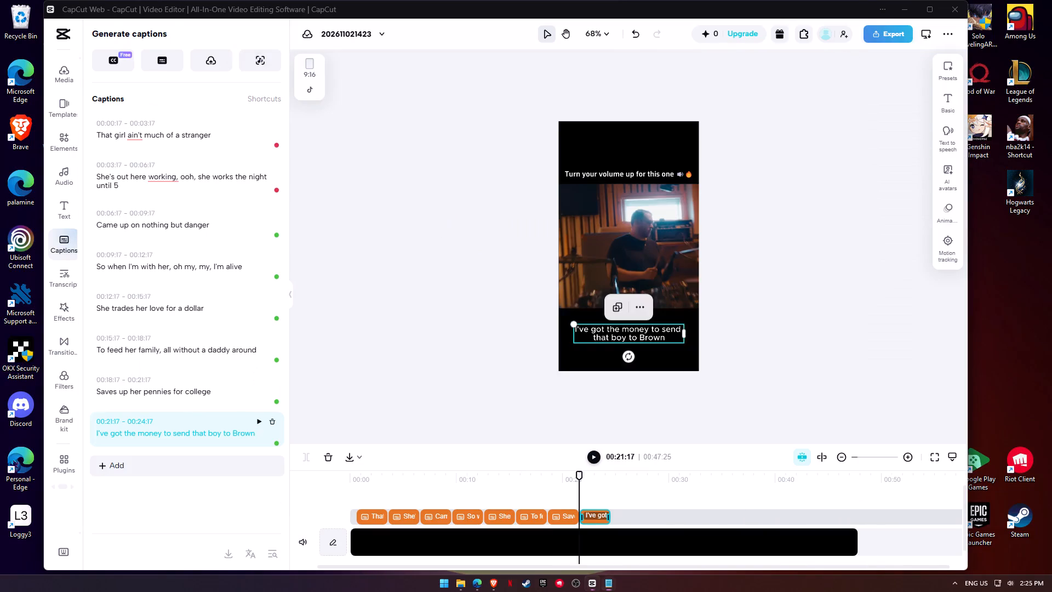
Shift the last four captions so "She trades her love for a dollar" starts at 00:13:18, and extend the preceding caption to meet it.
{"action": "left_click", "coordinate": [375, 478]}
{"action": "left_click_drag", "start_coordinate": [375, 478], "coordinate": [326, 480]}
{"action": "key", "text": "space"}
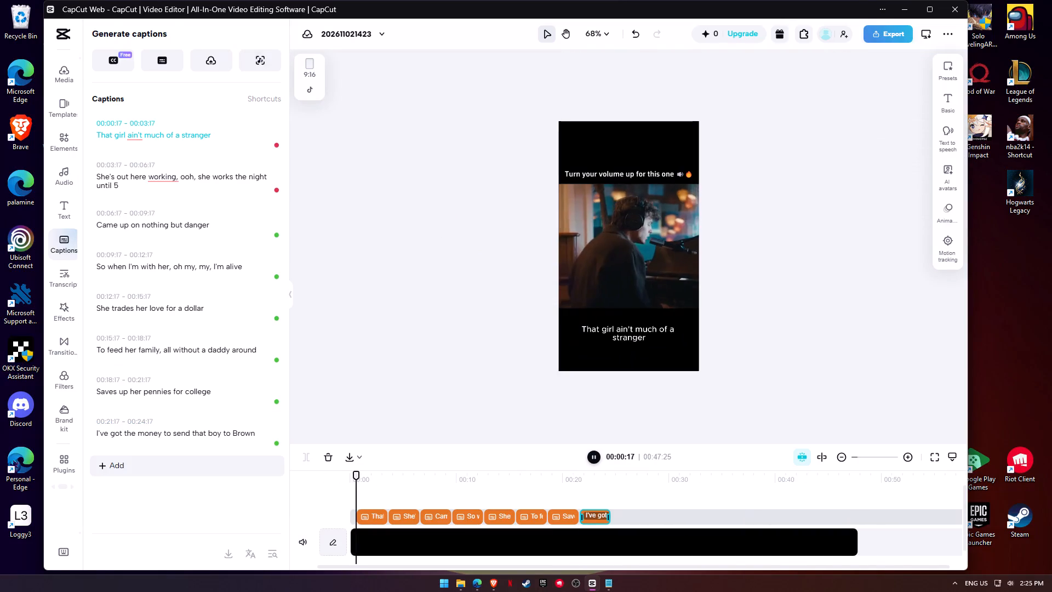
{"action": "key", "text": "space"}
{"action": "key", "text": "space"}
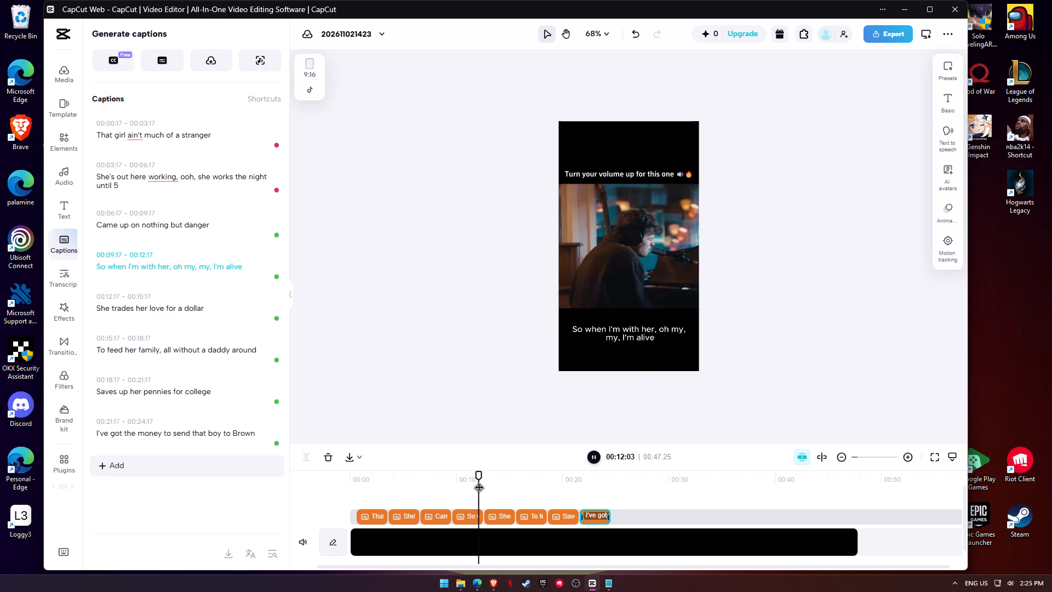
{"action": "key", "text": "space"}
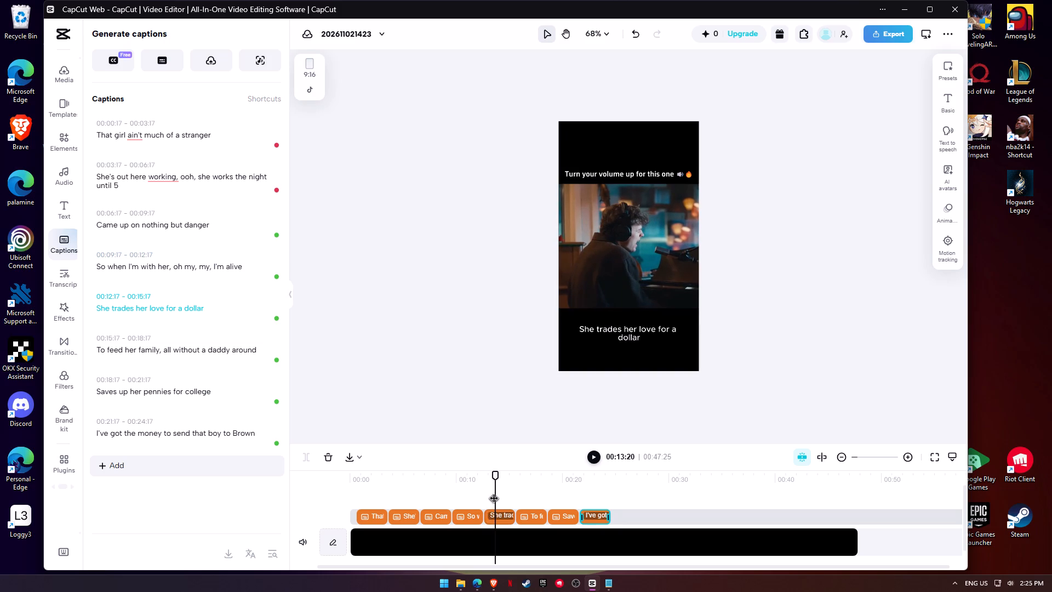
{"action": "left_click_drag", "start_coordinate": [494, 499], "coordinate": [495, 507]}
{"action": "left_click_drag", "start_coordinate": [513, 497], "coordinate": [592, 516]}
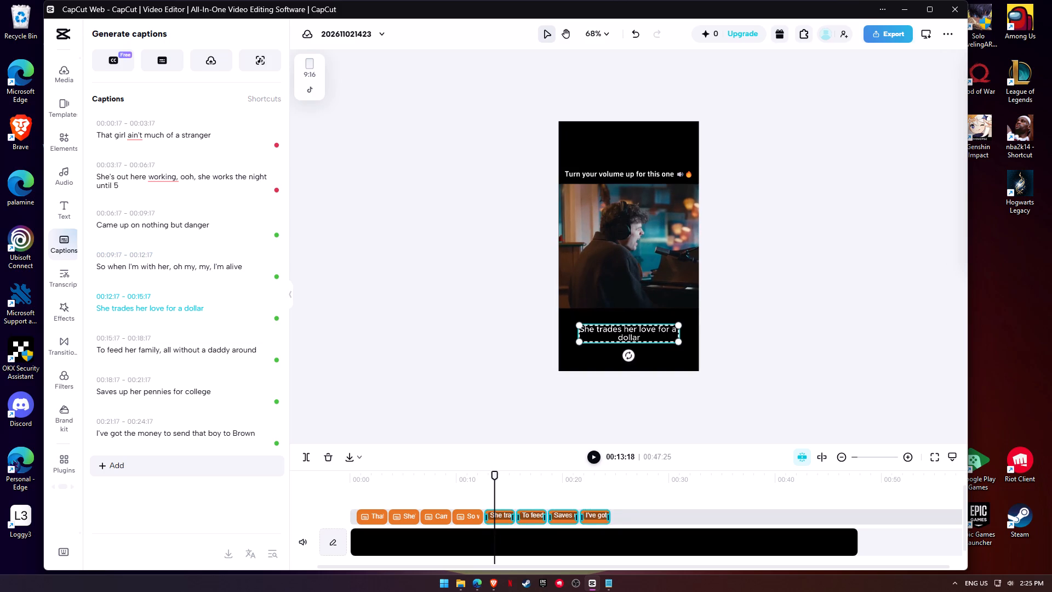
{"action": "left_click_drag", "start_coordinate": [592, 516], "coordinate": [602, 520]}
{"action": "left_click_drag", "start_coordinate": [482, 518], "coordinate": [492, 518]}
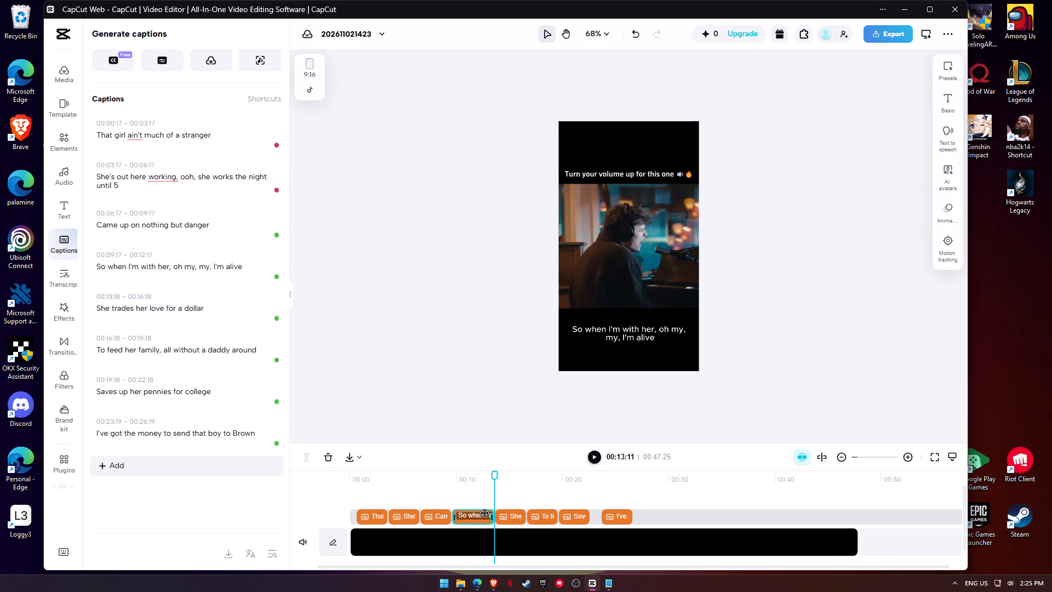
Shift the last four captions so "She trades her love for a dollar" starts at 00:15:25, and extend the preceding caption to end at 00:14:24.
{"action": "left_click", "coordinate": [461, 477]}
{"action": "key", "text": "space"}
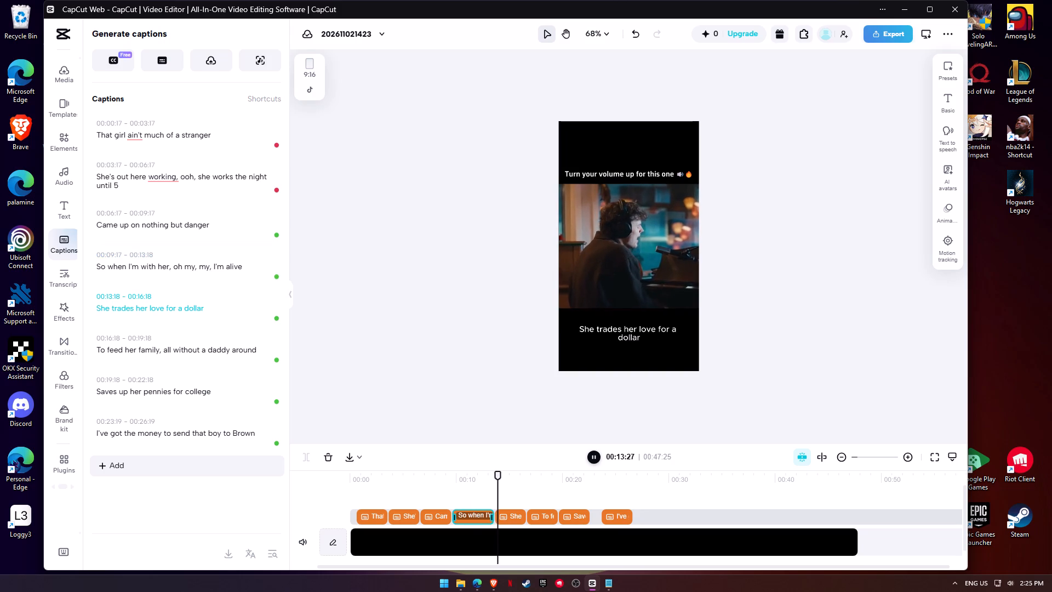
{"action": "key", "text": "space"}
{"action": "left_click_drag", "start_coordinate": [516, 501], "coordinate": [620, 515]}
{"action": "left_click_drag", "start_coordinate": [620, 515], "coordinate": [643, 515]}
{"action": "left_click_drag", "start_coordinate": [494, 519], "coordinate": [496, 519]}
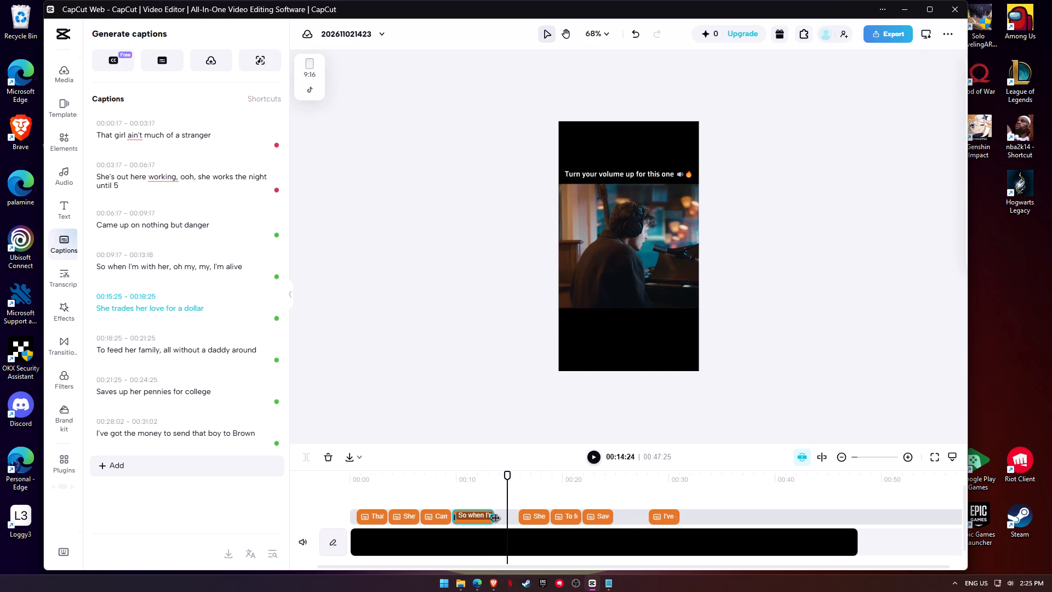
{"action": "left_click_drag", "start_coordinate": [496, 519], "coordinate": [509, 519]}
Pull the last four captions back so "She trades her love for a dollar" starts at 00:14:24, directly after the fourth caption.
{"action": "left_click_drag", "start_coordinate": [524, 493], "coordinate": [661, 513]}
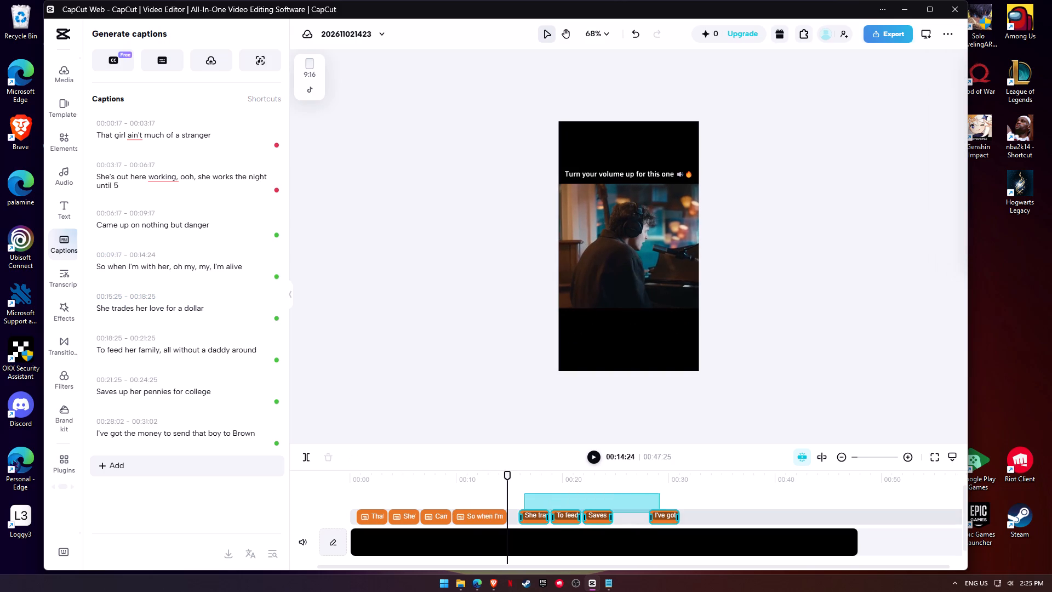
{"action": "left_click_drag", "start_coordinate": [661, 513], "coordinate": [678, 513]}
{"action": "left_click_drag", "start_coordinate": [666, 513], "coordinate": [660, 513]}
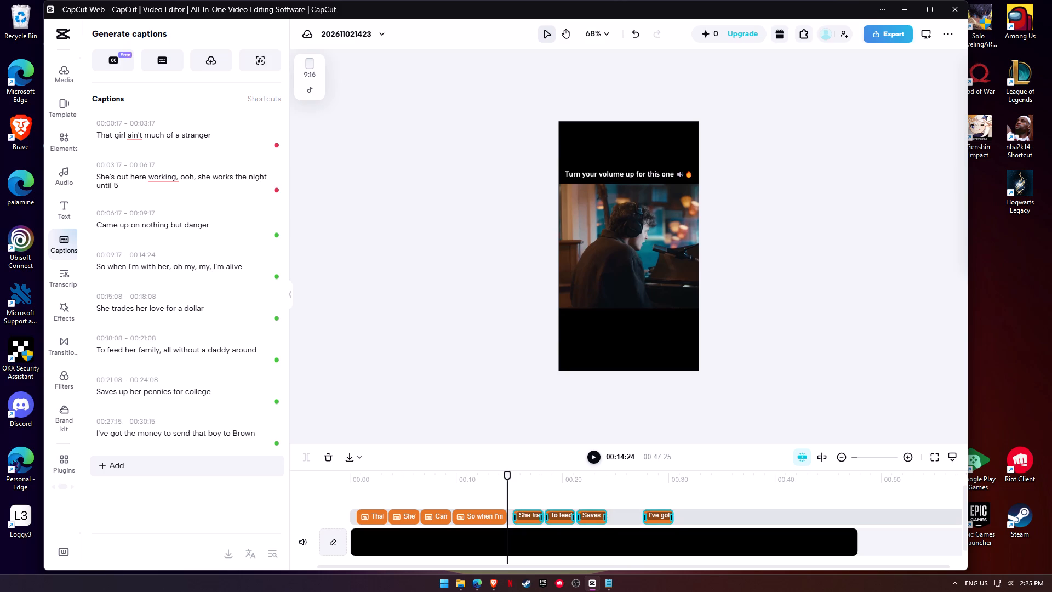
{"action": "left_click", "coordinate": [488, 473]}
{"action": "key", "text": "space"}
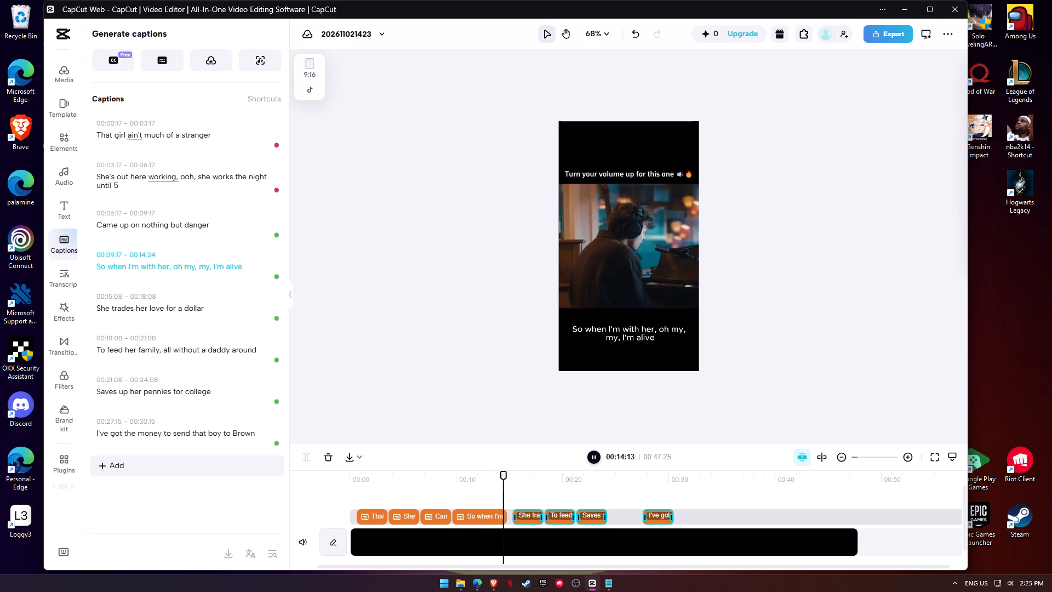
{"action": "key", "text": "space"}
{"action": "left_click", "coordinate": [533, 519]}
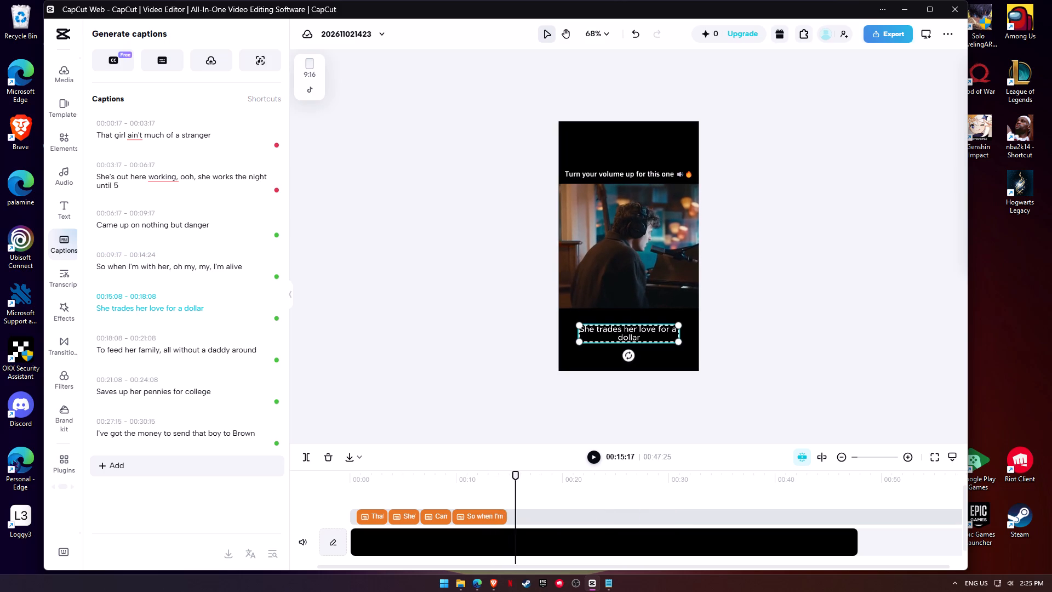
{"action": "left_click", "coordinate": [483, 475]}
{"action": "key", "text": "space"}
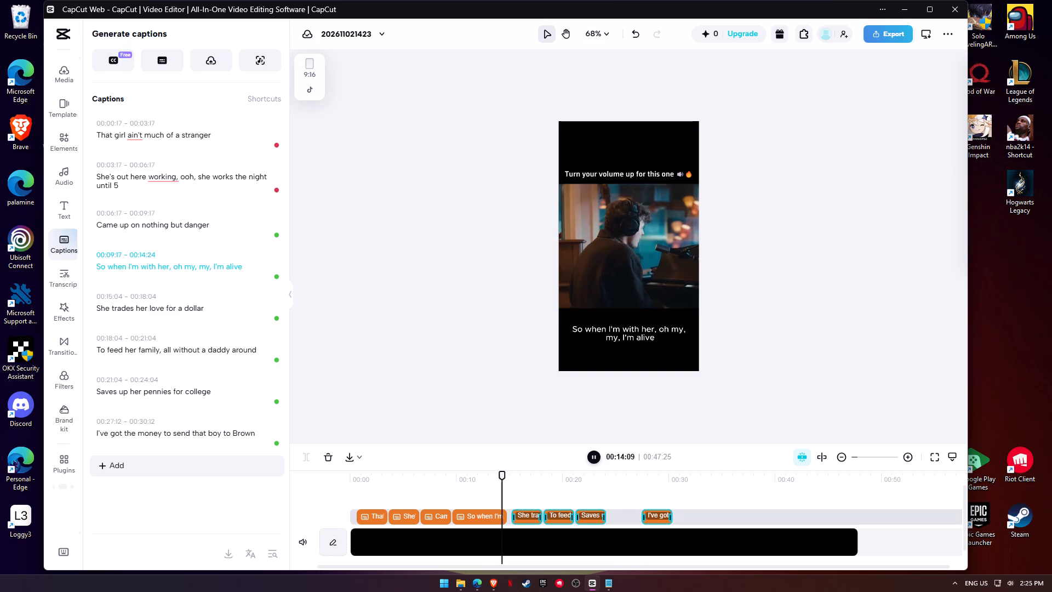
{"action": "key", "text": "space"}
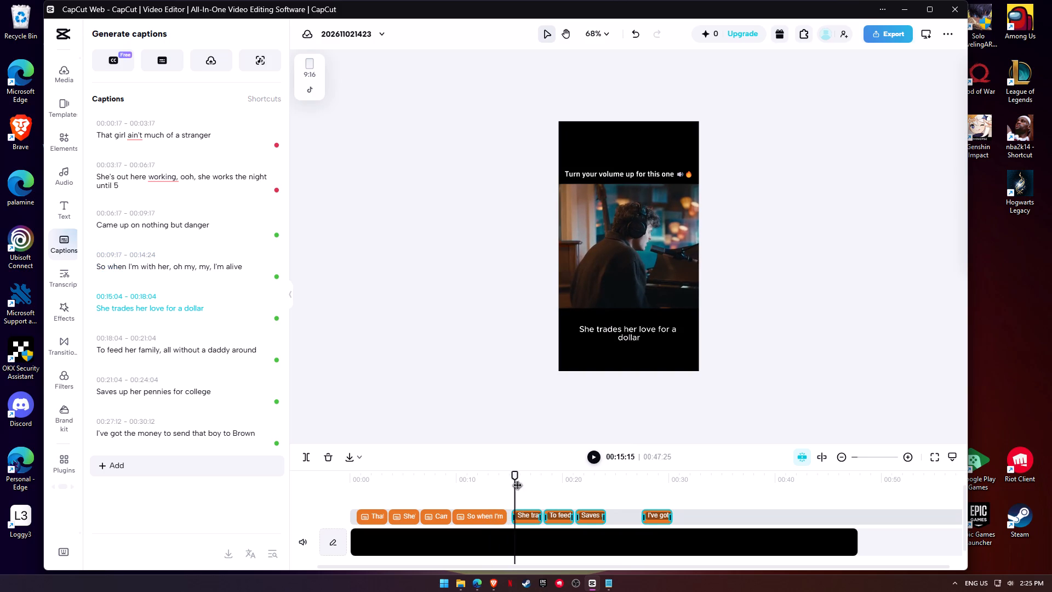
{"action": "left_click", "coordinate": [521, 475]}
{"action": "left_click_drag", "start_coordinate": [518, 474], "coordinate": [511, 474]}
{"action": "left_click_drag", "start_coordinate": [529, 524], "coordinate": [523, 523]}
Move the last caption, "I've got the money to send that boy to Brown", earlier so it starts at 00:24:15.
{"action": "left_click", "coordinate": [496, 481]}
{"action": "key", "text": "space"}
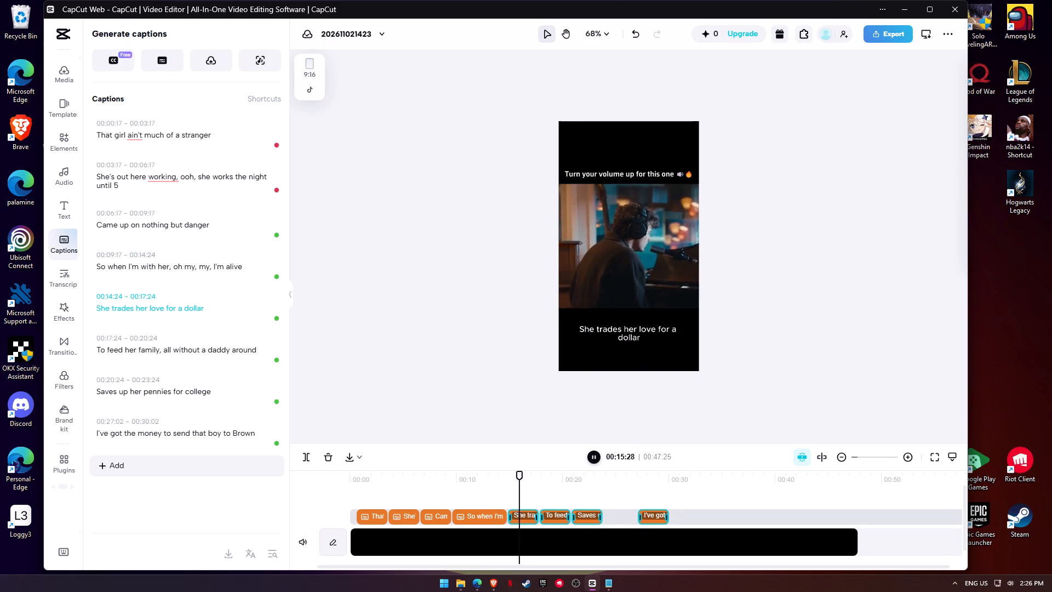
{"action": "left_click", "coordinate": [562, 464]}
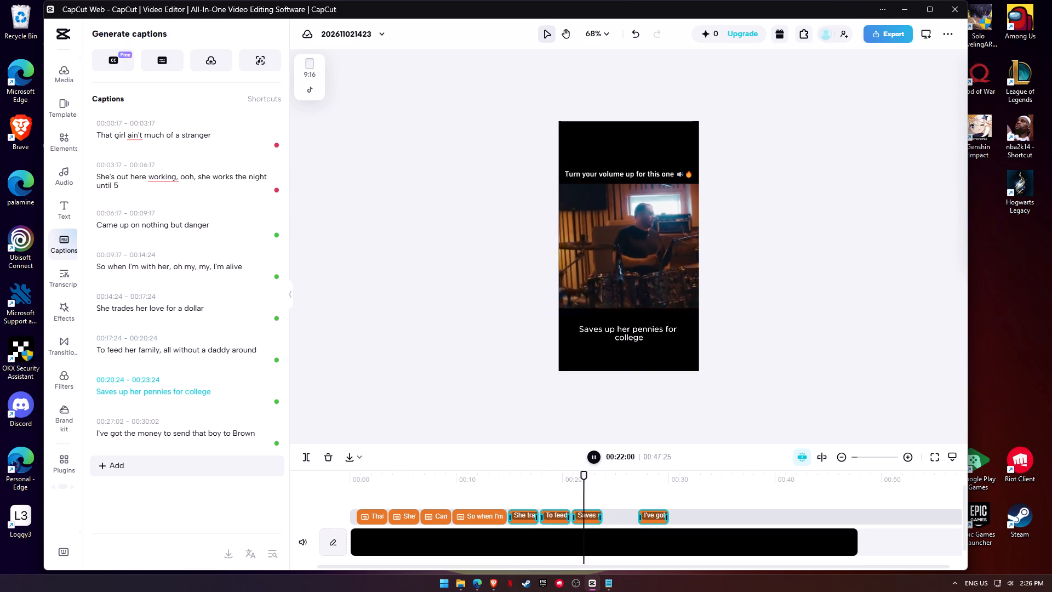
{"action": "left_click", "coordinate": [621, 489]}
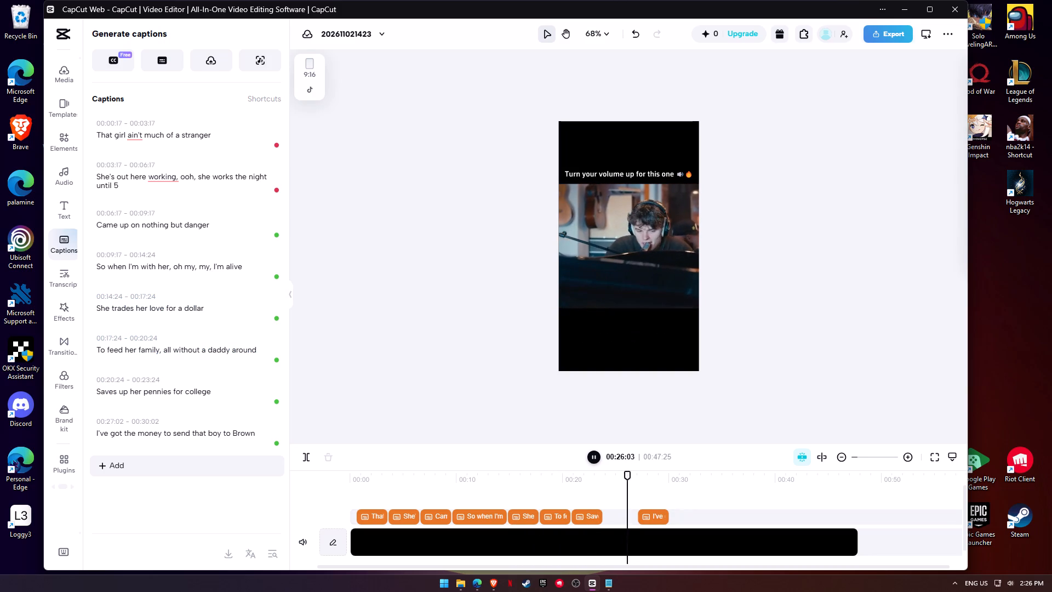
{"action": "left_click", "coordinate": [586, 470]}
{"action": "left_click", "coordinate": [586, 483]}
{"action": "key", "text": "space"}
{"action": "key", "text": "space"}
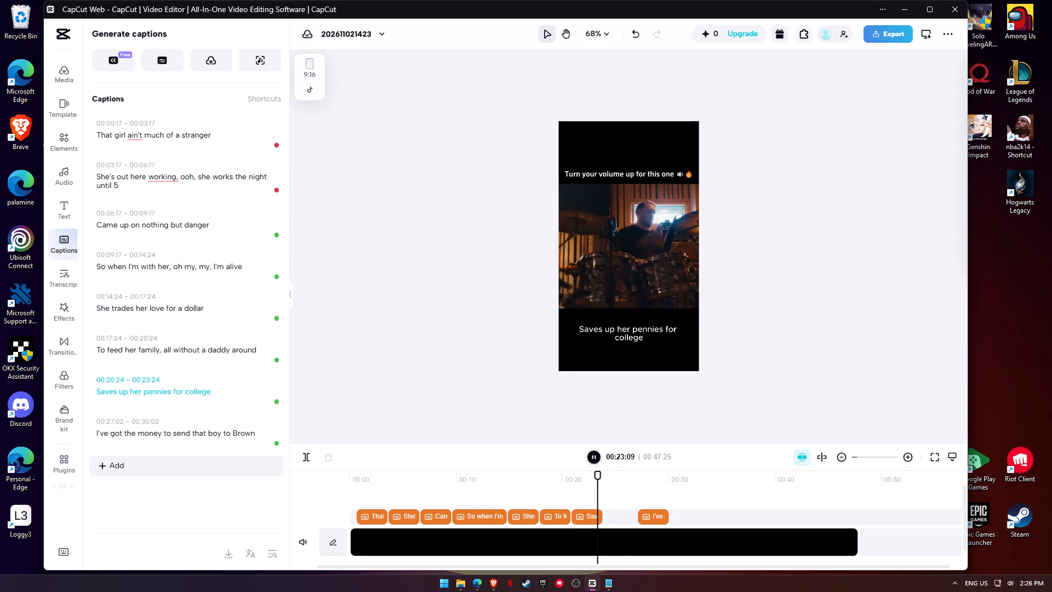
{"action": "key", "text": "space"}
{"action": "left_click_drag", "start_coordinate": [655, 520], "coordinate": [634, 520]}
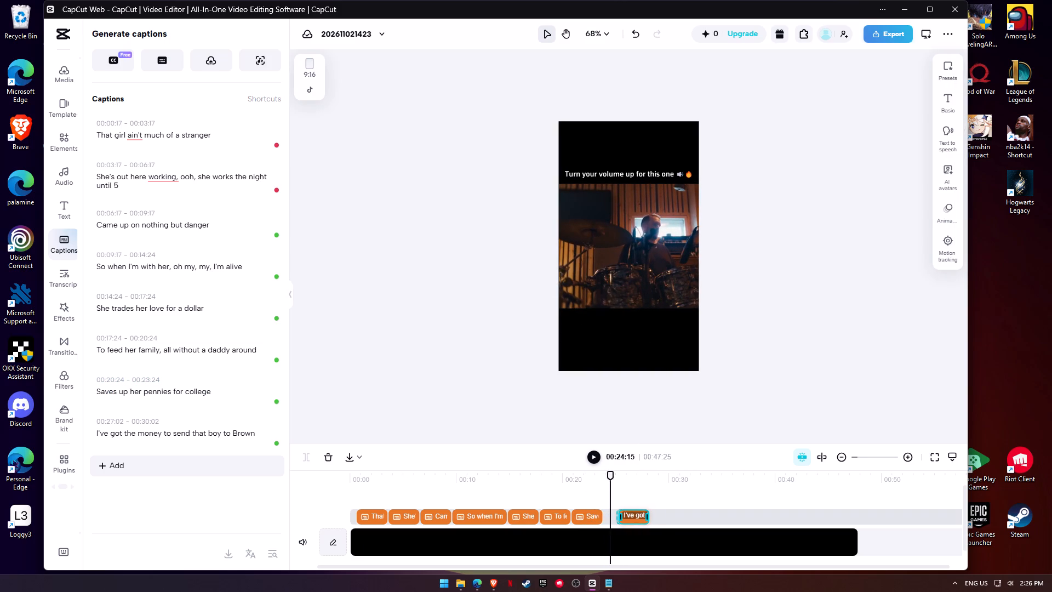
{"action": "left_click_drag", "start_coordinate": [634, 520], "coordinate": [631, 520]}
{"action": "key", "text": "space"}
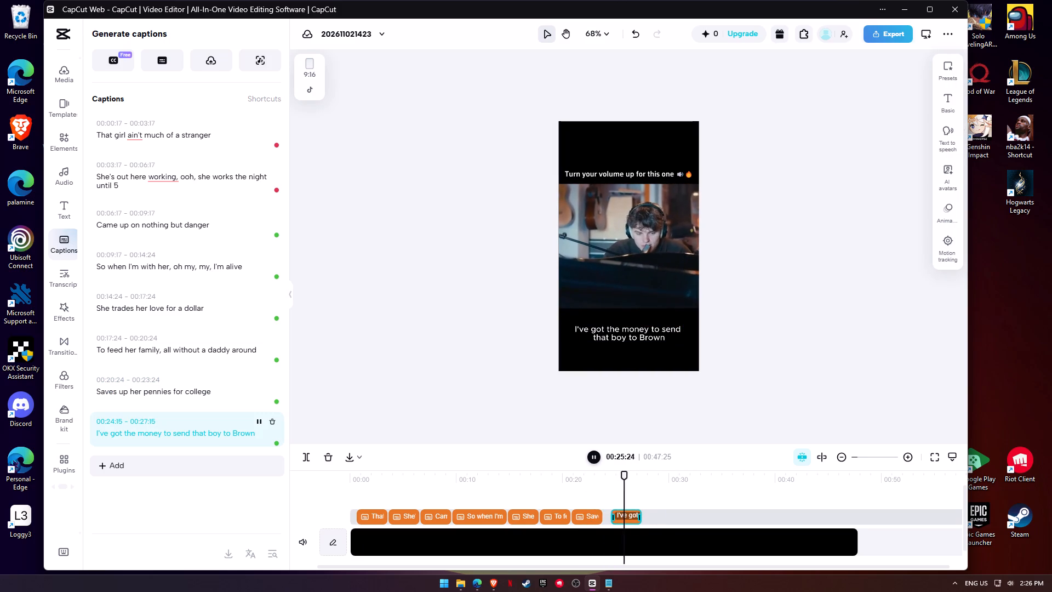
Extend the "I've got the money to send that boy to Brown" caption to end at 00:30:08 and play it back.
{"action": "left_click_drag", "start_coordinate": [639, 517], "coordinate": [659, 519]}
{"action": "key", "text": "space"}
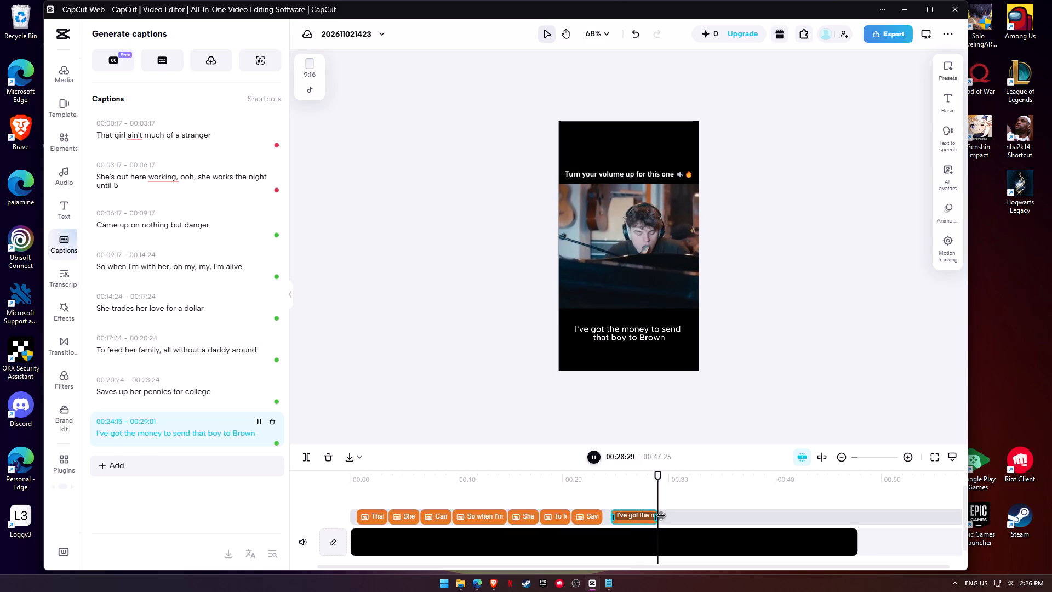
{"action": "key", "text": "space"}
{"action": "left_click_drag", "start_coordinate": [658, 519], "coordinate": [661, 518]}
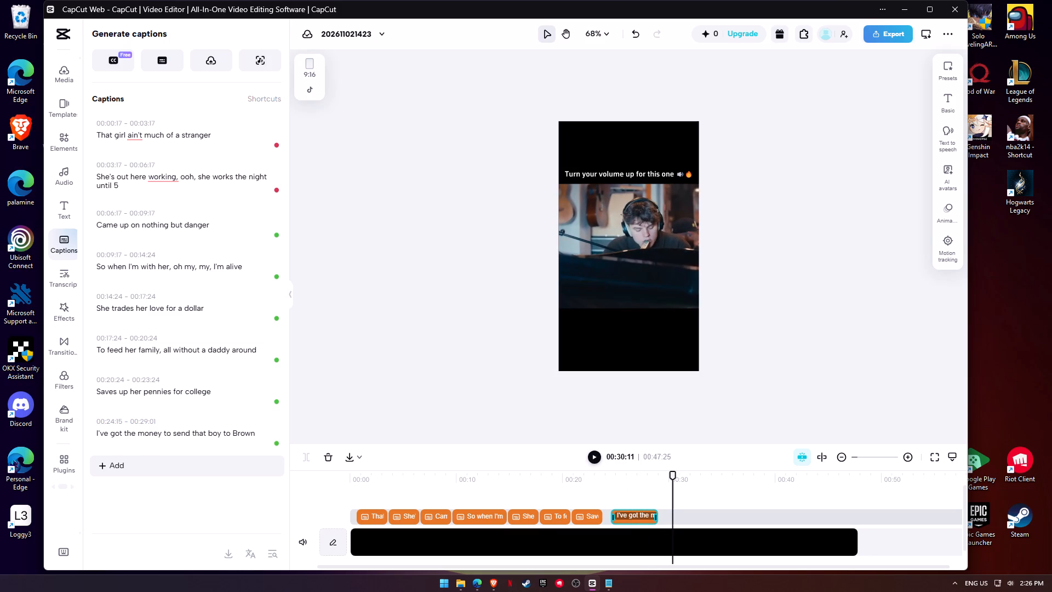
{"action": "left_click_drag", "start_coordinate": [661, 518], "coordinate": [665, 518]}
{"action": "left_click", "coordinate": [665, 518]}
{"action": "left_click", "coordinate": [660, 514]}
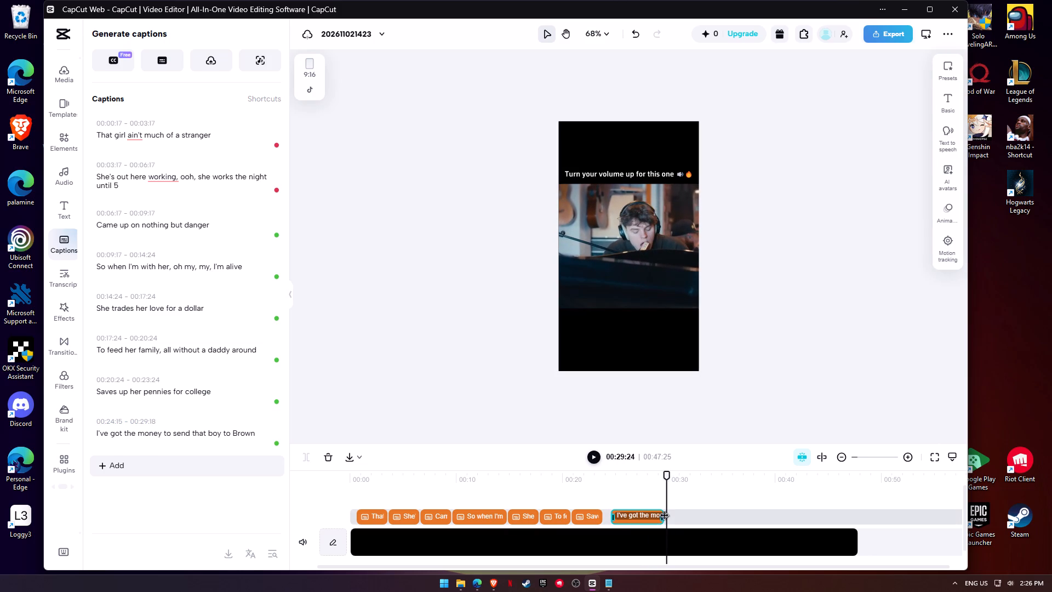
{"action": "left_click_drag", "start_coordinate": [665, 516], "coordinate": [672, 516]}
{"action": "left_click_drag", "start_coordinate": [664, 519], "coordinate": [671, 521]}
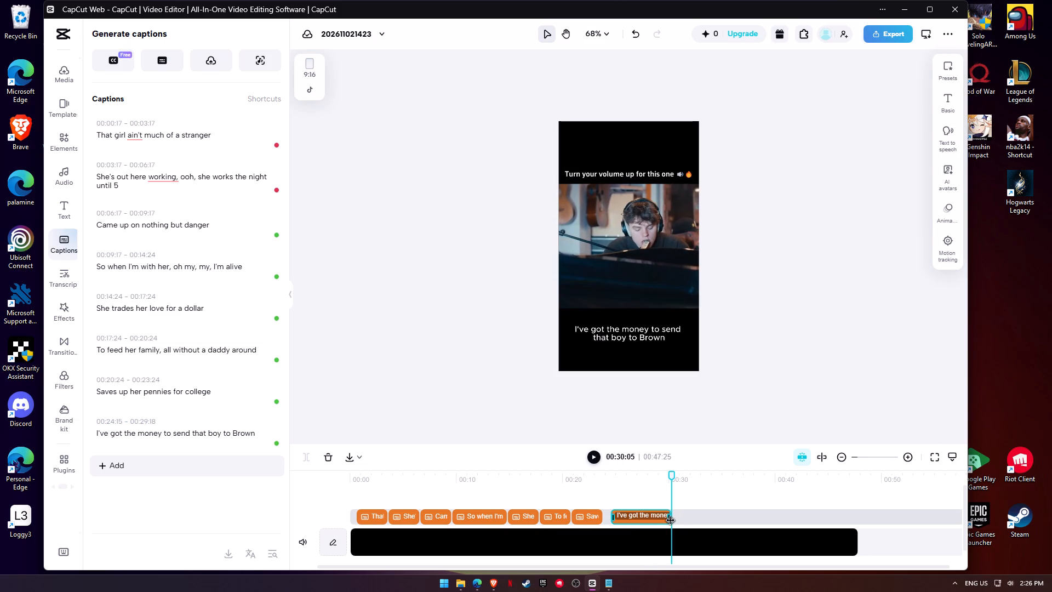
{"action": "left_click_drag", "start_coordinate": [671, 521], "coordinate": [673, 521]}
{"action": "left_click", "coordinate": [651, 483]}
{"action": "key", "text": "space"}
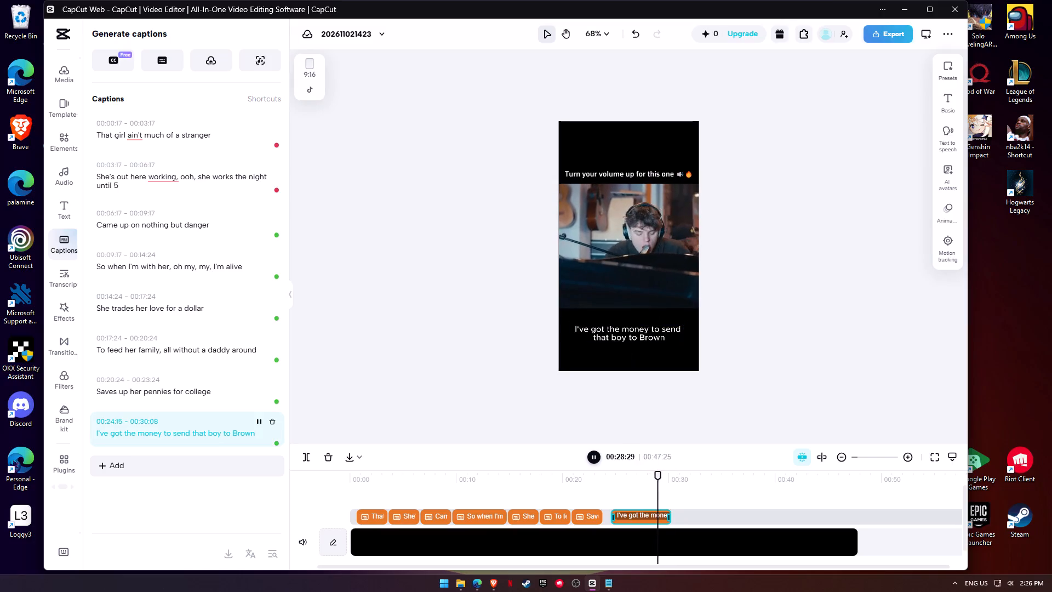
{"action": "key", "text": "space"}
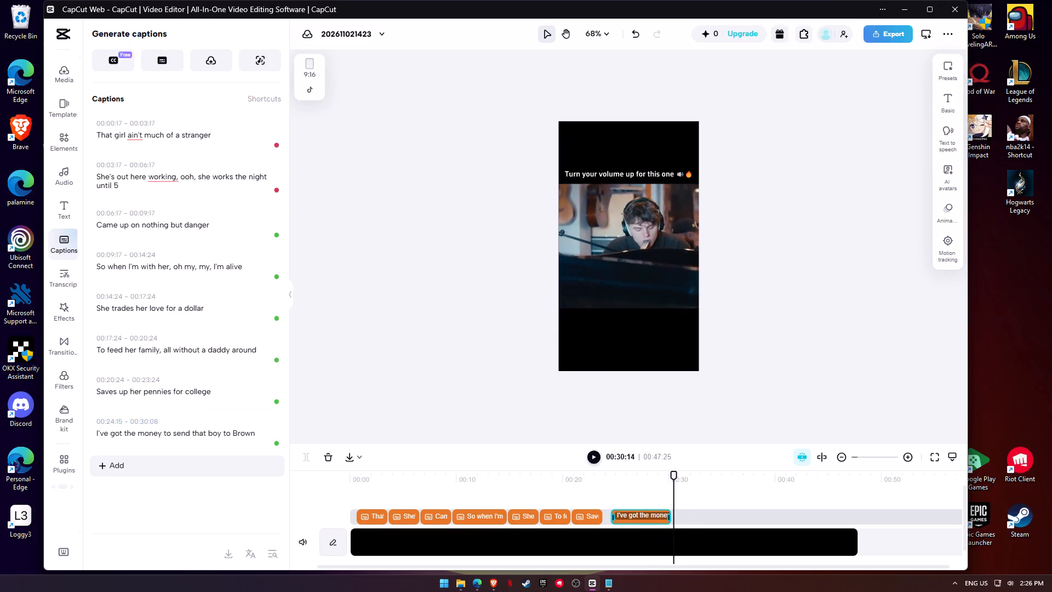
Add a ninth caption with the lyric line "So come on" from the Notepad lyrics.
{"action": "left_click", "coordinate": [133, 468]}
{"action": "key", "text": "alt+Tab"}
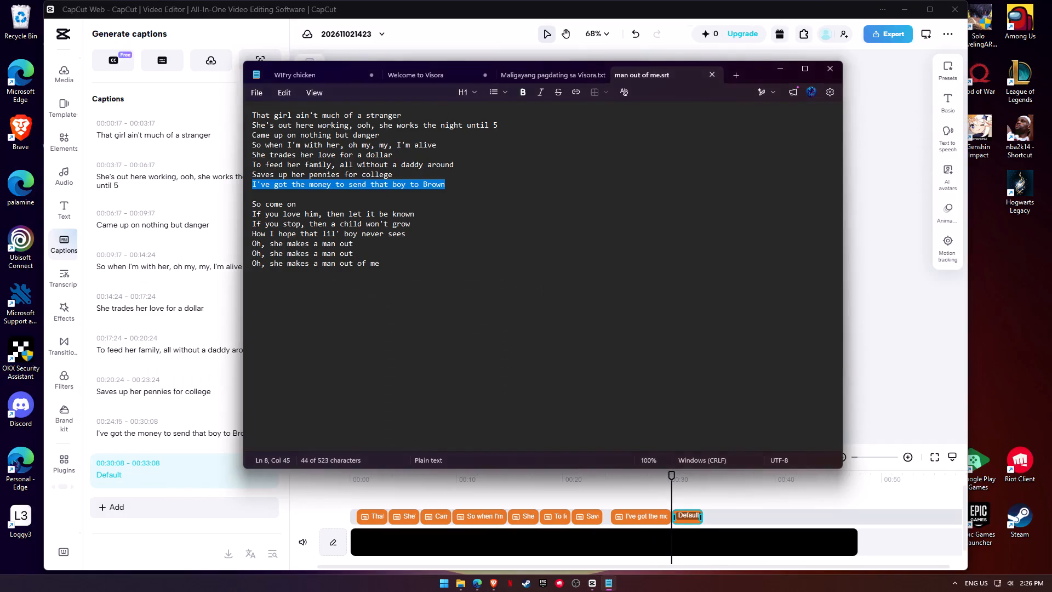
{"action": "left_click_drag", "start_coordinate": [311, 202], "coordinate": [215, 204]}
{"action": "key", "text": "ctrl+c"}
{"action": "left_click", "coordinate": [174, 471]}
{"action": "key", "text": "ctrl+a"}
{"action": "key", "text": "ctrl+v"}
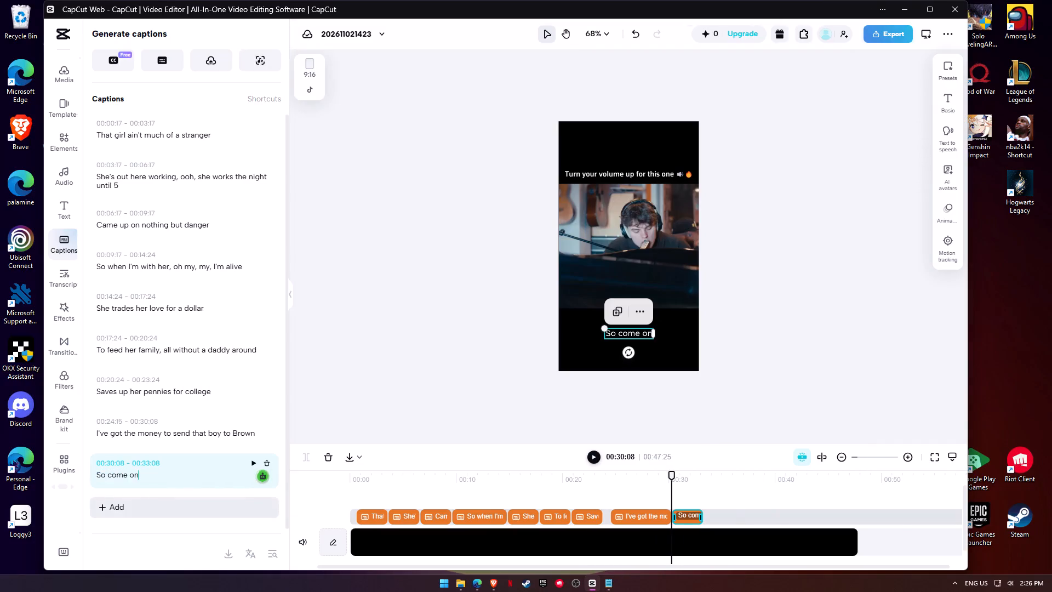
Add a tenth caption with the lyric line "If you love him, then let it be known".
{"action": "left_click", "coordinate": [125, 513]}
{"action": "key", "text": "alt+Tab"}
{"action": "left_click_drag", "start_coordinate": [427, 213], "coordinate": [244, 216]}
{"action": "key", "text": "ctrl+c"}
{"action": "left_click", "coordinate": [126, 520]}
{"action": "key", "text": "ctrl+a"}
{"action": "key", "text": "ctrl+v"}
Add an eleventh caption with the lyric line "If you stop, then a child won't grow".
{"action": "key", "text": "alt+Tab"}
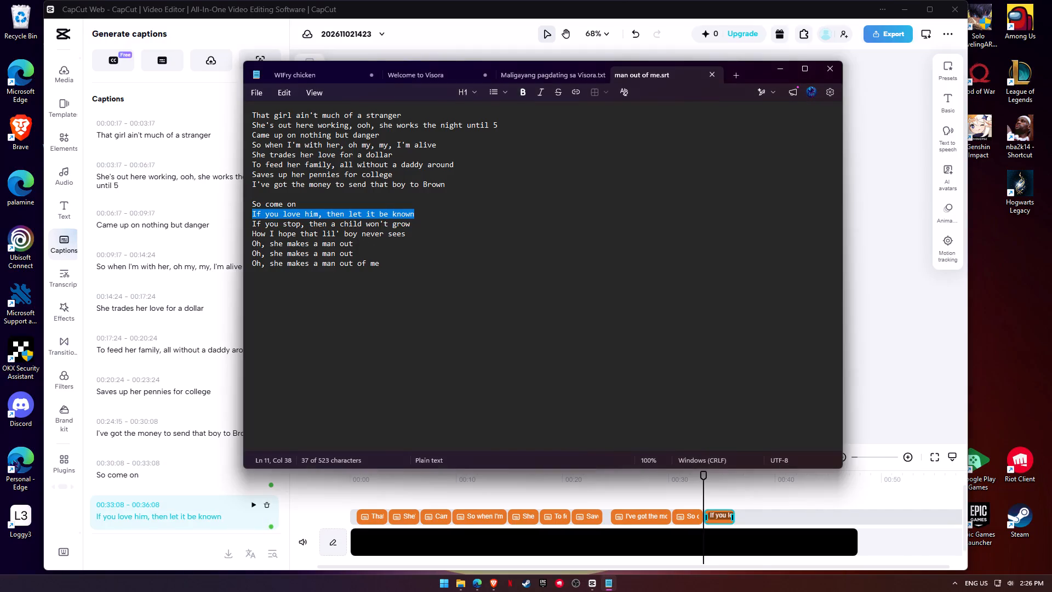
{"action": "left_click_drag", "start_coordinate": [425, 223], "coordinate": [237, 224]}
{"action": "key", "text": "ctrl+c"}
{"action": "key", "text": "alt+Tab"}
{"action": "scroll", "coordinate": [128, 435], "scroll_direction": "down", "scroll_amount": 1}
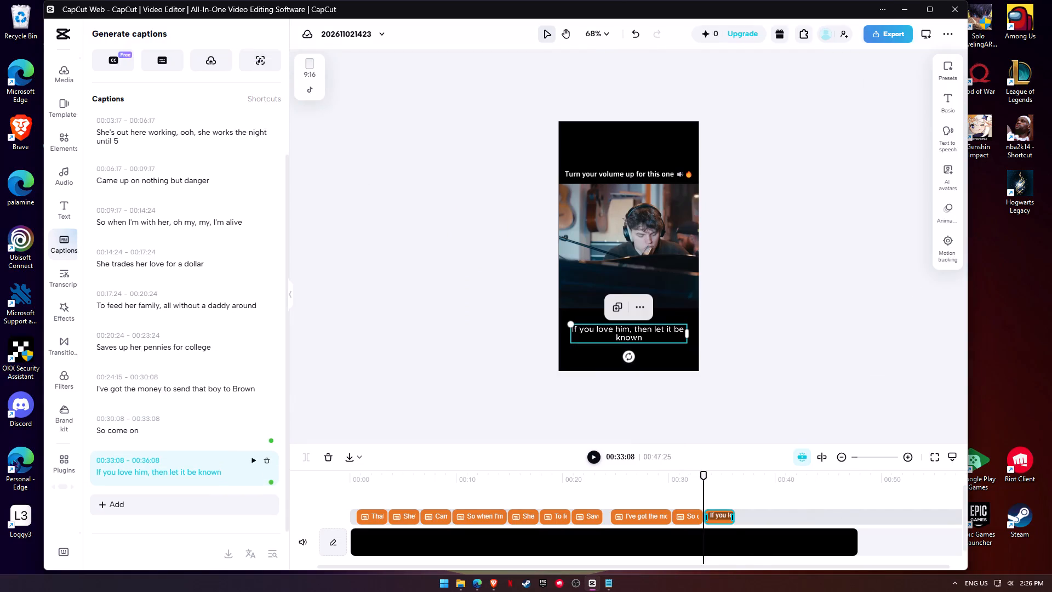
{"action": "left_click", "coordinate": [115, 503]}
{"action": "key", "text": "ctrl+v"}
Add a twelfth caption with the lyric line "How I hope that lil' boy never sees".
{"action": "key", "text": "alt+Tab"}
{"action": "left_click_drag", "start_coordinate": [419, 237], "coordinate": [409, 236]}
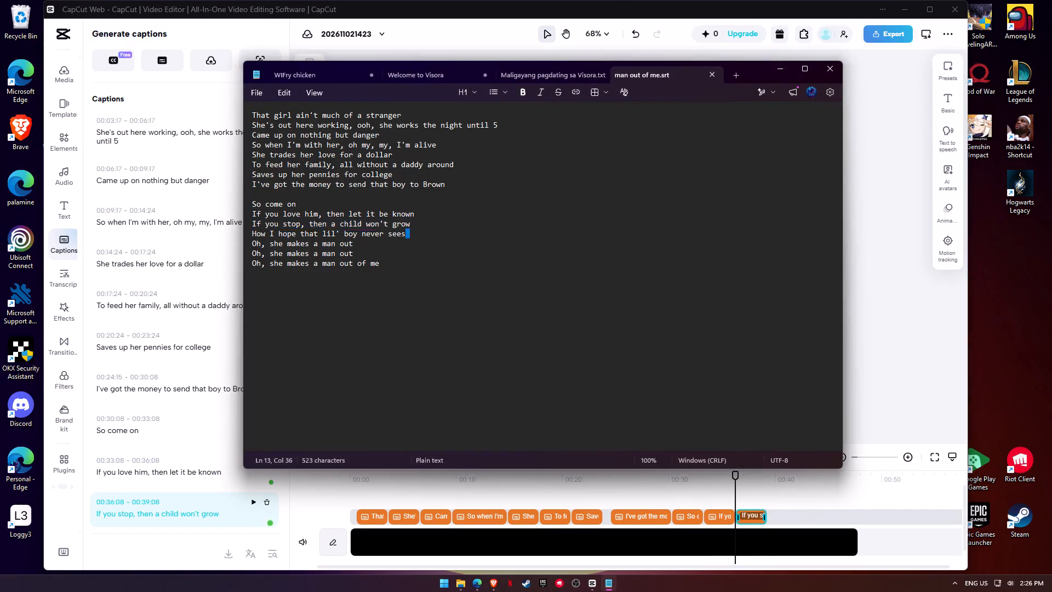
{"action": "left_click_drag", "start_coordinate": [409, 236], "coordinate": [254, 236]}
{"action": "key", "text": "ctrl+c"}
{"action": "key", "text": "alt+Tab"}
{"action": "scroll", "coordinate": [256, 445], "scroll_direction": "down", "scroll_amount": 2}
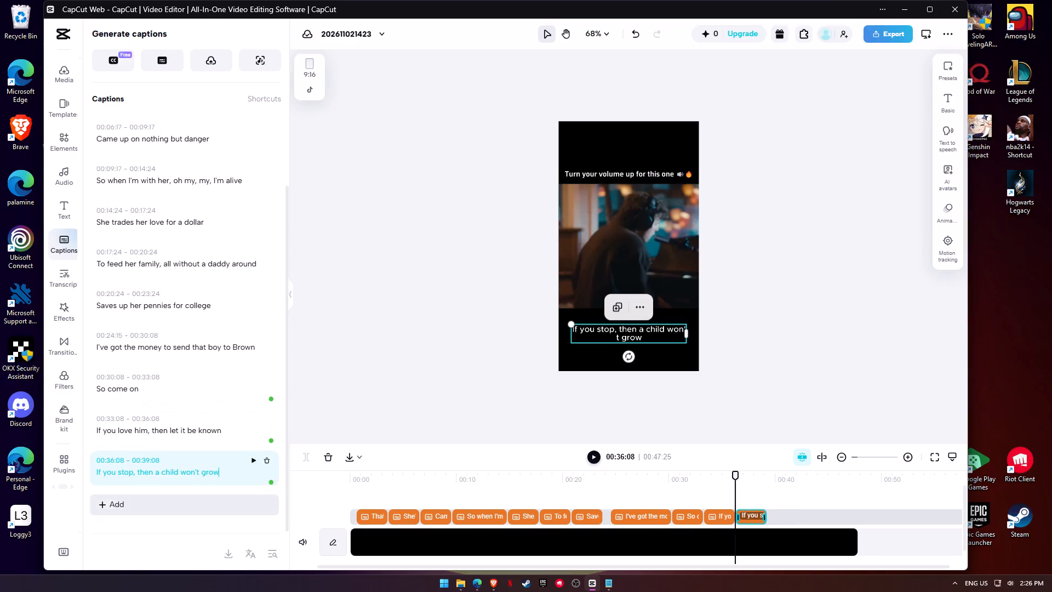
{"action": "left_click", "coordinate": [135, 497]}
{"action": "key", "text": "ctrl+v"}
Add a thirteenth caption with the lyric line "Oh, she makes a man out".
{"action": "key", "text": "alt+Tab"}
{"action": "left_click_drag", "start_coordinate": [374, 247], "coordinate": [226, 246]}
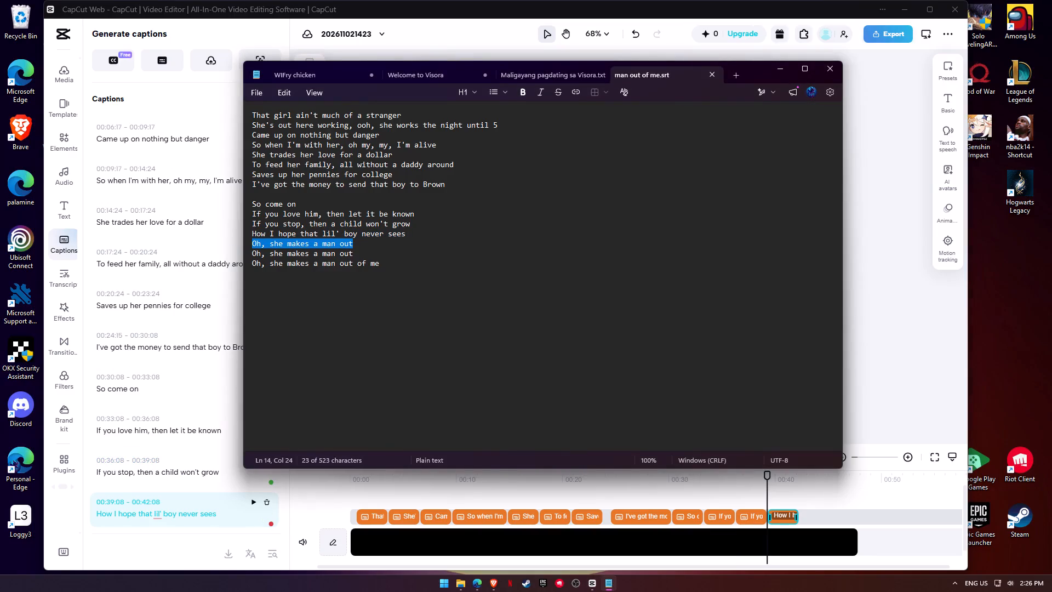
{"action": "key", "text": "ctrl+c"}
{"action": "key", "text": "alt+Tab"}
{"action": "scroll", "coordinate": [213, 493], "scroll_direction": "down", "scroll_amount": 2}
{"action": "left_click", "coordinate": [105, 501]}
{"action": "key", "text": "ctrl+v"}
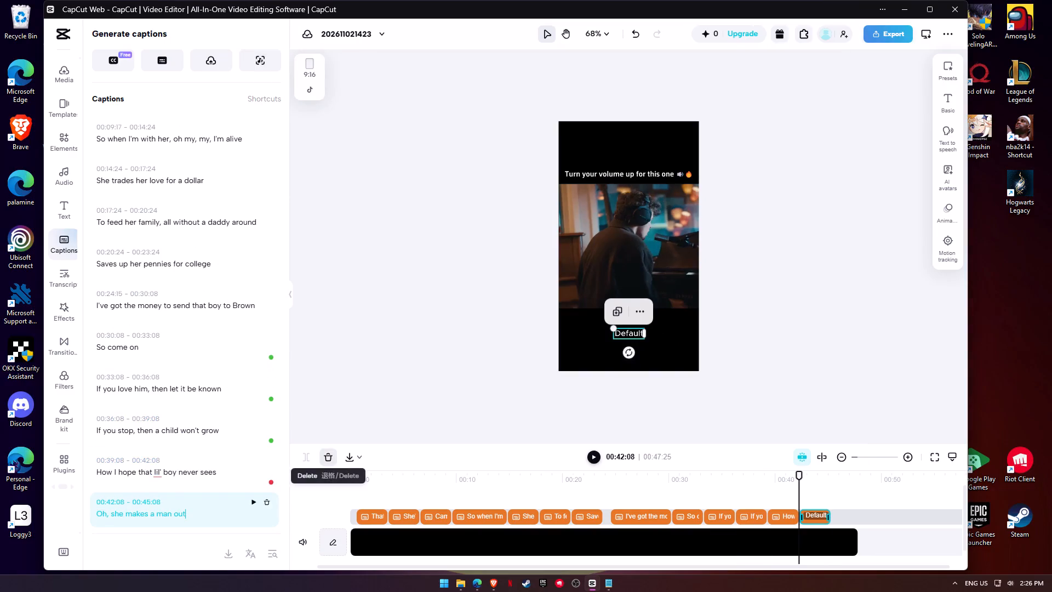
Add a fourteenth caption repeating the lyric line "Oh, she makes a man out".
{"action": "key", "text": "alt+Tab"}
{"action": "left_click_drag", "start_coordinate": [364, 249], "coordinate": [221, 249]}
{"action": "key", "text": "ctrl+c"}
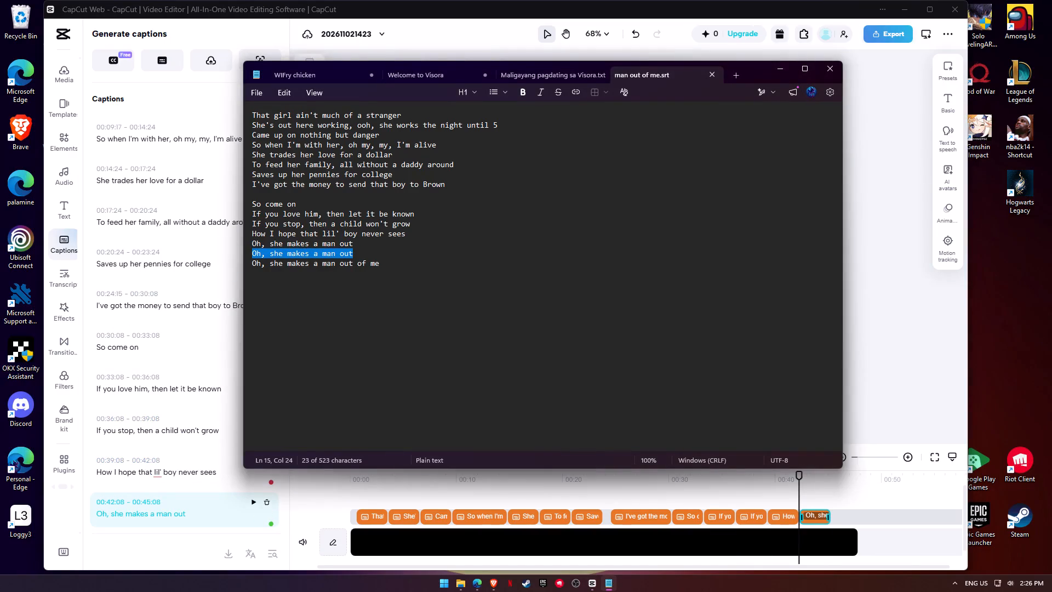
{"action": "key", "text": "alt+Tab"}
{"action": "scroll", "coordinate": [152, 515], "scroll_direction": "down", "scroll_amount": 3}
{"action": "left_click", "coordinate": [136, 509]}
{"action": "key", "text": "ctrl+v"}
Add a fifteenth caption with the closing lyric line "Oh, she makes a man out of me".
{"action": "key", "text": "alt+Tab"}
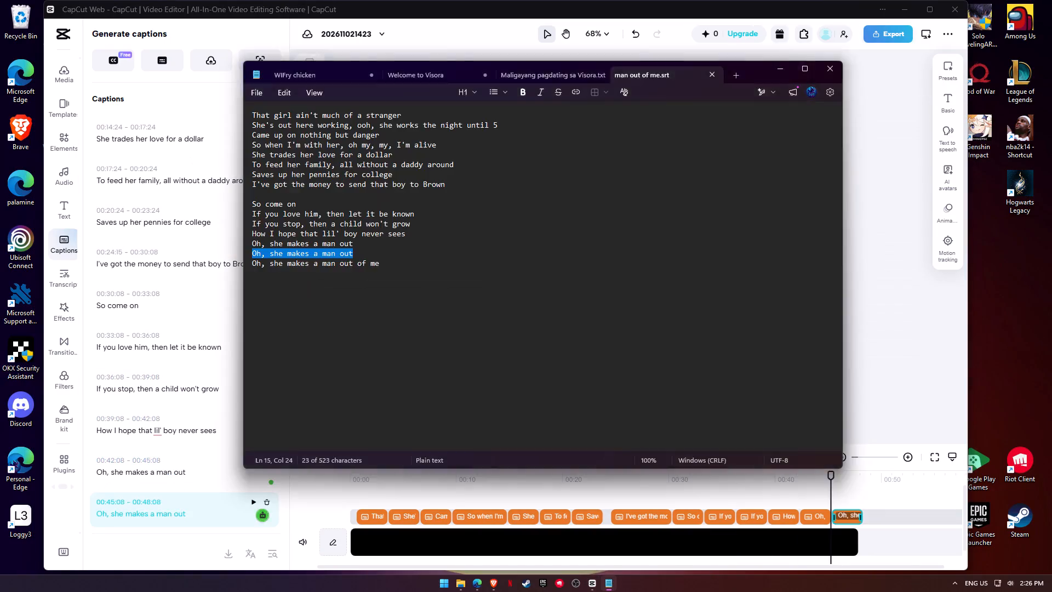
{"action": "left_click_drag", "start_coordinate": [391, 260], "coordinate": [235, 260]}
{"action": "key", "text": "ctrl+c"}
{"action": "key", "text": "alt+Tab"}
{"action": "scroll", "coordinate": [165, 498], "scroll_direction": "down", "scroll_amount": 2}
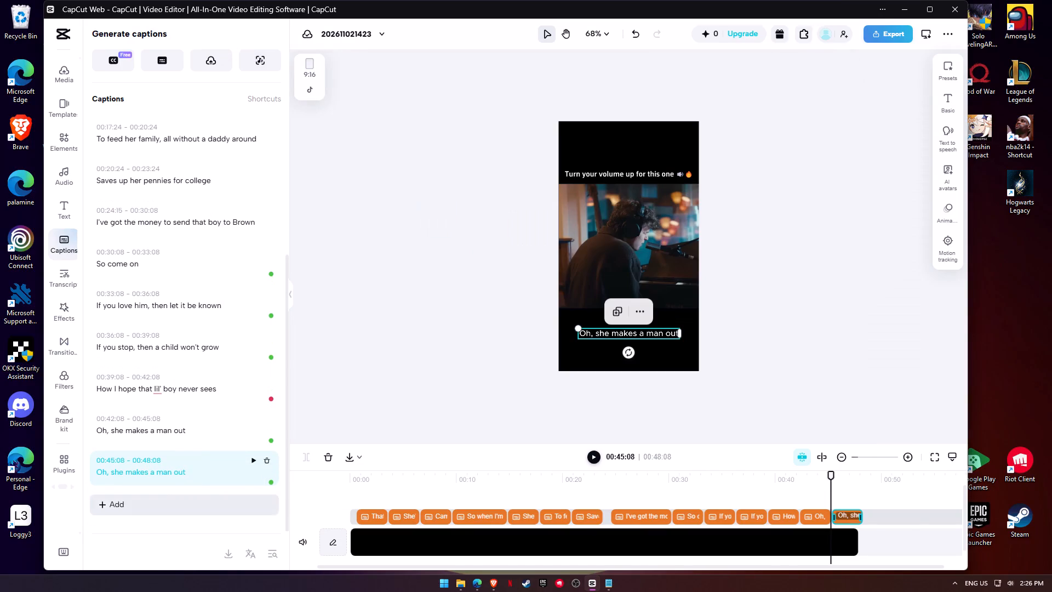
{"action": "left_click", "coordinate": [119, 503]}
{"action": "key", "text": "ctrl+v"}
Play back from about 00:24:12 and shorten the "So come on" caption to end at 00:32:04.
{"action": "left_click", "coordinate": [609, 477]}
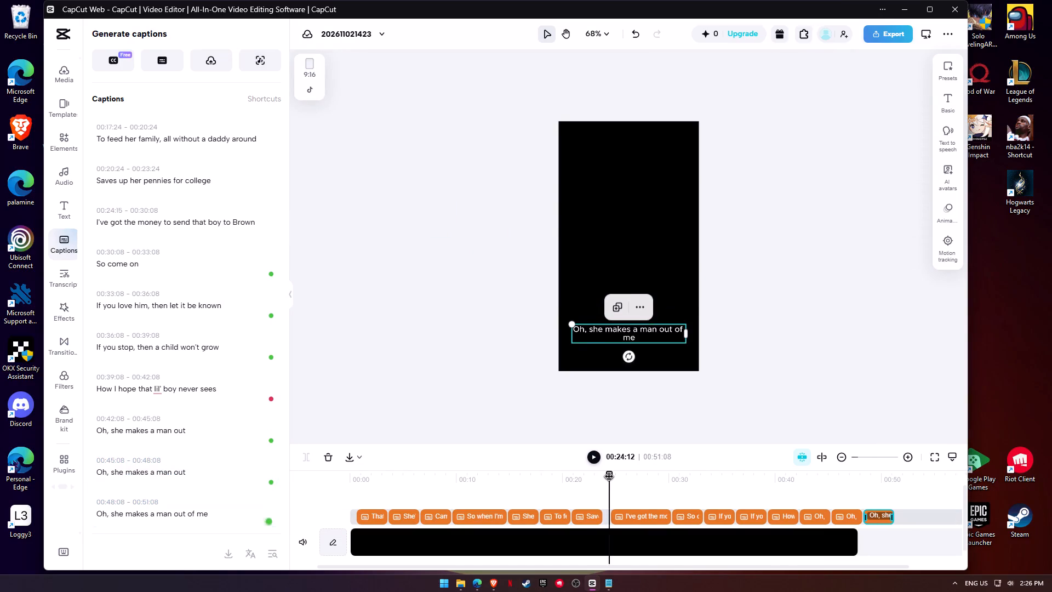
{"action": "key", "text": "space"}
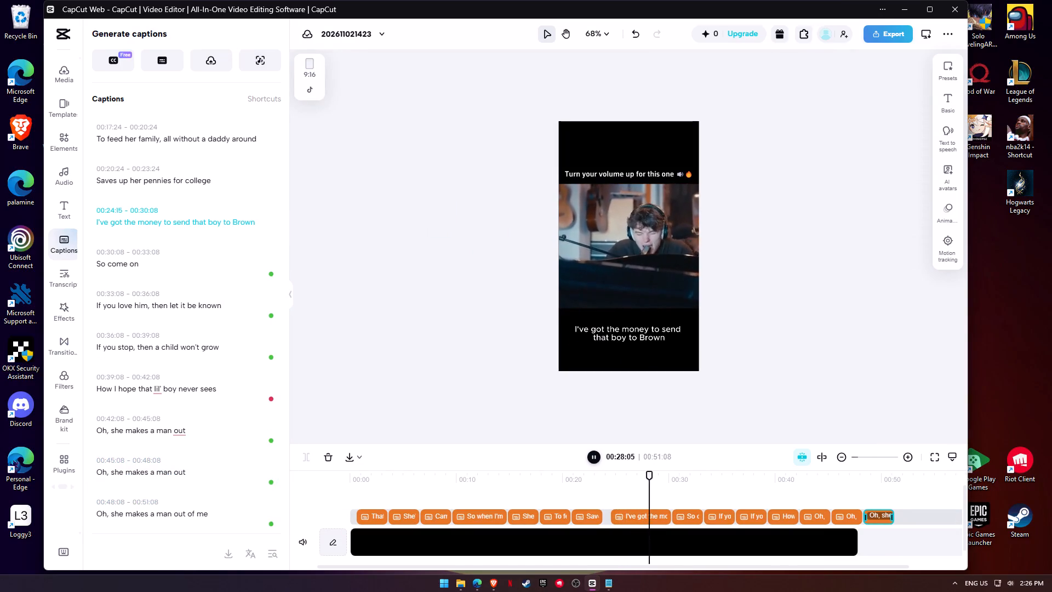
{"action": "scroll", "coordinate": [922, 522], "scroll_direction": "up", "scroll_amount": 2, "text": "ctrl"}
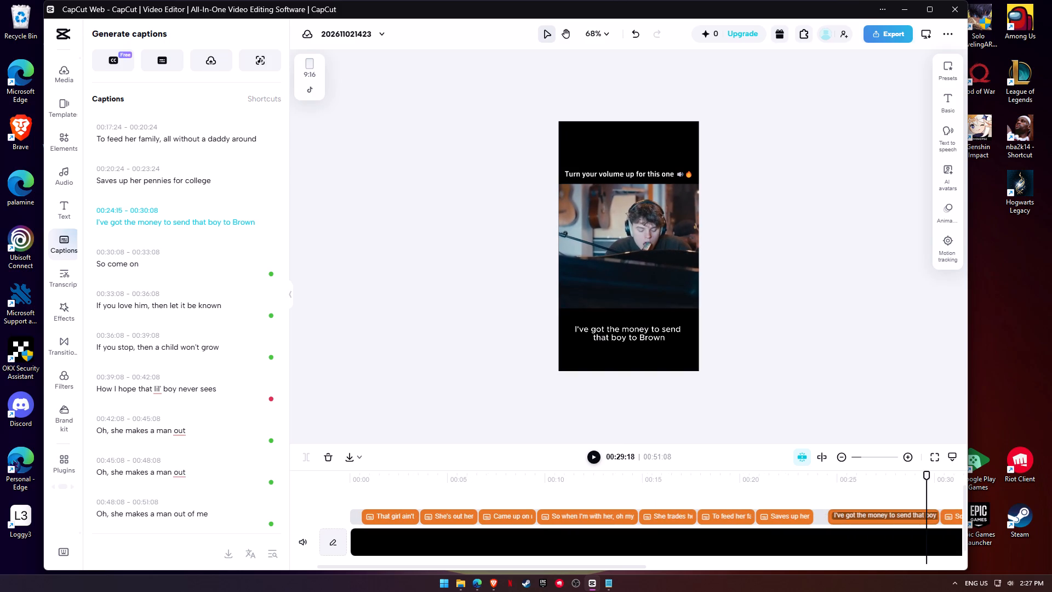
{"action": "scroll", "coordinate": [839, 522], "scroll_direction": "up", "scroll_amount": 1, "text": "ctrl"}
{"action": "key", "text": "space"}
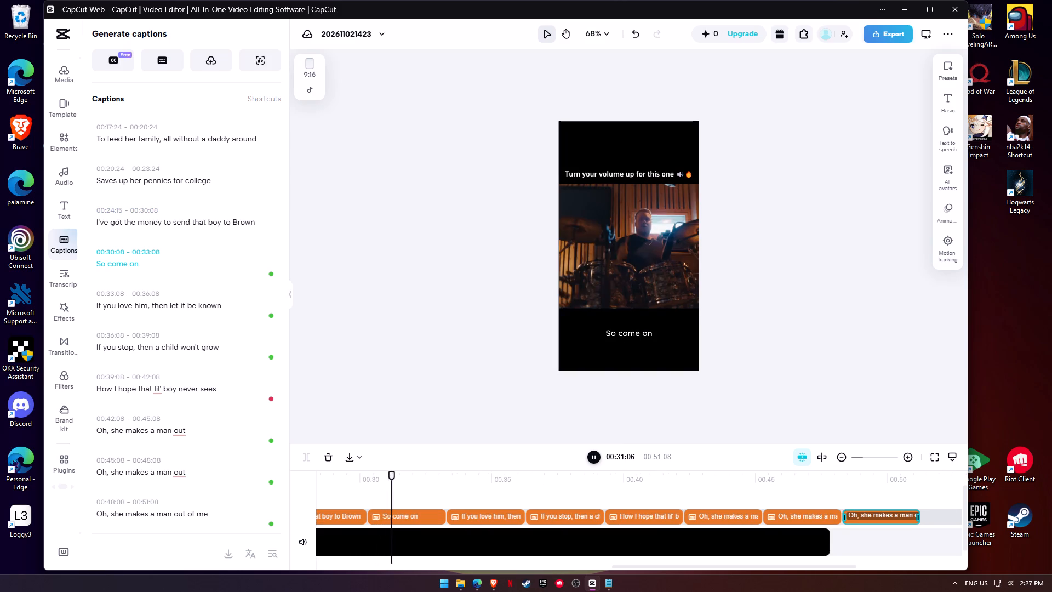
{"action": "key", "text": "space"}
{"action": "left_click", "coordinate": [437, 514]}
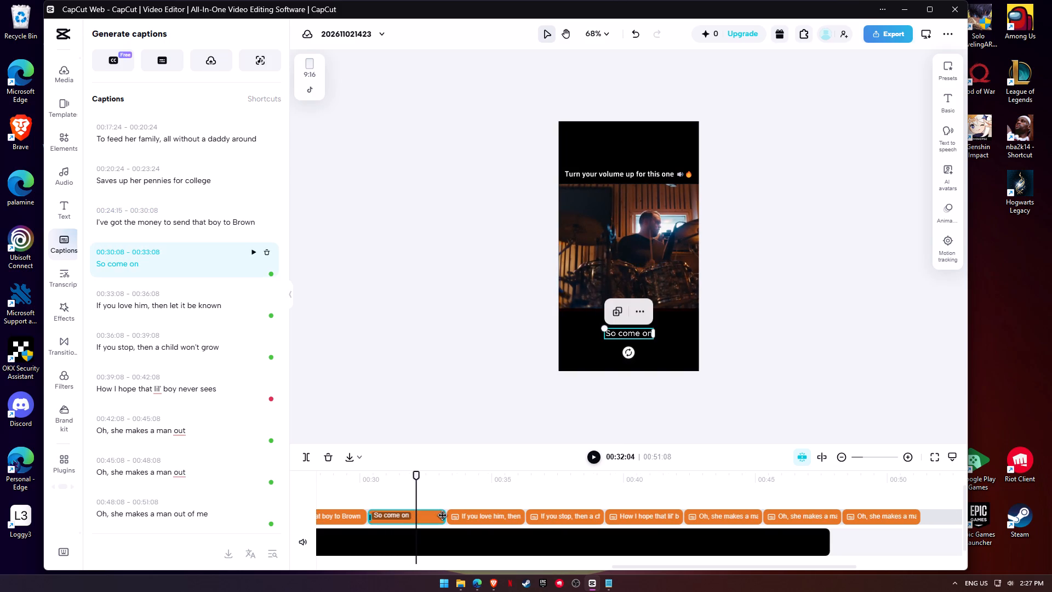
{"action": "left_click_drag", "start_coordinate": [443, 516], "coordinate": [415, 516]}
Move "If you love him, then let it be known" to start at 00:32:04 and "If you stop, then a child won't grow" to start at 00:35:04.
{"action": "left_click_drag", "start_coordinate": [497, 516], "coordinate": [469, 516]}
{"action": "left_click", "coordinate": [369, 482]}
{"action": "key", "text": "space"}
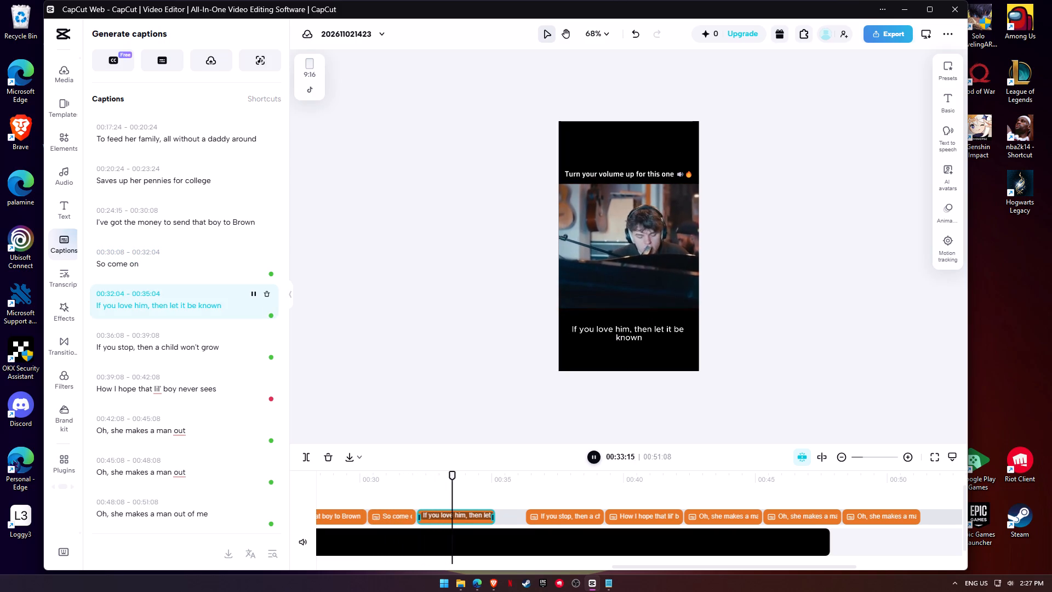
{"action": "left_click_drag", "start_coordinate": [550, 519], "coordinate": [519, 519]}
{"action": "key", "text": "space"}
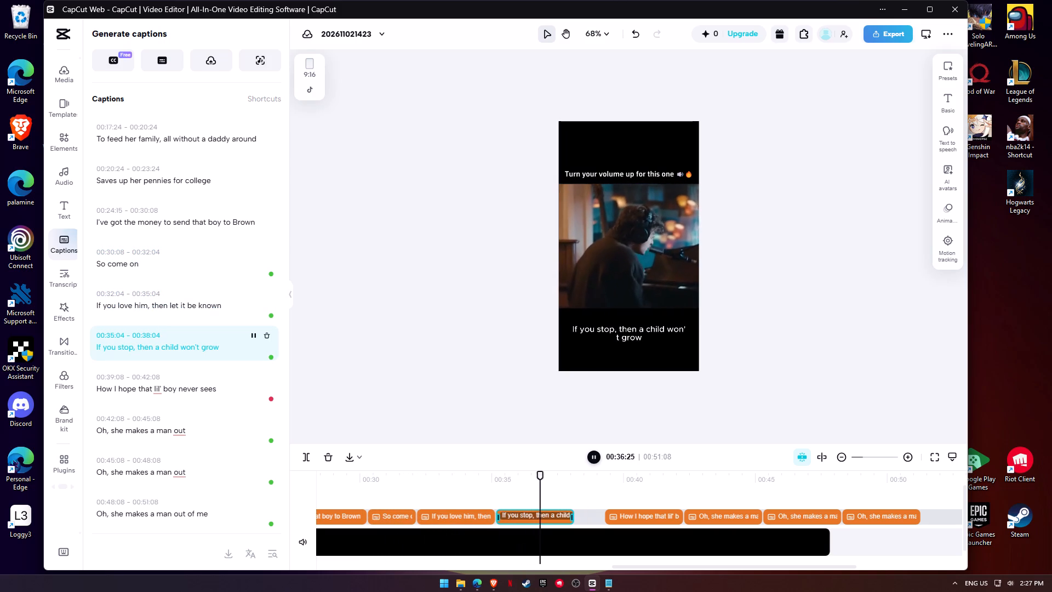
Move the "How I hope that lil' boy never sees" caption to start at 00:38:04, directly after the preceding caption.
{"action": "key", "text": "space"}
{"action": "left_click_drag", "start_coordinate": [644, 514], "coordinate": [598, 514]}
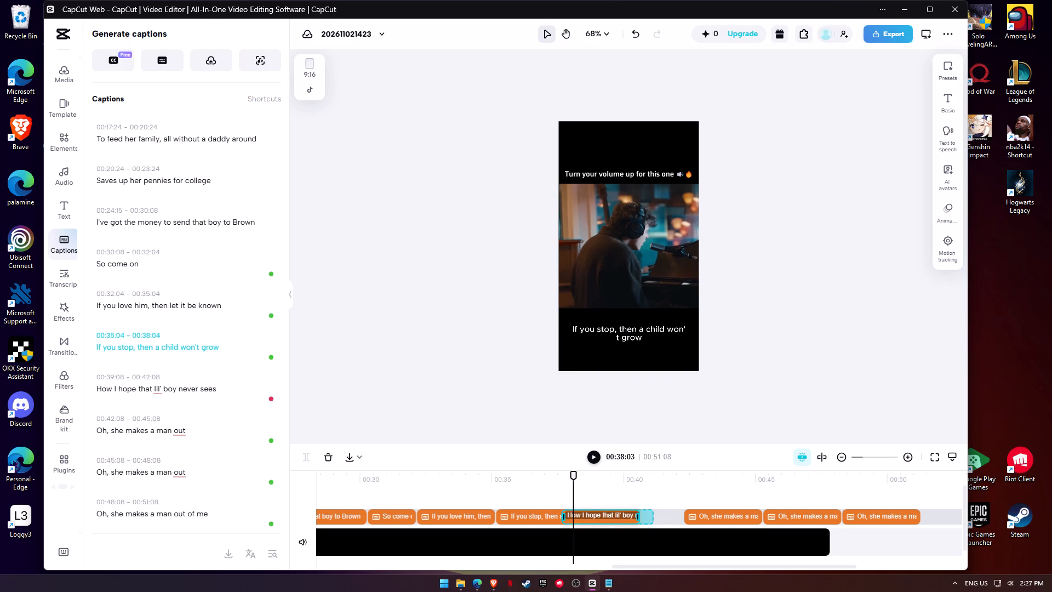
{"action": "left_click_drag", "start_coordinate": [598, 514], "coordinate": [611, 516]}
{"action": "key", "text": "space"}
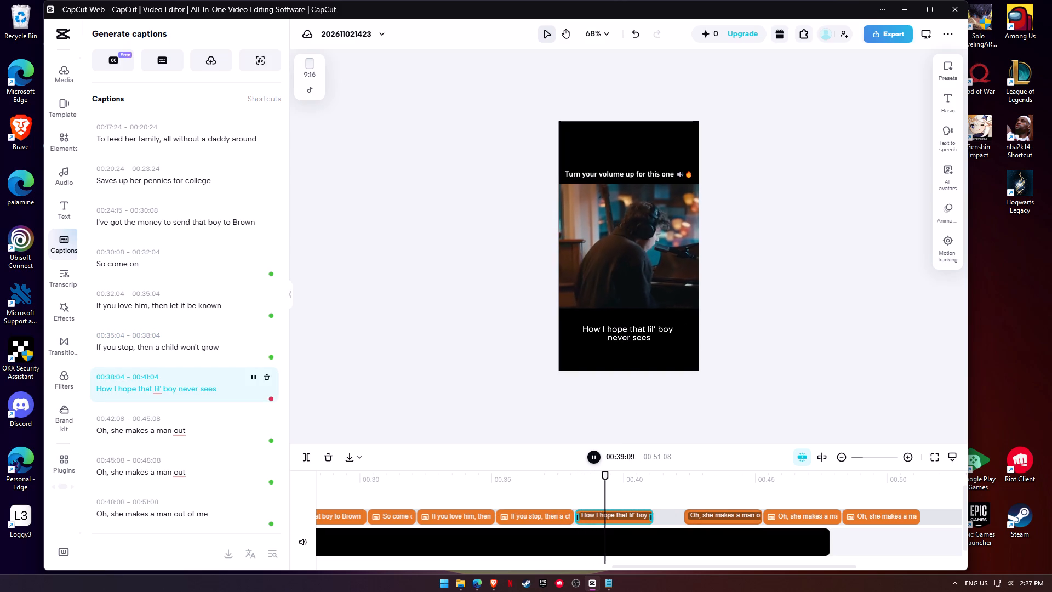
Move the first "Oh, she makes a man out" caption to start at 00:41:18 and extend the preceding caption to meet it.
{"action": "left_click_drag", "start_coordinate": [706, 515], "coordinate": [680, 515]}
{"action": "key", "text": "space"}
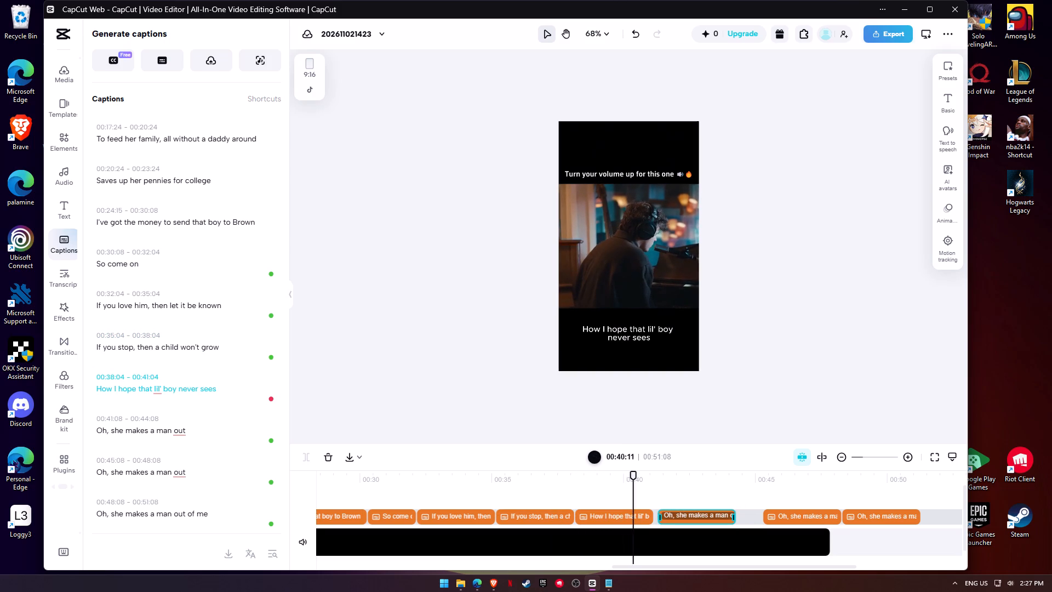
{"action": "key", "text": "space"}
{"action": "left_click_drag", "start_coordinate": [676, 512], "coordinate": [685, 512]}
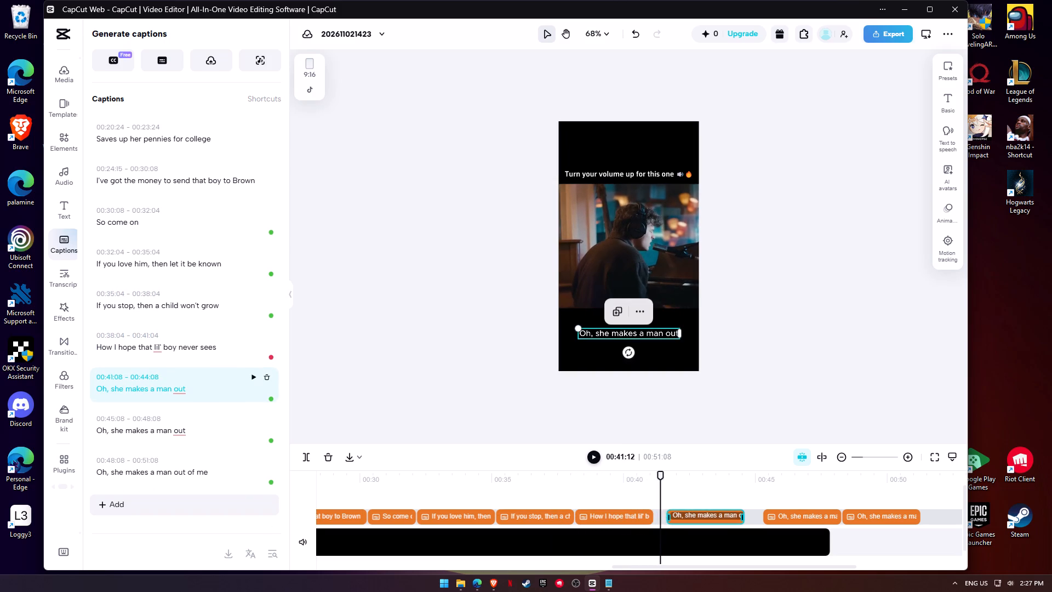
{"action": "left_click_drag", "start_coordinate": [653, 515], "coordinate": [665, 515]}
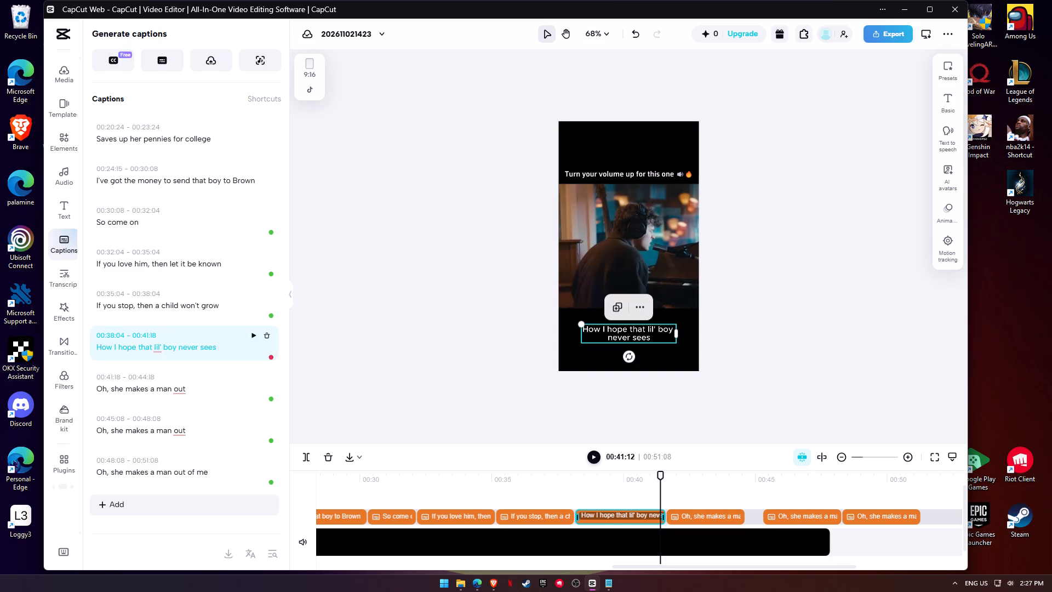
Retime the first "Oh, she makes a man out" caption to start at 00:42:10 and extend the preceding caption to 00:41:24.
{"action": "left_click", "coordinate": [608, 481]}
{"action": "key", "text": "space"}
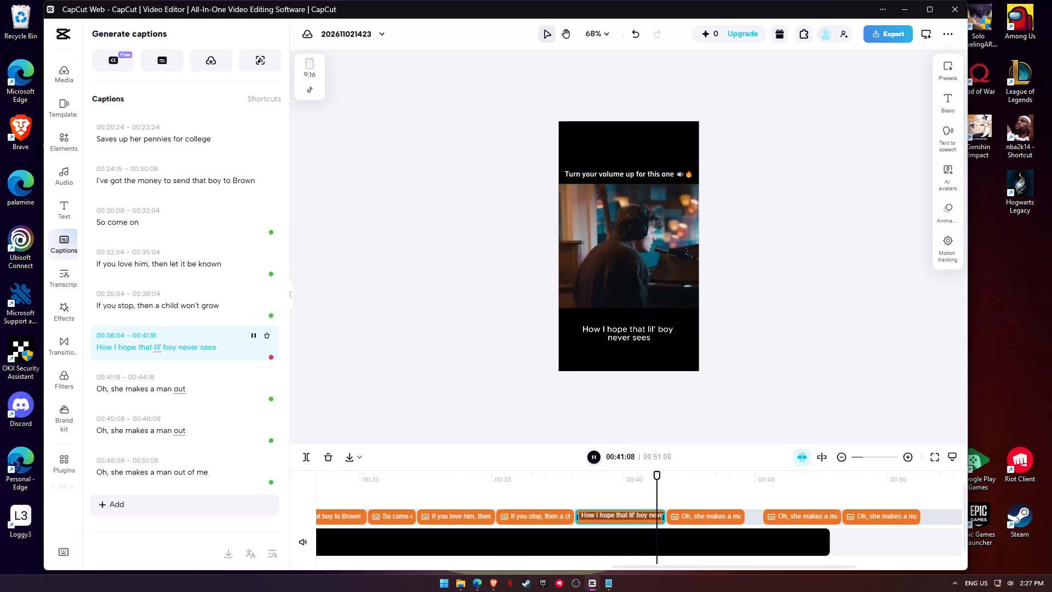
{"action": "key", "text": "space"}
{"action": "left_click_drag", "start_coordinate": [703, 515], "coordinate": [713, 515]}
{"action": "left_click_drag", "start_coordinate": [677, 515], "coordinate": [685, 515]}
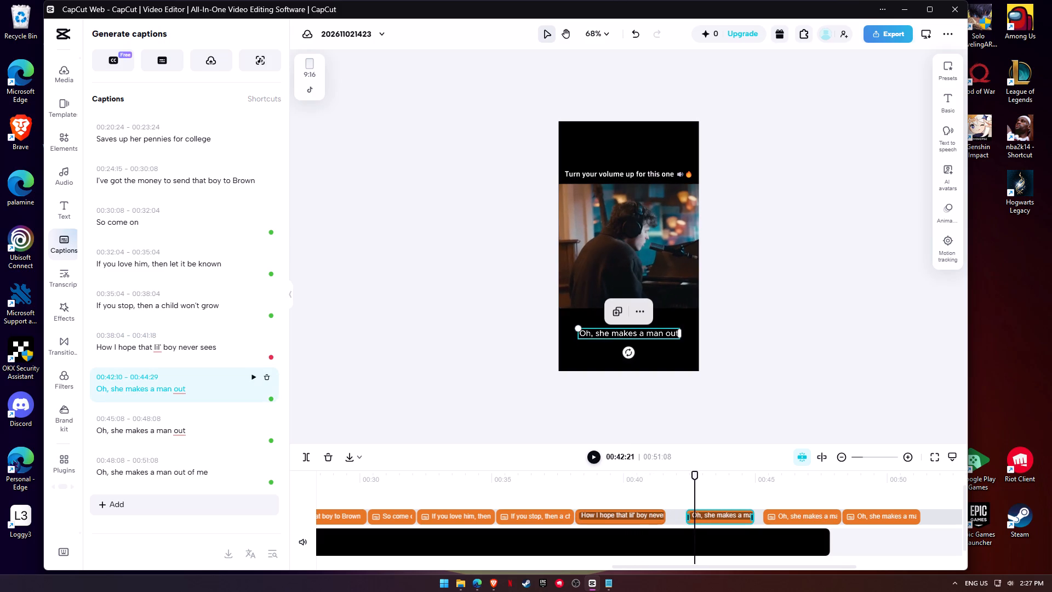
{"action": "left_click_drag", "start_coordinate": [666, 518], "coordinate": [672, 518]}
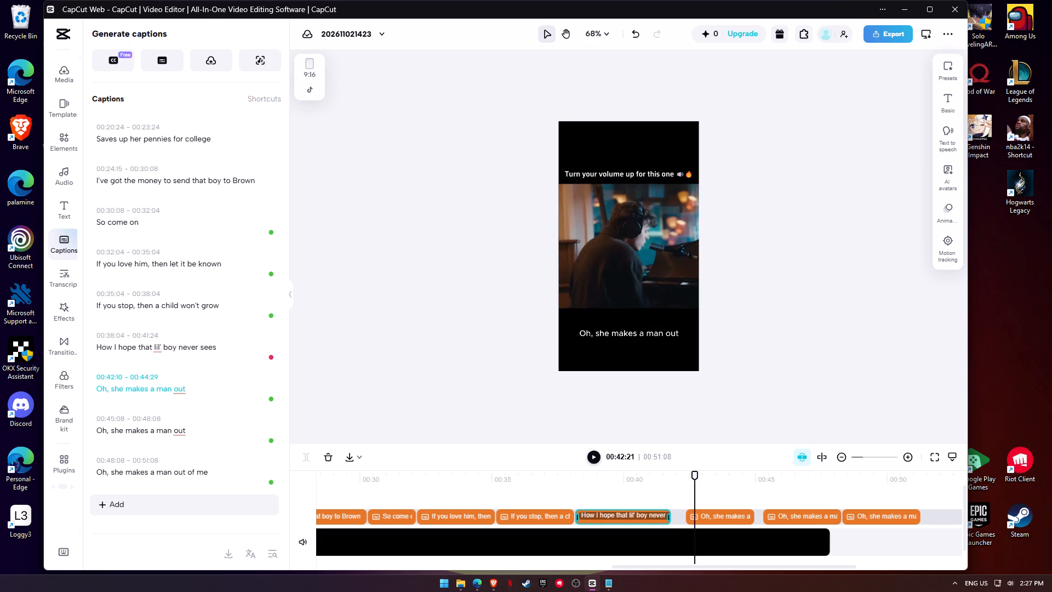
Play back the first "Oh, she makes a man out" caption and trim its end to 00:44:05.
{"action": "left_click", "coordinate": [644, 481]}
{"action": "key", "text": "space"}
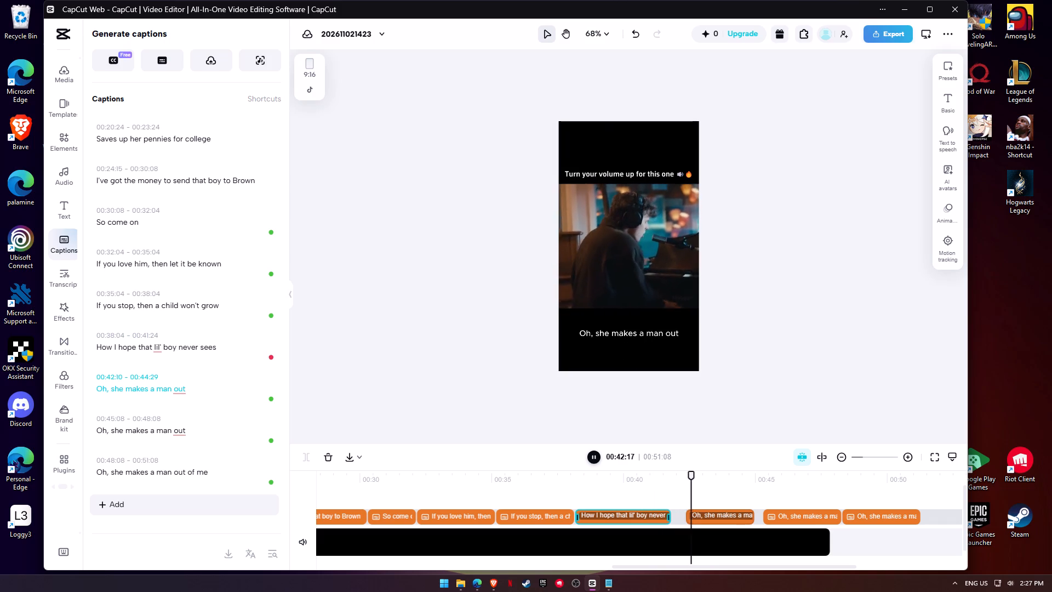
{"action": "key", "text": "space"}
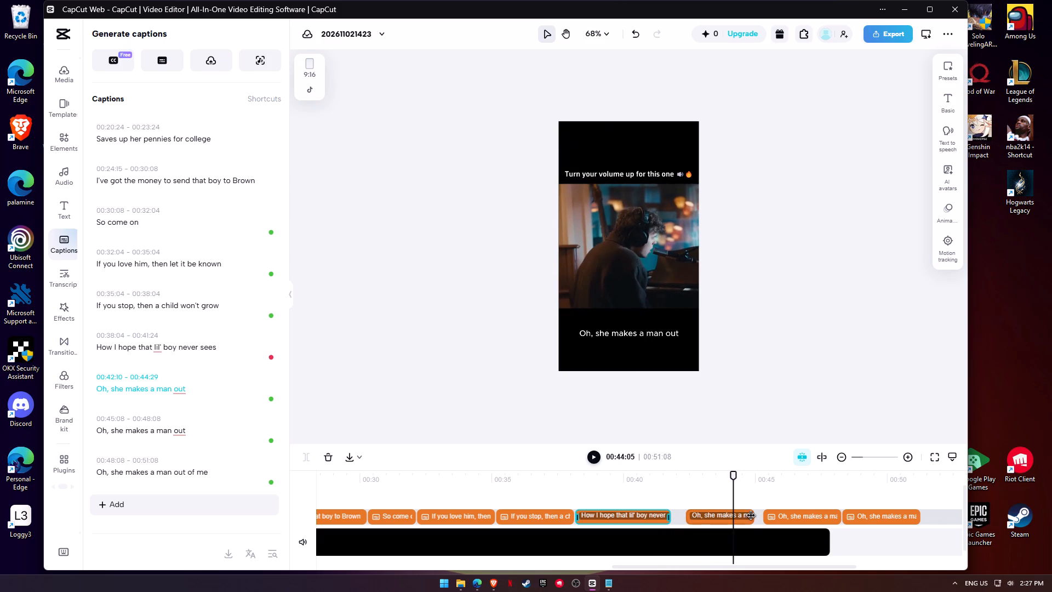
{"action": "left_click_drag", "start_coordinate": [751, 516], "coordinate": [735, 514]}
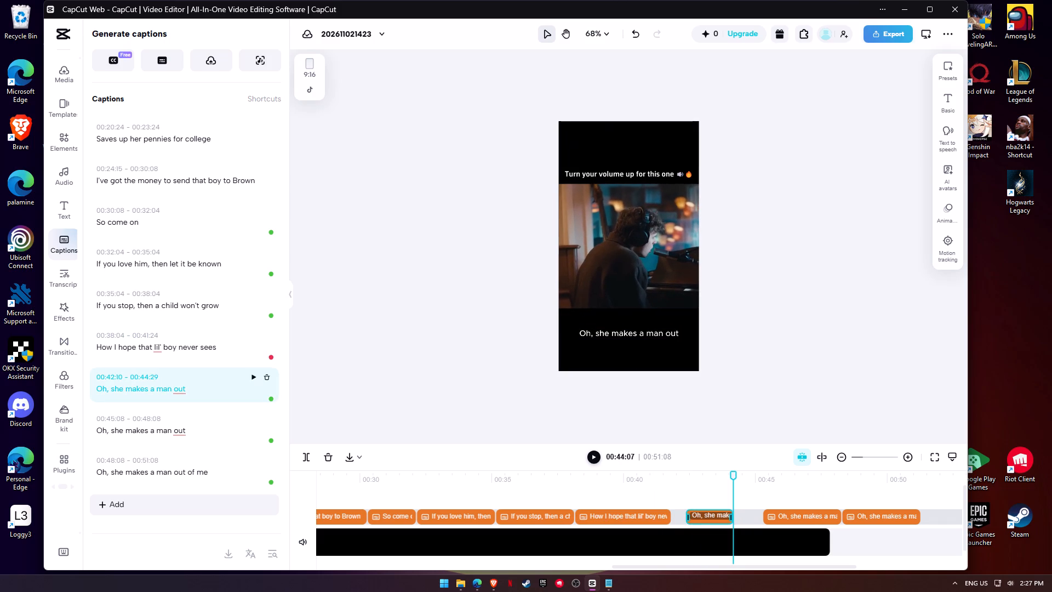
Move the second "Oh, she makes a man out" caption to start at 00:44:05 and trim it to end at 00:45:28.
{"action": "left_click_drag", "start_coordinate": [805, 513], "coordinate": [779, 513]}
{"action": "key", "text": "space"}
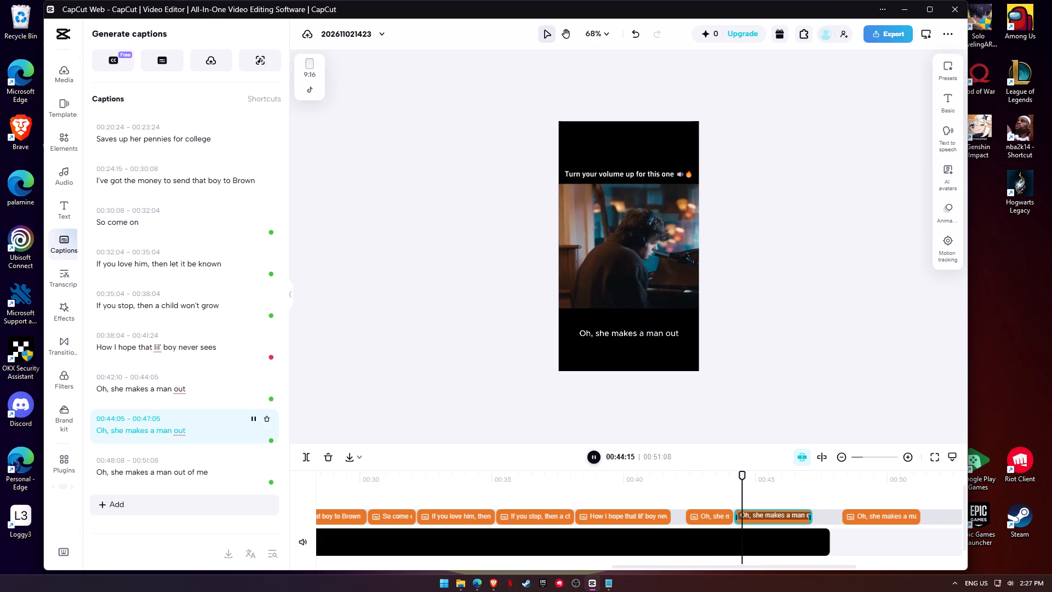
{"action": "key", "text": "space"}
{"action": "left_click_drag", "start_coordinate": [811, 516], "coordinate": [782, 514]}
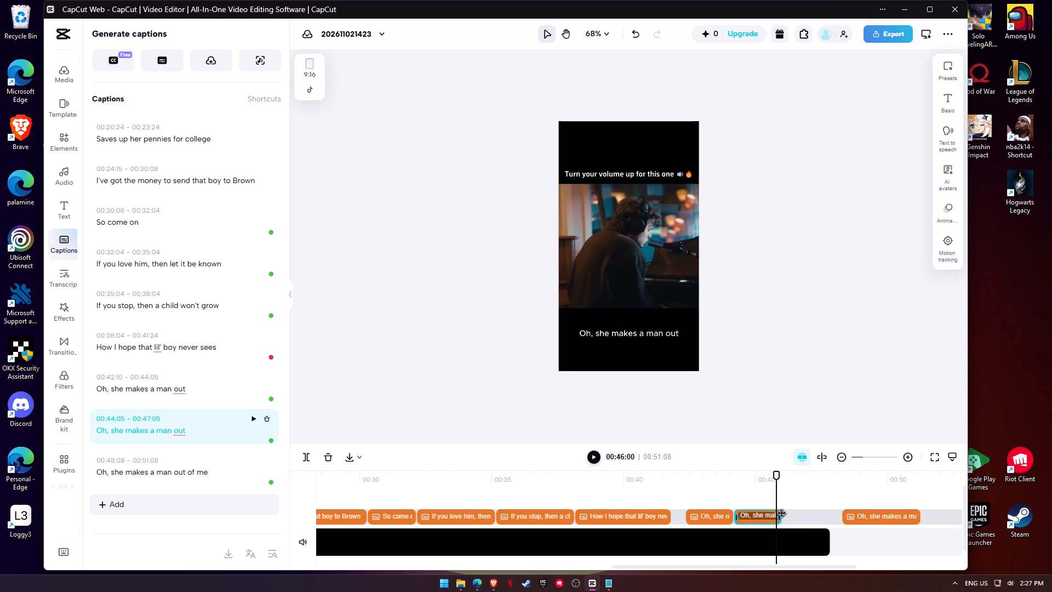
{"action": "left_click_drag", "start_coordinate": [782, 514], "coordinate": [781, 514]}
Move the "Oh, she makes a man out of me" caption to start at 00:45:28 and trim it to end at 00:47:20.
{"action": "left_click_drag", "start_coordinate": [876, 519], "coordinate": [819, 518]}
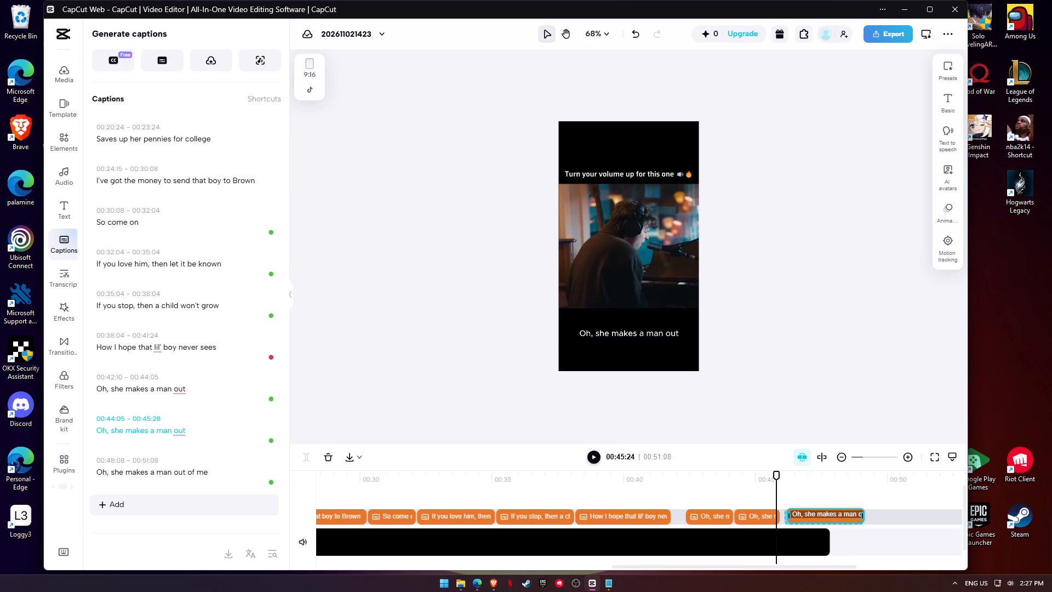
{"action": "left_click_drag", "start_coordinate": [819, 518], "coordinate": [815, 518]}
{"action": "key", "text": "space"}
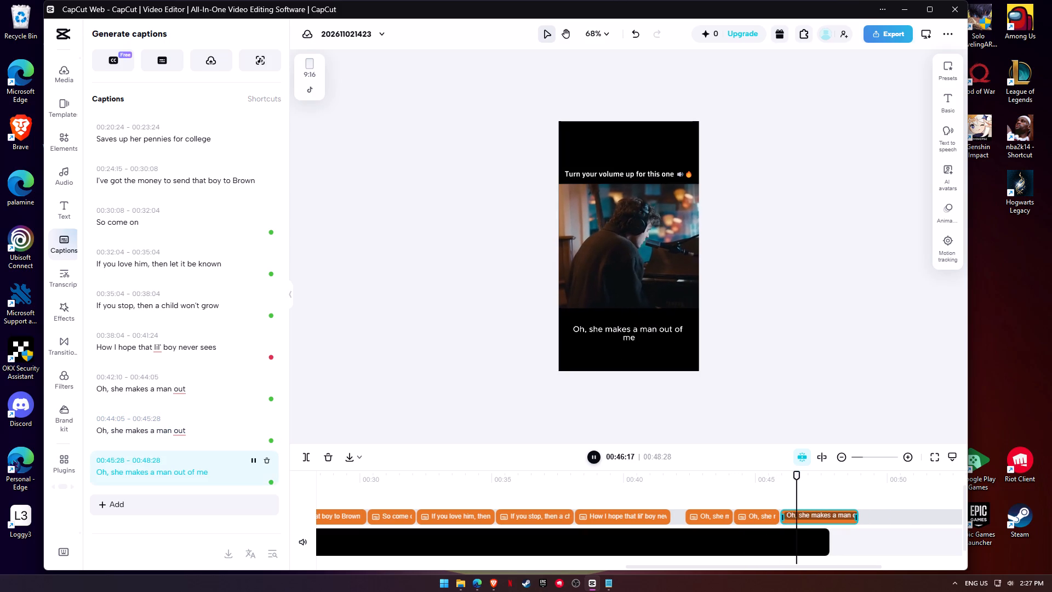
{"action": "key", "text": "space"}
{"action": "left_click_drag", "start_coordinate": [856, 517], "coordinate": [825, 519]}
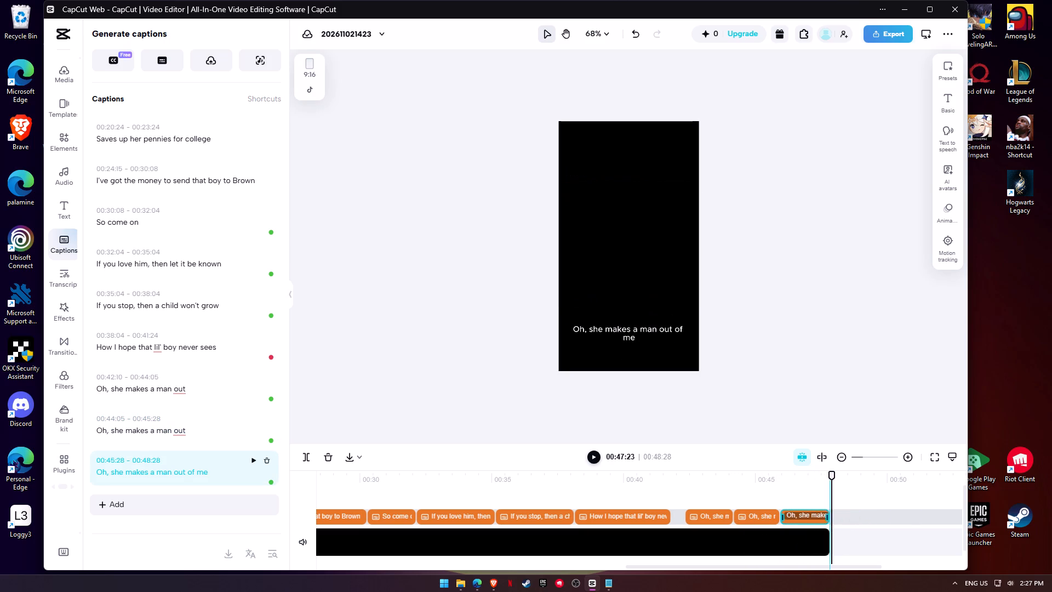
{"action": "left_click_drag", "start_coordinate": [825, 519], "coordinate": [830, 519]}
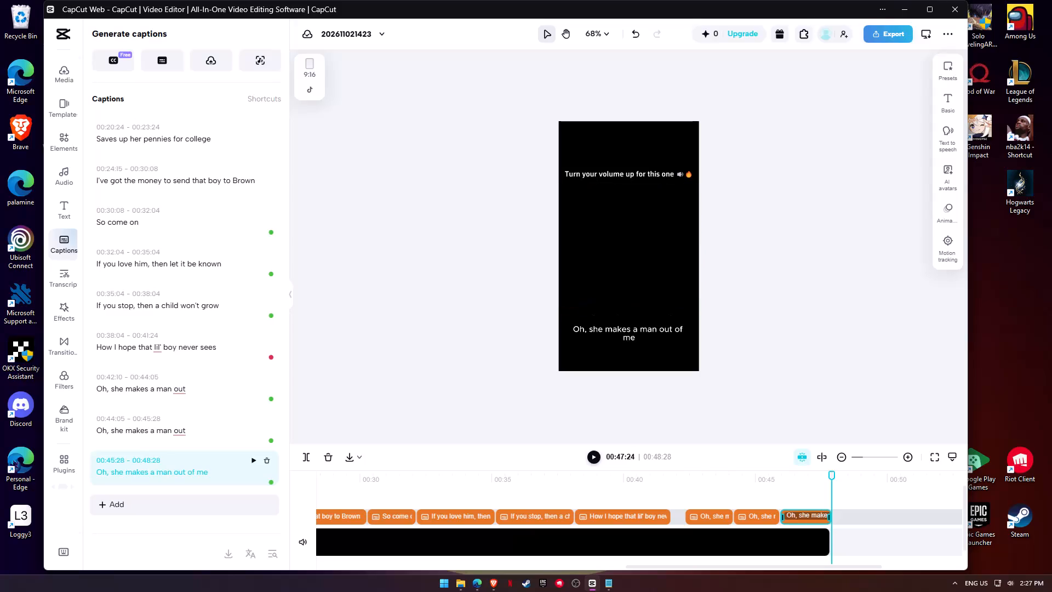
{"action": "left_click_drag", "start_coordinate": [830, 519], "coordinate": [826, 519]}
Play back parts of the timeline and return to the final caption near 00:46:04 to check its timing.
{"action": "left_click", "coordinate": [775, 468]}
{"action": "left_click", "coordinate": [774, 477]}
{"action": "key", "text": "space"}
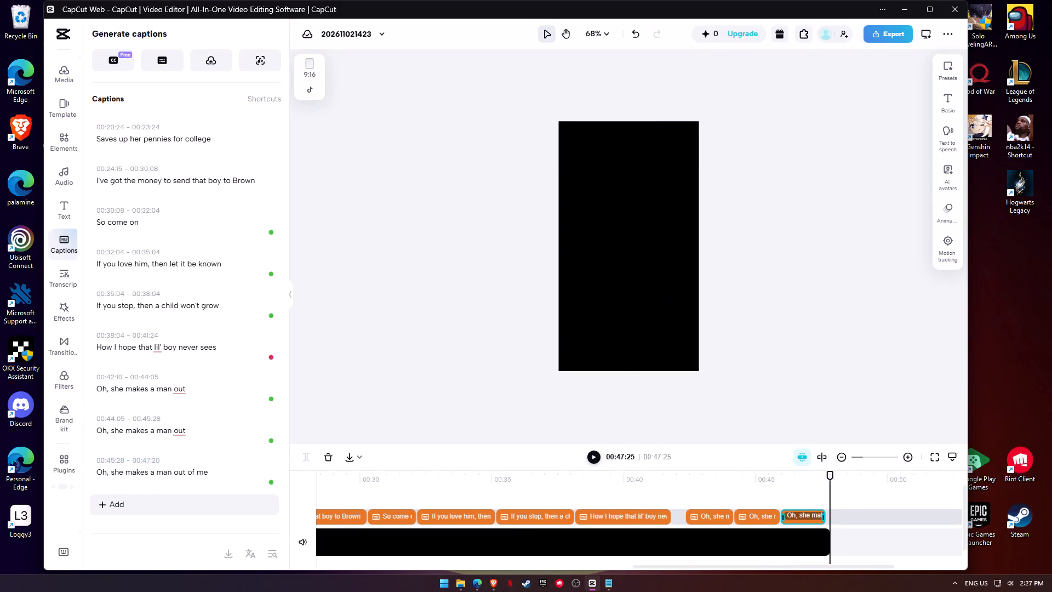
{"action": "key", "text": "space"}
{"action": "scroll", "coordinate": [832, 514], "scroll_direction": "down", "scroll_amount": 4, "text": "ctrl"}
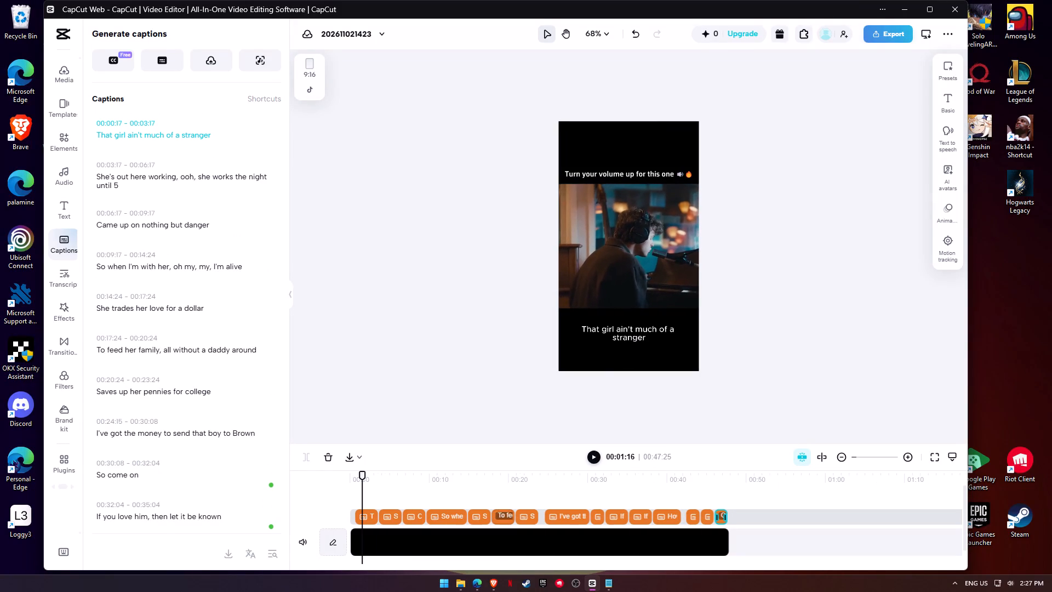
{"action": "key", "text": "space"}
{"action": "key", "text": "space"}
{"action": "left_click", "coordinate": [716, 475]}
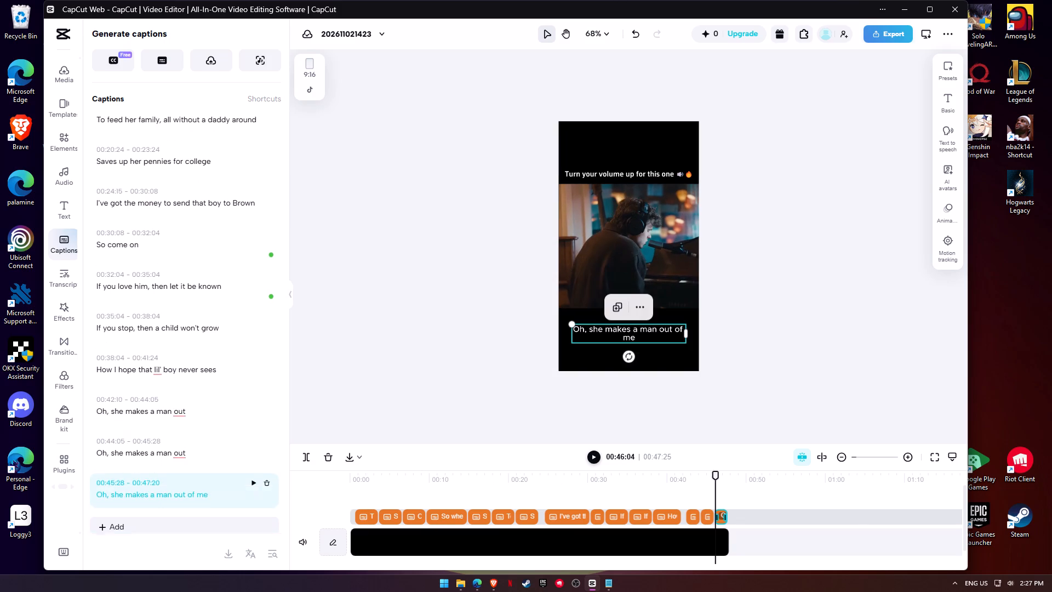
Extend the "Oh, she makes a man out of me" caption to end at 00:47:23 and play back the ending.
{"action": "scroll", "coordinate": [789, 503], "scroll_direction": "up", "scroll_amount": 4, "text": "ctrl"}
{"action": "scroll", "coordinate": [856, 522], "scroll_direction": "up", "scroll_amount": 8, "text": "ctrl"}
{"action": "scroll", "coordinate": [730, 522], "scroll_direction": "down", "scroll_amount": 7, "text": "ctrl"}
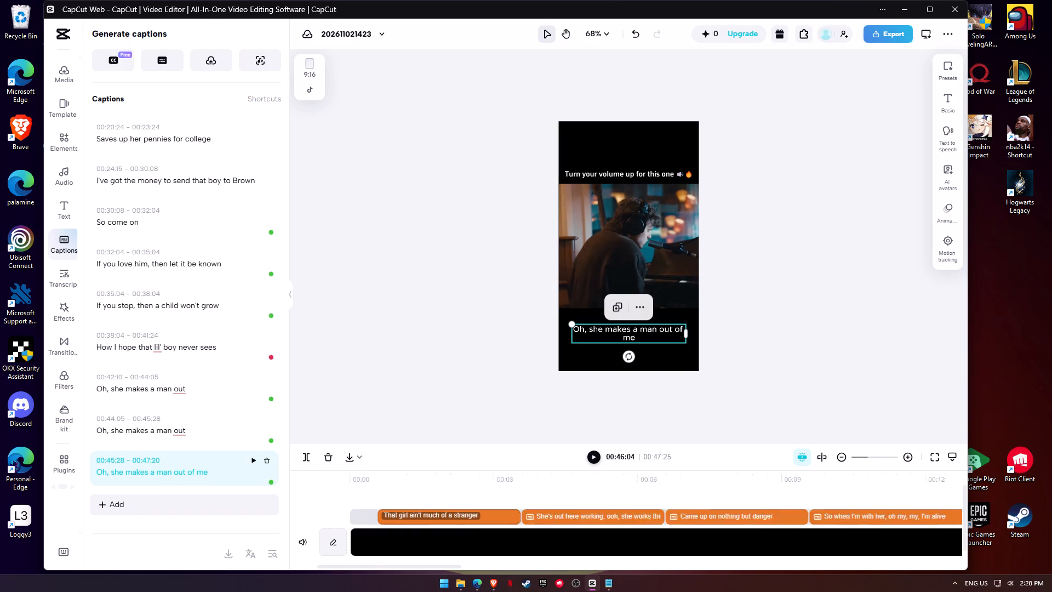
{"action": "scroll", "coordinate": [725, 522], "scroll_direction": "down", "scroll_amount": 10, "text": "ctrl"}
{"action": "left_click", "coordinate": [659, 475]}
{"action": "scroll", "coordinate": [698, 502], "scroll_direction": "up", "scroll_amount": 4, "text": "ctrl"}
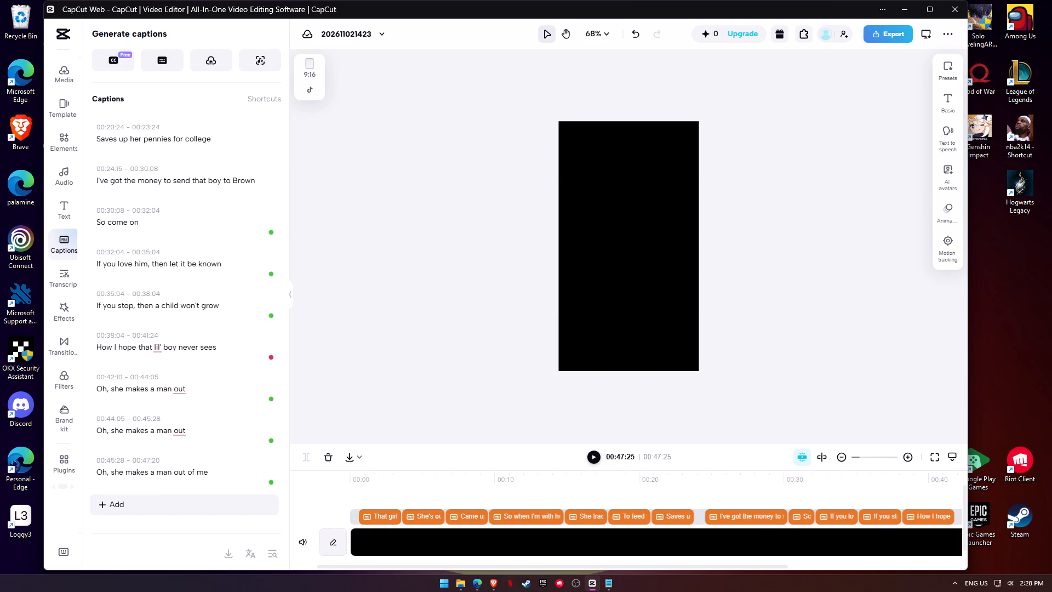
{"action": "left_click_drag", "start_coordinate": [413, 565], "coordinate": [721, 557]}
{"action": "scroll", "coordinate": [863, 528], "scroll_direction": "up", "scroll_amount": 4, "text": "ctrl"}
{"action": "scroll", "coordinate": [750, 546], "scroll_direction": "up", "scroll_amount": 3, "text": "ctrl"}
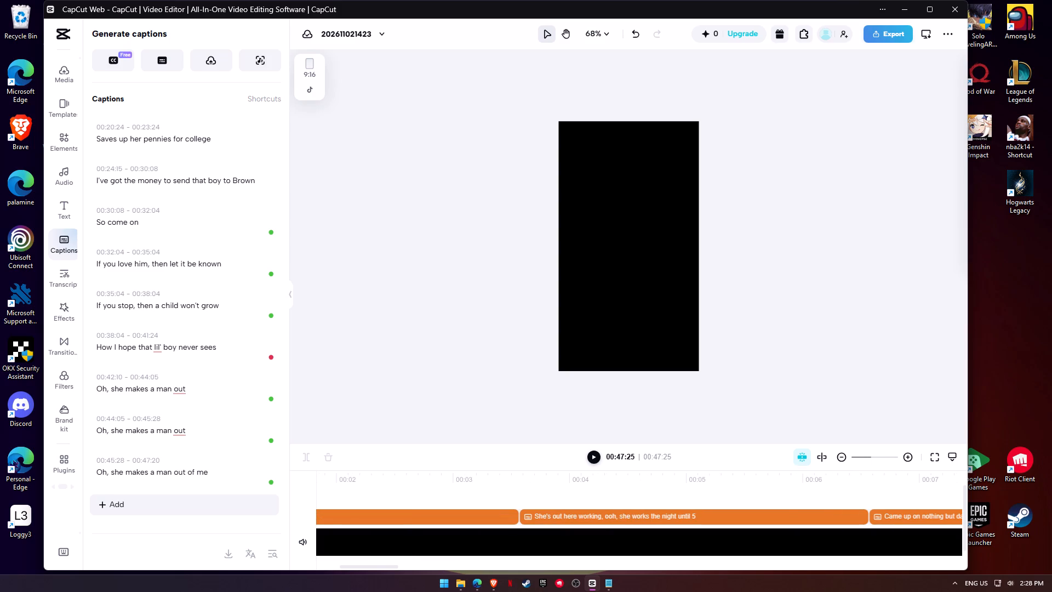
{"action": "left_click_drag", "start_coordinate": [680, 567], "coordinate": [831, 567]}
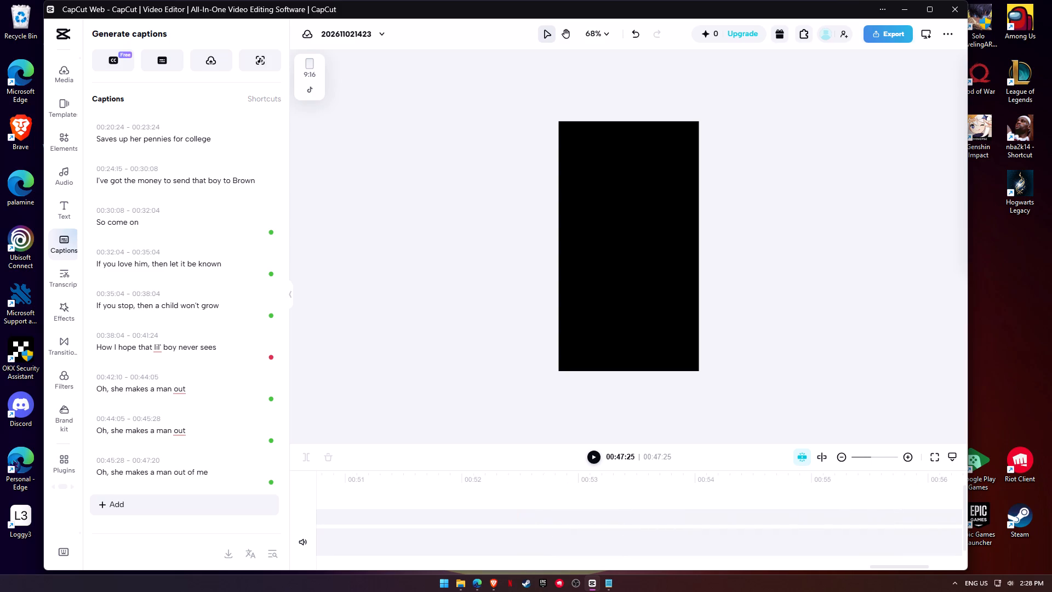
{"action": "left_click_drag", "start_coordinate": [831, 567], "coordinate": [691, 568]}
{"action": "left_click_drag", "start_coordinate": [575, 568], "coordinate": [550, 568]}
{"action": "left_click", "coordinate": [636, 570]}
{"action": "left_click", "coordinate": [644, 565]}
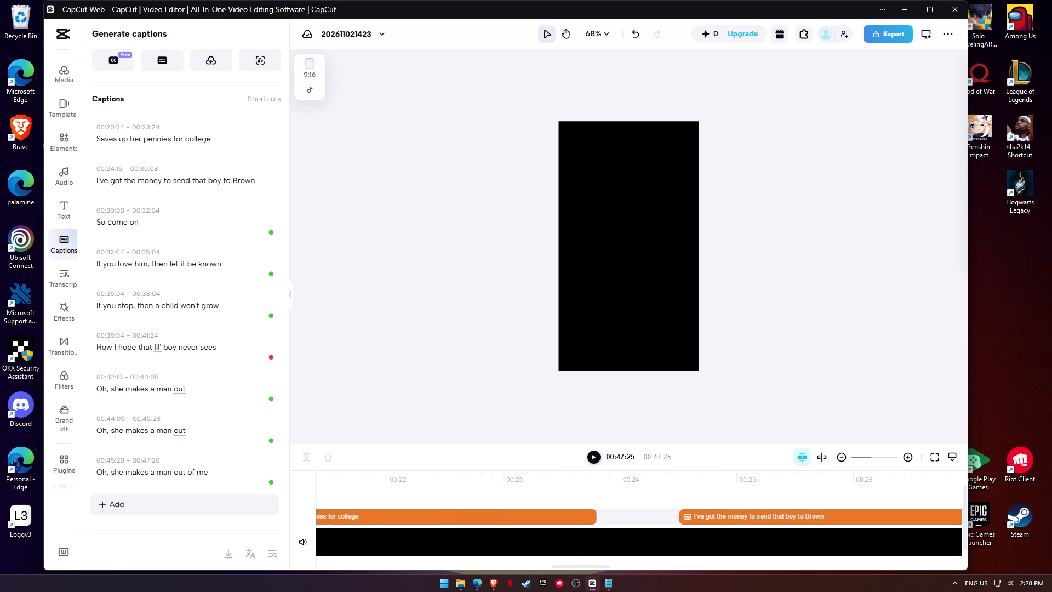
{"action": "double_click", "coordinate": [644, 565]}
{"action": "left_click", "coordinate": [651, 563]}
{"action": "left_click", "coordinate": [670, 565]}
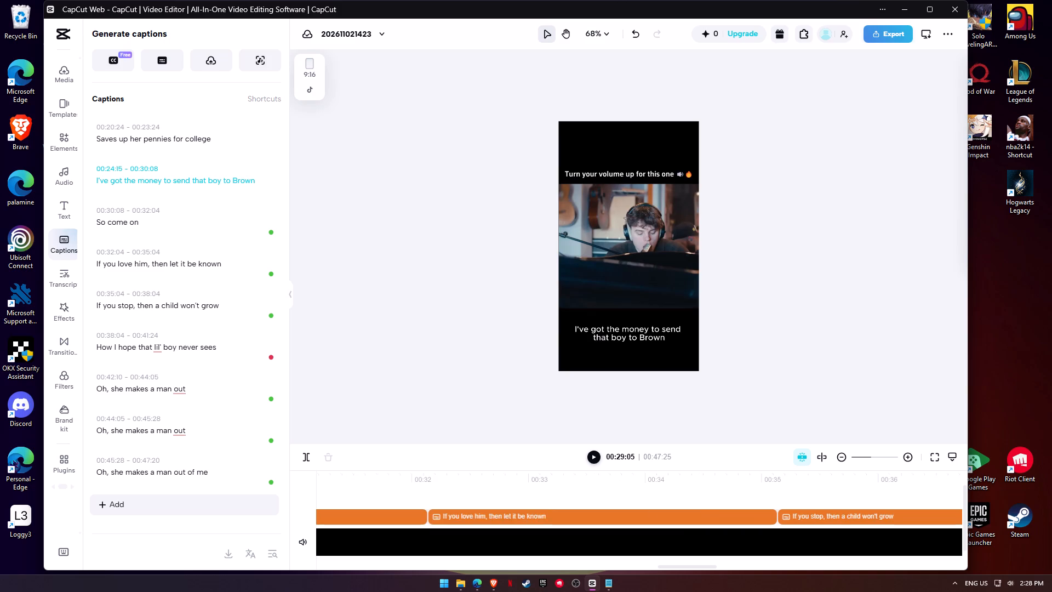
{"action": "left_click", "coordinate": [691, 565]}
{"action": "left_click", "coordinate": [729, 565]}
{"action": "left_click", "coordinate": [778, 565]}
{"action": "left_click", "coordinate": [826, 565]}
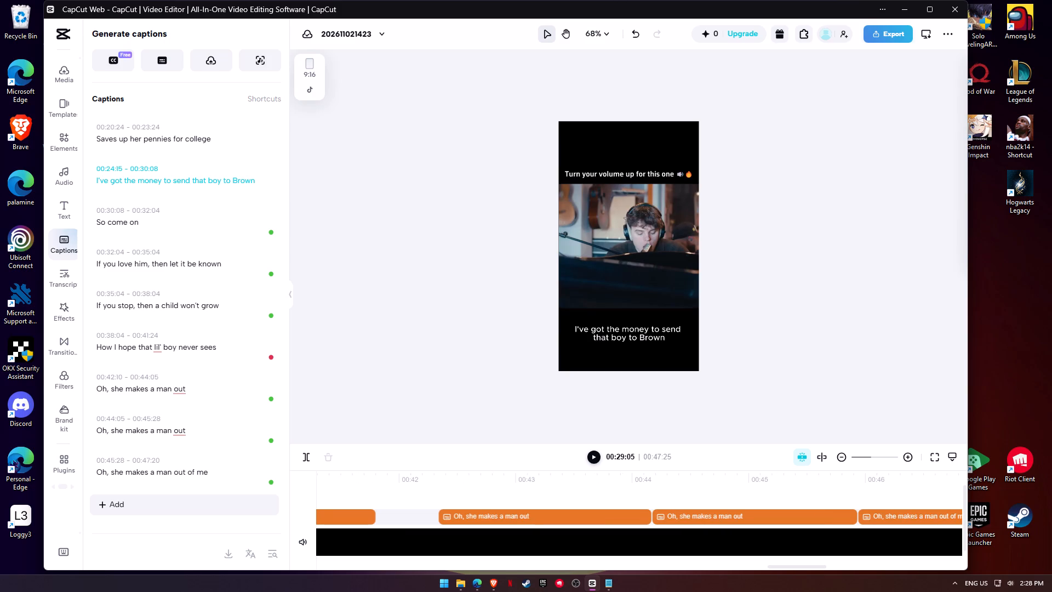
{"action": "left_click", "coordinate": [807, 567]}
{"action": "left_click_drag", "start_coordinate": [805, 566], "coordinate": [824, 565]}
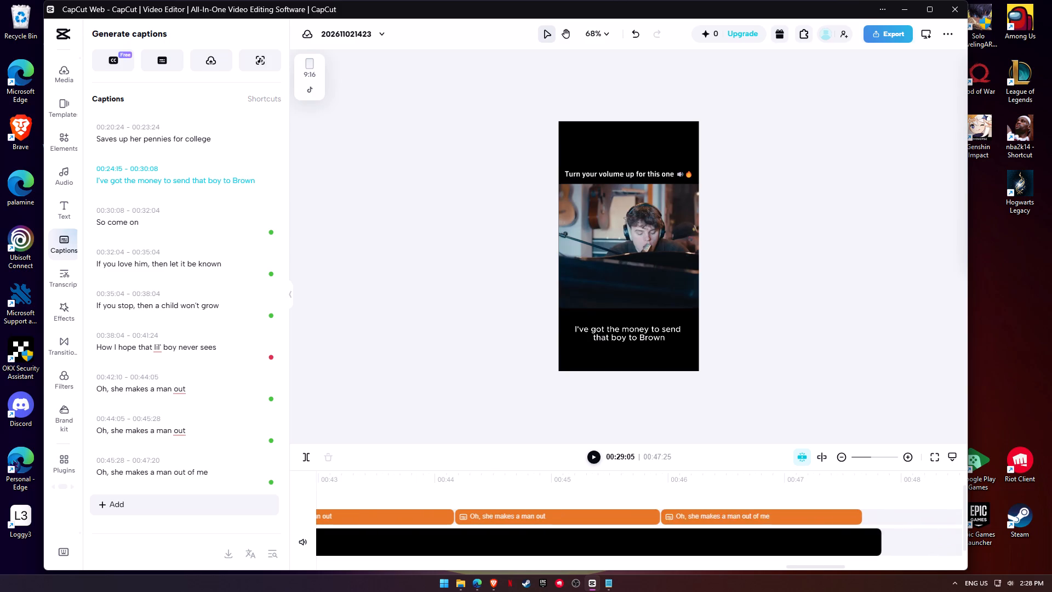
{"action": "left_click", "coordinate": [843, 517]}
{"action": "left_click_drag", "start_coordinate": [861, 517], "coordinate": [874, 517]}
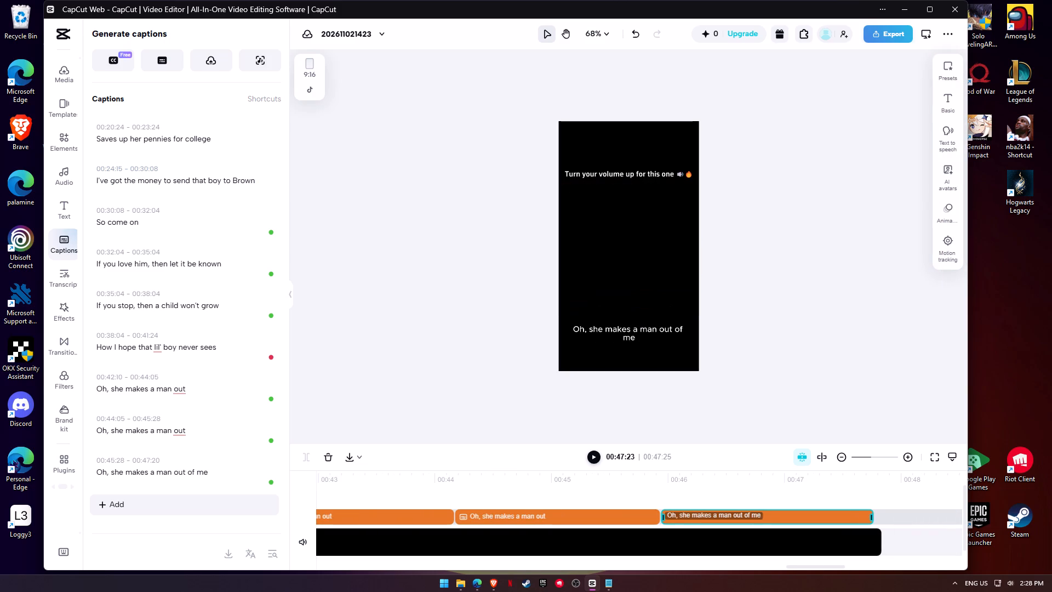
{"action": "left_click_drag", "start_coordinate": [874, 517], "coordinate": [867, 517]}
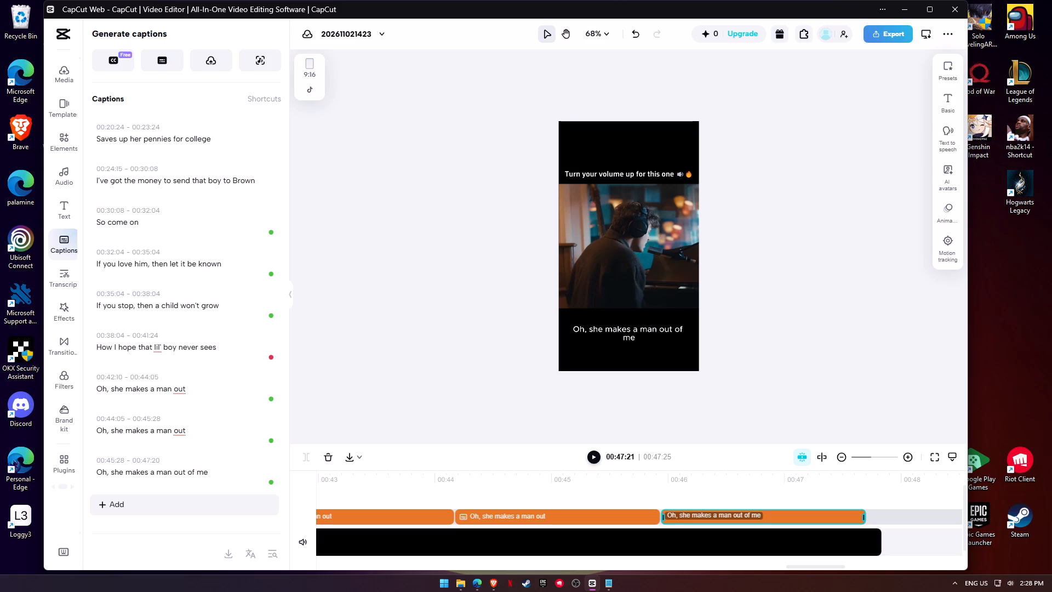
{"action": "left_click_drag", "start_coordinate": [867, 517], "coordinate": [876, 517]}
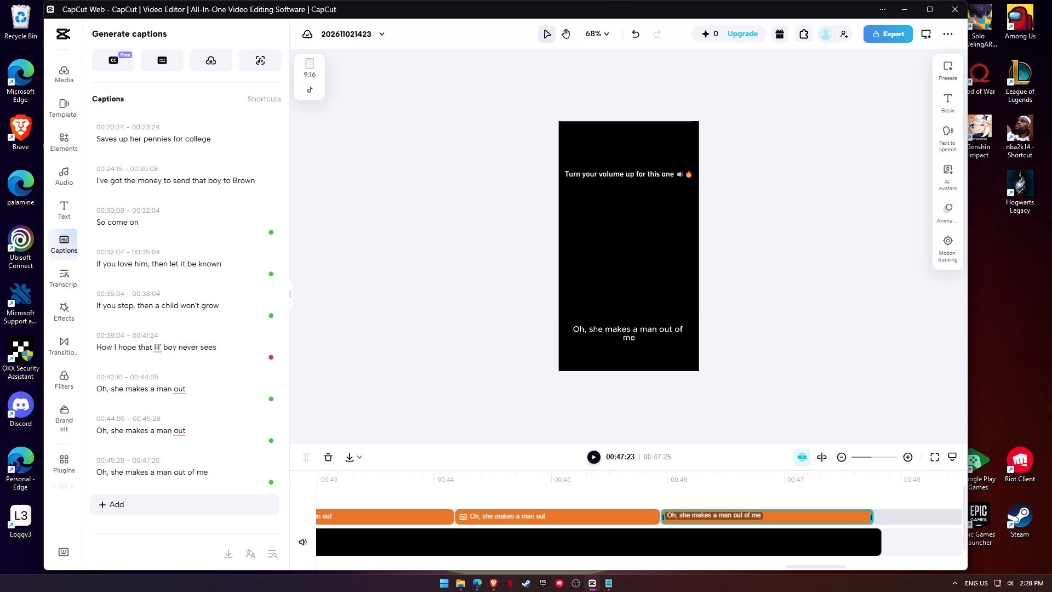
{"action": "left_click_drag", "start_coordinate": [876, 517], "coordinate": [877, 517]}
{"action": "left_click_drag", "start_coordinate": [877, 517], "coordinate": [874, 517]}
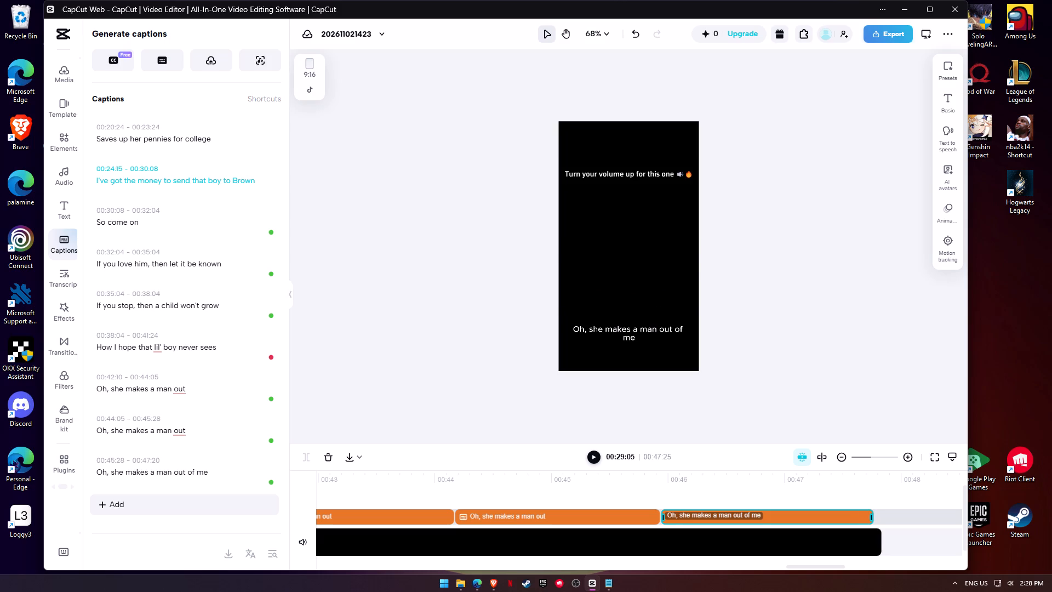
{"action": "left_click", "coordinate": [694, 477]}
{"action": "key", "text": "space"}
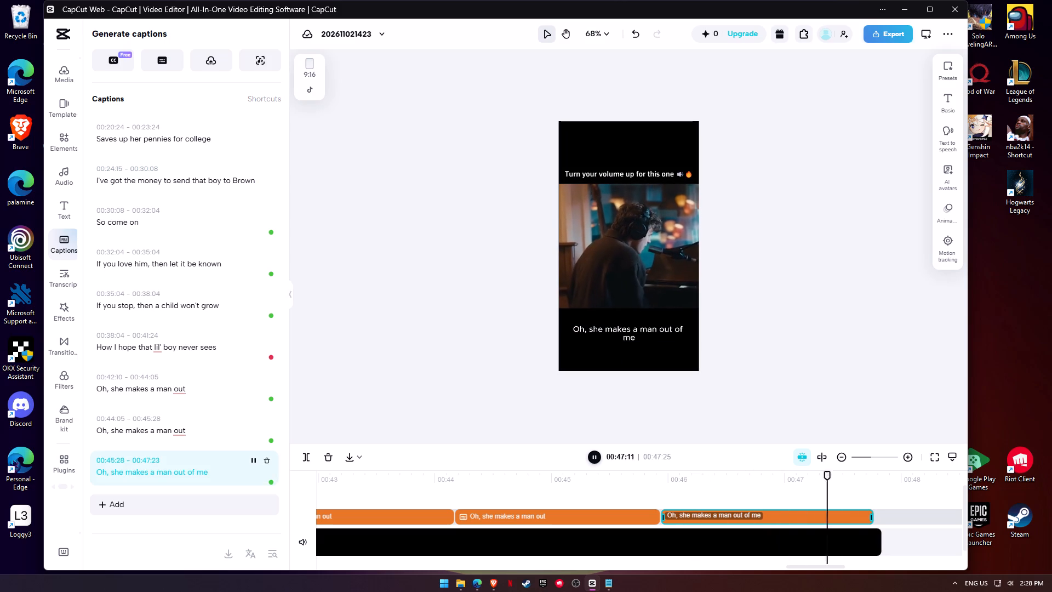
{"action": "key", "text": "space"}
{"action": "key", "text": "space"}
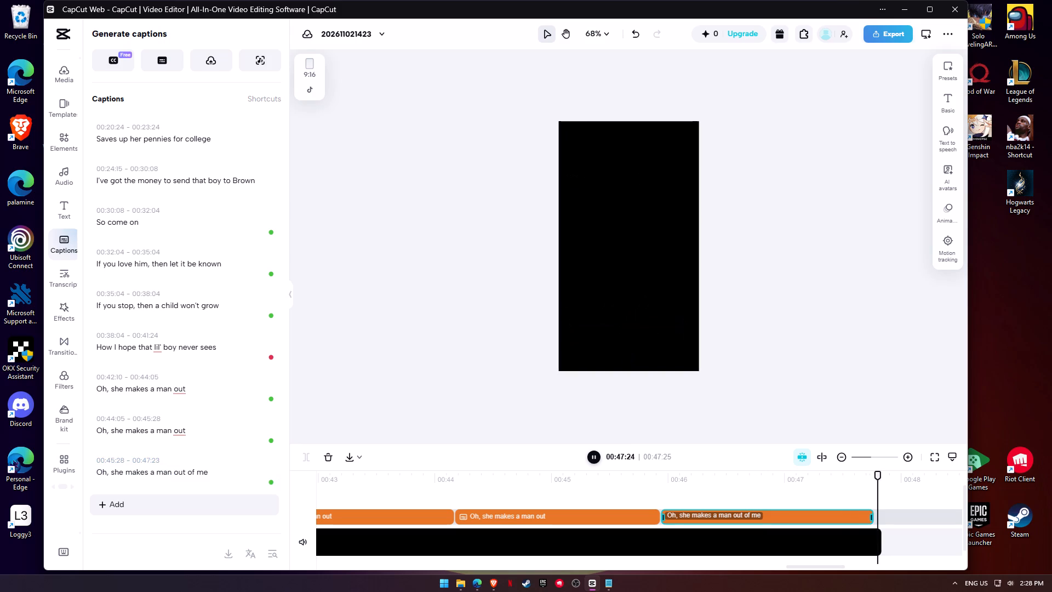
{"action": "key", "text": "space"}
Select the lyric captions together and raise them in the preview onto the lower edge of the video picture.
{"action": "scroll", "coordinate": [754, 506], "scroll_direction": "down", "scroll_amount": 5, "text": "ctrl"}
{"action": "scroll", "coordinate": [672, 508], "scroll_direction": "down", "scroll_amount": 3, "text": "ctrl"}
{"action": "left_click_drag", "start_coordinate": [853, 522], "coordinate": [254, 508]}
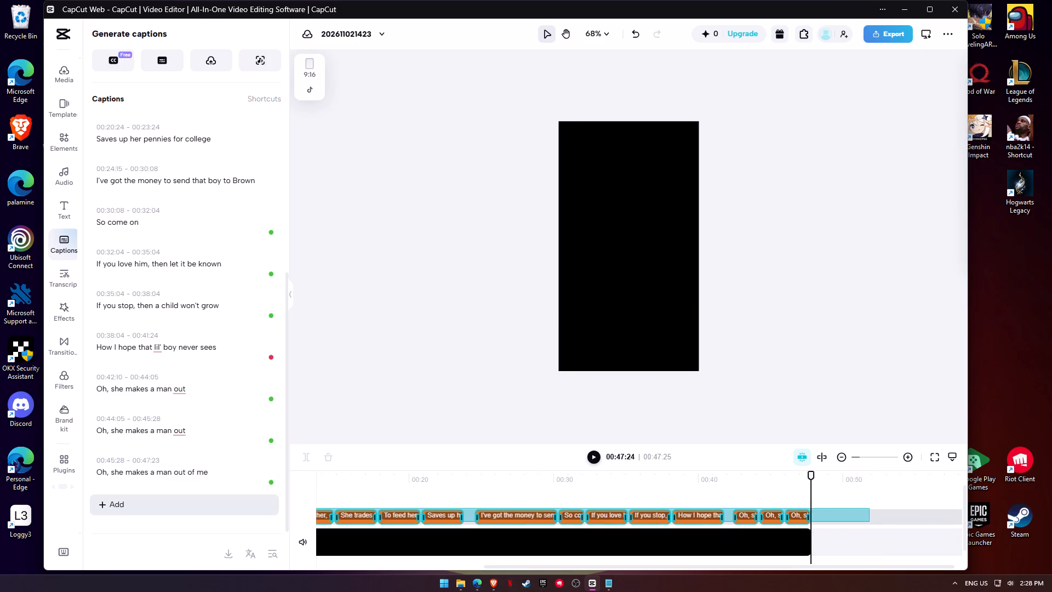
{"action": "left_click_drag", "start_coordinate": [254, 508], "coordinate": [187, 507]}
{"action": "scroll", "coordinate": [407, 515], "scroll_direction": "down", "scroll_amount": 7, "text": "ctrl"}
{"action": "left_click", "coordinate": [604, 516]}
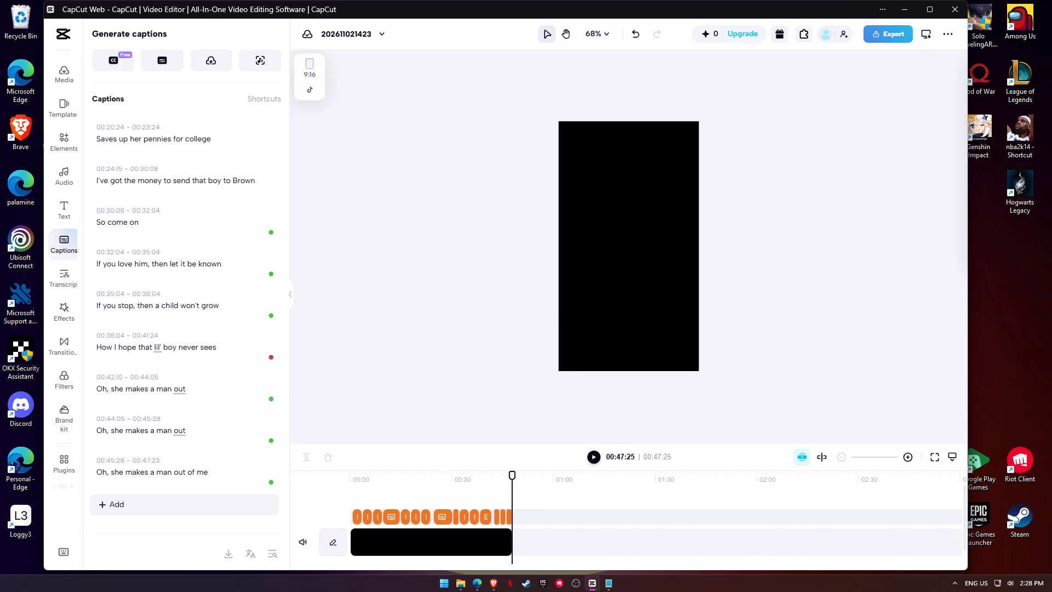
{"action": "left_click_drag", "start_coordinate": [543, 512], "coordinate": [350, 511]}
{"action": "left_click", "coordinate": [369, 479]}
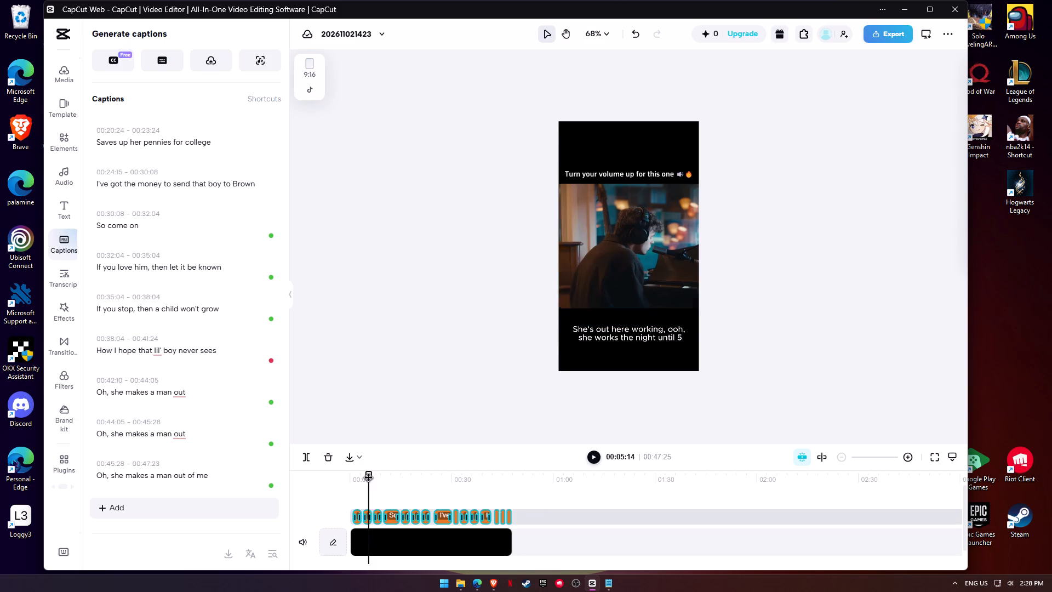
{"action": "left_click_drag", "start_coordinate": [644, 333], "coordinate": [644, 300]}
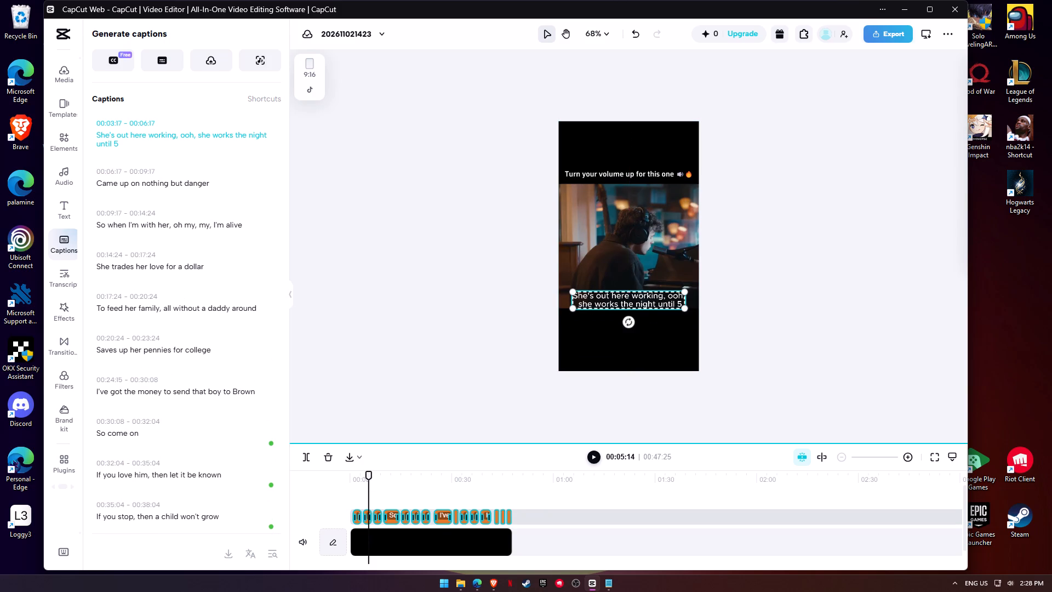
{"action": "left_click", "coordinate": [444, 492]}
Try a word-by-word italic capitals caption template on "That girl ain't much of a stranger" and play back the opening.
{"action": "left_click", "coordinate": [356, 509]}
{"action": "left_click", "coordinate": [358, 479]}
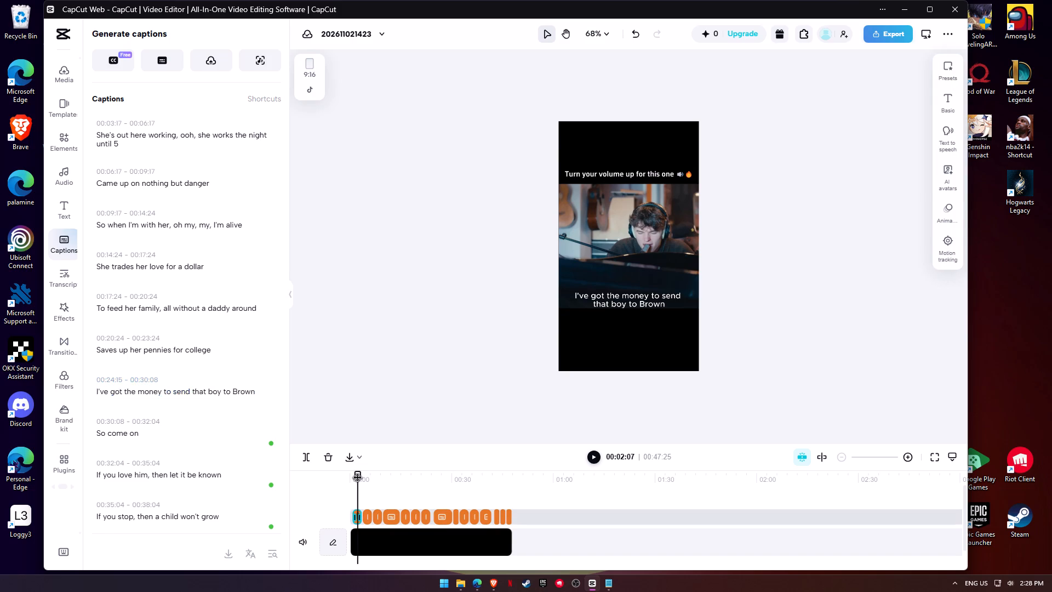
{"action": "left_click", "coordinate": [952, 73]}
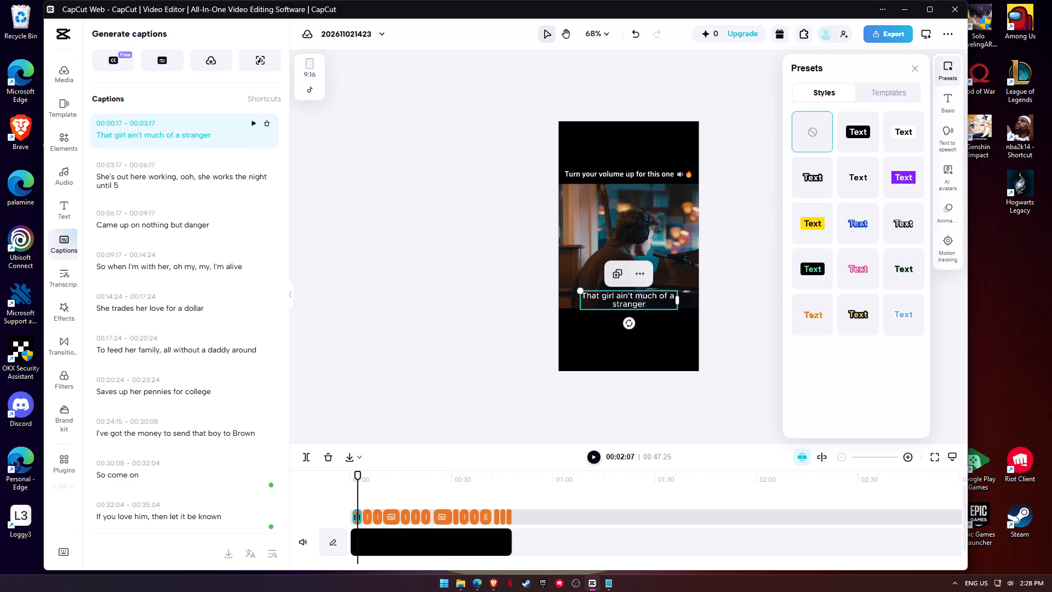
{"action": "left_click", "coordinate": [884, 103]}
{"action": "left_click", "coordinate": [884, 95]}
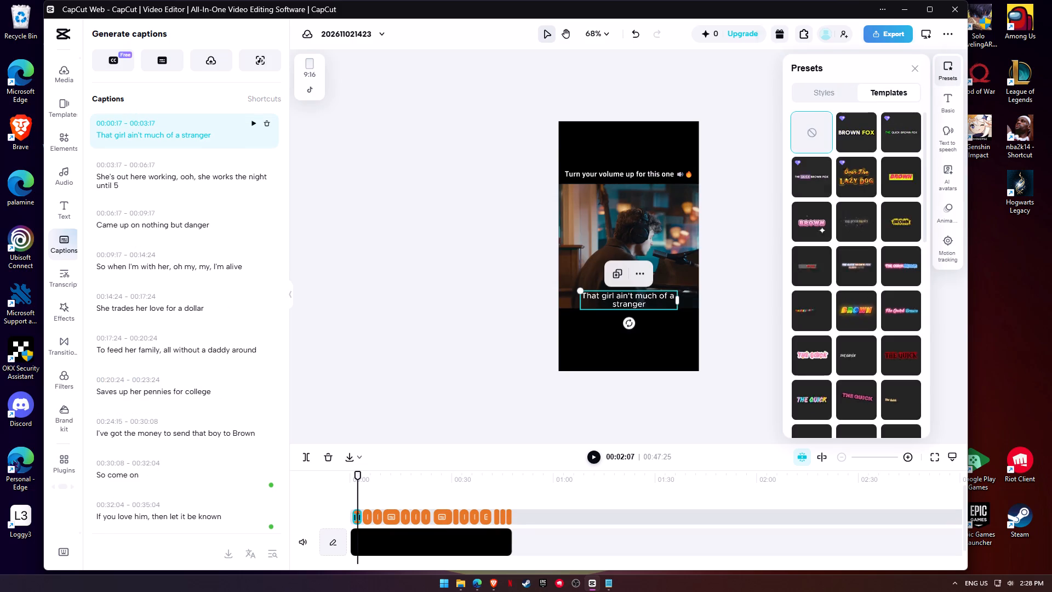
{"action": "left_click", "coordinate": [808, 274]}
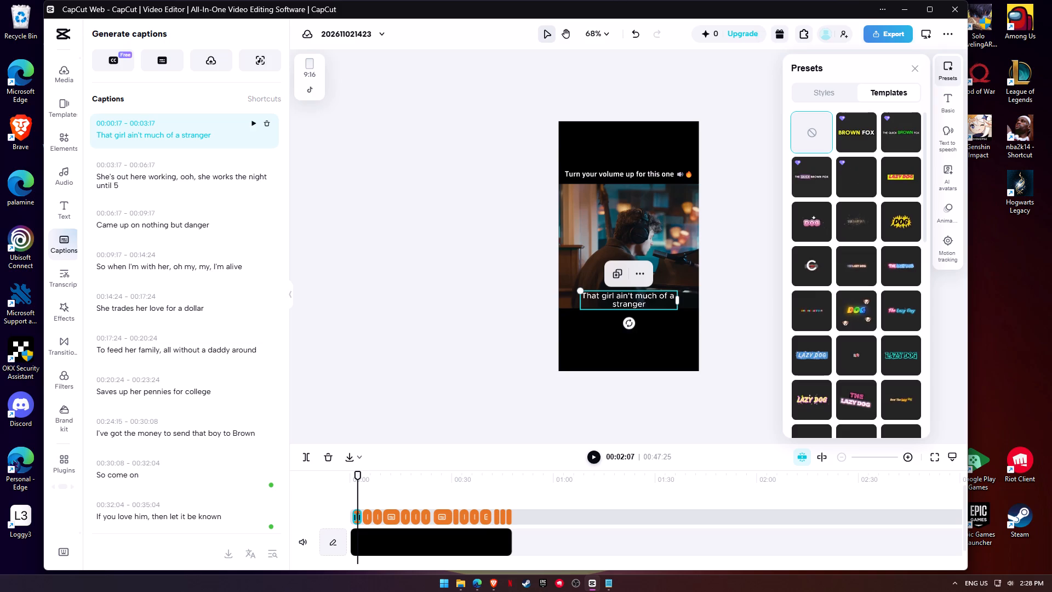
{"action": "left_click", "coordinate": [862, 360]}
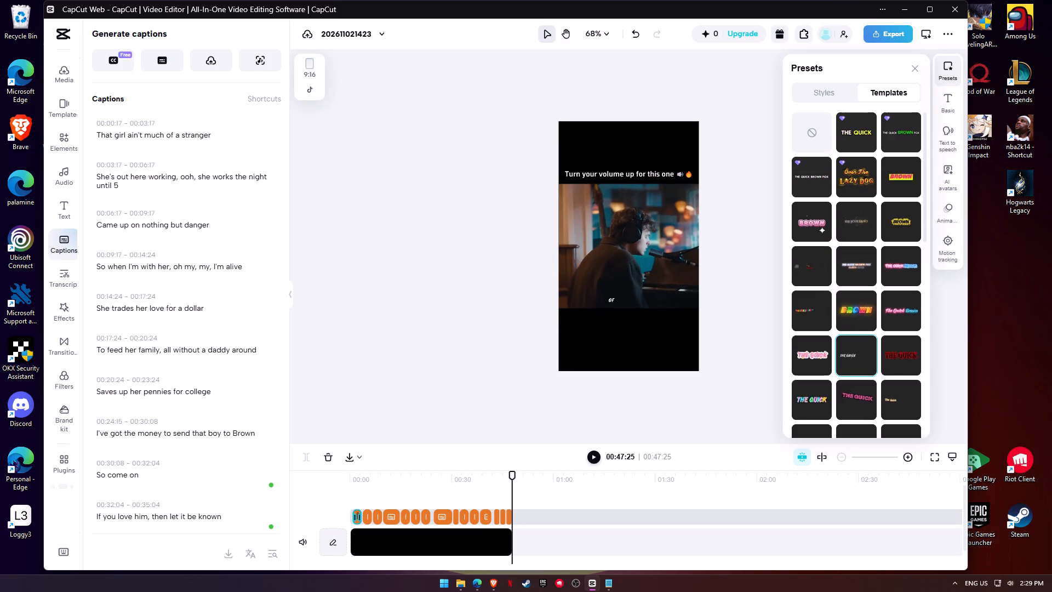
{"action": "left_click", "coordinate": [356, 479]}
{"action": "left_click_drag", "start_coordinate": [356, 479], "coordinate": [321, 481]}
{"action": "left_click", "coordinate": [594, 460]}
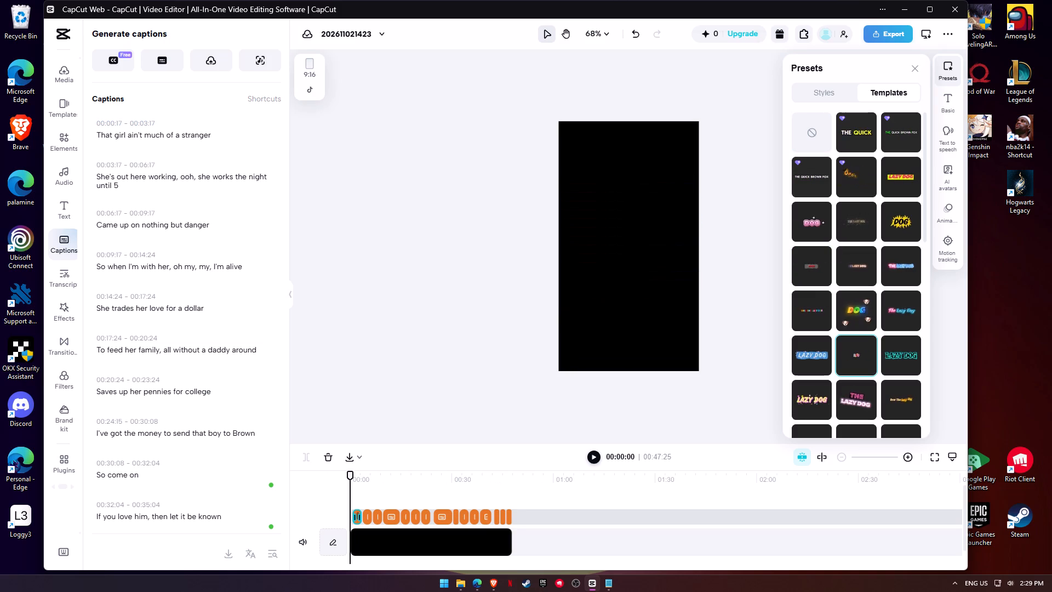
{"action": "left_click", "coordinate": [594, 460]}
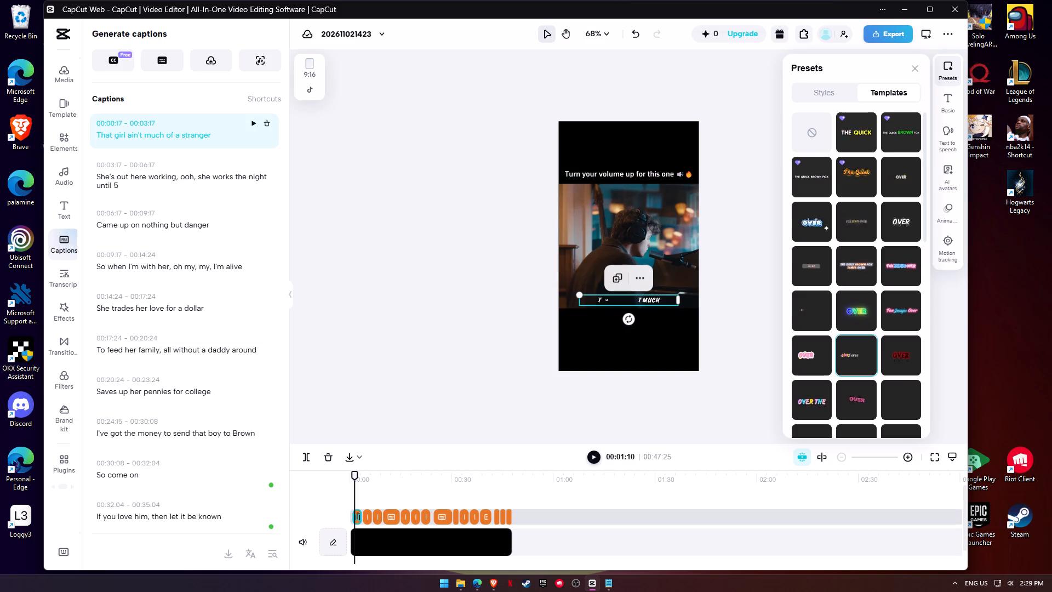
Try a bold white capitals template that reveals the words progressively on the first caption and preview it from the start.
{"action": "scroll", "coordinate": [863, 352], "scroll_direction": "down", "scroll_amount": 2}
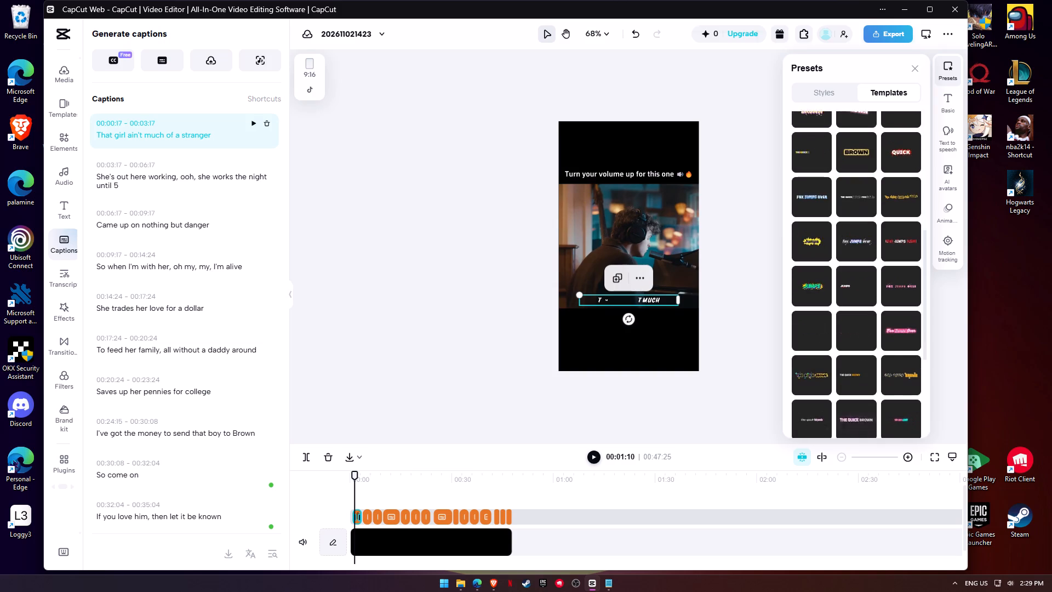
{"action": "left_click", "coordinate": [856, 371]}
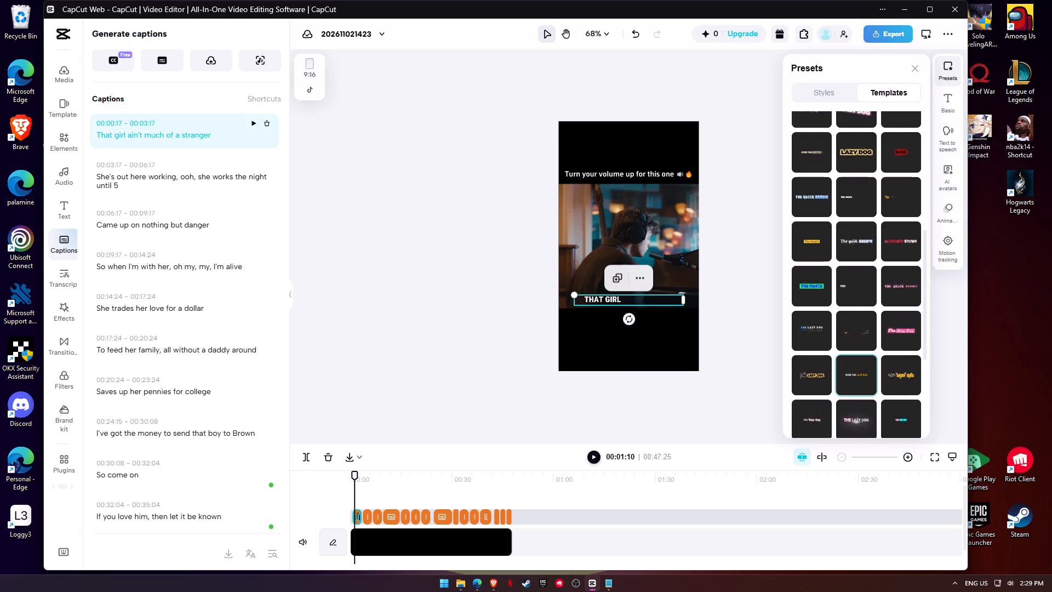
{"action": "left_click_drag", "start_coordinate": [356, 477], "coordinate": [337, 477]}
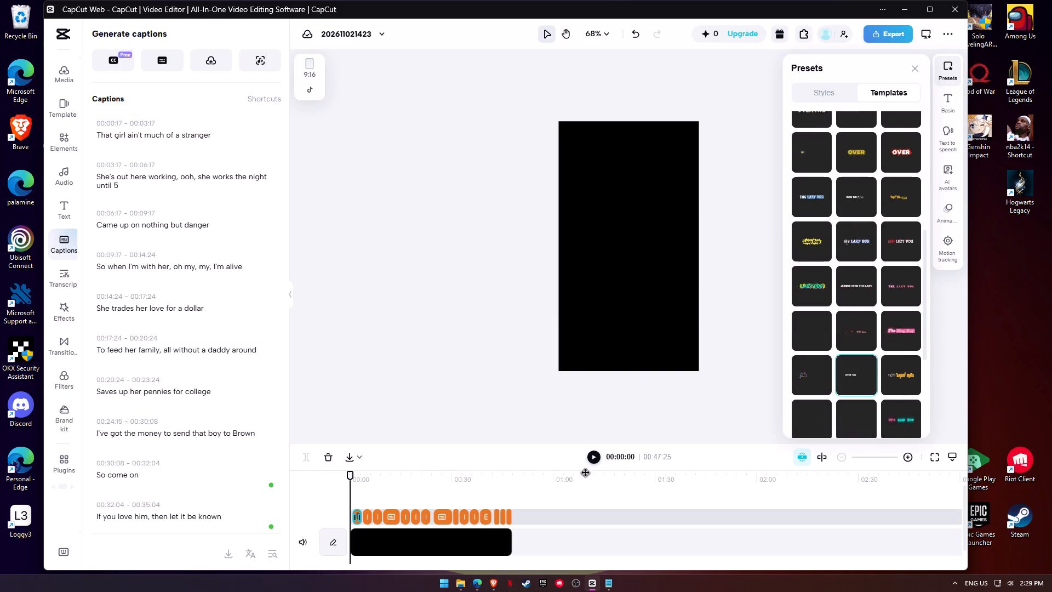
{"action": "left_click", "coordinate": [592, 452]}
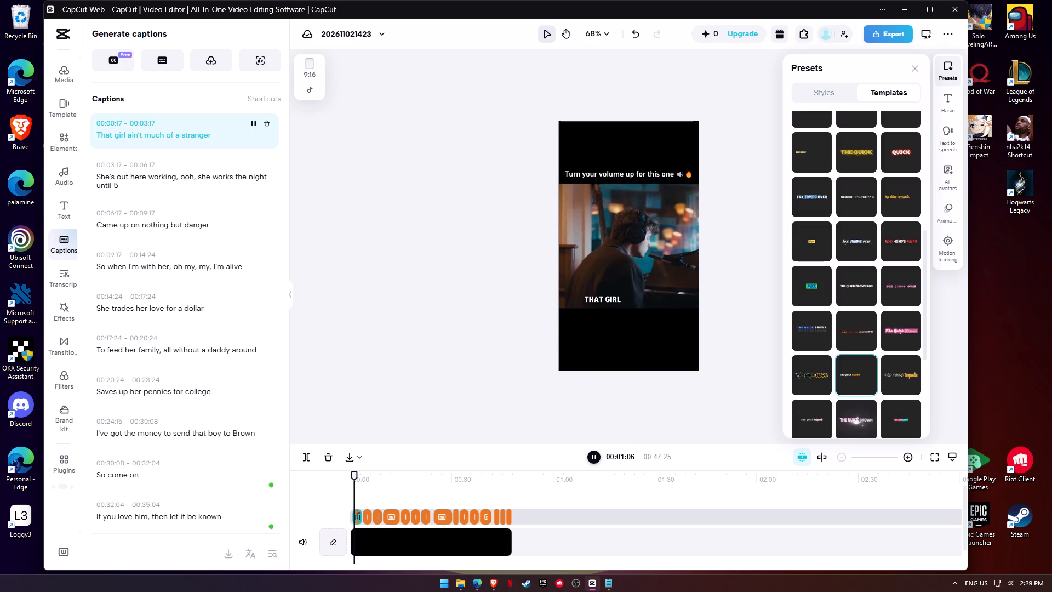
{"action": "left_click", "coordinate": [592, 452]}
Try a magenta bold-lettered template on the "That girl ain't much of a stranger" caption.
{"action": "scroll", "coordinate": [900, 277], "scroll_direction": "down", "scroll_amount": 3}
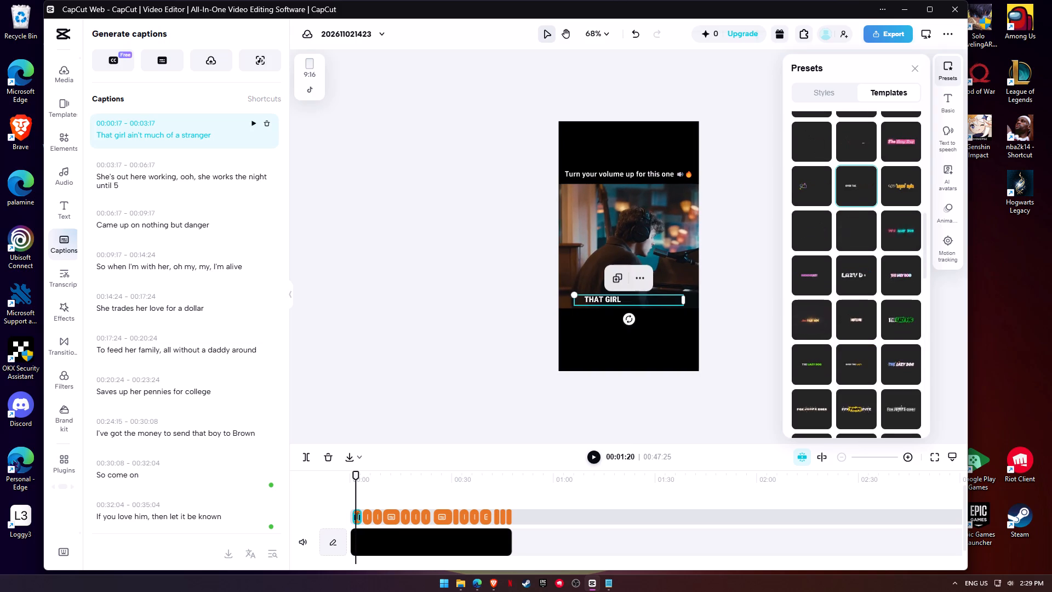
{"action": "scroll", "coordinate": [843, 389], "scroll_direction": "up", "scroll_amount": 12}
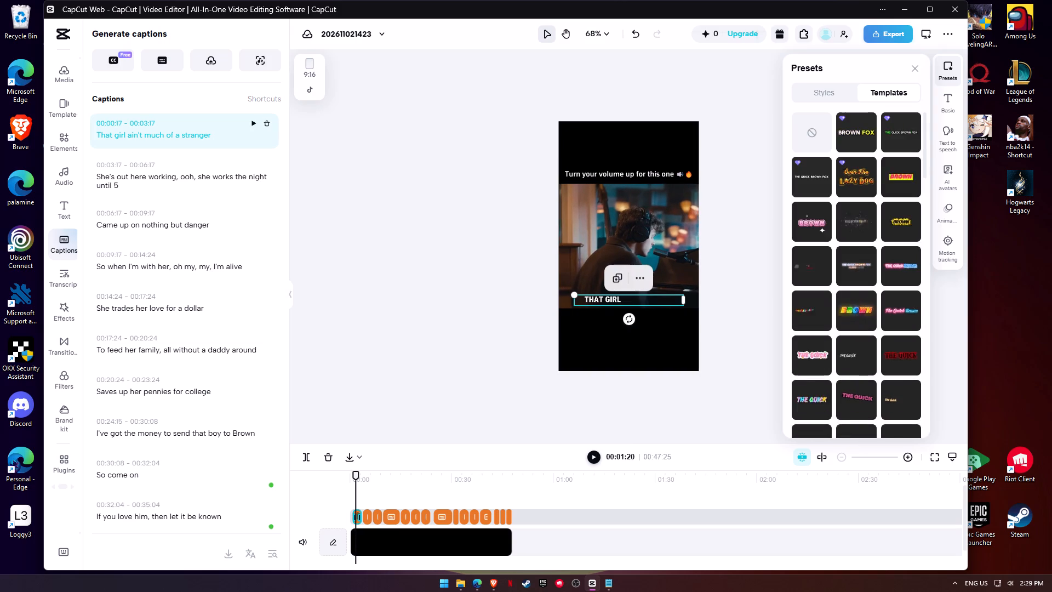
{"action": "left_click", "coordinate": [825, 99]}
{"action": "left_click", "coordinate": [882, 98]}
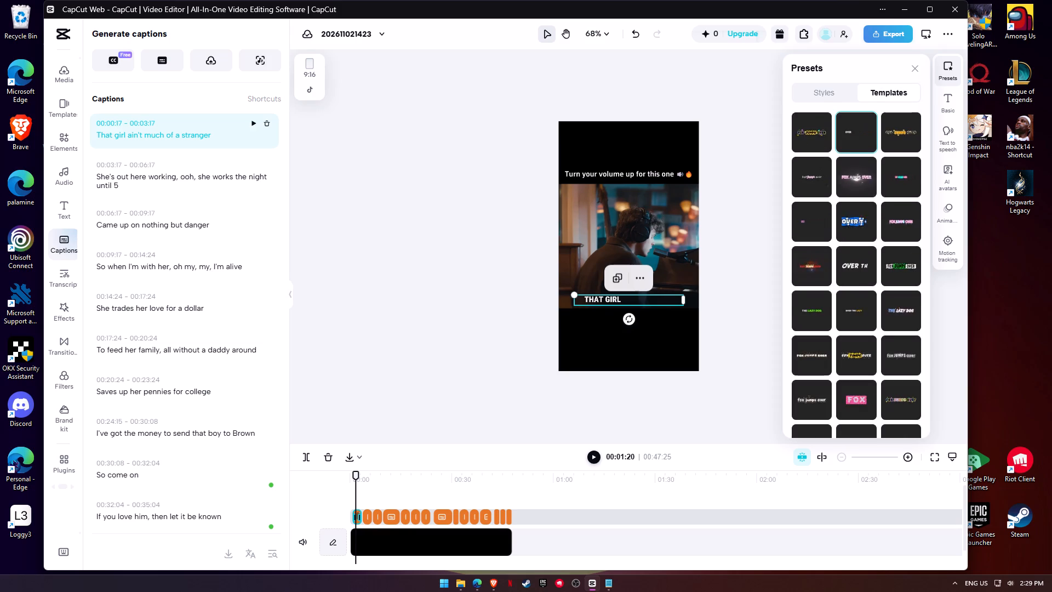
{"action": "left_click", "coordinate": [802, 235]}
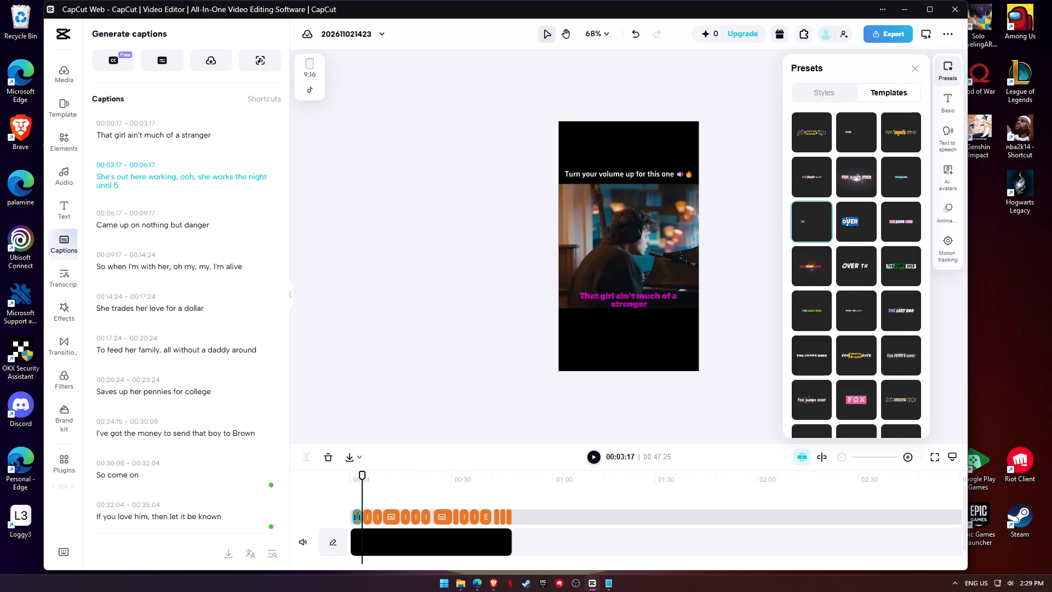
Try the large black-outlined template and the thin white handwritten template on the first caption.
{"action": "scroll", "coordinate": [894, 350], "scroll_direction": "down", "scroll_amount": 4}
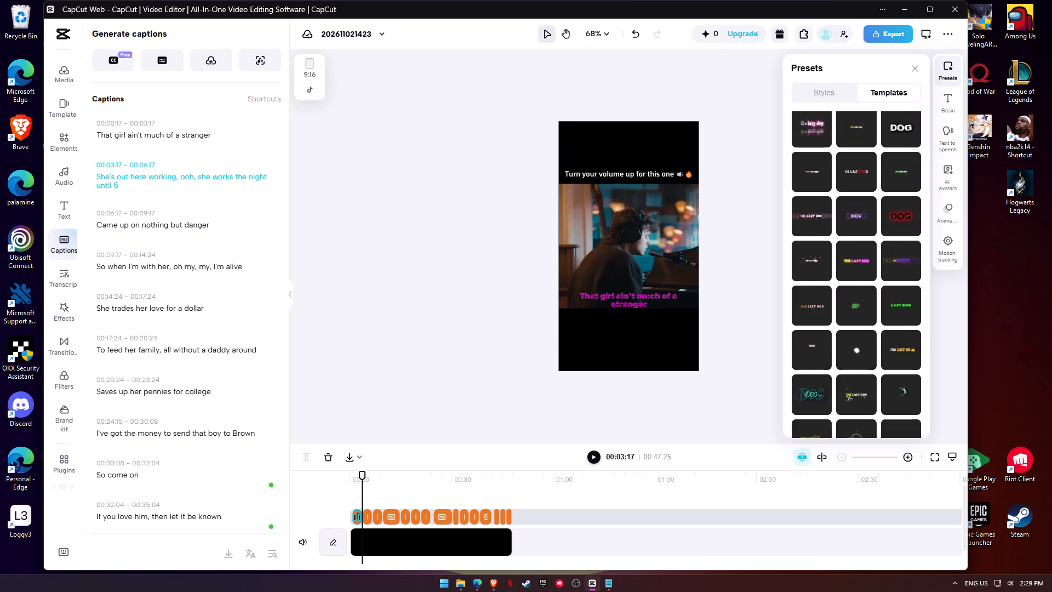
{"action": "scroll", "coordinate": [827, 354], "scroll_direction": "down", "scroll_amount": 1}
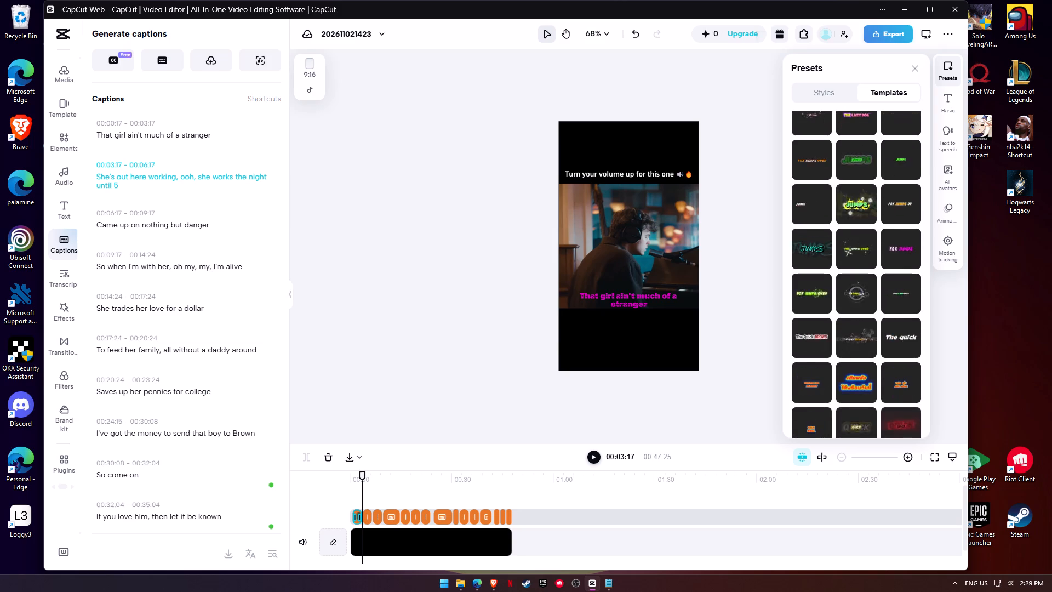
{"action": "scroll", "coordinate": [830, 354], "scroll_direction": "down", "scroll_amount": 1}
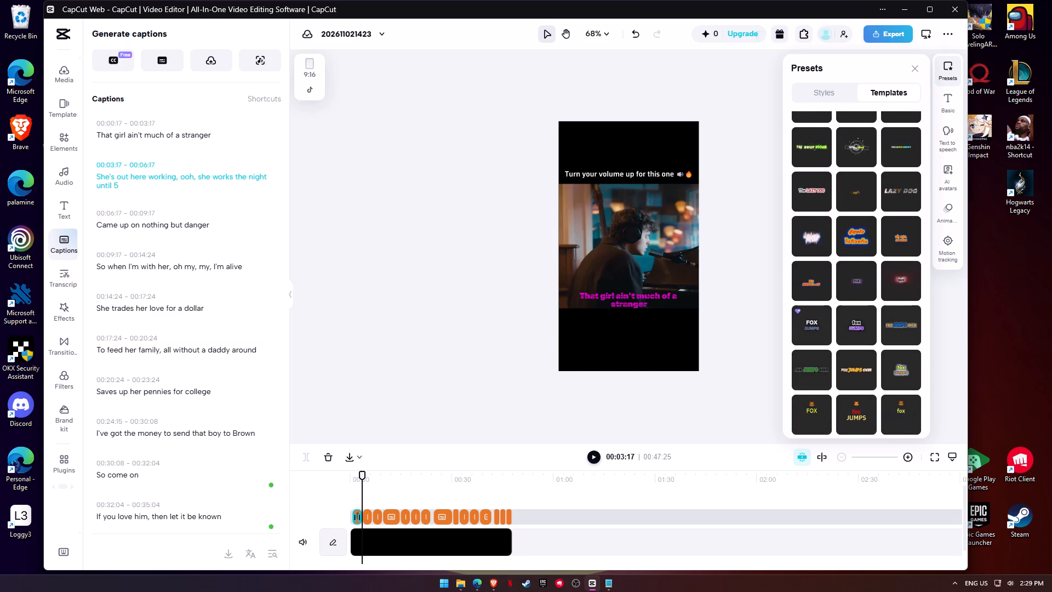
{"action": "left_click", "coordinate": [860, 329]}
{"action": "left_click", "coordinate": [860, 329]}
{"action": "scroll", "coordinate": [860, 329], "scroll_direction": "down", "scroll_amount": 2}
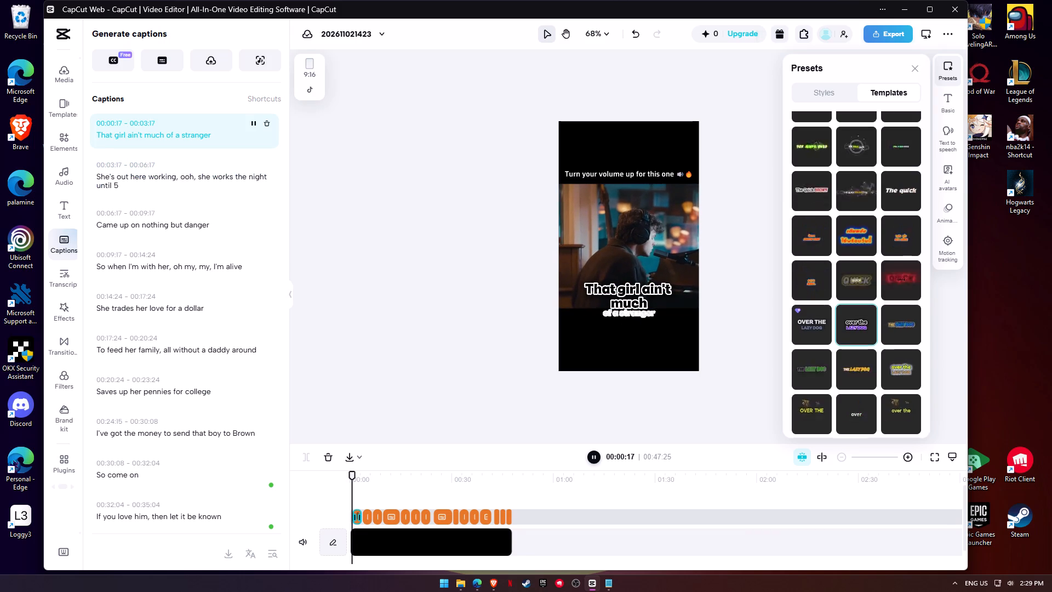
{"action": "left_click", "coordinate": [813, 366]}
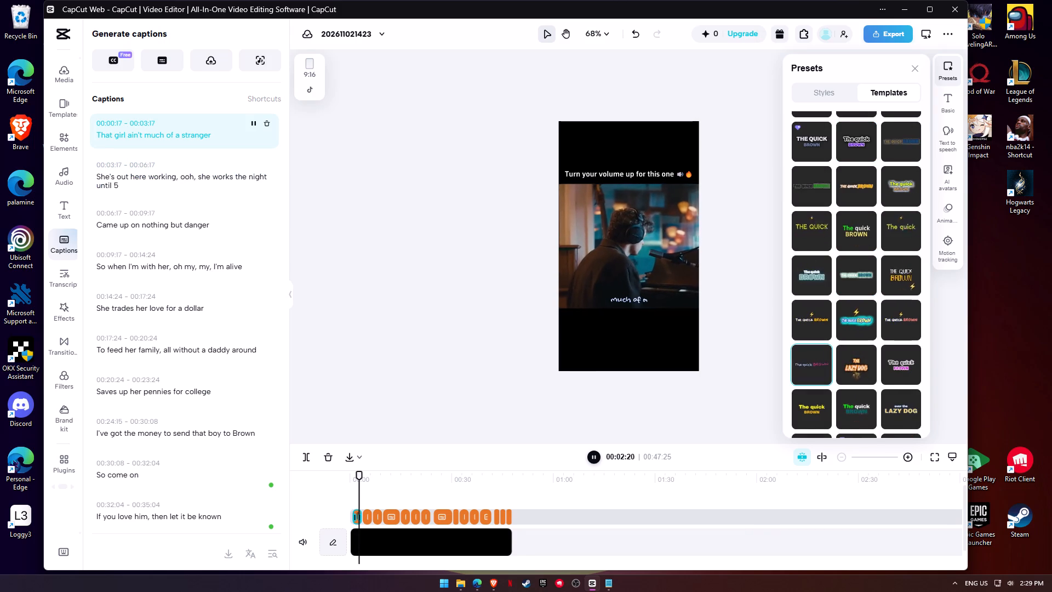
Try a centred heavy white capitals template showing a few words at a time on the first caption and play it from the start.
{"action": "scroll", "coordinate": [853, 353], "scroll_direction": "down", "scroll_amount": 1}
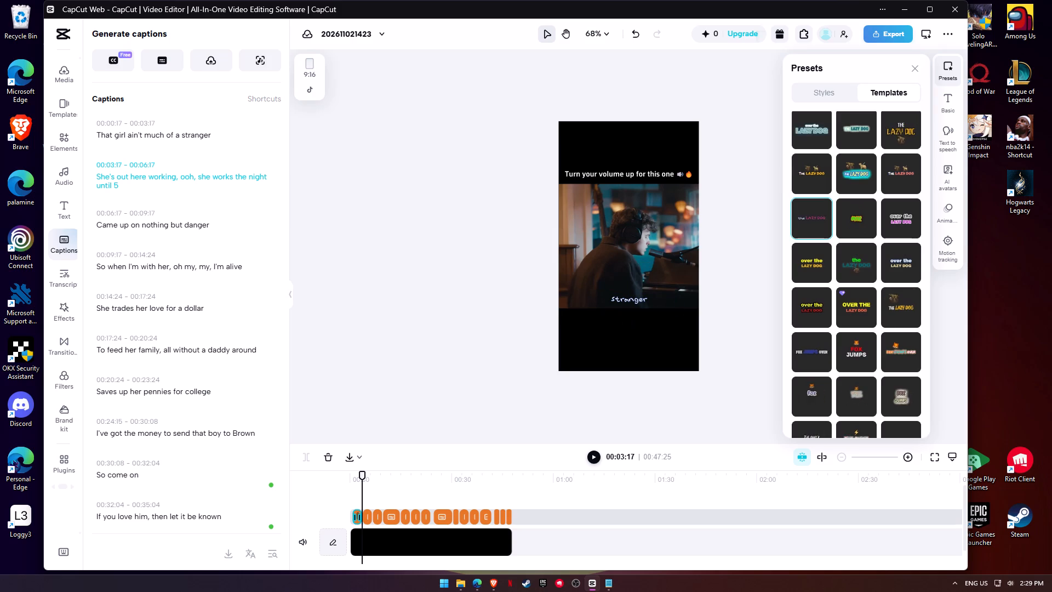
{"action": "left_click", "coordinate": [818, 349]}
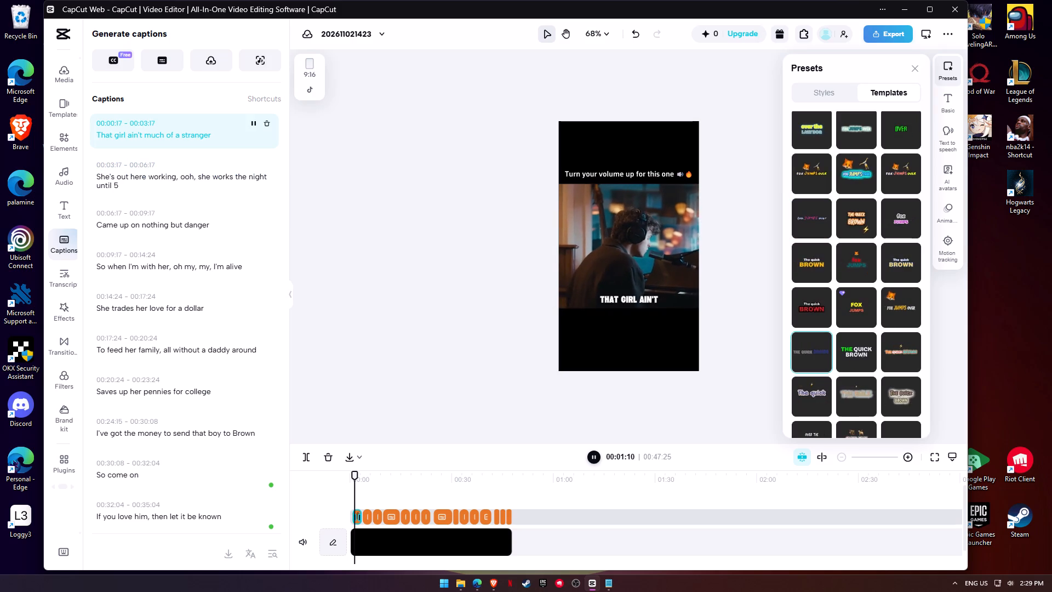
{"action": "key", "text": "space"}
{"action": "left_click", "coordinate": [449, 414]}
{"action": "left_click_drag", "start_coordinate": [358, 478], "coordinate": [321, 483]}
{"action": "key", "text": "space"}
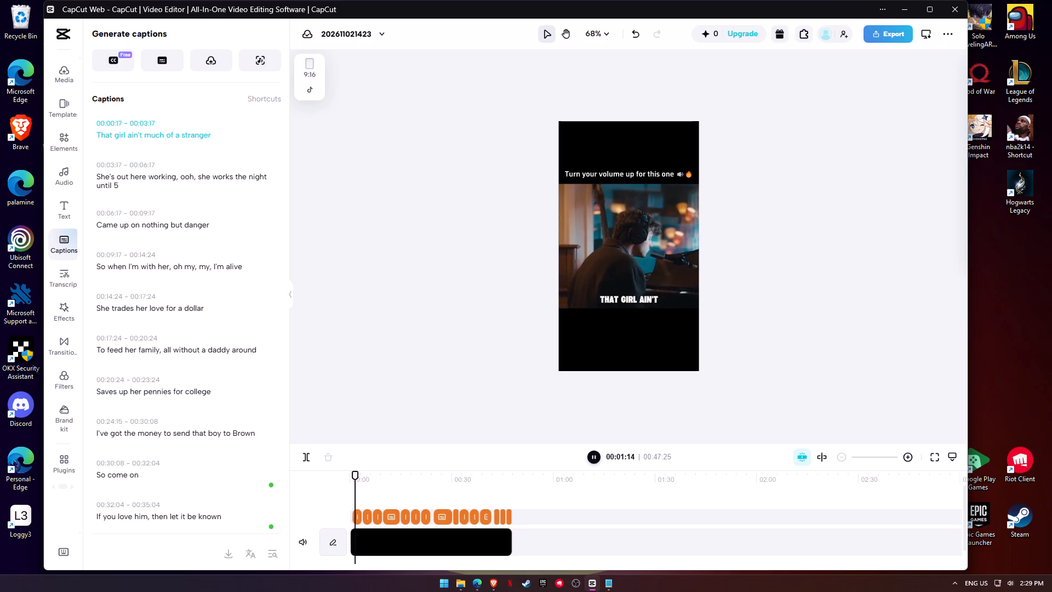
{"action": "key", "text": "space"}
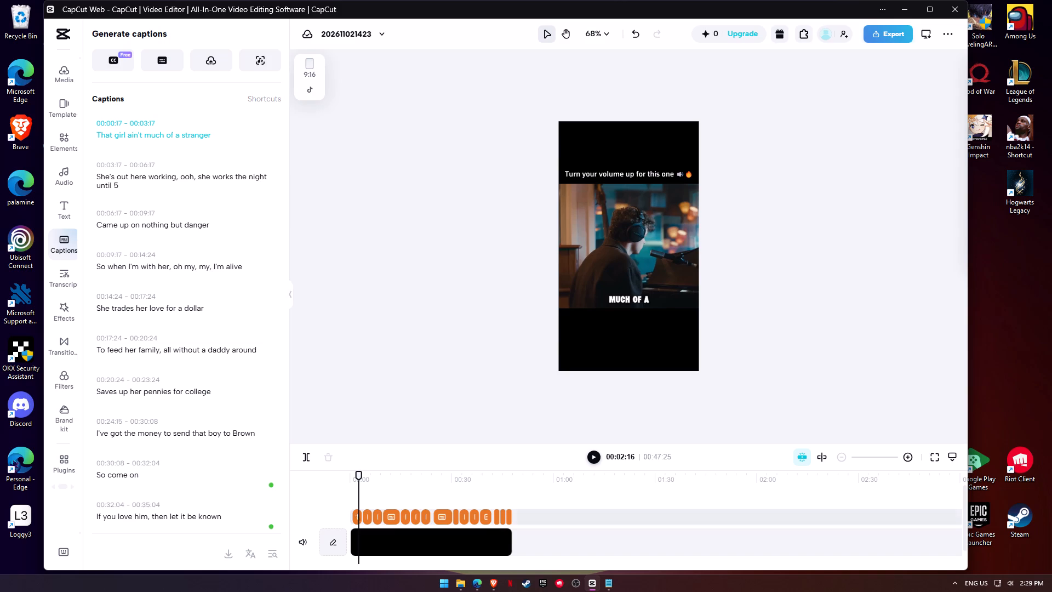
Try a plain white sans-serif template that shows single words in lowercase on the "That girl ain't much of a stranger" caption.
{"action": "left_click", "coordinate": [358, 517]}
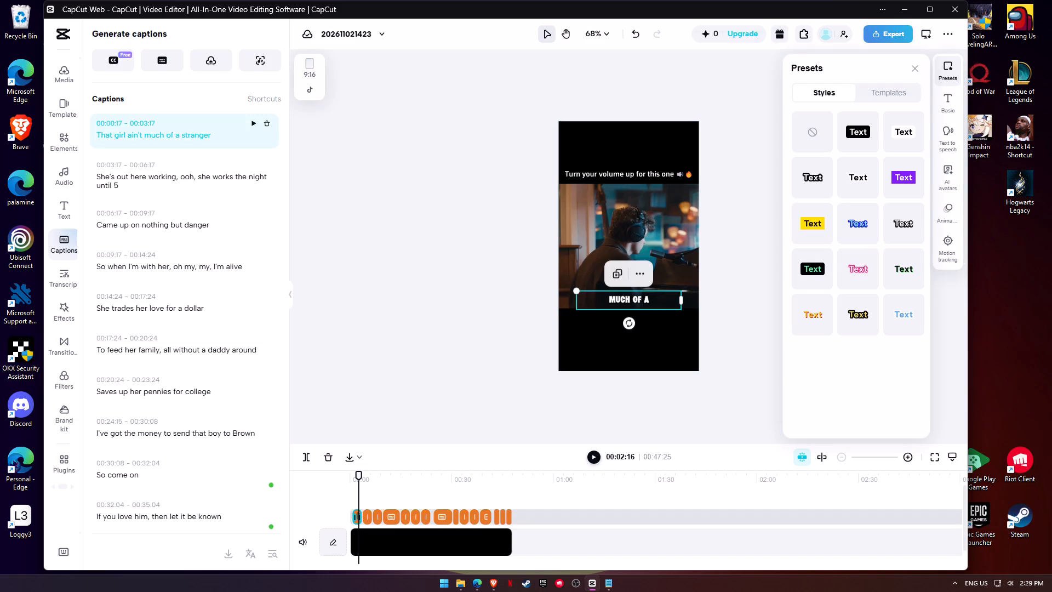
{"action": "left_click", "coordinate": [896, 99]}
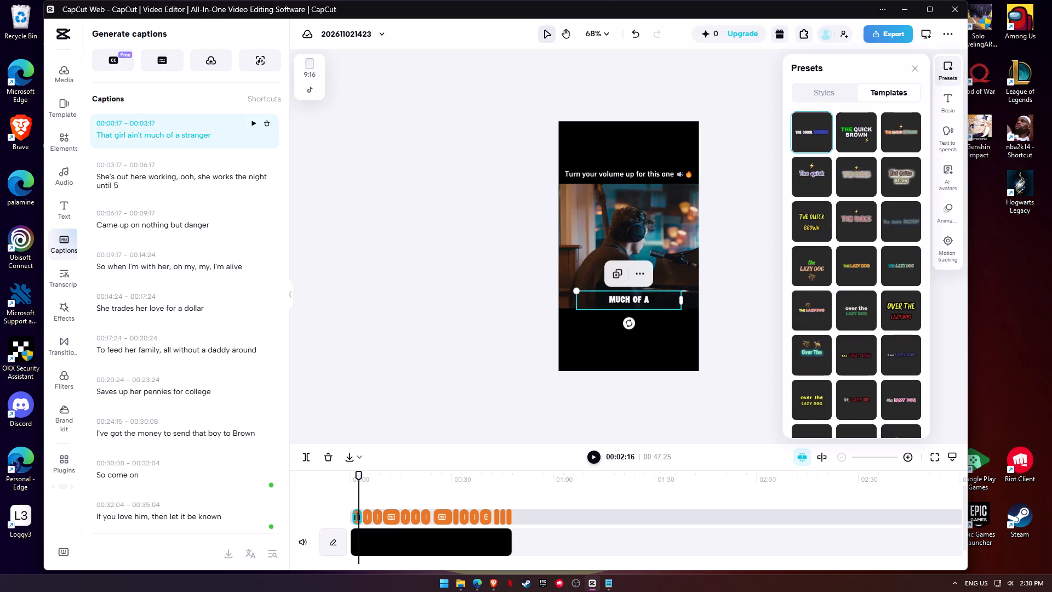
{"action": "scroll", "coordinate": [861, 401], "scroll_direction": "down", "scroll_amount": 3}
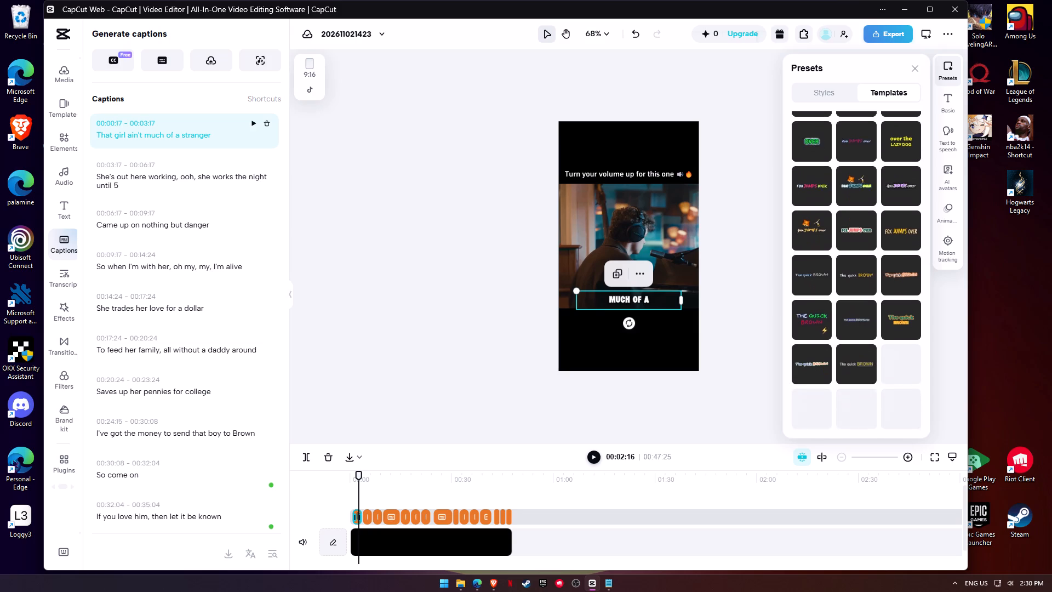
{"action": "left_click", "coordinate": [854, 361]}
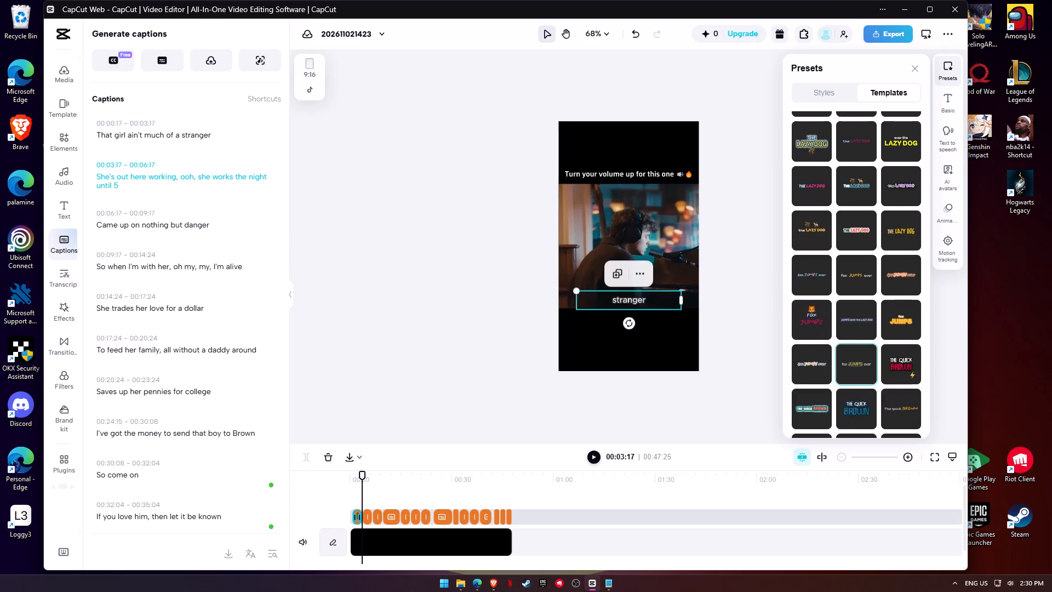
Apply the word-by-word rounded template with a yellow-green outline to the first caption and play back the opening.
{"action": "scroll", "coordinate": [879, 397], "scroll_direction": "down", "scroll_amount": 4}
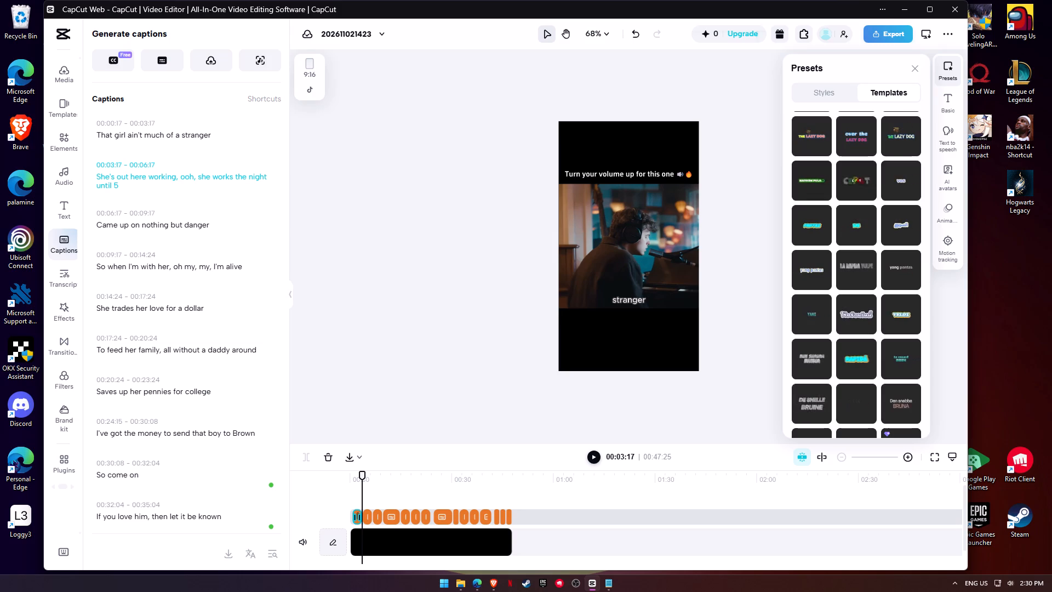
{"action": "left_click", "coordinate": [896, 323]}
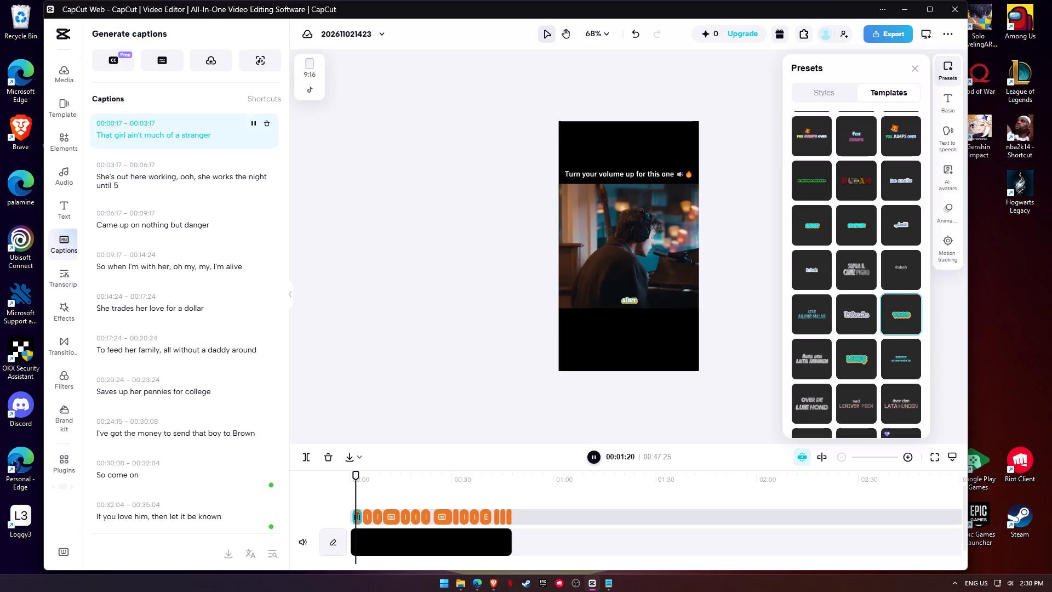
{"action": "left_click", "coordinate": [468, 368]}
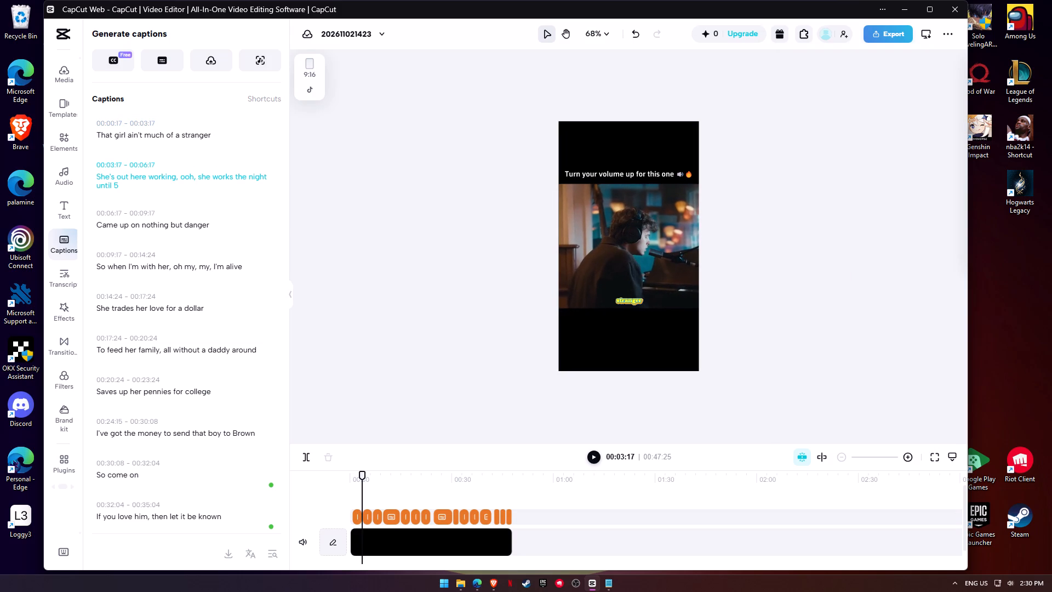
{"action": "left_click_drag", "start_coordinate": [362, 476], "coordinate": [341, 476]}
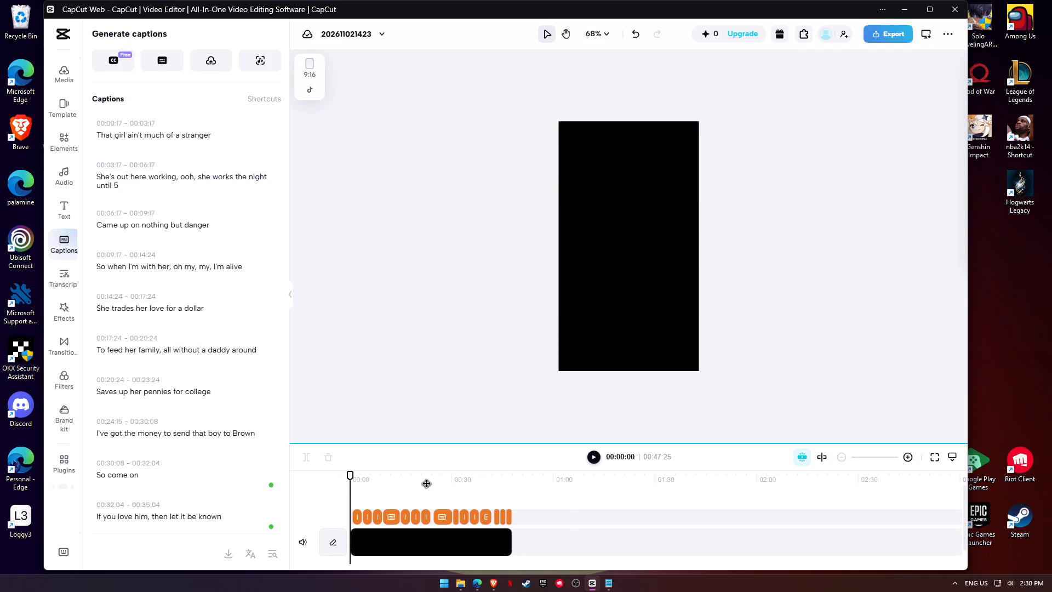
{"action": "scroll", "coordinate": [419, 505], "scroll_direction": "up", "scroll_amount": 4, "text": "ctrl"}
{"action": "key", "text": "space"}
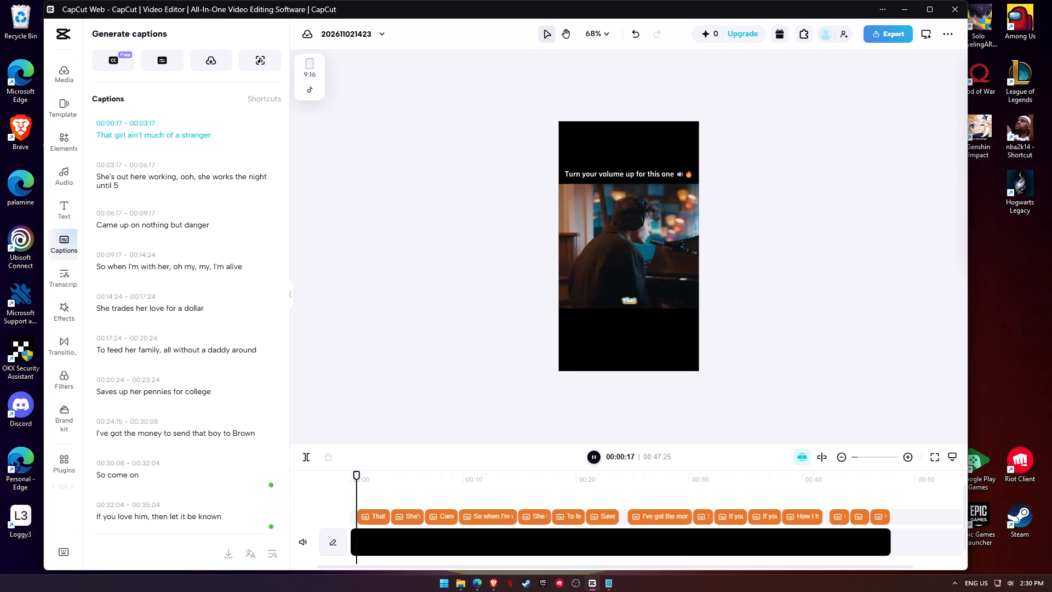
{"action": "key", "text": "space"}
Move the "That girl ain't much of a stranger" caption to start at 00:00:14 and end at 00:03:14.
{"action": "scroll", "coordinate": [359, 515], "scroll_direction": "up", "scroll_amount": 1, "text": "ctrl"}
{"action": "left_click", "coordinate": [351, 479]}
{"action": "key", "text": "space"}
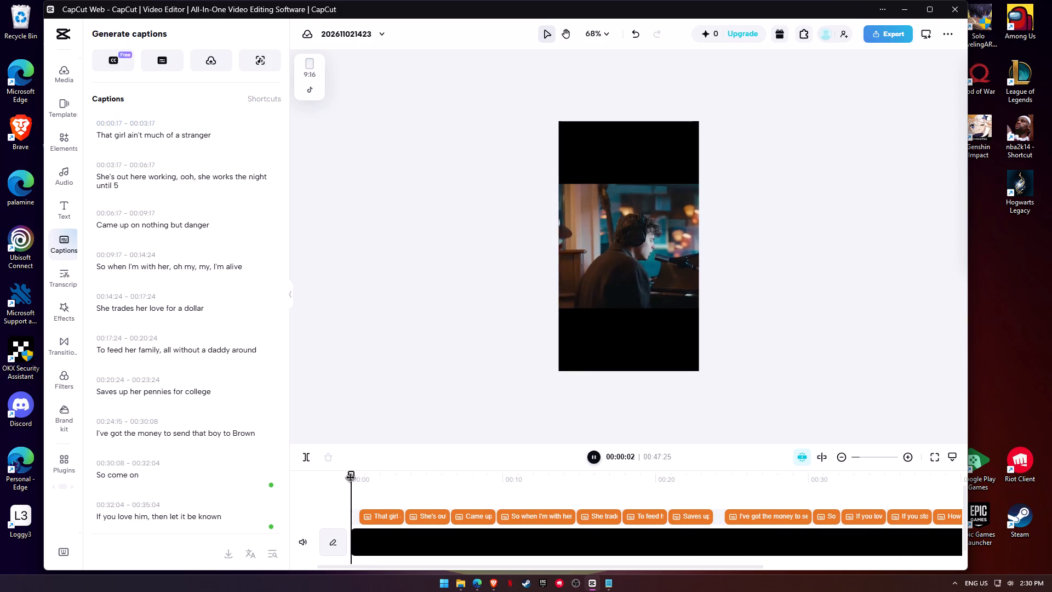
{"action": "key", "text": "space"}
{"action": "left_click", "coordinate": [366, 515]}
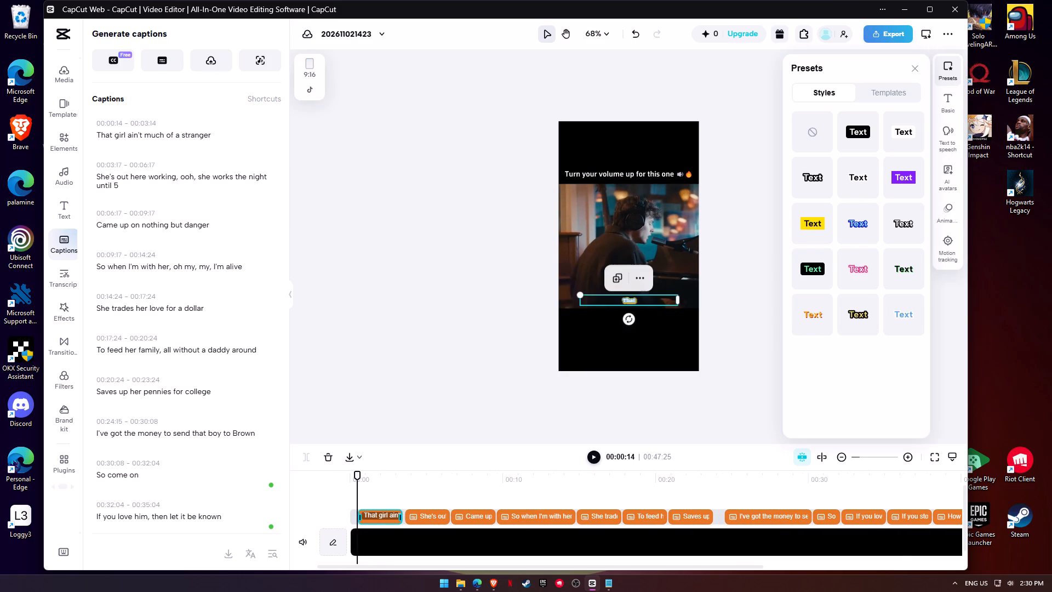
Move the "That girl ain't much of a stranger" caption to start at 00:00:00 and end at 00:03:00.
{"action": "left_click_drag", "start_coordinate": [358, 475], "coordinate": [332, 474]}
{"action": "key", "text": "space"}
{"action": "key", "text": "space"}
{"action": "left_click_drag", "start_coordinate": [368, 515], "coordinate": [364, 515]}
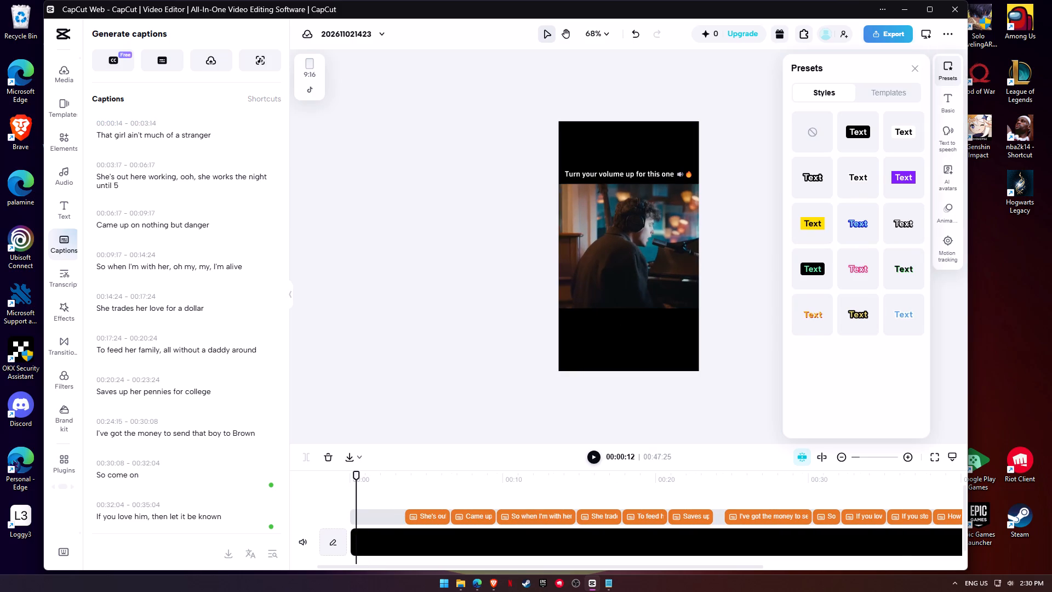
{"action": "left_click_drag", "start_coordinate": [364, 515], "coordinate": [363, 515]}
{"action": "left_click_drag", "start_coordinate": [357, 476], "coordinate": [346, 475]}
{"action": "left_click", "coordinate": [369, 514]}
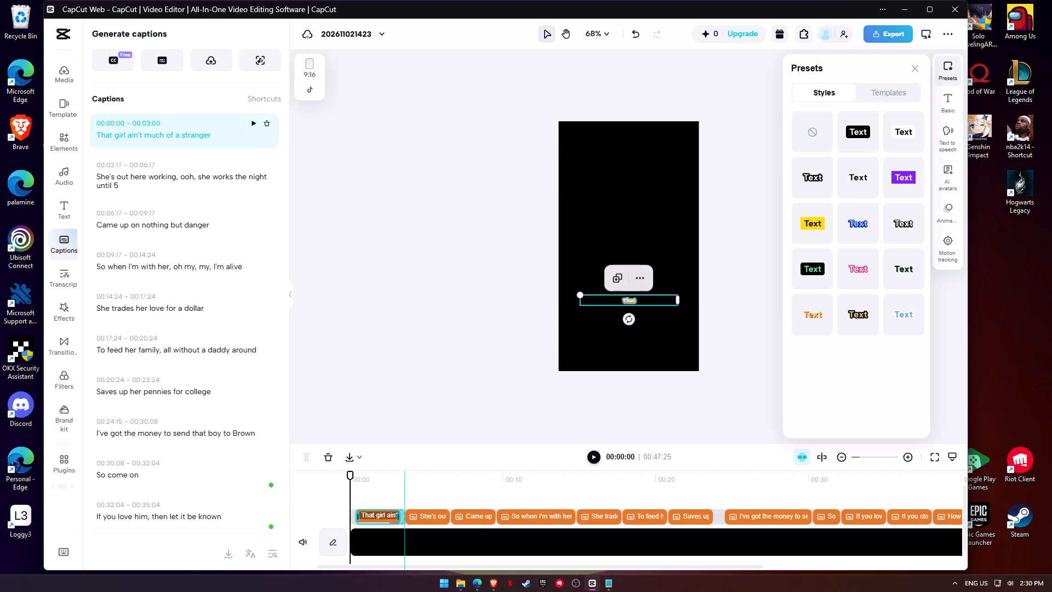
Play the opening to find where the vocal begins and move the first caption to 00:00:08–00:03:08.
{"action": "scroll", "coordinate": [361, 509], "scroll_direction": "up", "scroll_amount": 10, "text": "ctrl"}
{"action": "key", "text": "space"}
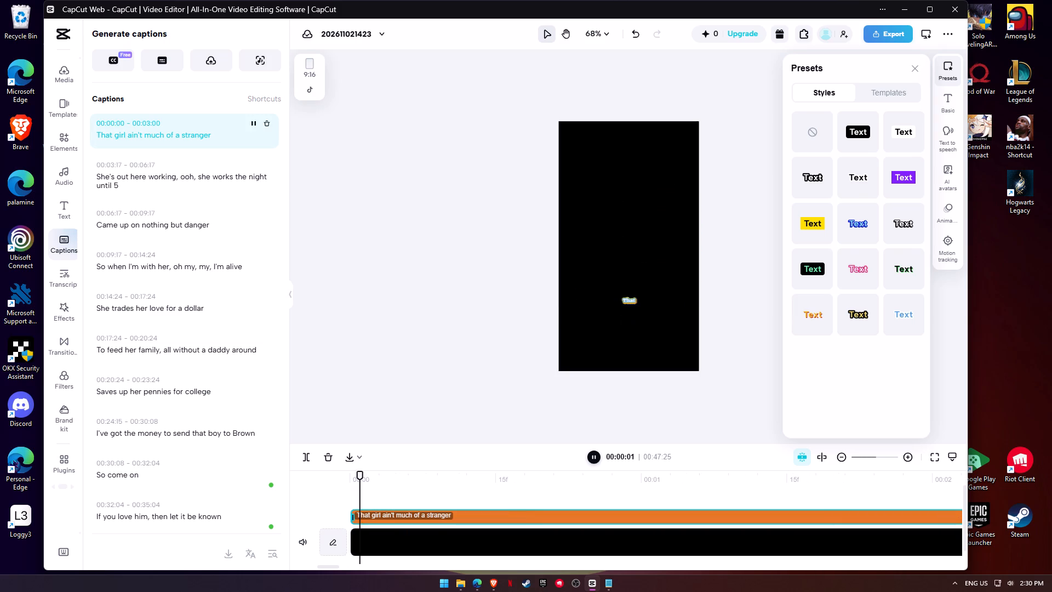
{"action": "key", "text": "space"}
{"action": "scroll", "coordinate": [396, 504], "scroll_direction": "down", "scroll_amount": 4, "text": "ctrl"}
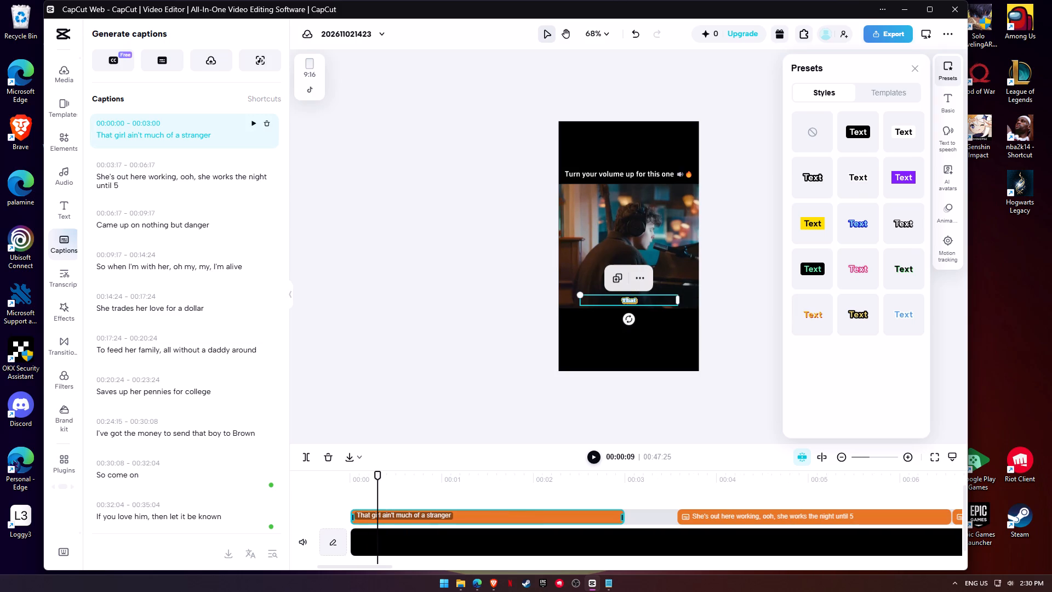
{"action": "left_click_drag", "start_coordinate": [376, 474], "coordinate": [326, 474]}
{"action": "key", "text": "space"}
{"action": "key", "text": "space"}
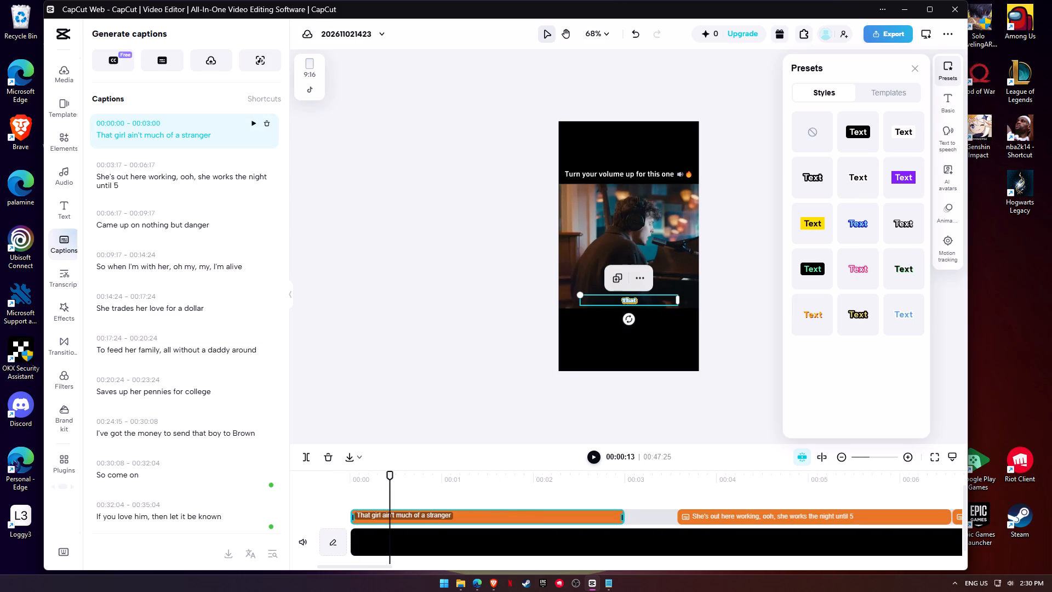
{"action": "left_click_drag", "start_coordinate": [381, 515], "coordinate": [407, 515]}
Play the opening from the start to check the first caption's timing against the vocals.
{"action": "left_click", "coordinate": [350, 476]}
{"action": "left_click", "coordinate": [358, 475]}
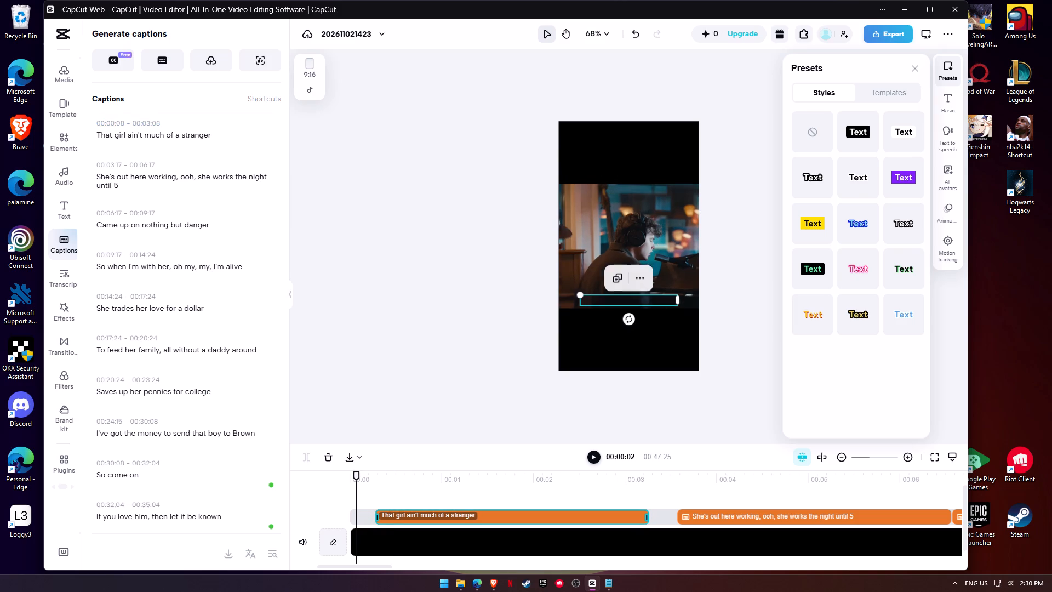
{"action": "left_click_drag", "start_coordinate": [364, 475], "coordinate": [347, 475]}
{"action": "left_click_drag", "start_coordinate": [356, 475], "coordinate": [350, 475]}
{"action": "key", "text": "space"}
{"action": "key", "text": "space"}
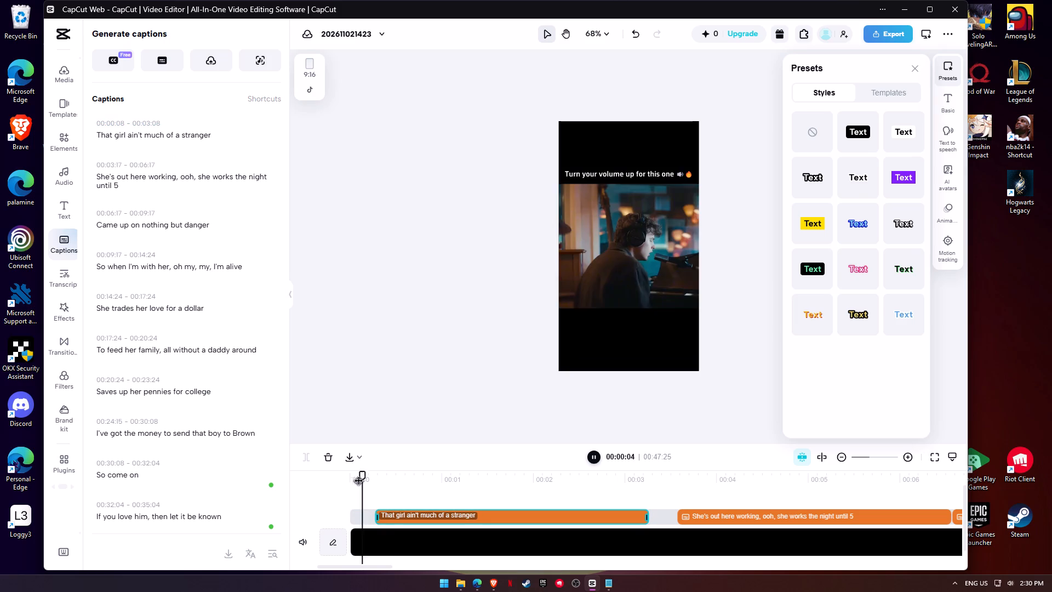
{"action": "left_click", "coordinate": [386, 519]}
{"action": "left_click_drag", "start_coordinate": [376, 479], "coordinate": [321, 477]}
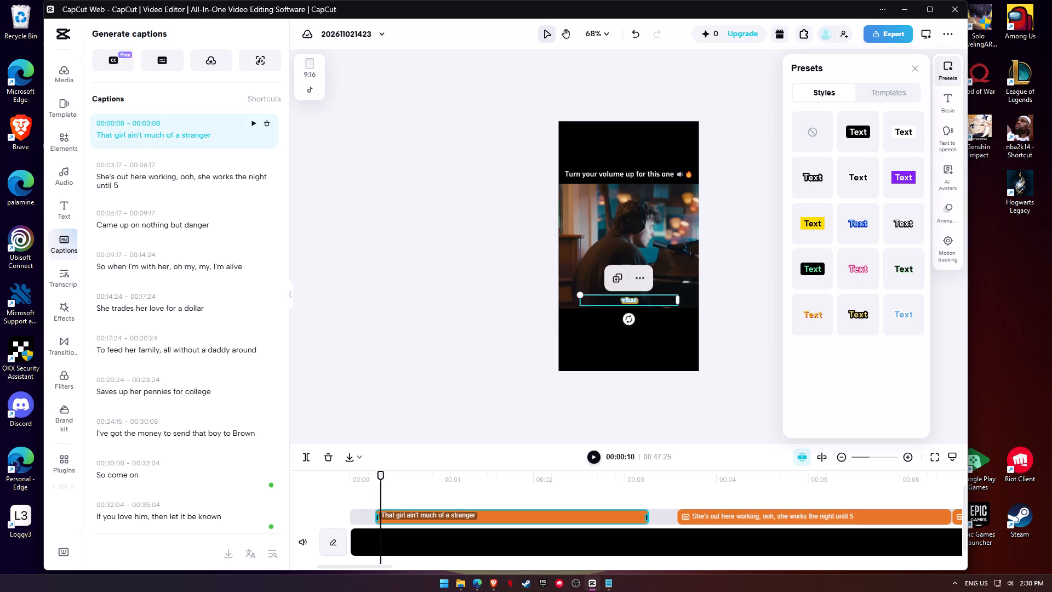
{"action": "left_click_drag", "start_coordinate": [381, 473], "coordinate": [322, 473]}
{"action": "scroll", "coordinate": [459, 458], "scroll_direction": "down", "scroll_amount": 2, "text": "ctrl"}
{"action": "scroll", "coordinate": [431, 503], "scroll_direction": "down", "scroll_amount": 2}
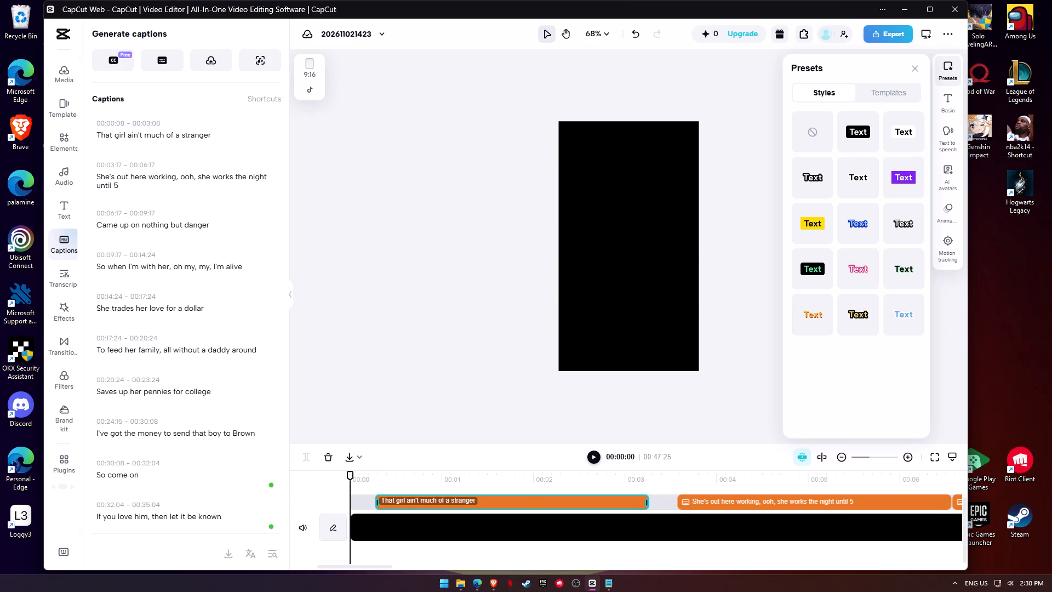
{"action": "key", "text": "space"}
{"action": "left_click", "coordinate": [460, 374]}
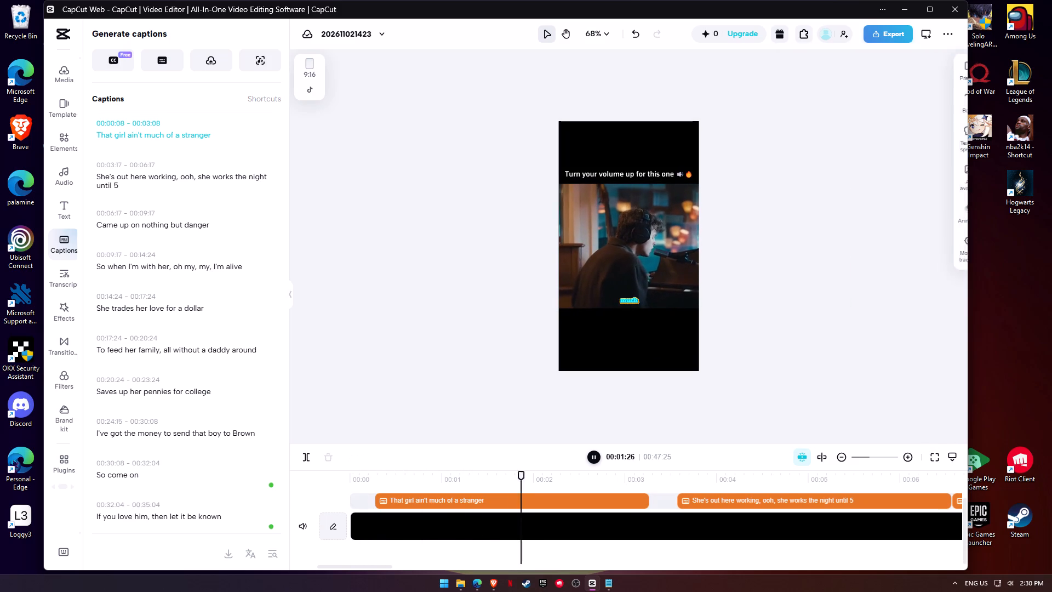
{"action": "key", "text": "space"}
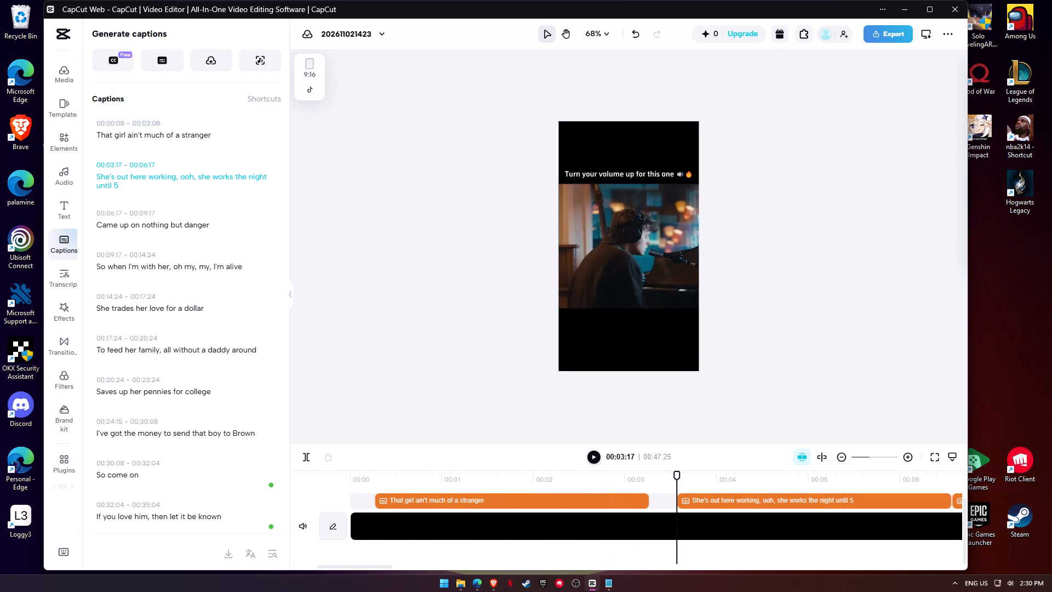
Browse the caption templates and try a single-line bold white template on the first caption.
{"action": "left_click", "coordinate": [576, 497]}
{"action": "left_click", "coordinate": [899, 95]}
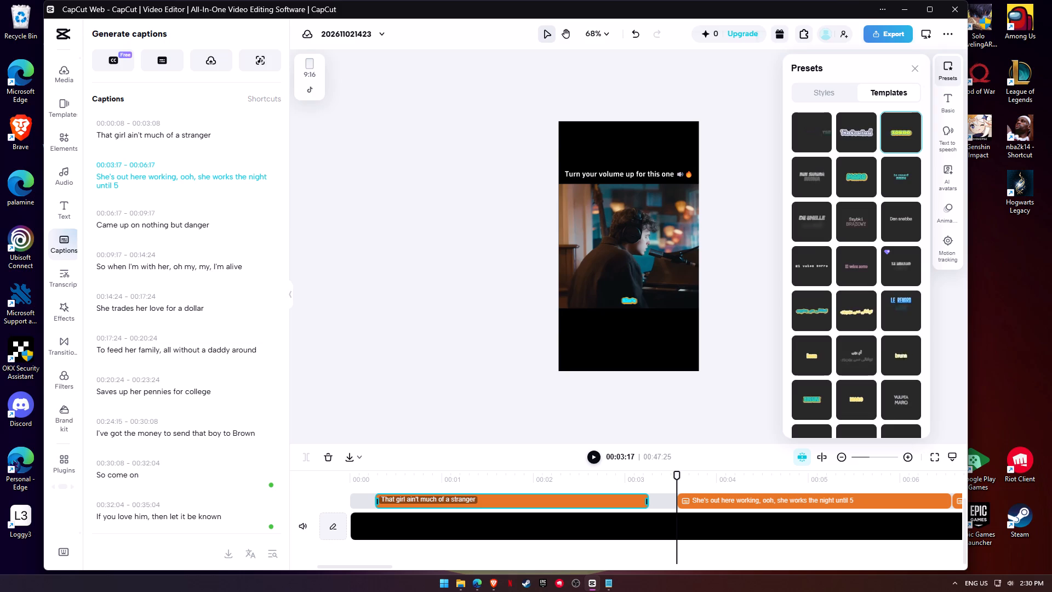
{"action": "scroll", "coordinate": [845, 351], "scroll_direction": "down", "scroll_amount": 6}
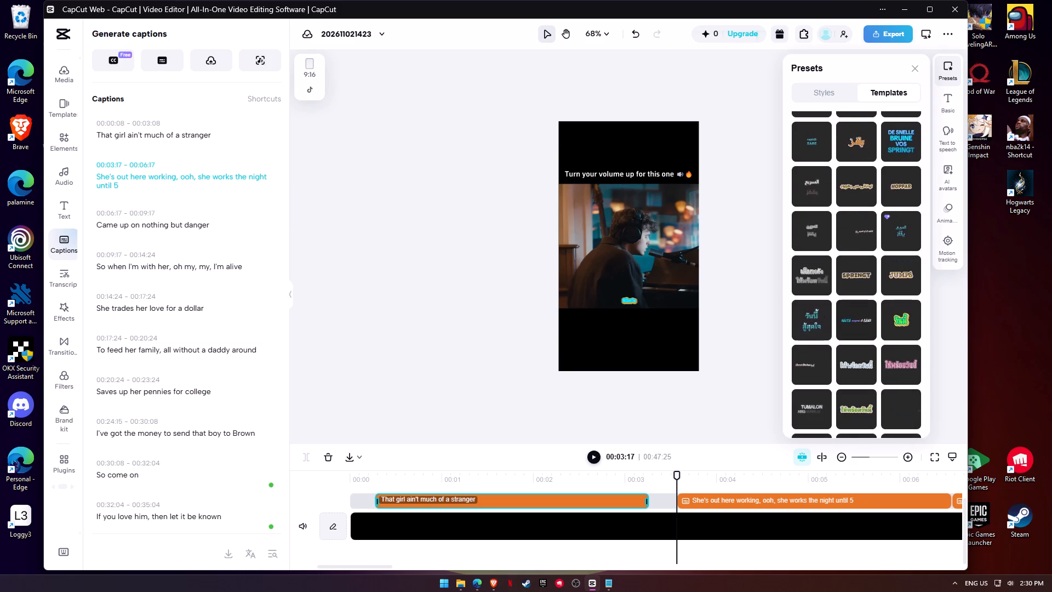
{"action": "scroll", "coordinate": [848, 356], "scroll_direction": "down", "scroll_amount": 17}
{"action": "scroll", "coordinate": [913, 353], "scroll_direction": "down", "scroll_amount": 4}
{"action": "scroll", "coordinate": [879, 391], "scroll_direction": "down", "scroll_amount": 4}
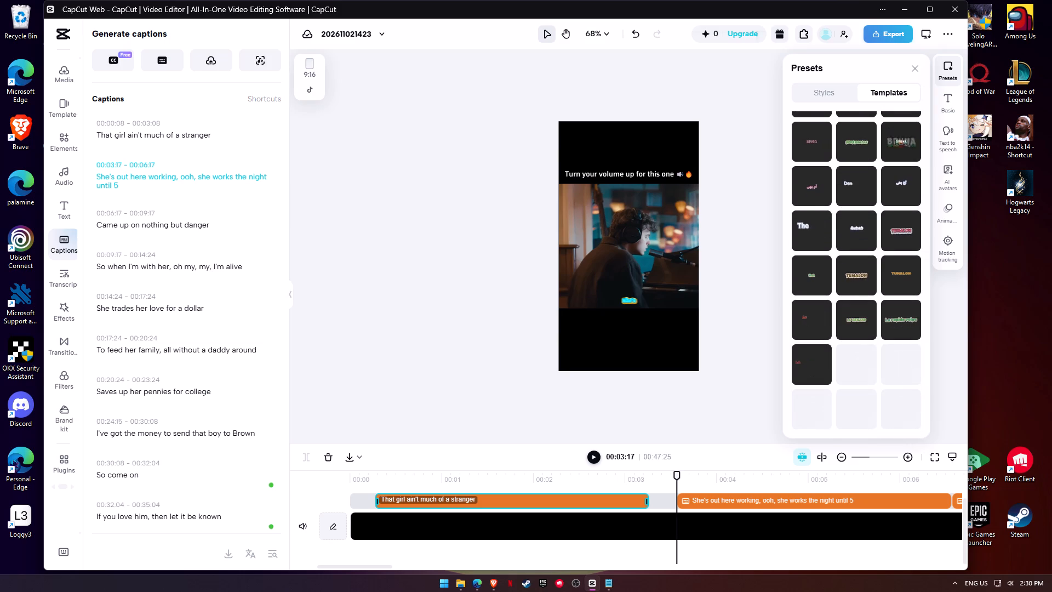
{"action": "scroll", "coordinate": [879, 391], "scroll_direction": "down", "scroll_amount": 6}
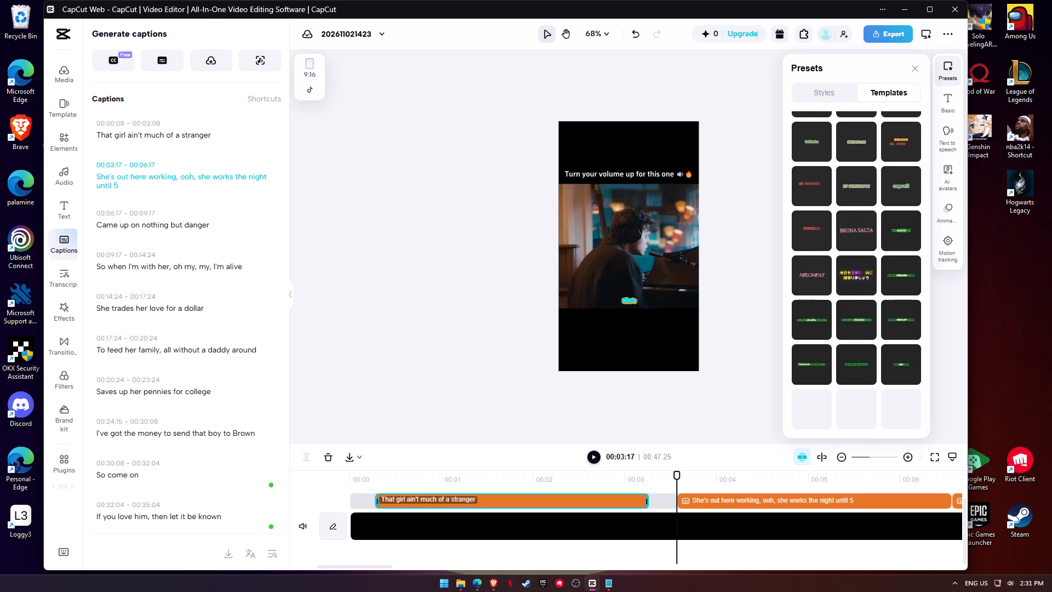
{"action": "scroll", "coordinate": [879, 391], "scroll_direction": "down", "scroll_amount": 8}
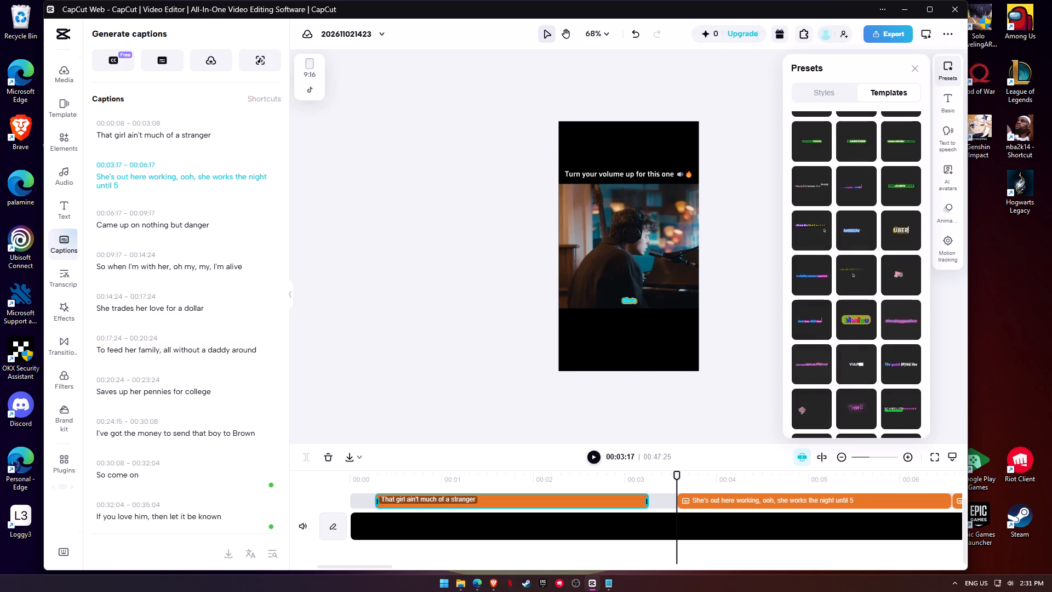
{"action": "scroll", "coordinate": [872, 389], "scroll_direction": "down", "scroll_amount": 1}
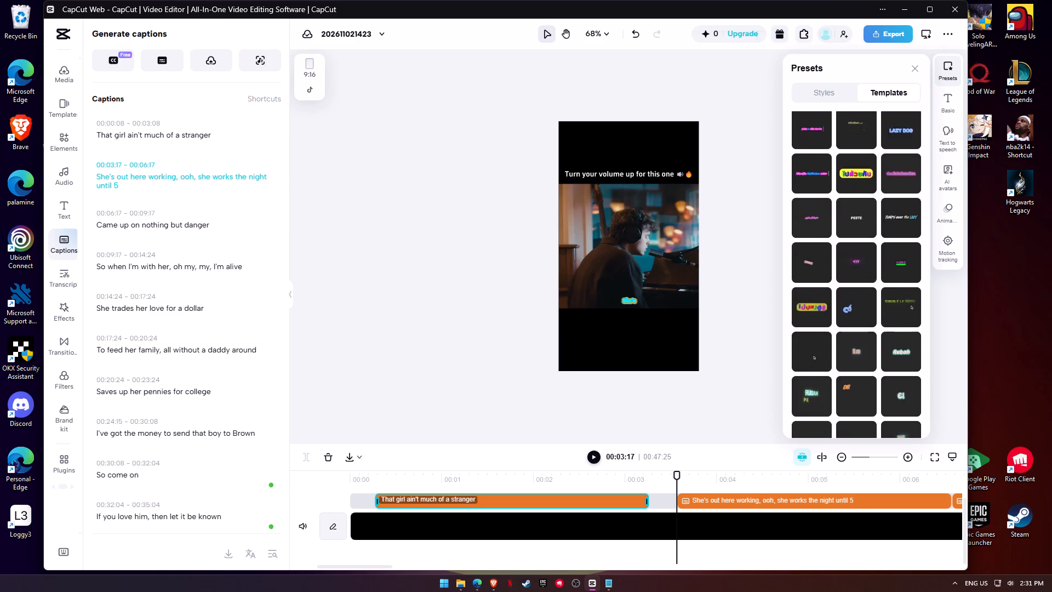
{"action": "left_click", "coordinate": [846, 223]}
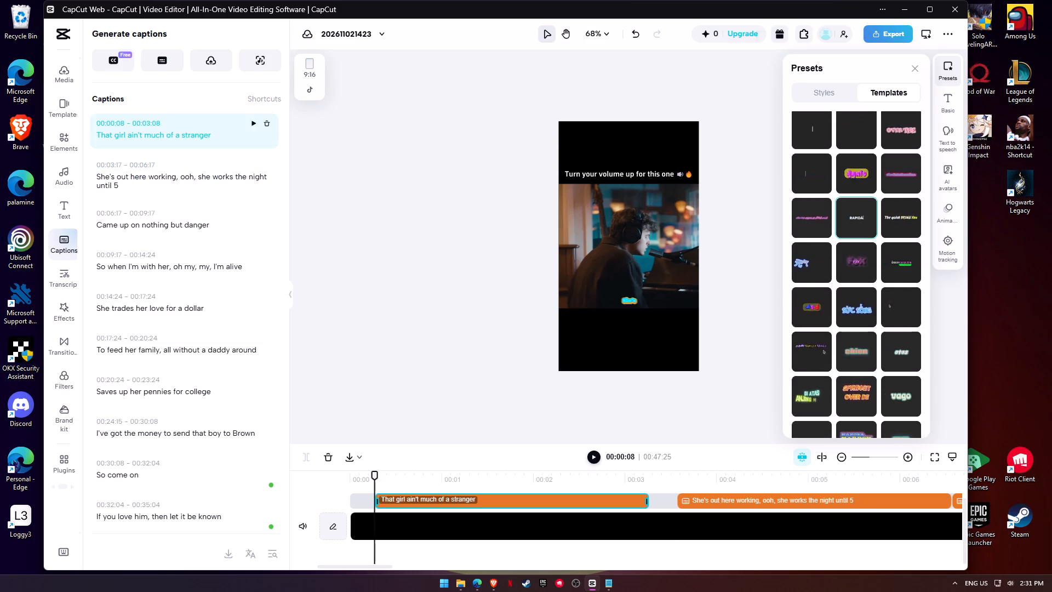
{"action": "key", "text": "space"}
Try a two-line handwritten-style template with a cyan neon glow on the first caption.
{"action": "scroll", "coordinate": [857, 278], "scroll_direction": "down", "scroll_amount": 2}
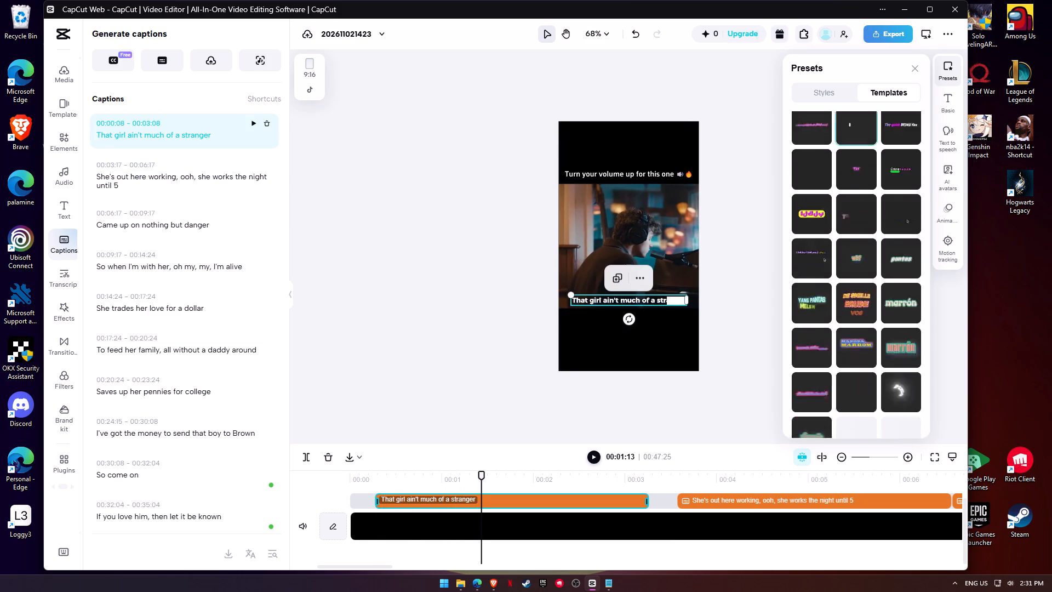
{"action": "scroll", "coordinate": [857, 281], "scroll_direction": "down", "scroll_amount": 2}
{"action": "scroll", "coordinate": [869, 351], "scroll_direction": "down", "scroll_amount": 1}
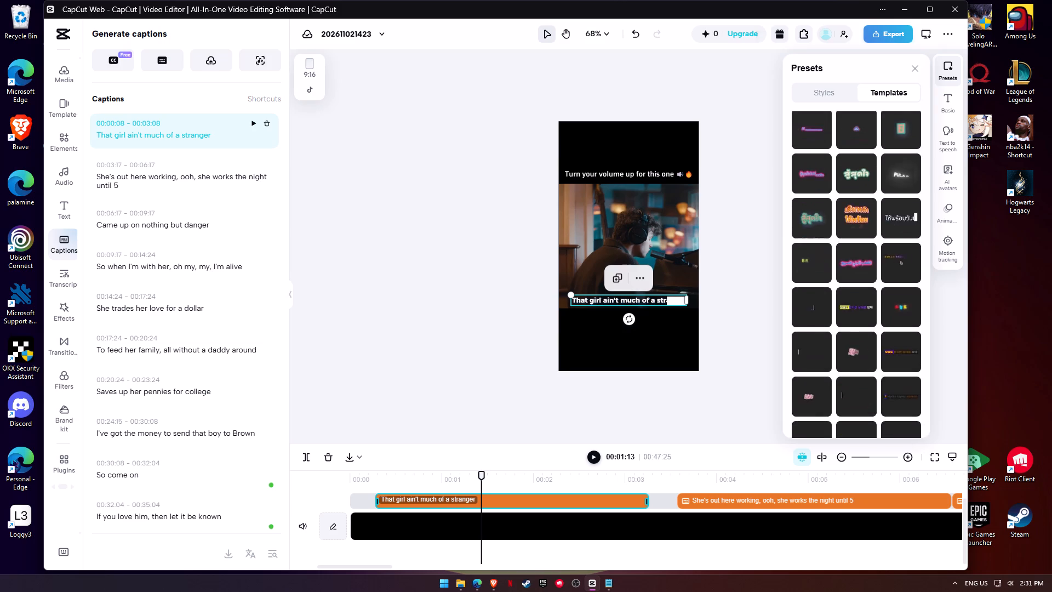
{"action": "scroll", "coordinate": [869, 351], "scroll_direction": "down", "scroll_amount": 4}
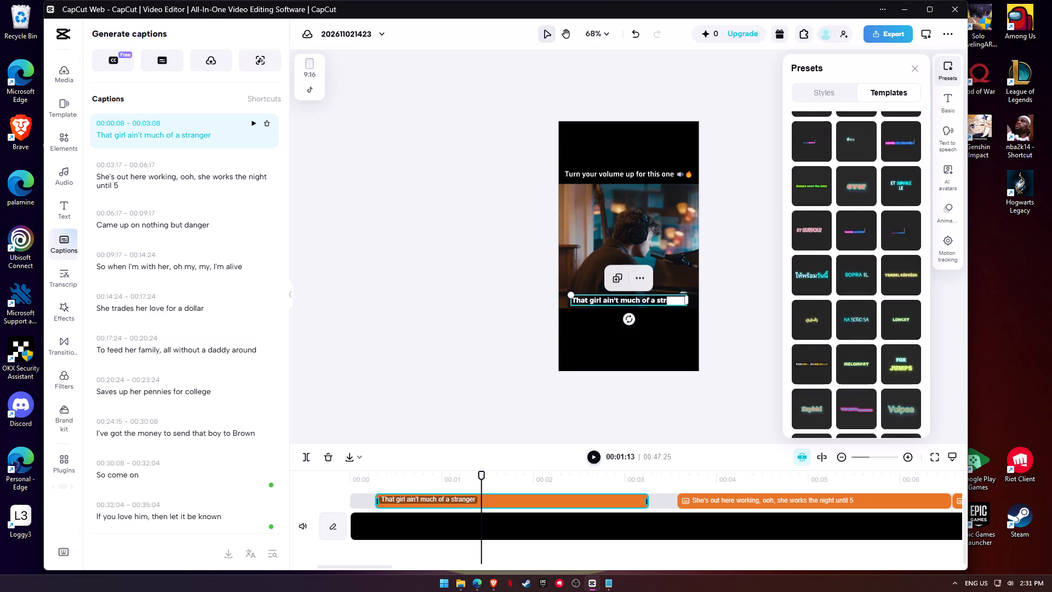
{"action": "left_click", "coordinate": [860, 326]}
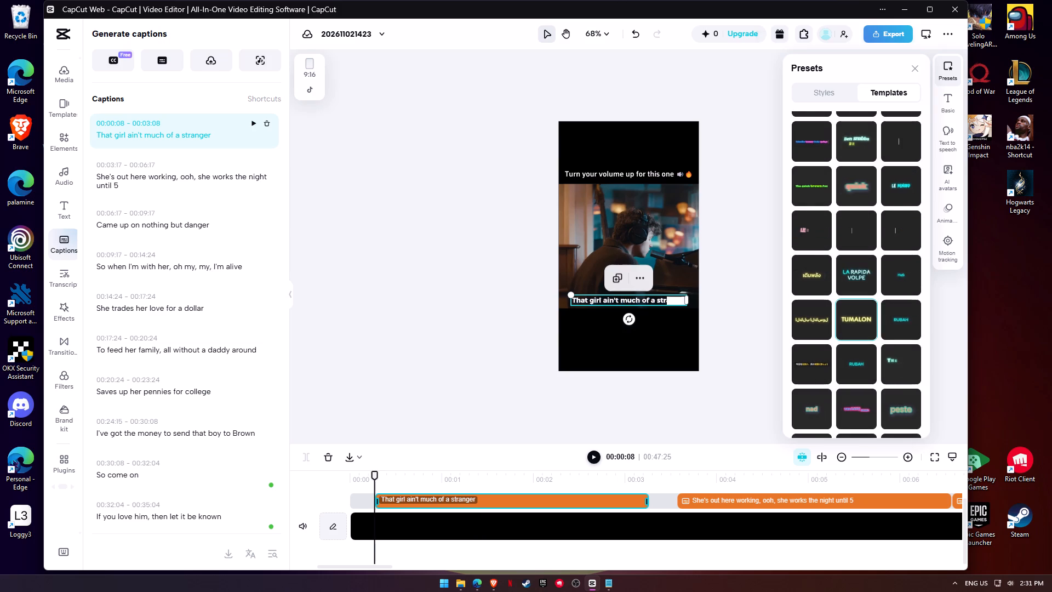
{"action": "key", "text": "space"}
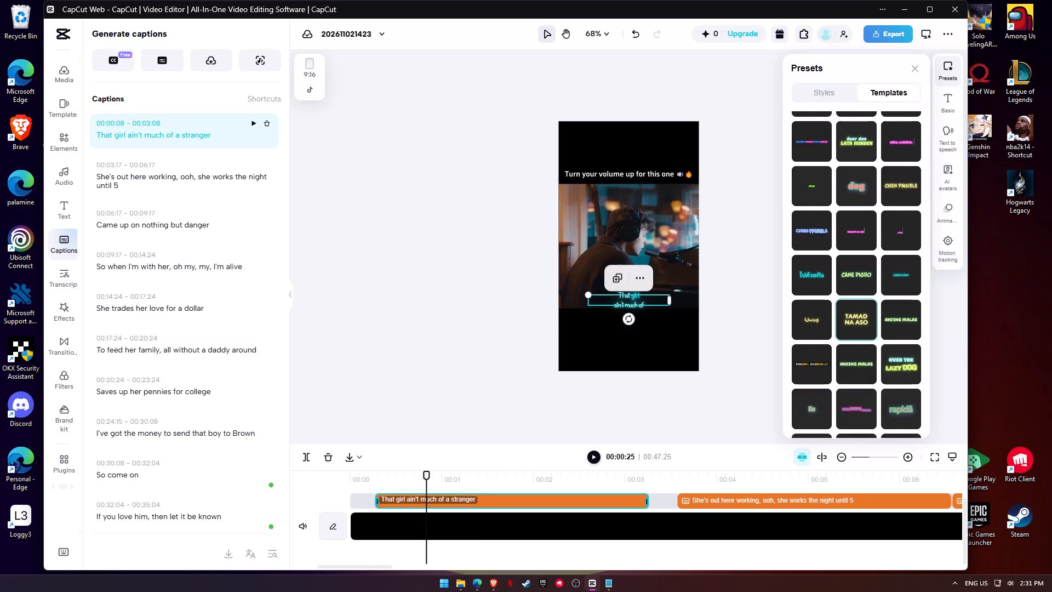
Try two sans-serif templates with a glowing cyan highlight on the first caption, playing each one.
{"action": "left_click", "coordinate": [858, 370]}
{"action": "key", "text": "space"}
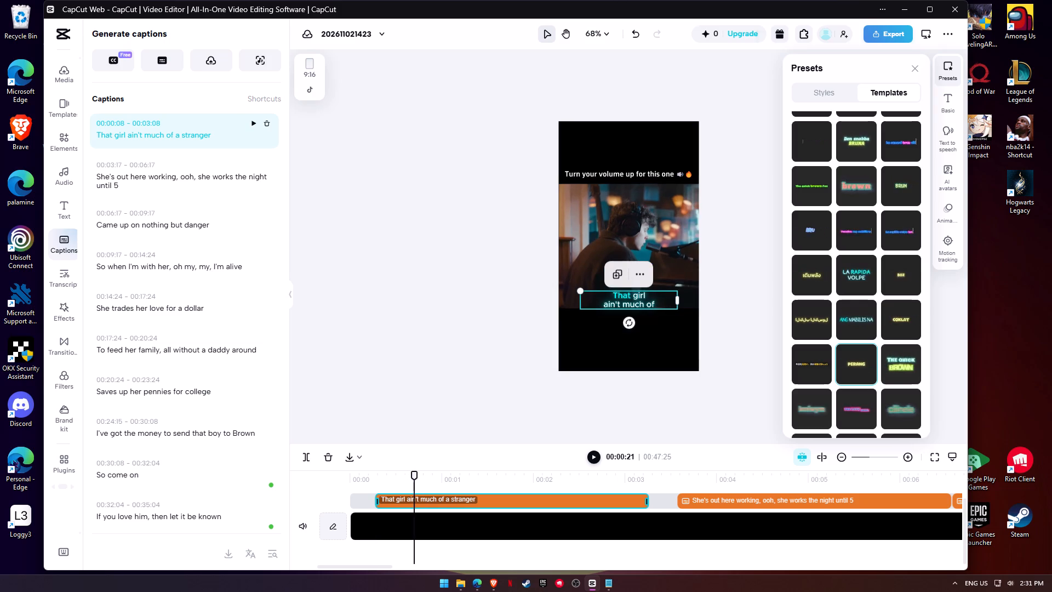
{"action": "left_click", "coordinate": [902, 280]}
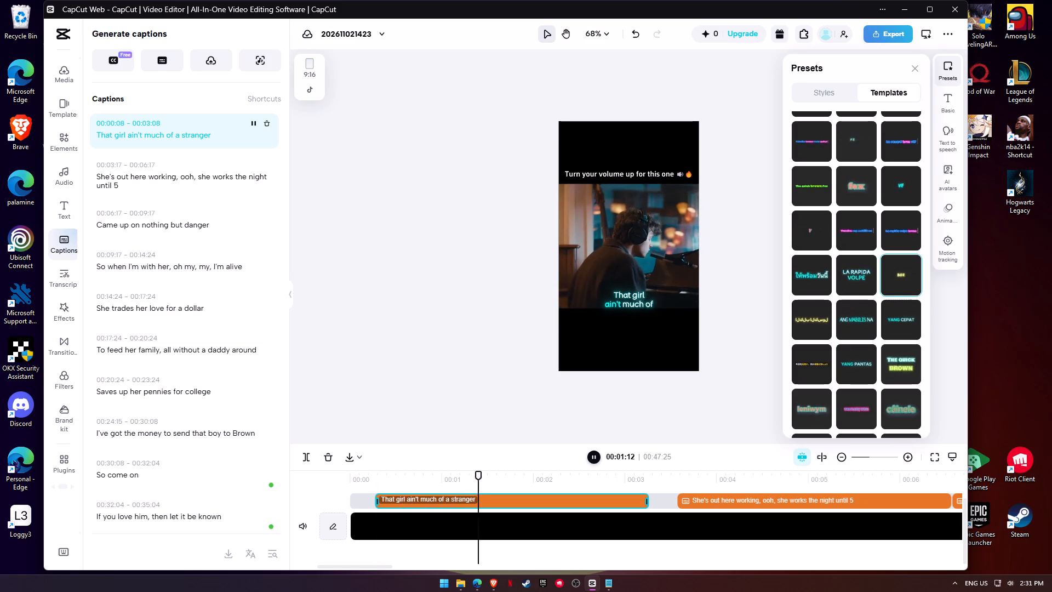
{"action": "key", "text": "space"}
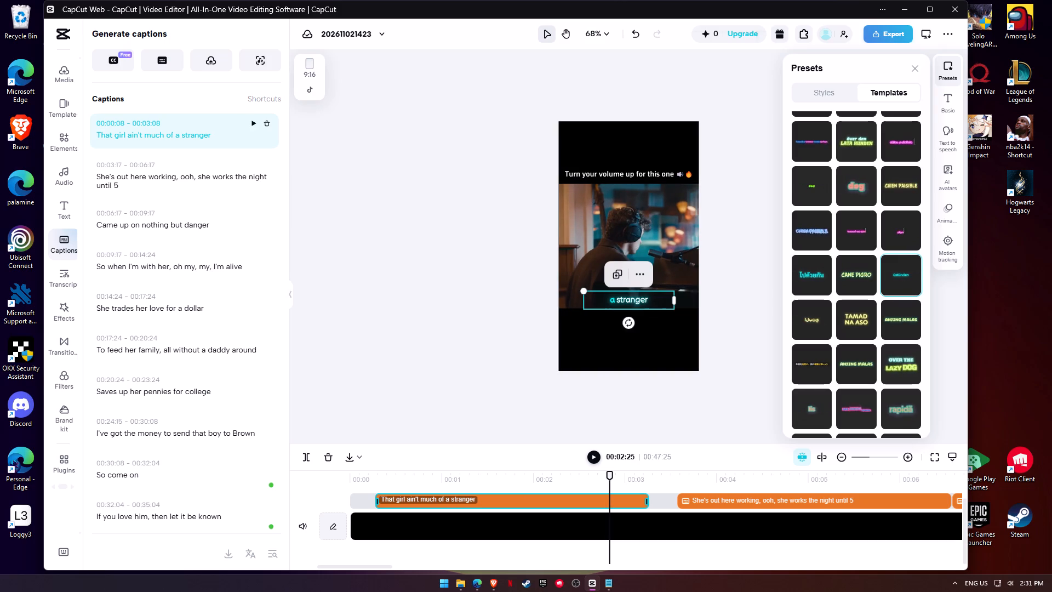
Apply the two-line handwritten-style cyan neon template to the first caption and play it from the start.
{"action": "left_click", "coordinate": [863, 316]}
{"action": "left_click", "coordinate": [481, 393]}
{"action": "key", "text": "space"}
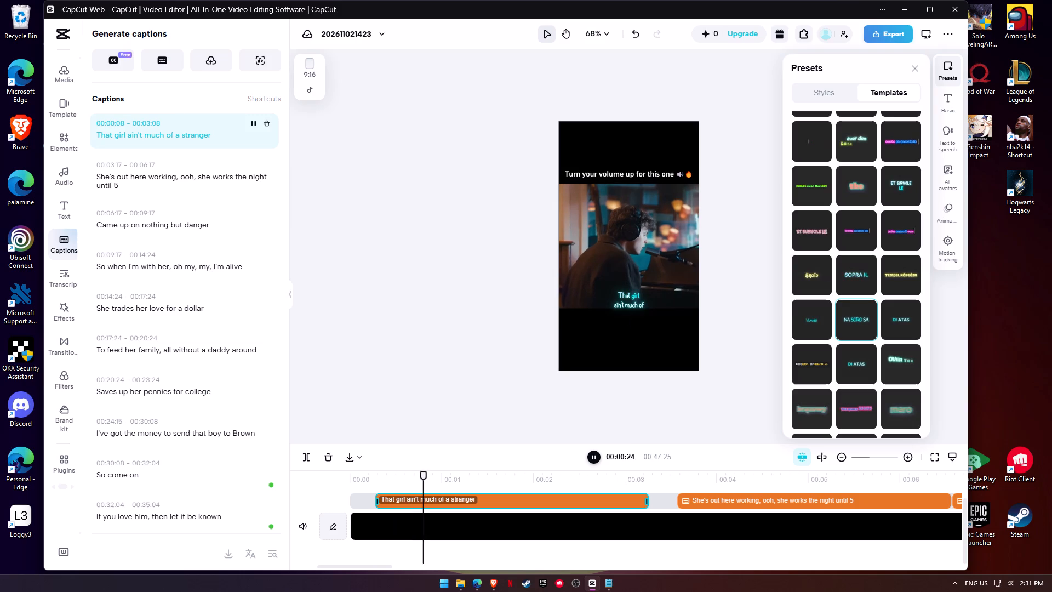
{"action": "left_click_drag", "start_coordinate": [479, 477], "coordinate": [369, 477]}
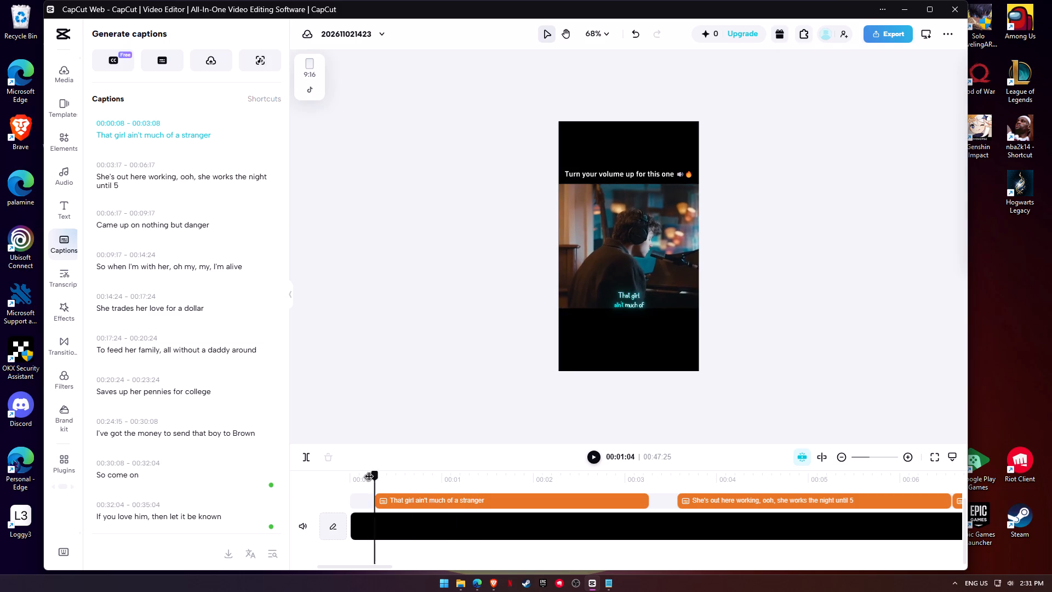
{"action": "left_click_drag", "start_coordinate": [369, 477], "coordinate": [347, 483]}
{"action": "left_click", "coordinate": [415, 370]}
{"action": "key", "text": "space"}
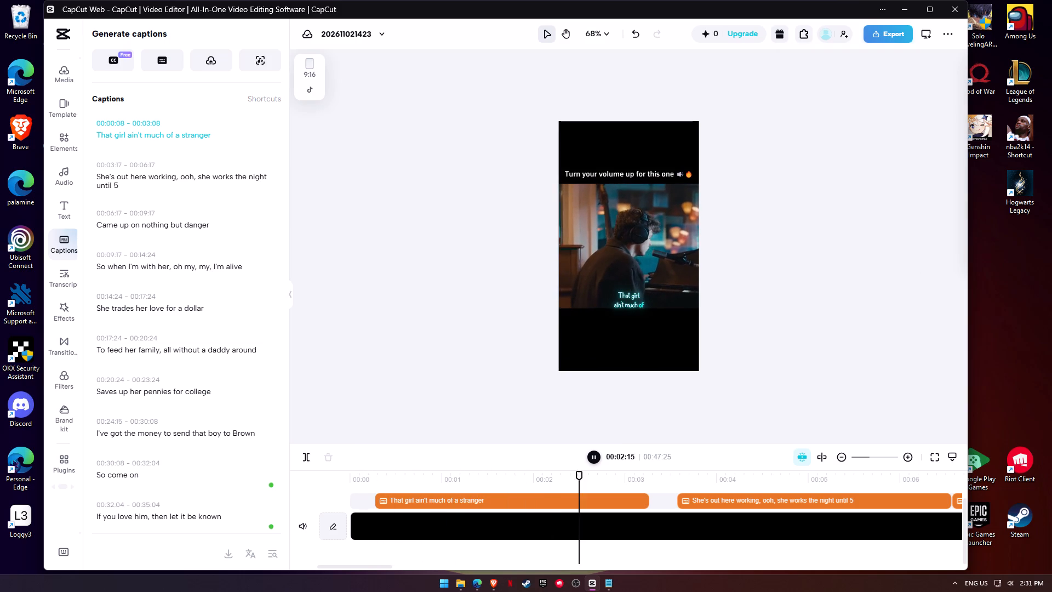
{"action": "key", "text": "space"}
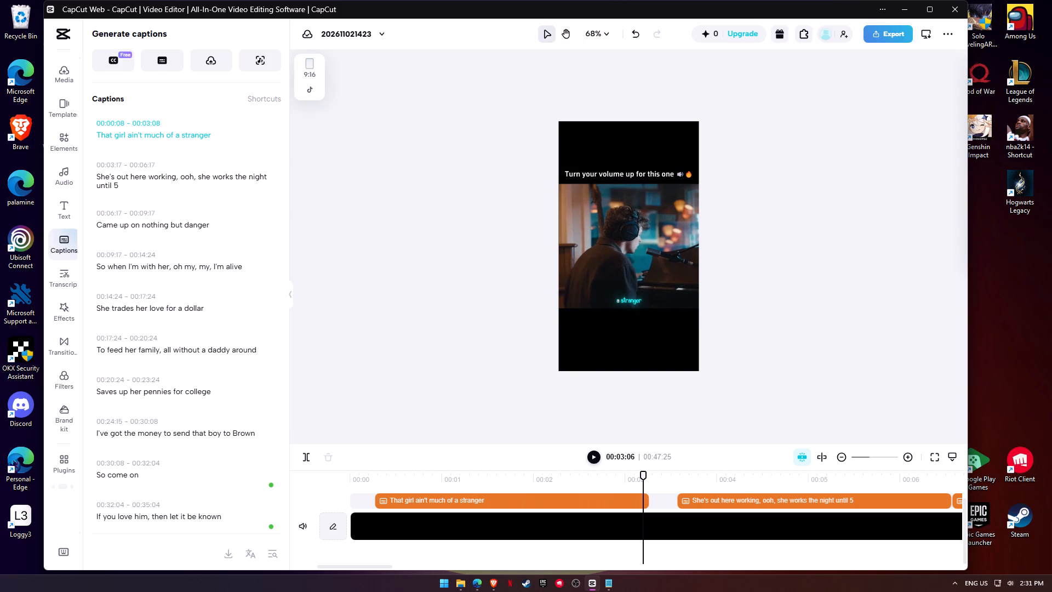
Check the project's cloud save status and close the editor window.
{"action": "left_click", "coordinate": [308, 29]}
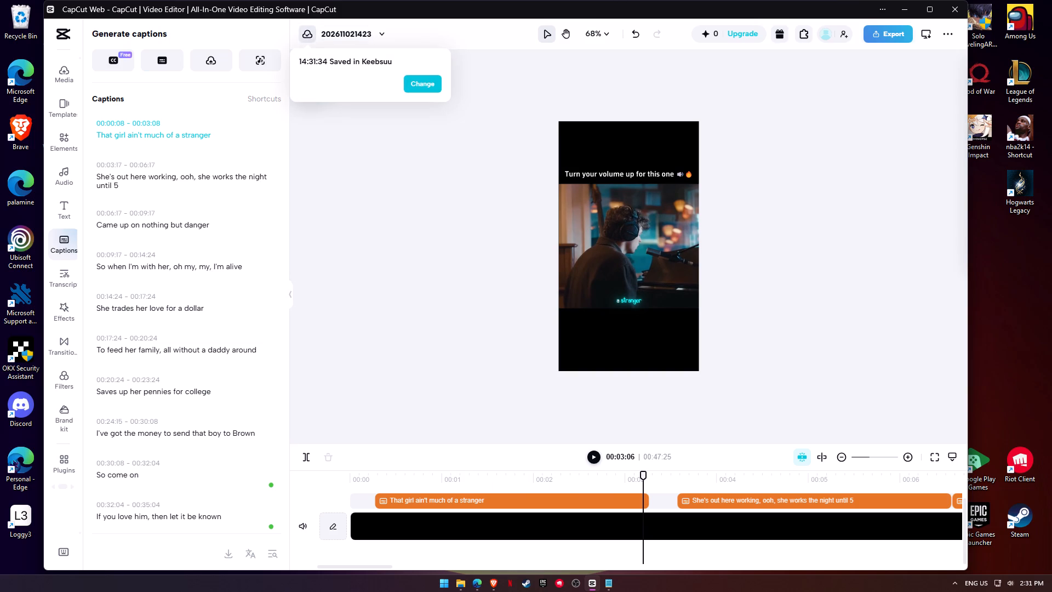
{"action": "left_click", "coordinate": [429, 124]}
{"action": "left_click", "coordinate": [963, 12]}
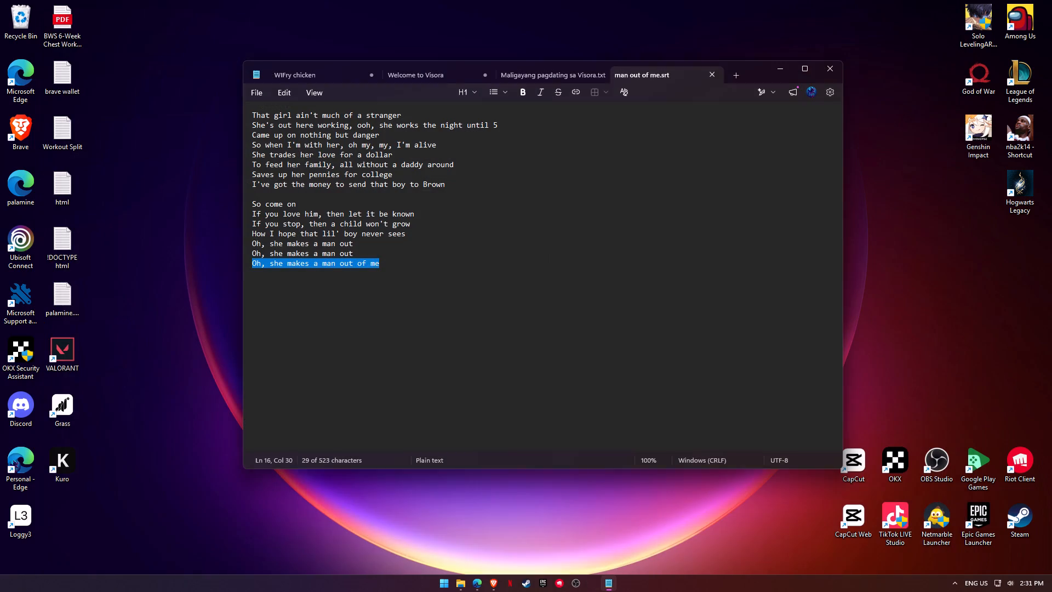
Relaunch CapCut Web and open the Video Studio page.
{"action": "double_click", "coordinate": [851, 517]}
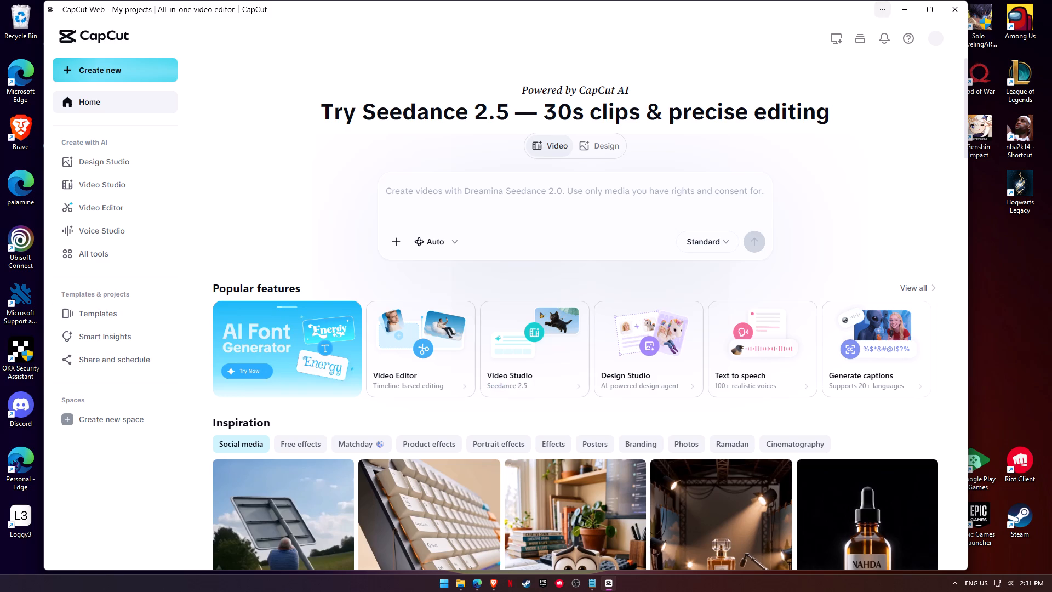
{"action": "scroll", "coordinate": [390, 220], "scroll_direction": "down", "scroll_amount": 2}
{"action": "scroll", "coordinate": [304, 374], "scroll_direction": "down", "scroll_amount": 1}
{"action": "scroll", "coordinate": [302, 375], "scroll_direction": "up", "scroll_amount": 5}
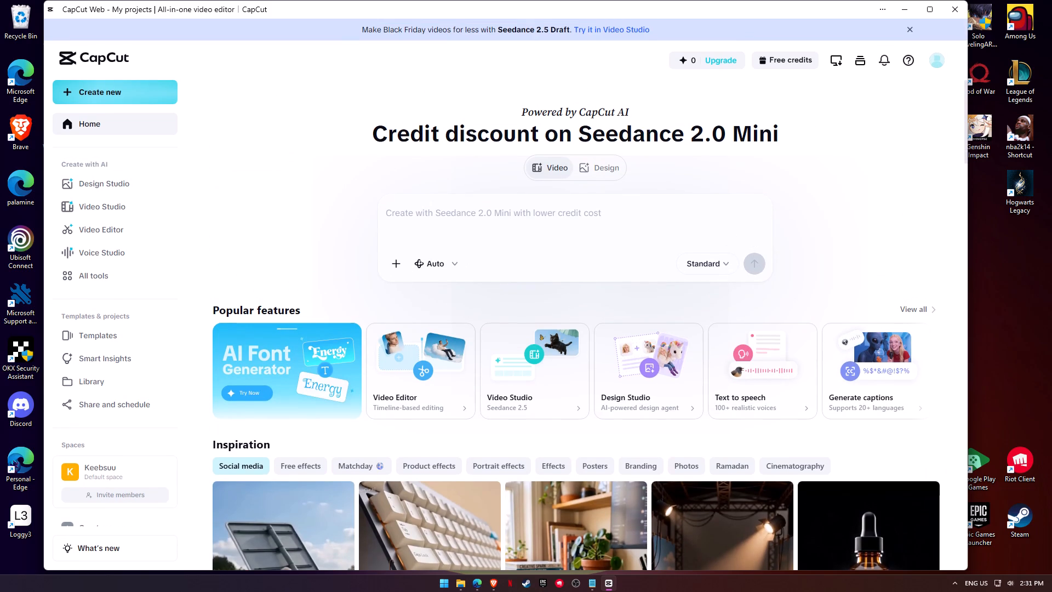
{"action": "left_click", "coordinate": [106, 129]}
{"action": "left_click", "coordinate": [101, 208]}
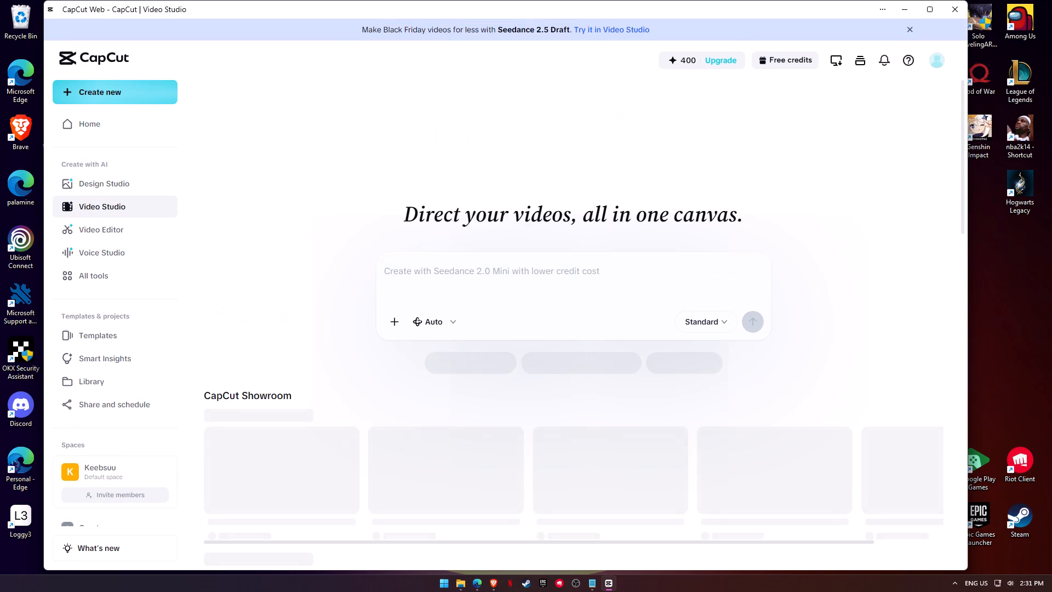
{"action": "left_click", "coordinate": [125, 221]}
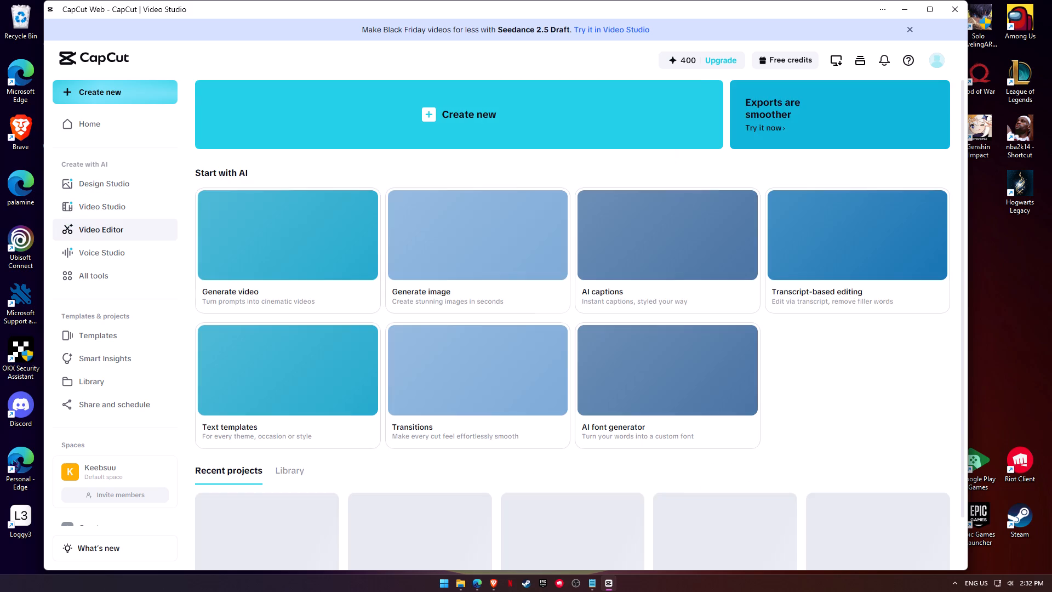
{"action": "scroll", "coordinate": [821, 382], "scroll_direction": "down", "scroll_amount": 1}
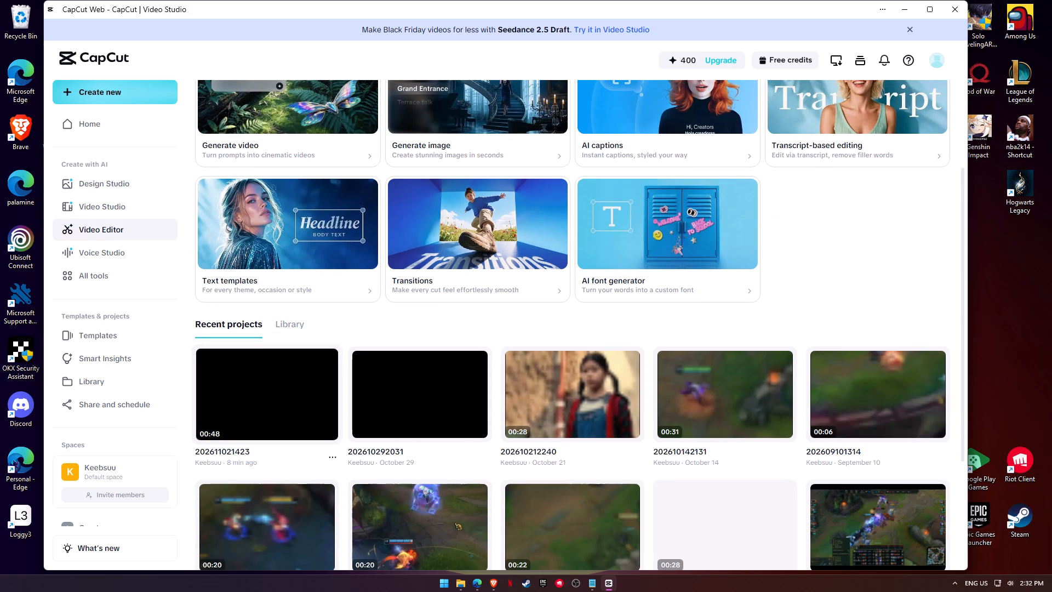
{"action": "left_click", "coordinate": [294, 384]}
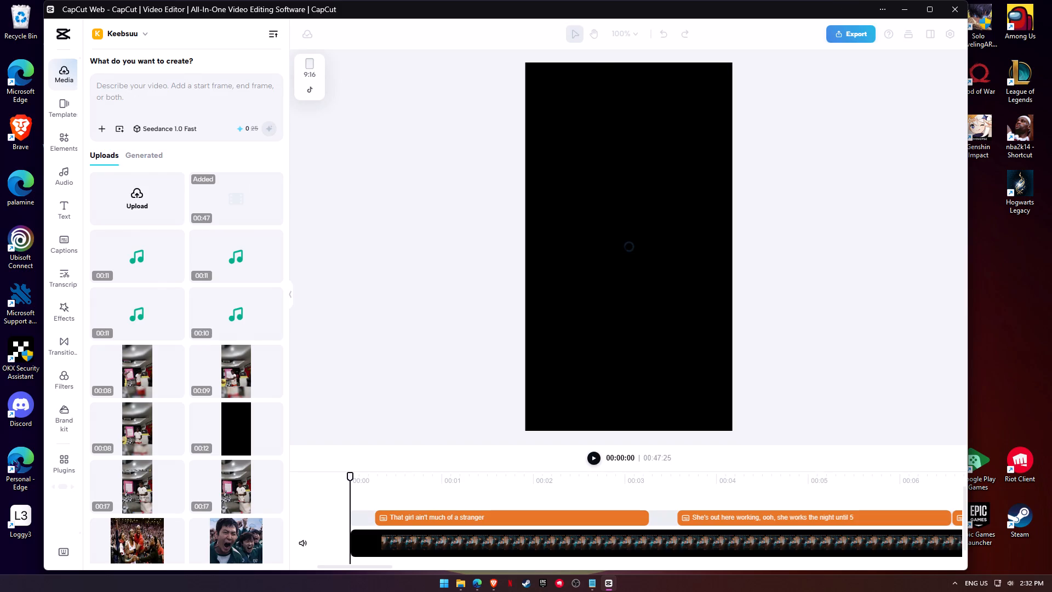
{"action": "left_click", "coordinate": [438, 371]}
{"action": "key", "text": "space"}
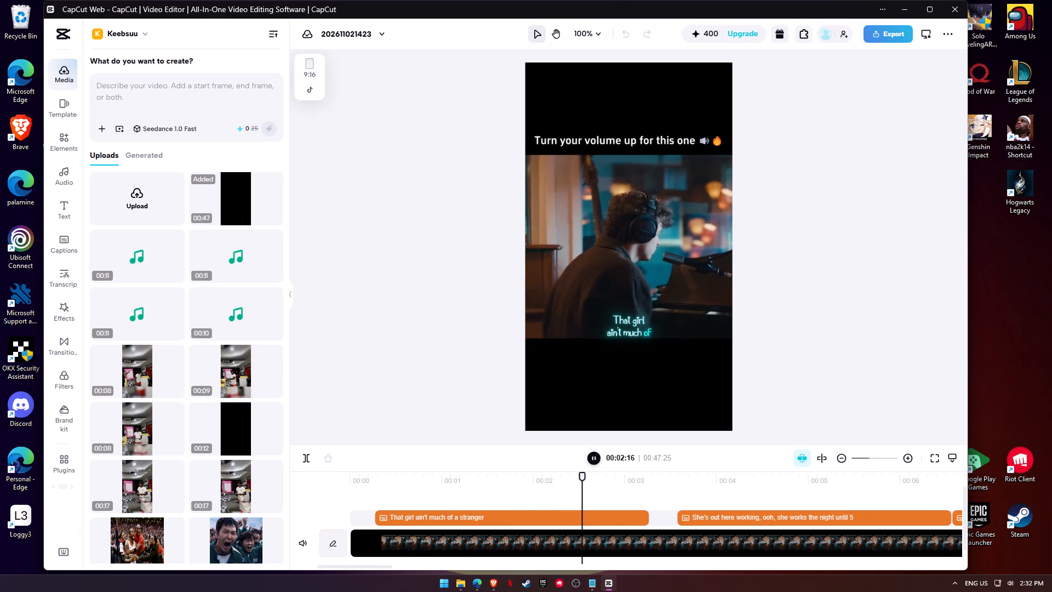
{"action": "key", "text": "space"}
Remove the template from the first caption, "That girl ain't much of a stranger", and play the video from the start.
{"action": "left_click", "coordinate": [511, 515]}
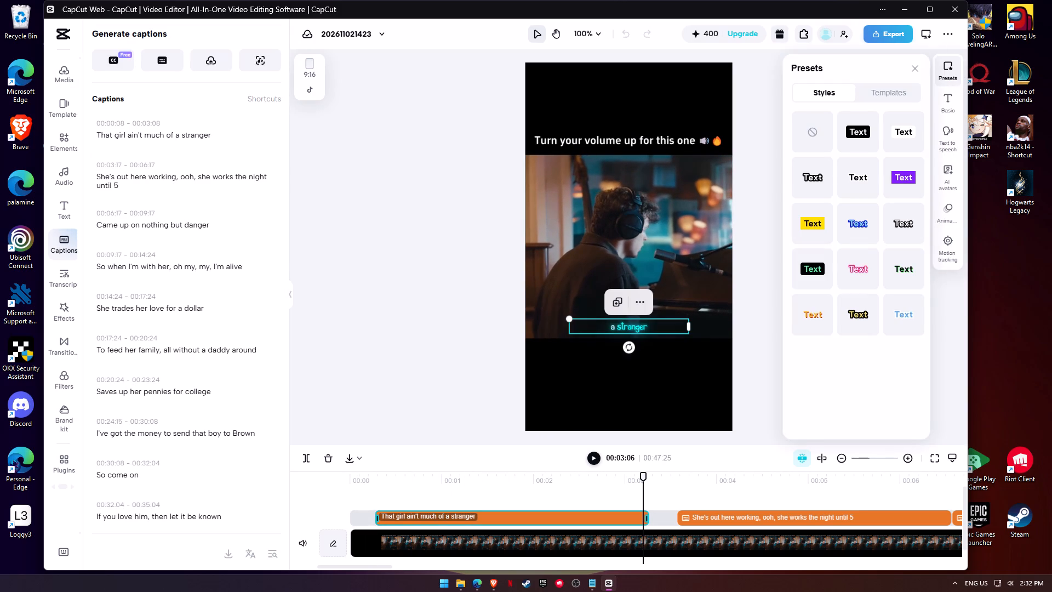
{"action": "left_click", "coordinate": [910, 90]}
{"action": "left_click", "coordinate": [821, 129]}
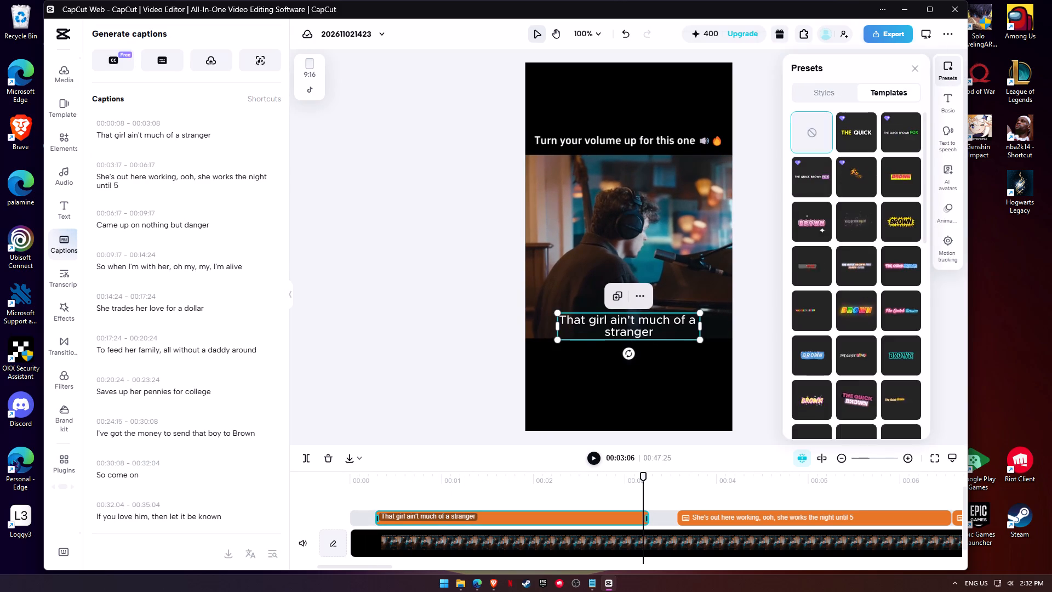
{"action": "left_click_drag", "start_coordinate": [642, 482], "coordinate": [327, 483]}
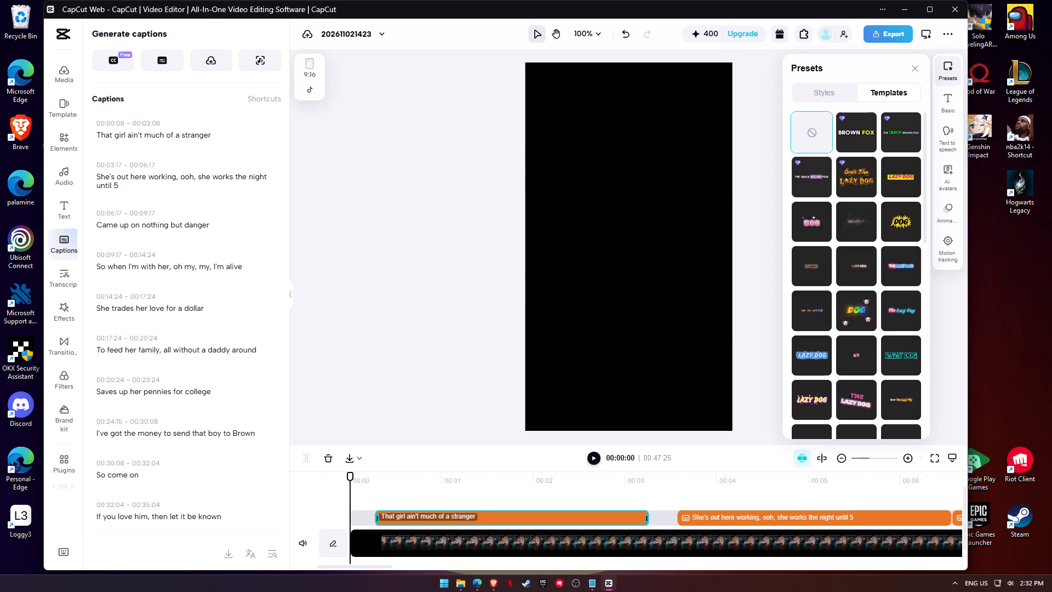
{"action": "left_click", "coordinate": [395, 385]}
{"action": "key", "text": "space"}
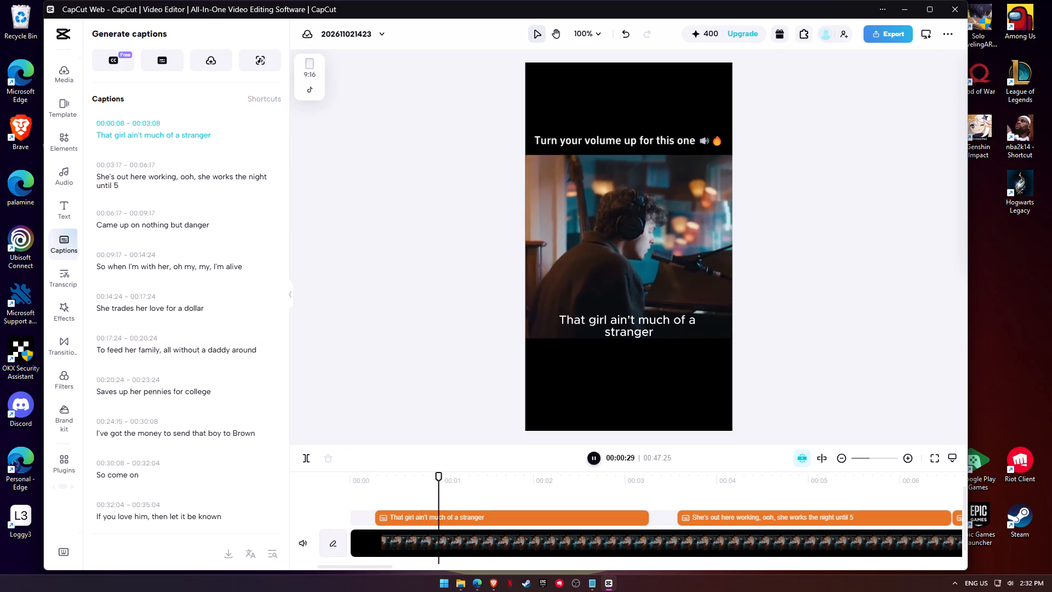
Set the font of the captions to المسيري-Bd, applied to all captions.
{"action": "left_click", "coordinate": [548, 514]}
{"action": "key", "text": "space"}
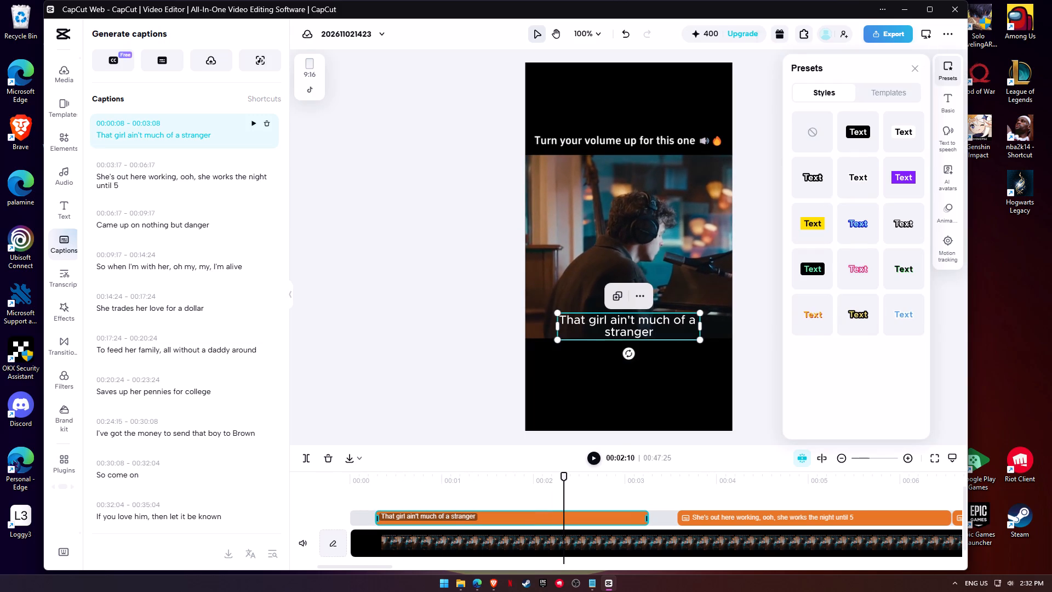
{"action": "left_click", "coordinate": [941, 104]}
{"action": "left_click", "coordinate": [867, 155]}
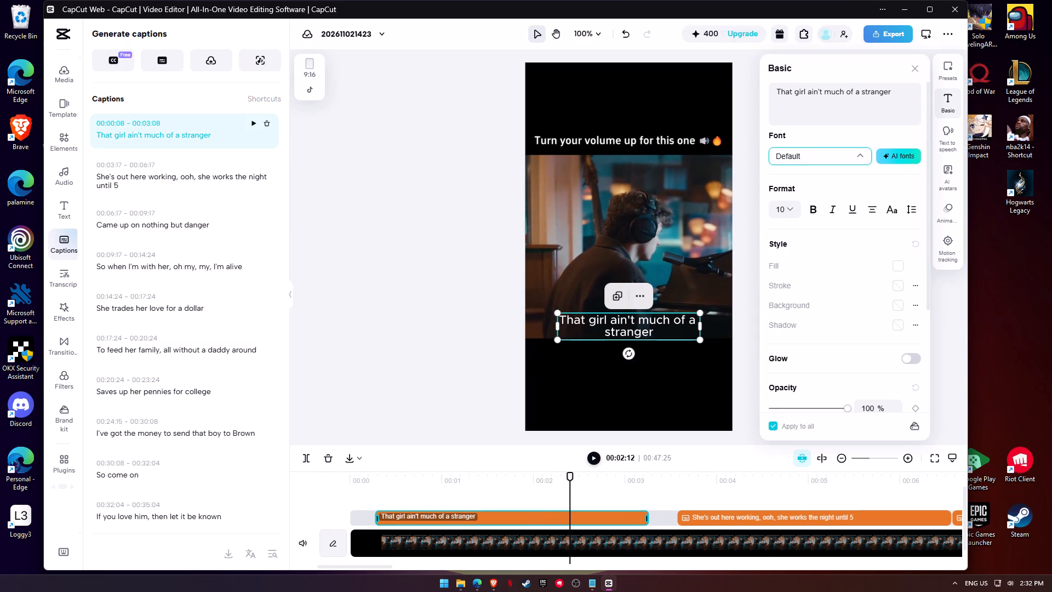
{"action": "scroll", "coordinate": [814, 225], "scroll_direction": "down", "scroll_amount": 1}
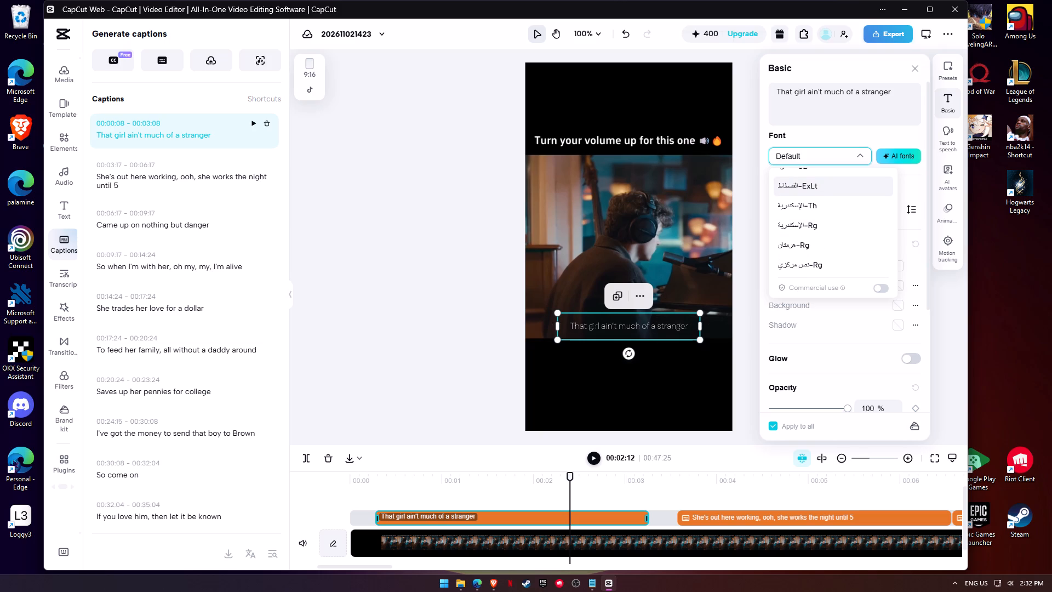
{"action": "scroll", "coordinate": [811, 193], "scroll_direction": "up", "scroll_amount": 1}
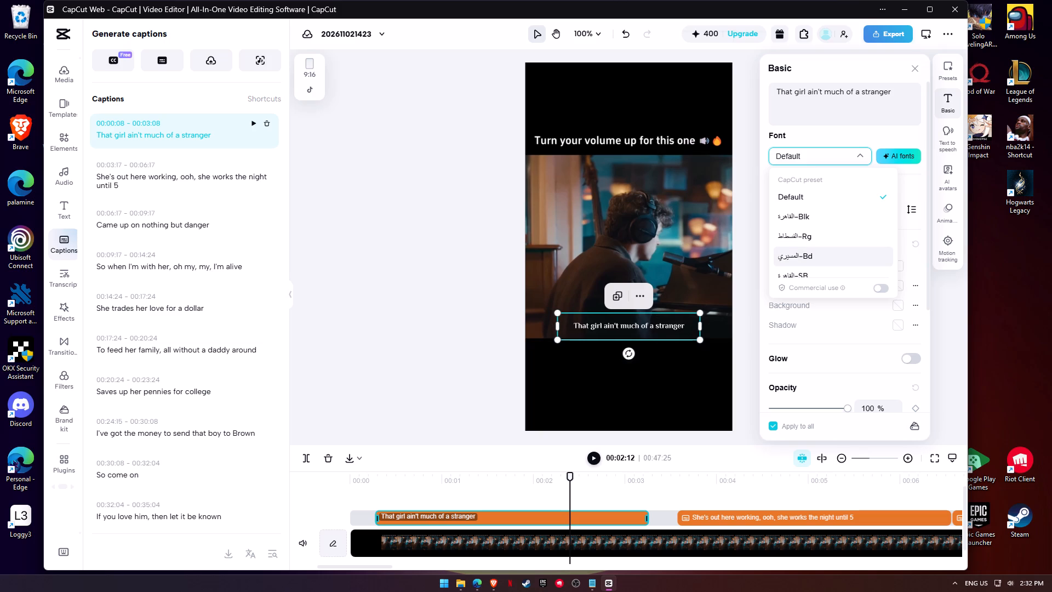
{"action": "left_click", "coordinate": [807, 253]}
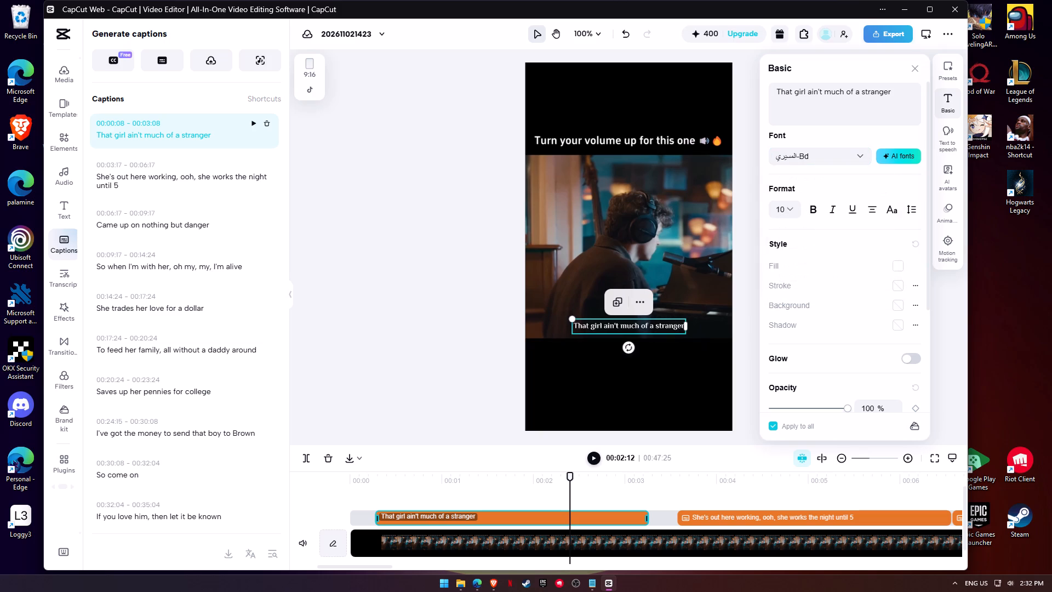
Play the restyled captions from the start through "Saves up her pennies for college" to check their look and timing.
{"action": "left_click", "coordinate": [357, 476]}
{"action": "left_click_drag", "start_coordinate": [357, 476], "coordinate": [316, 476]}
{"action": "left_click", "coordinate": [376, 377]}
{"action": "key", "text": "space"}
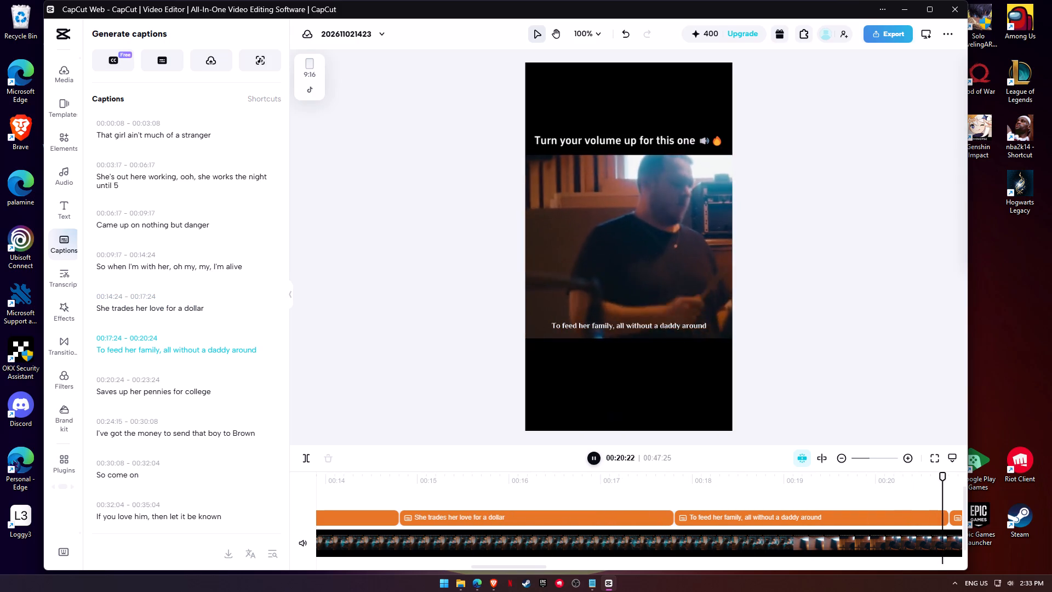
{"action": "key", "text": "space"}
{"action": "scroll", "coordinate": [482, 513], "scroll_direction": "down", "scroll_amount": 3, "text": "ctrl"}
{"action": "scroll", "coordinate": [419, 508], "scroll_direction": "up", "scroll_amount": 2, "text": "ctrl"}
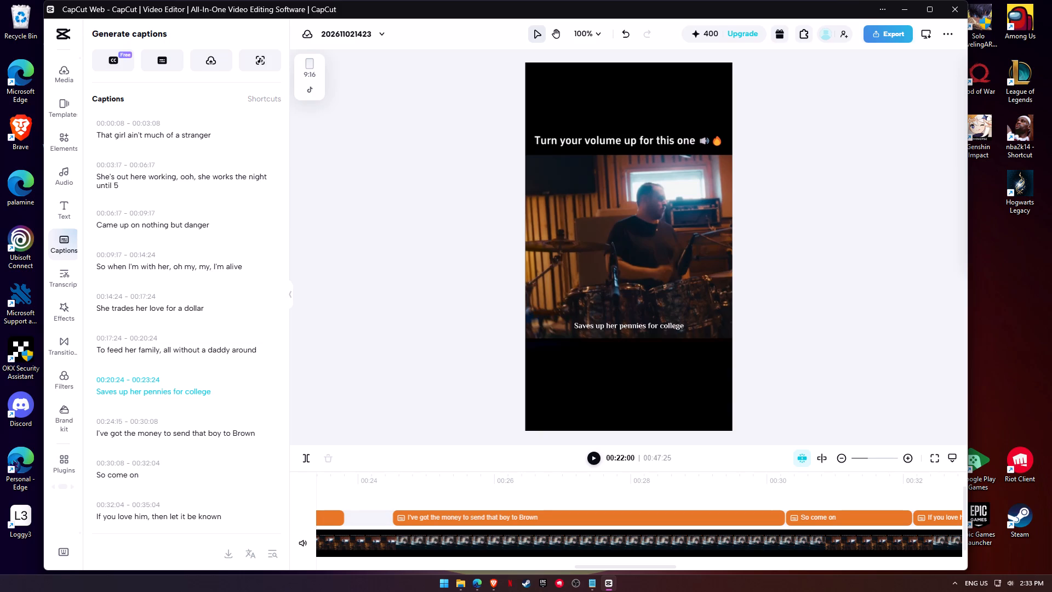
Replay from the "So when I'm with her" caption to find where the line "Saves up her pennies for college" is sung.
{"action": "left_click_drag", "start_coordinate": [476, 568], "coordinate": [454, 568]}
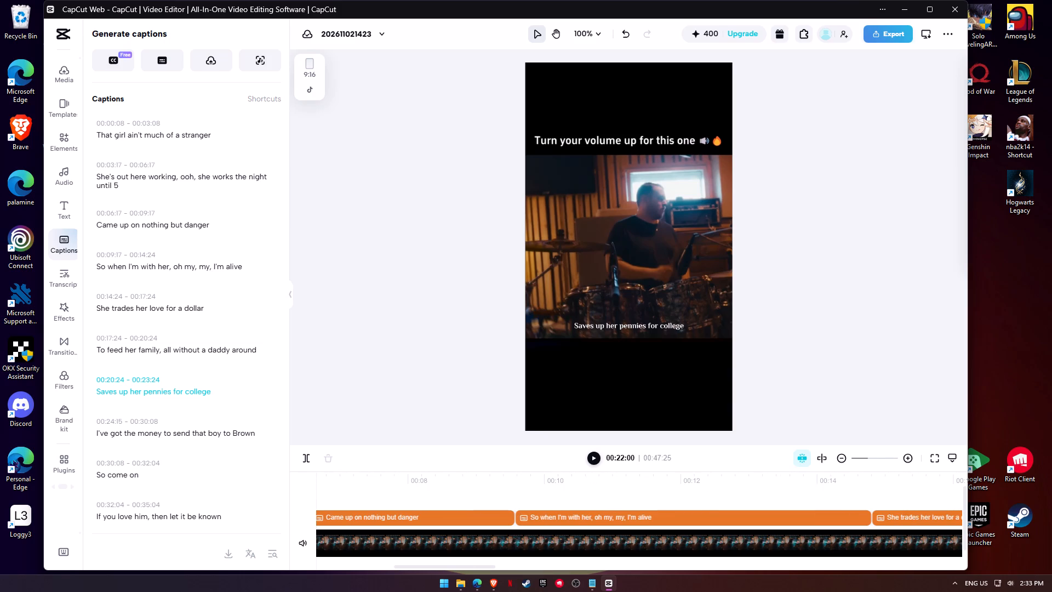
{"action": "double_click", "coordinate": [479, 469]}
{"action": "left_click", "coordinate": [479, 473]}
{"action": "key", "text": "space"}
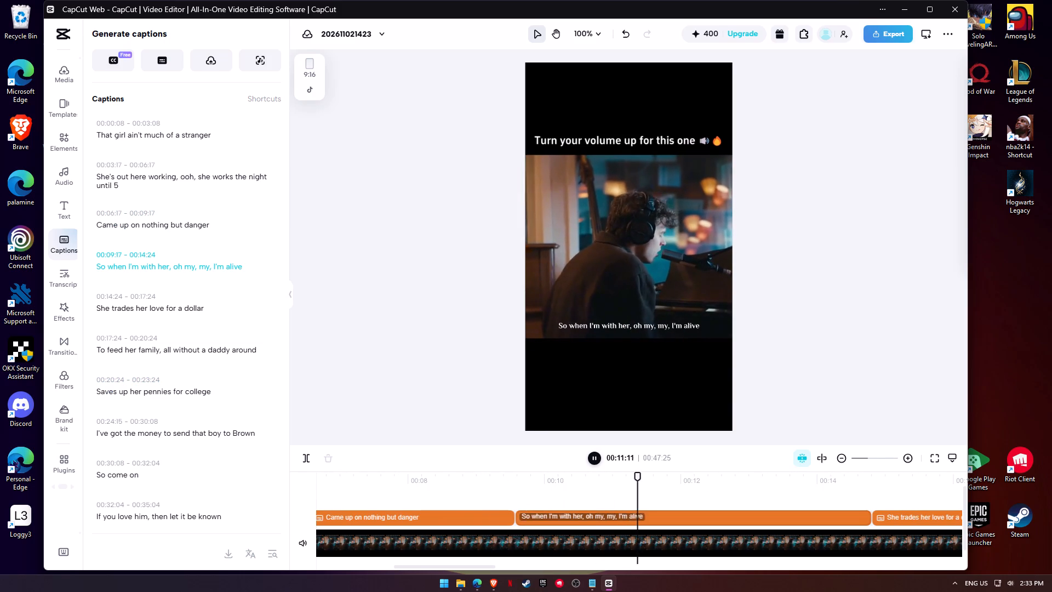
{"action": "scroll", "coordinate": [862, 511], "scroll_direction": "down", "scroll_amount": 1, "text": "ctrl"}
{"action": "scroll", "coordinate": [723, 550], "scroll_direction": "down", "scroll_amount": 1, "text": "ctrl"}
{"action": "key", "text": "space"}
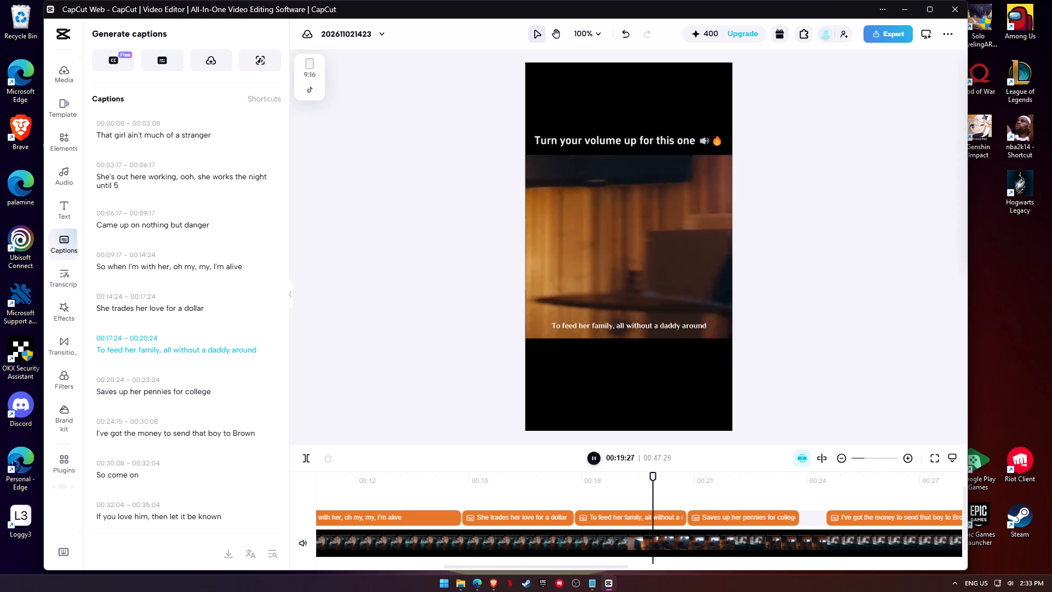
{"action": "key", "text": "space"}
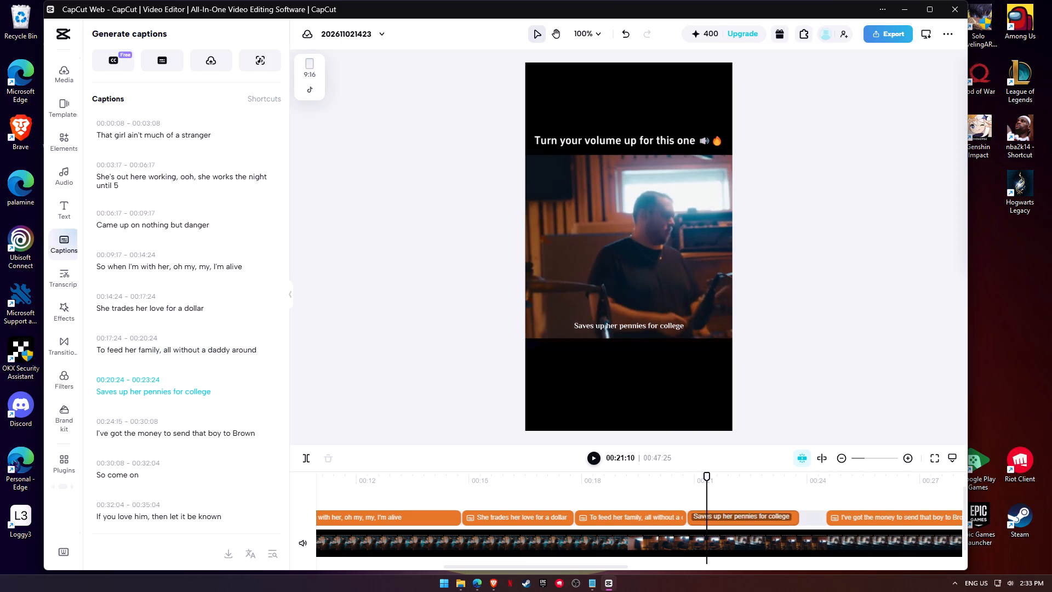
Move the caption "Saves up her pennies for college" to start at 00:21:10 and extend "To feed her family" to end there.
{"action": "left_click_drag", "start_coordinate": [749, 517], "coordinate": [765, 515]}
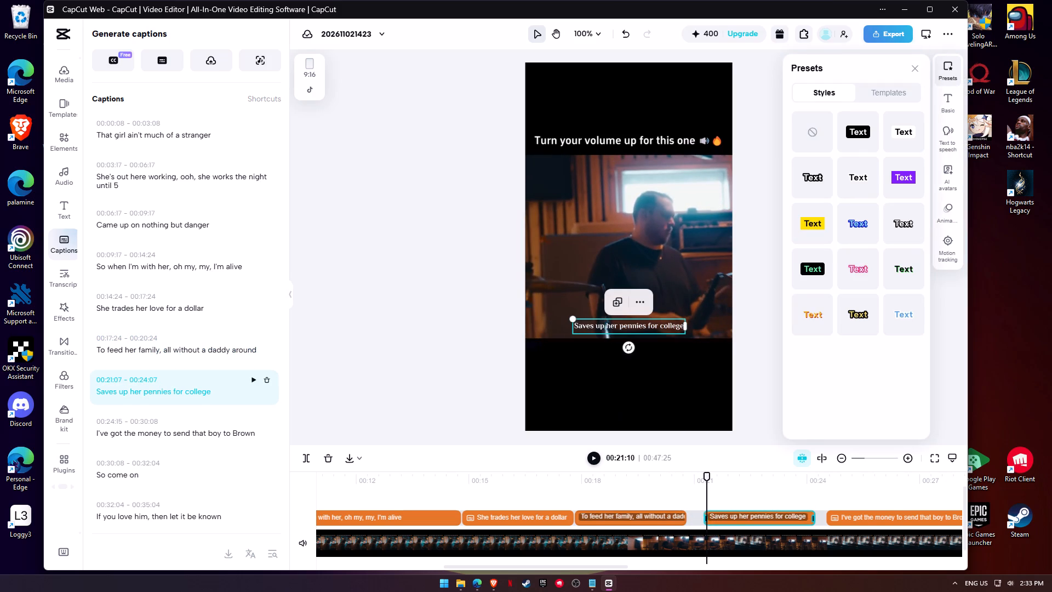
{"action": "left_click_drag", "start_coordinate": [683, 519], "coordinate": [701, 519]}
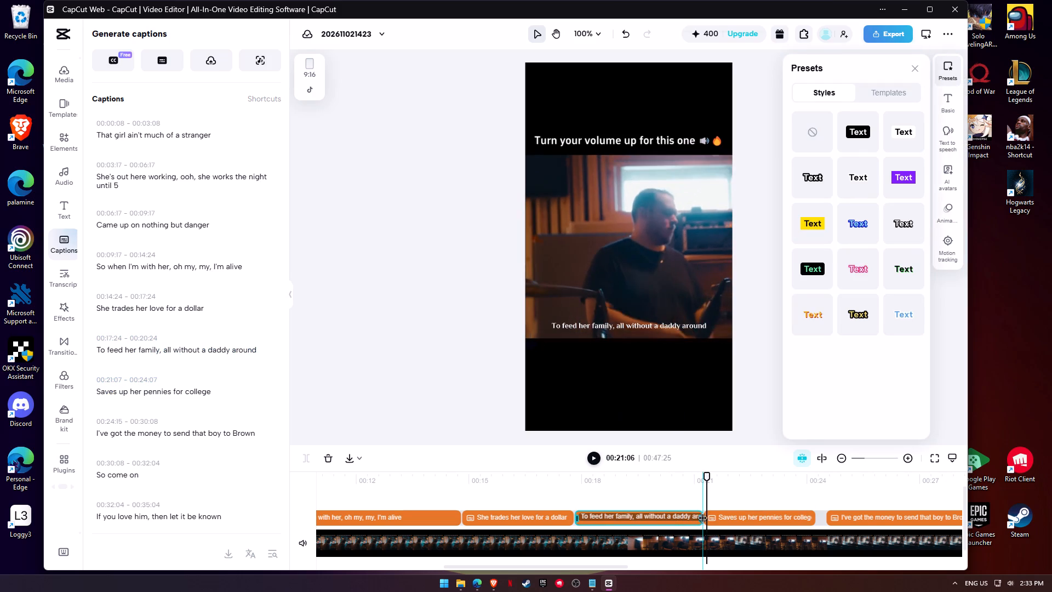
{"action": "left_click_drag", "start_coordinate": [735, 519], "coordinate": [740, 519]}
{"action": "left_click_drag", "start_coordinate": [701, 518], "coordinate": [703, 518]}
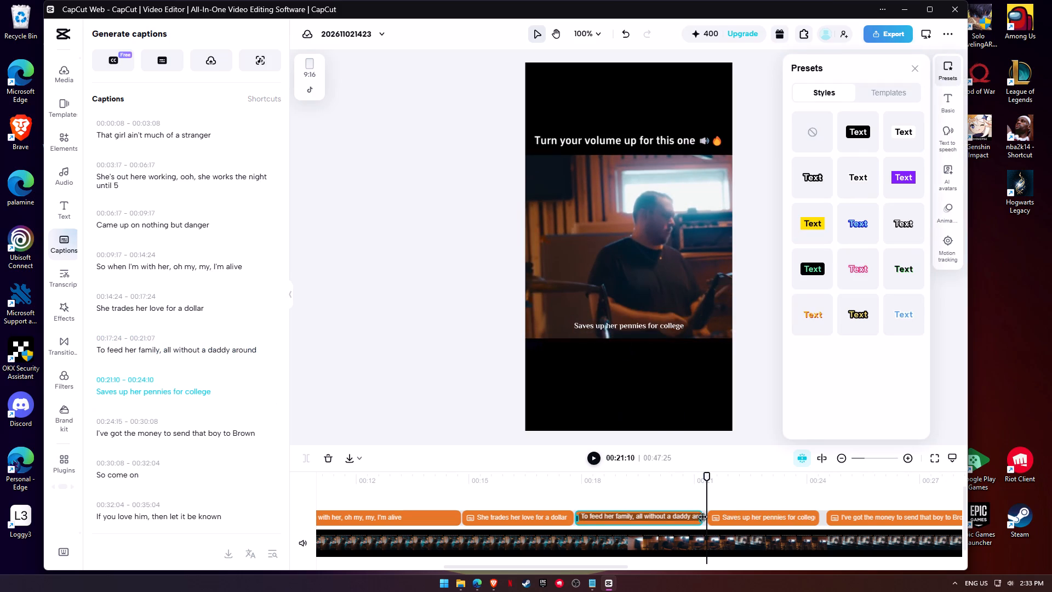
{"action": "left_click_drag", "start_coordinate": [703, 518], "coordinate": [706, 518]}
Play from the "To feed her family" caption to the end of the video to check the timing of the remaining captions.
{"action": "left_click", "coordinate": [611, 486]}
{"action": "key", "text": "space"}
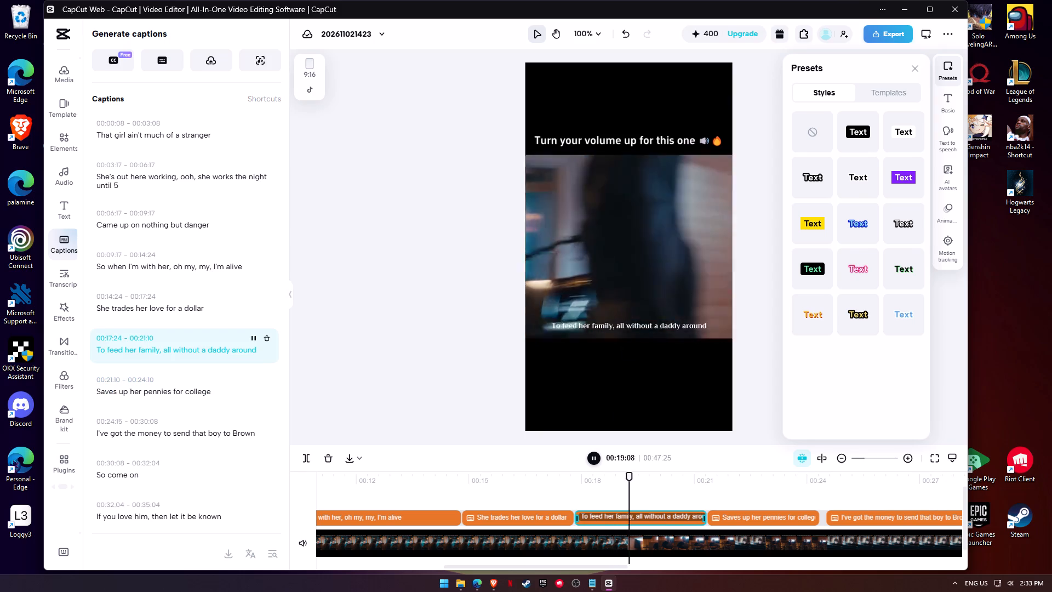
{"action": "left_click", "coordinate": [759, 415]}
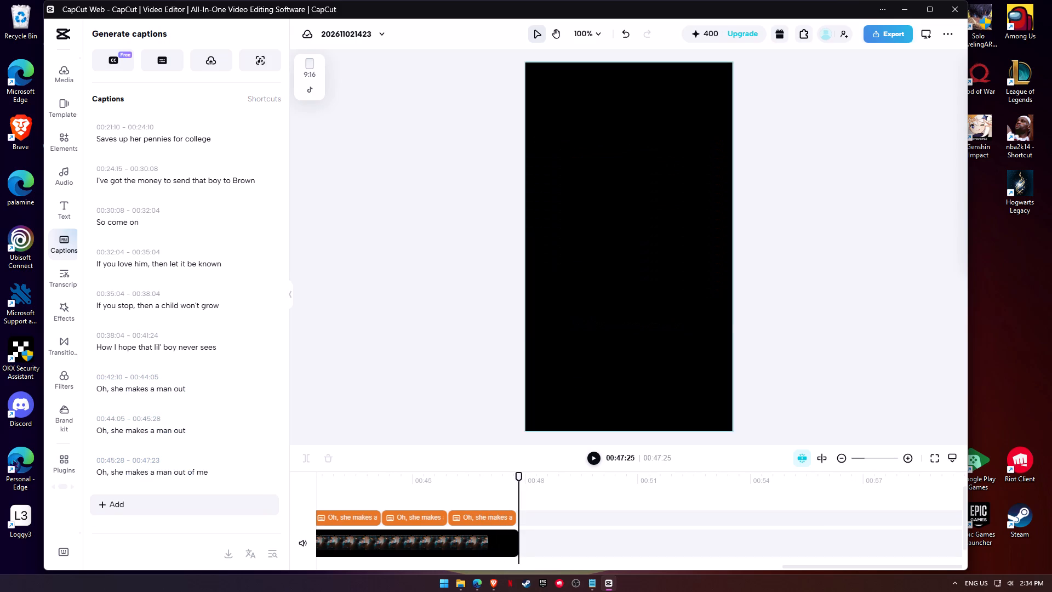
Export the video as a download named "8lanco - Man out of me".
{"action": "left_click", "coordinate": [885, 31]}
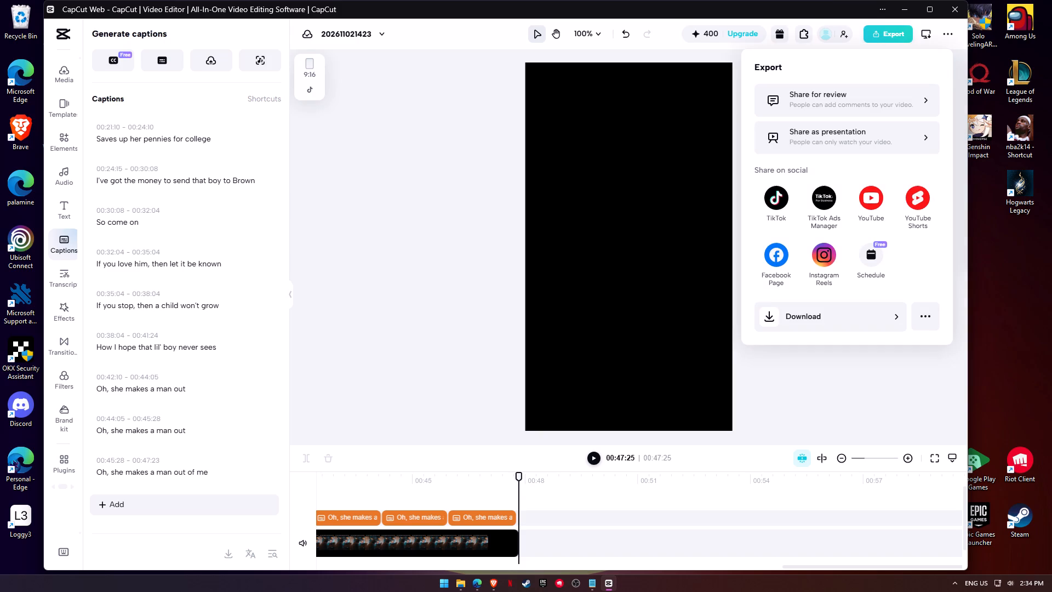
{"action": "left_click", "coordinate": [810, 321]}
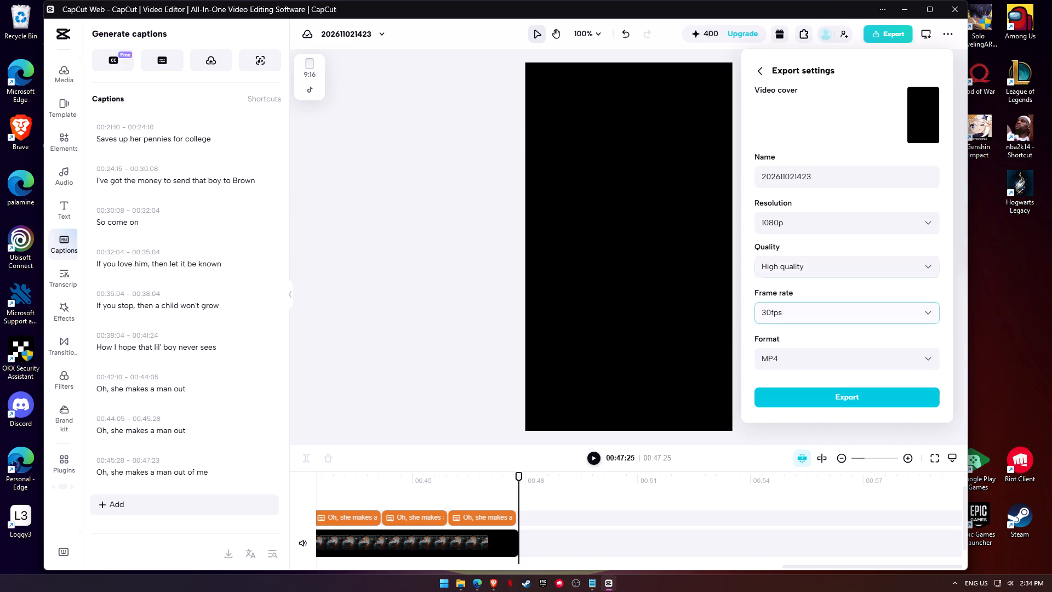
{"action": "left_click_drag", "start_coordinate": [825, 171], "coordinate": [748, 179]}
{"action": "type", "text": "8lanco - m"}
{"action": "key", "text": "BackSpace"}
{"action": "type", "text": "Man out of me"}
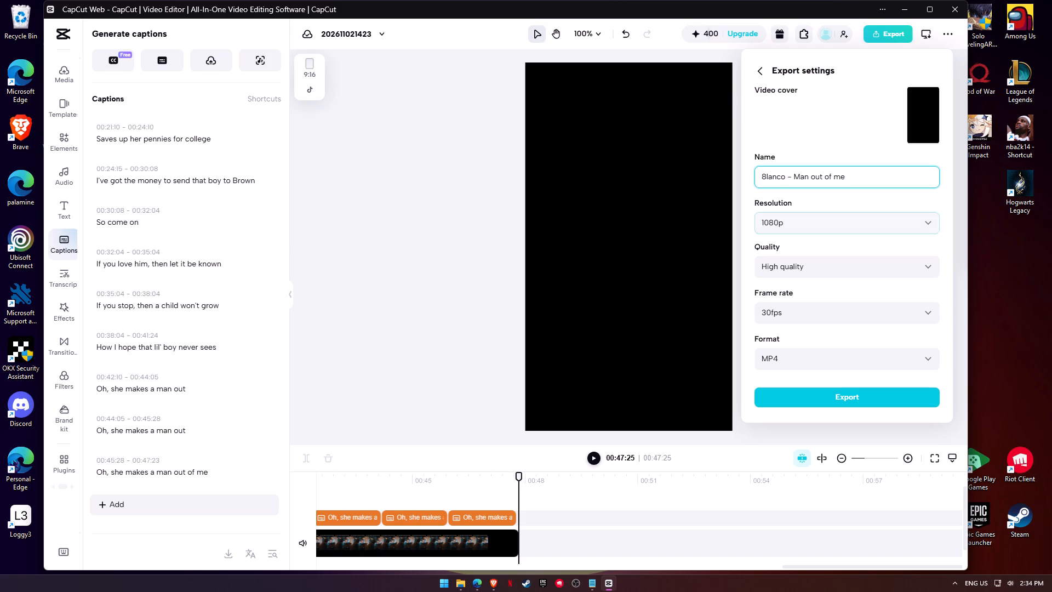
{"action": "left_click", "coordinate": [825, 406]}
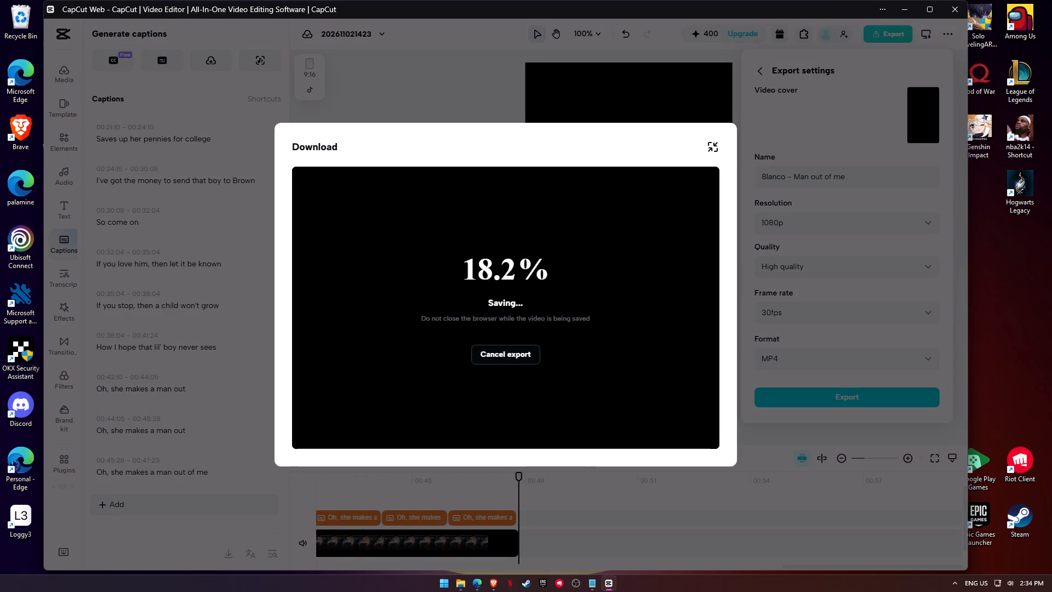
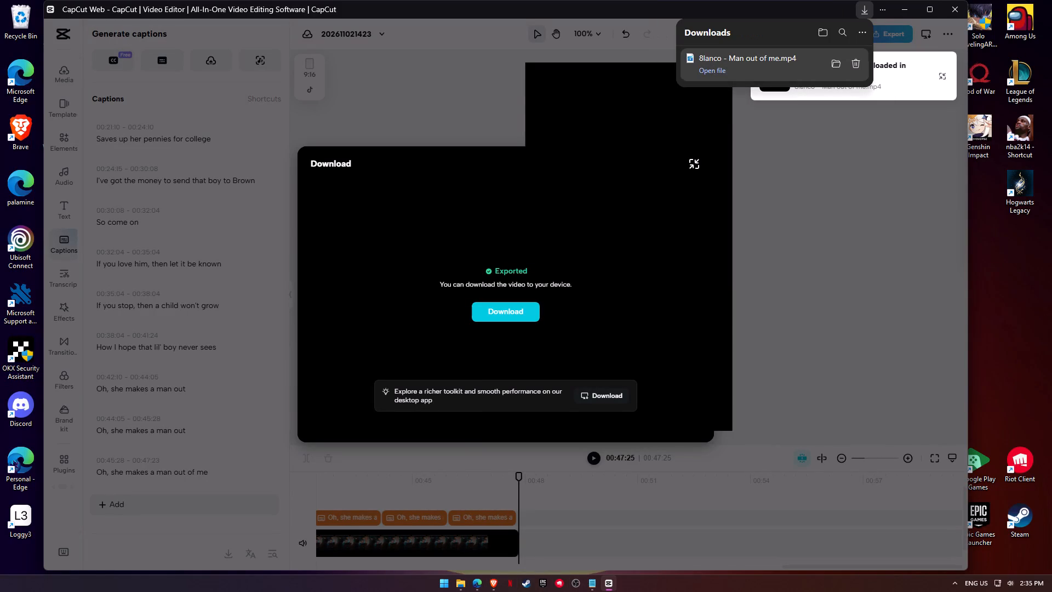
Play the downloaded video "8lanco - Man out of me.mp4" to check it, closing the player and the downloads list when done.
{"action": "left_click", "coordinate": [713, 66]}
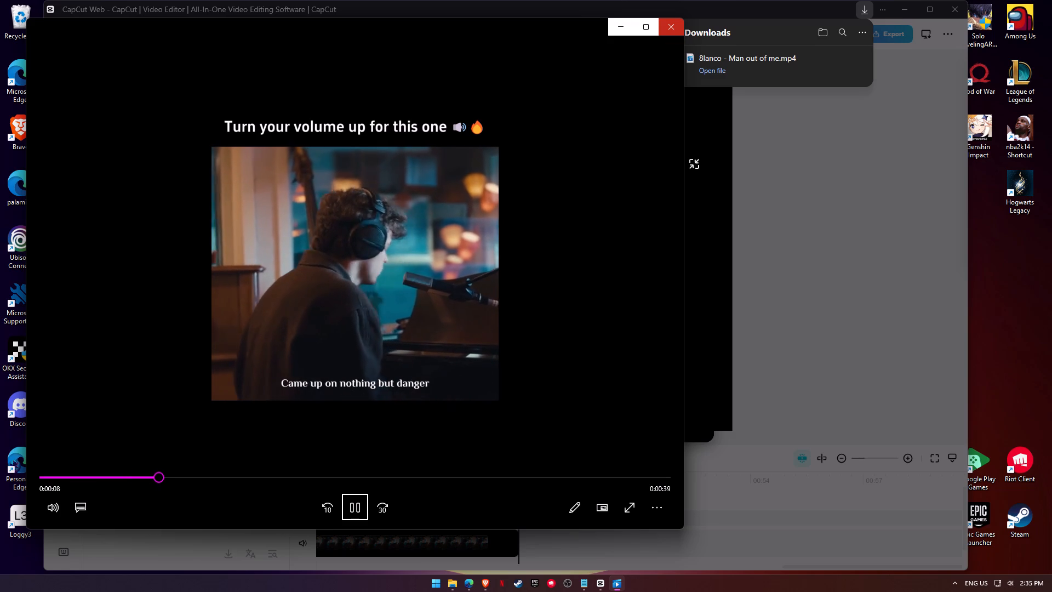
{"action": "left_click", "coordinate": [669, 28]}
{"action": "left_click", "coordinate": [870, 17]}
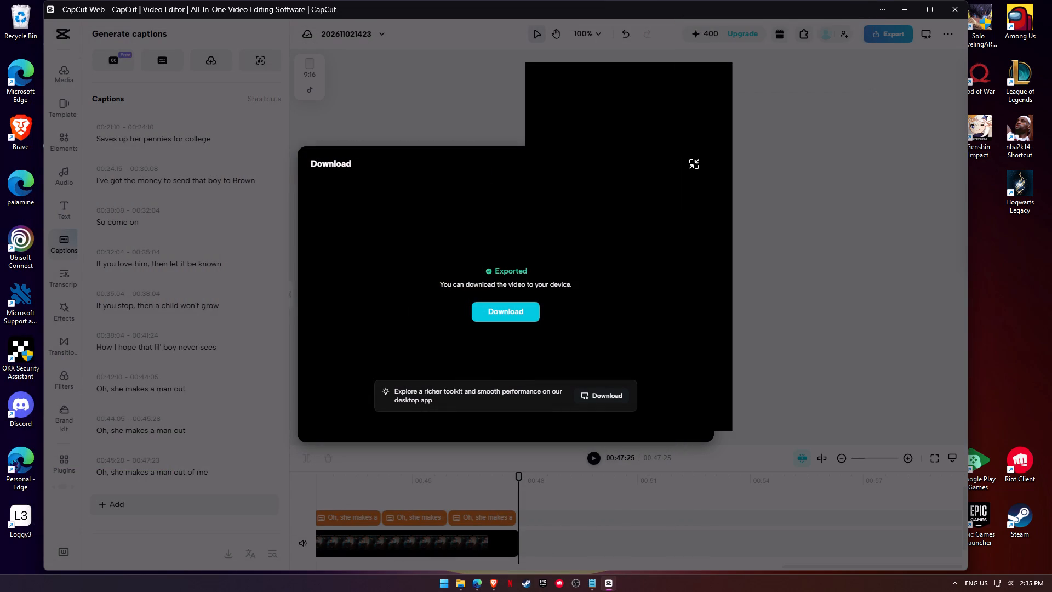
Show the hidden system tray icons.
{"action": "left_click", "coordinate": [952, 585]}
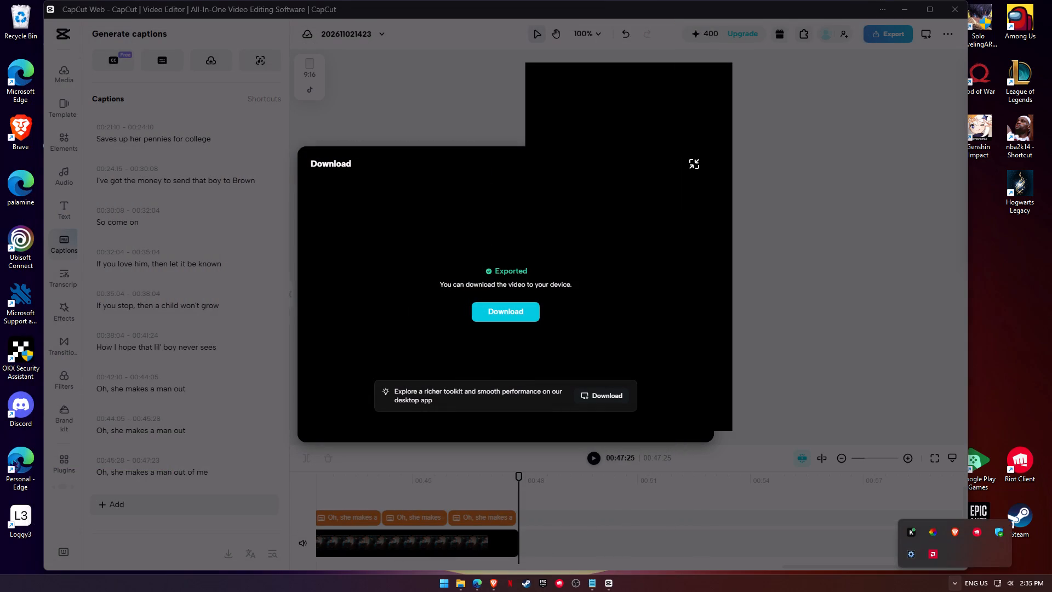